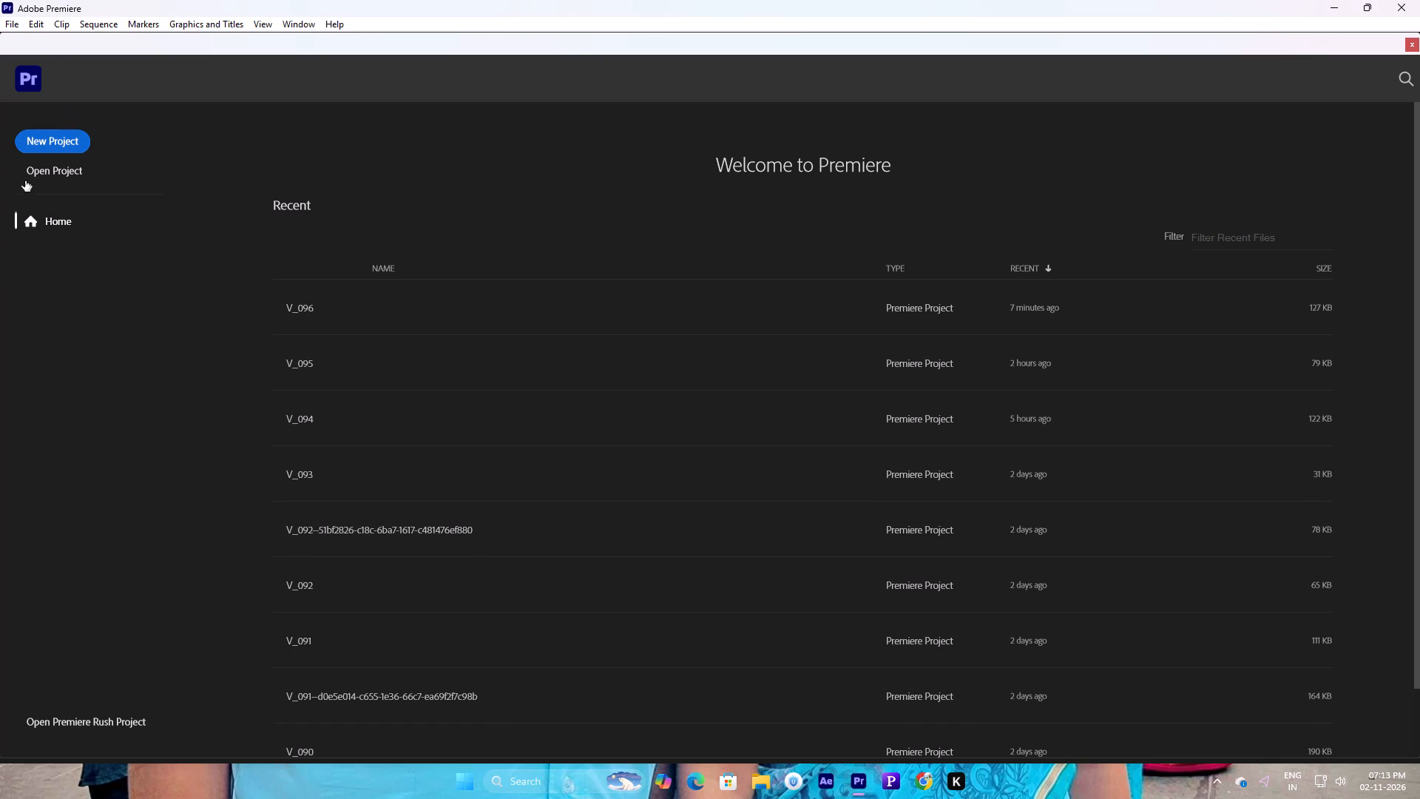
Create a new project named V_097, checking the Final folder for the last used number, and skip the media import.
click(37, 147)
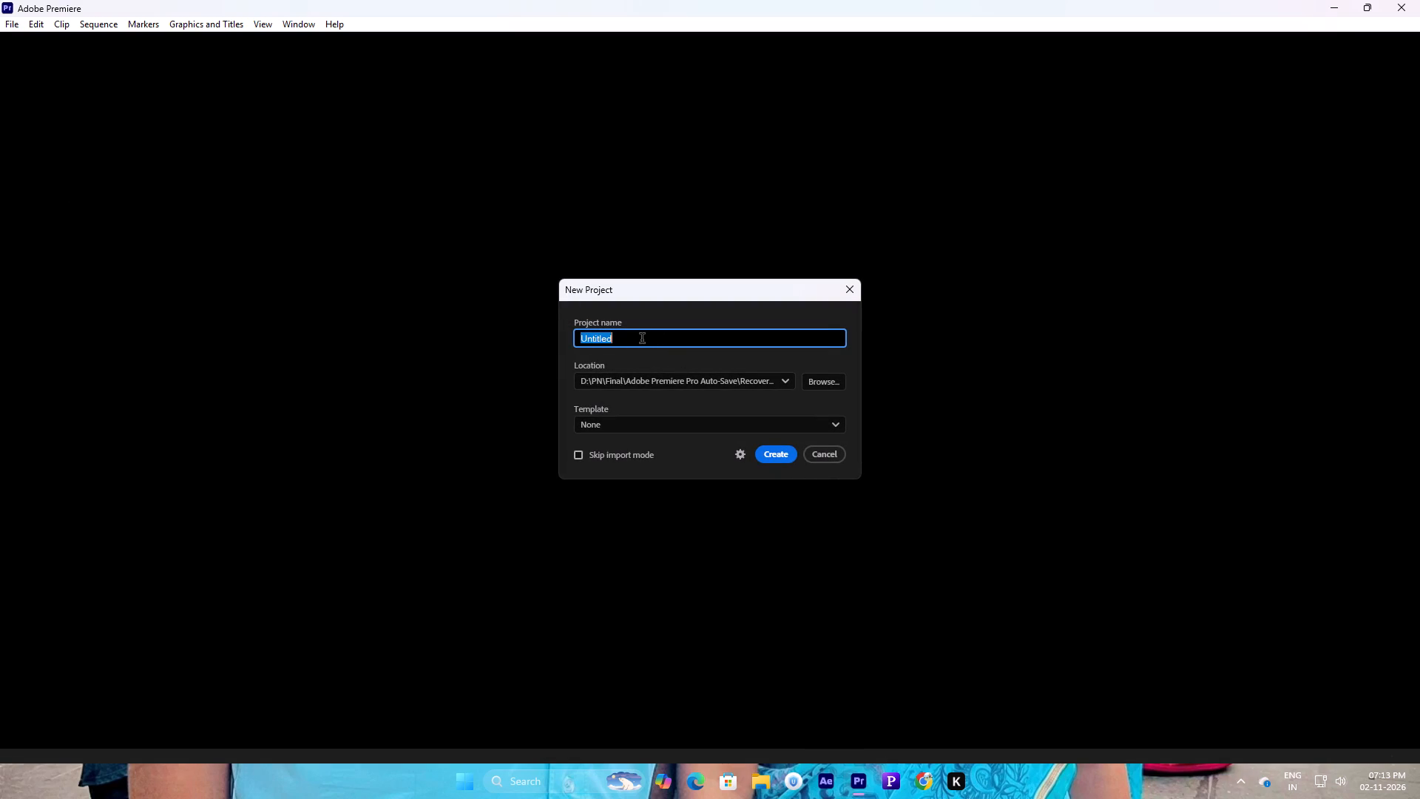
key(BackSpace)
text(_0)
click(771, 770)
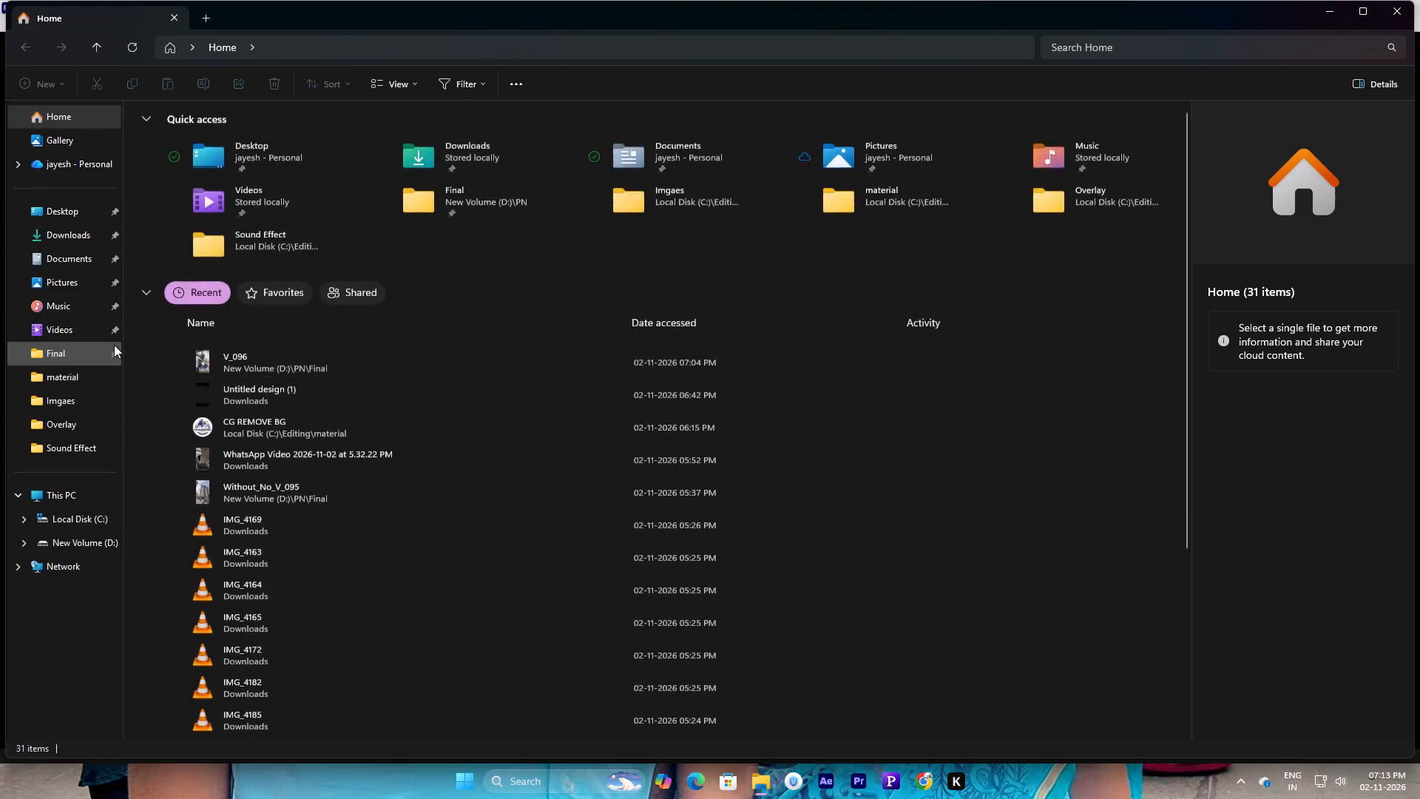
click(114, 345)
scroll(473, 572, down, 8)
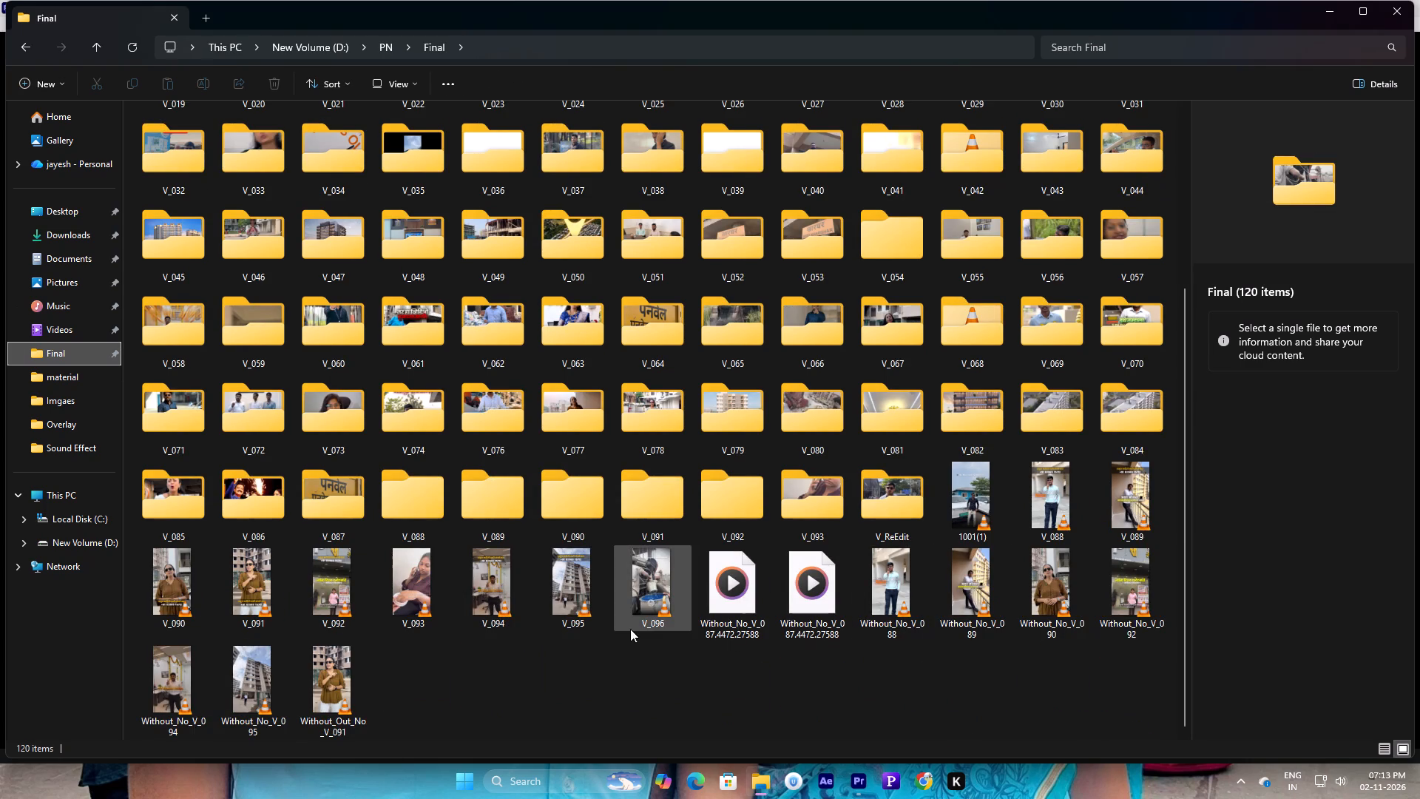
click(859, 772)
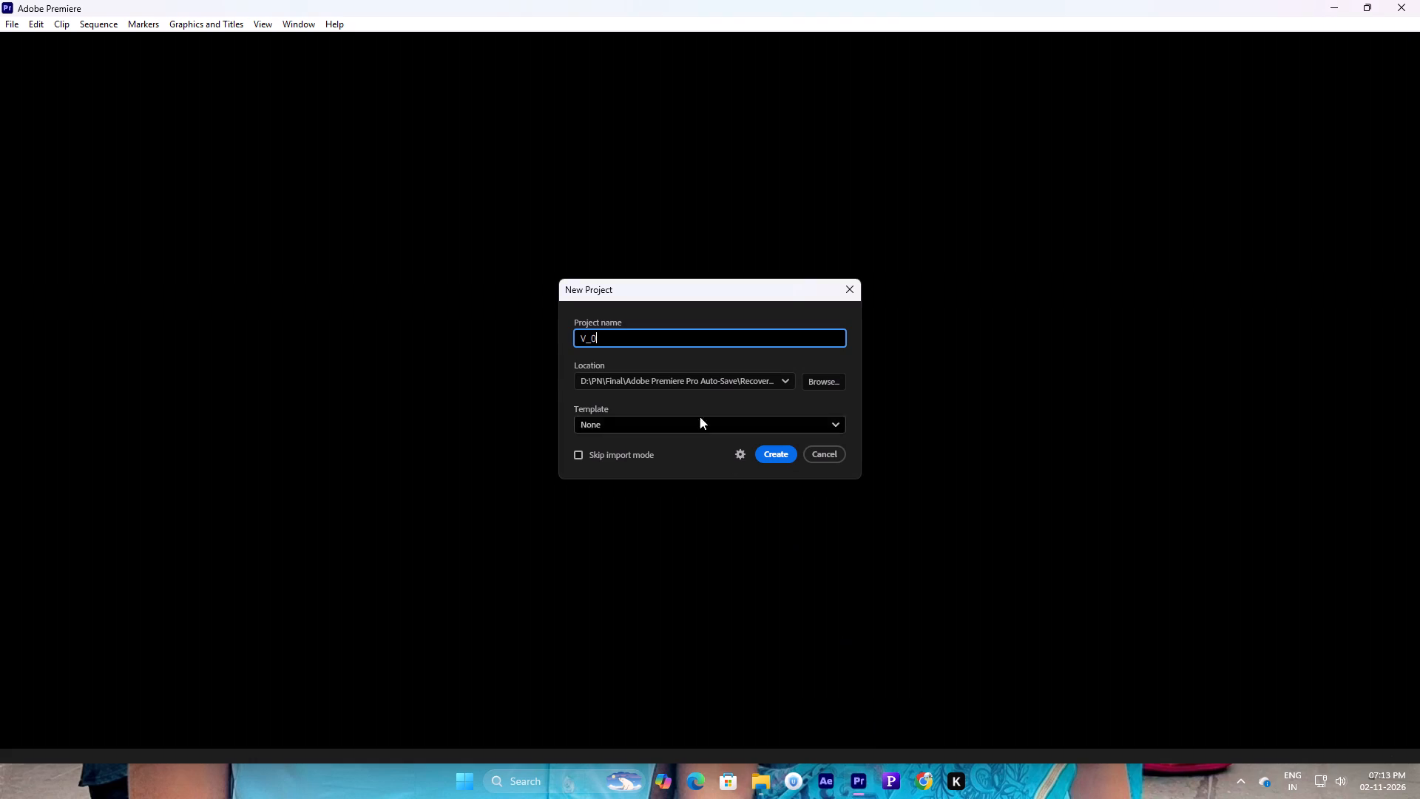
text(97)
key(Return)
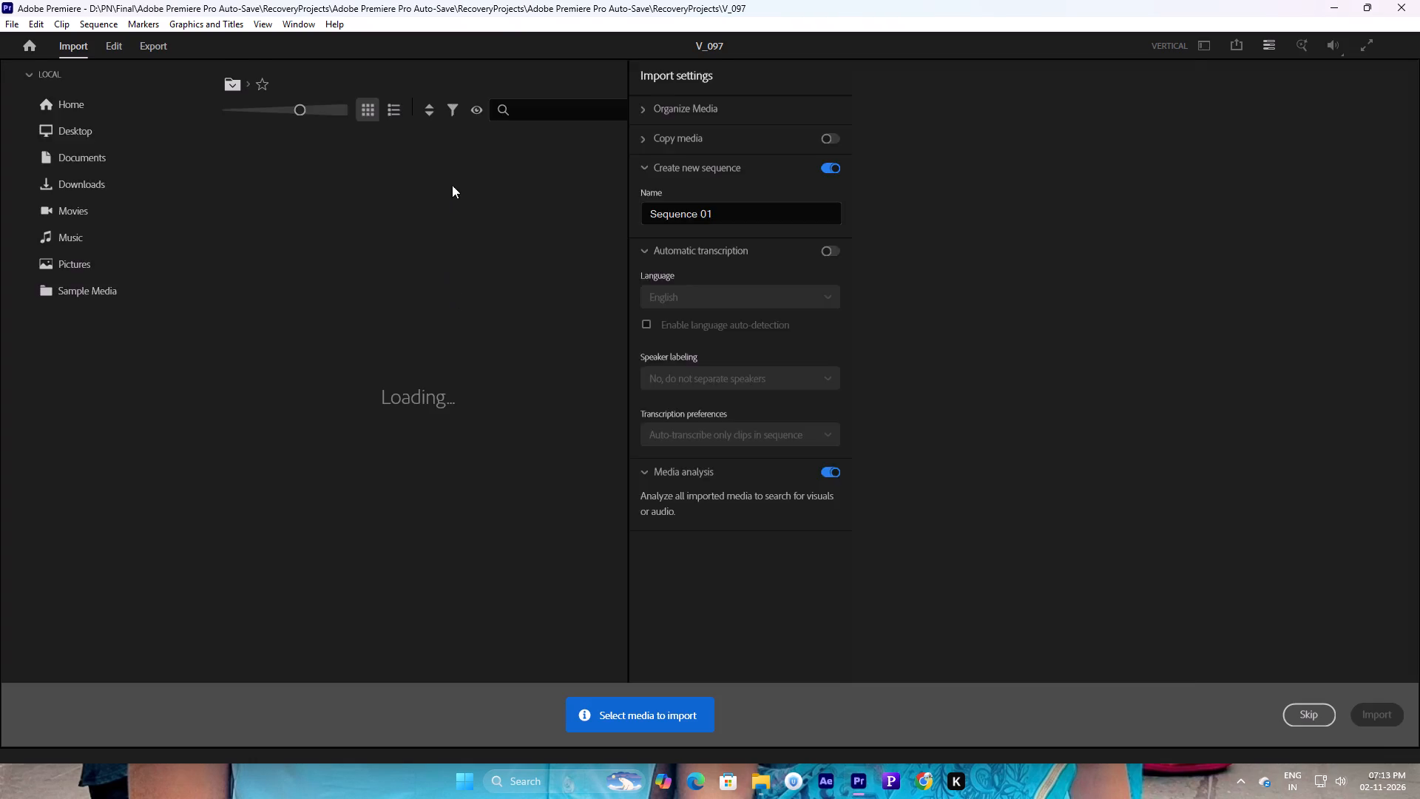
click(1310, 718)
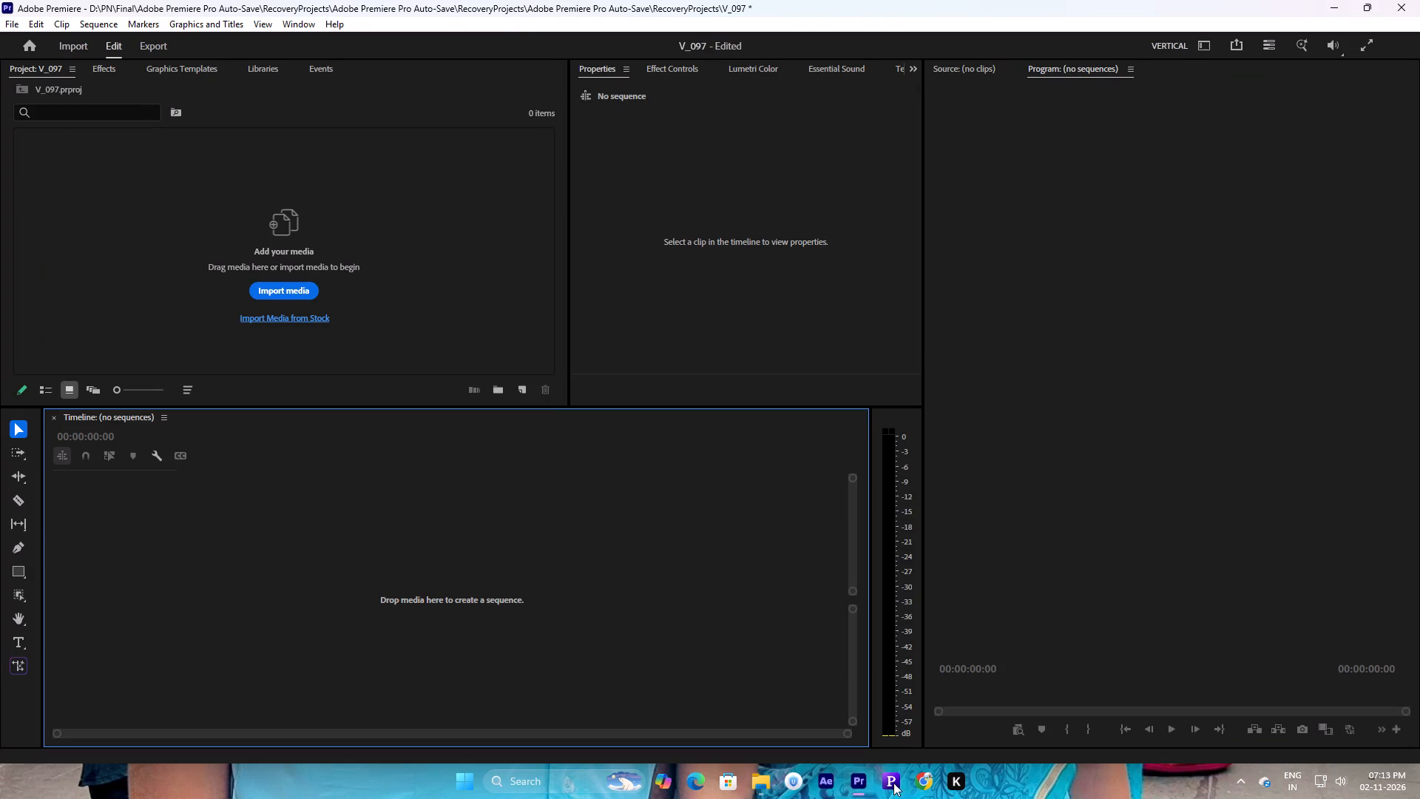
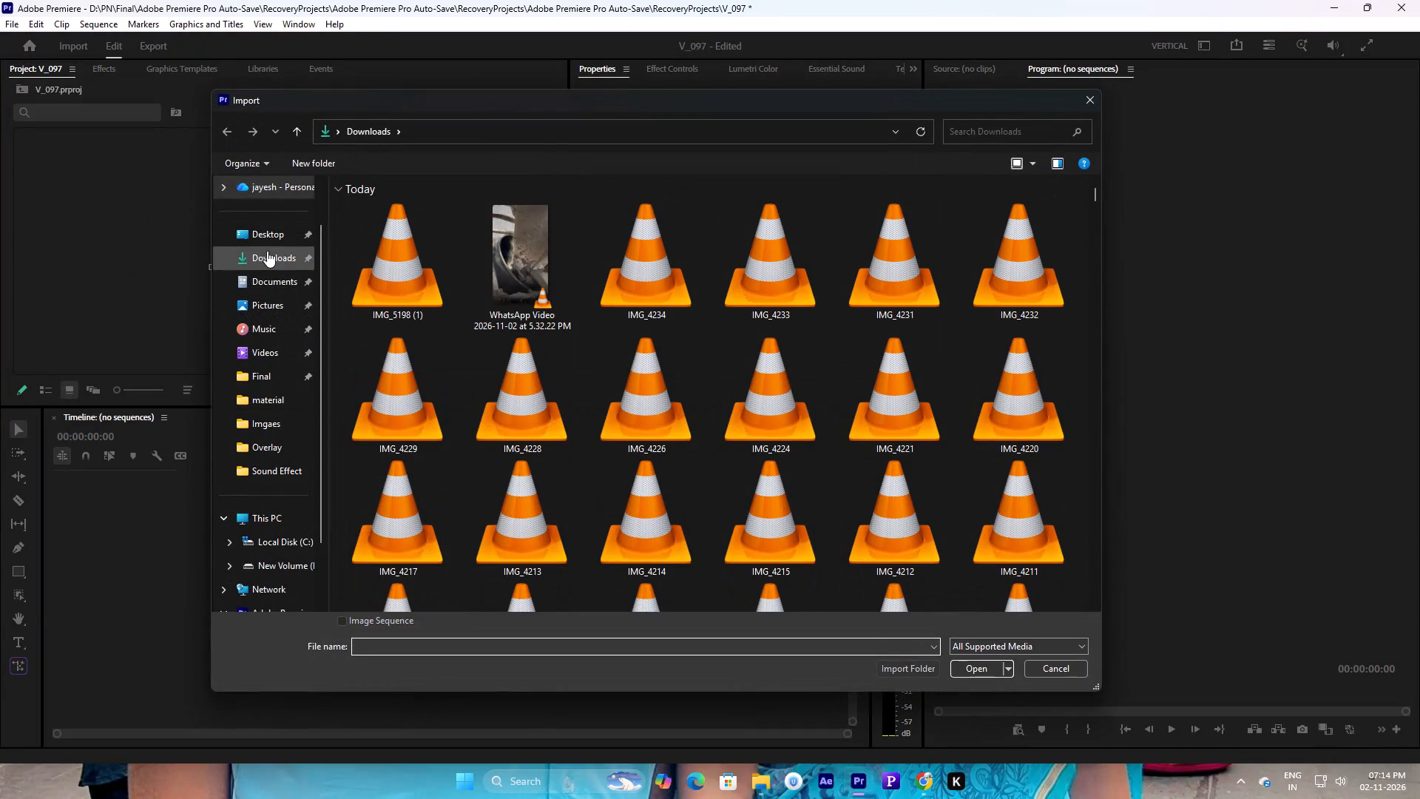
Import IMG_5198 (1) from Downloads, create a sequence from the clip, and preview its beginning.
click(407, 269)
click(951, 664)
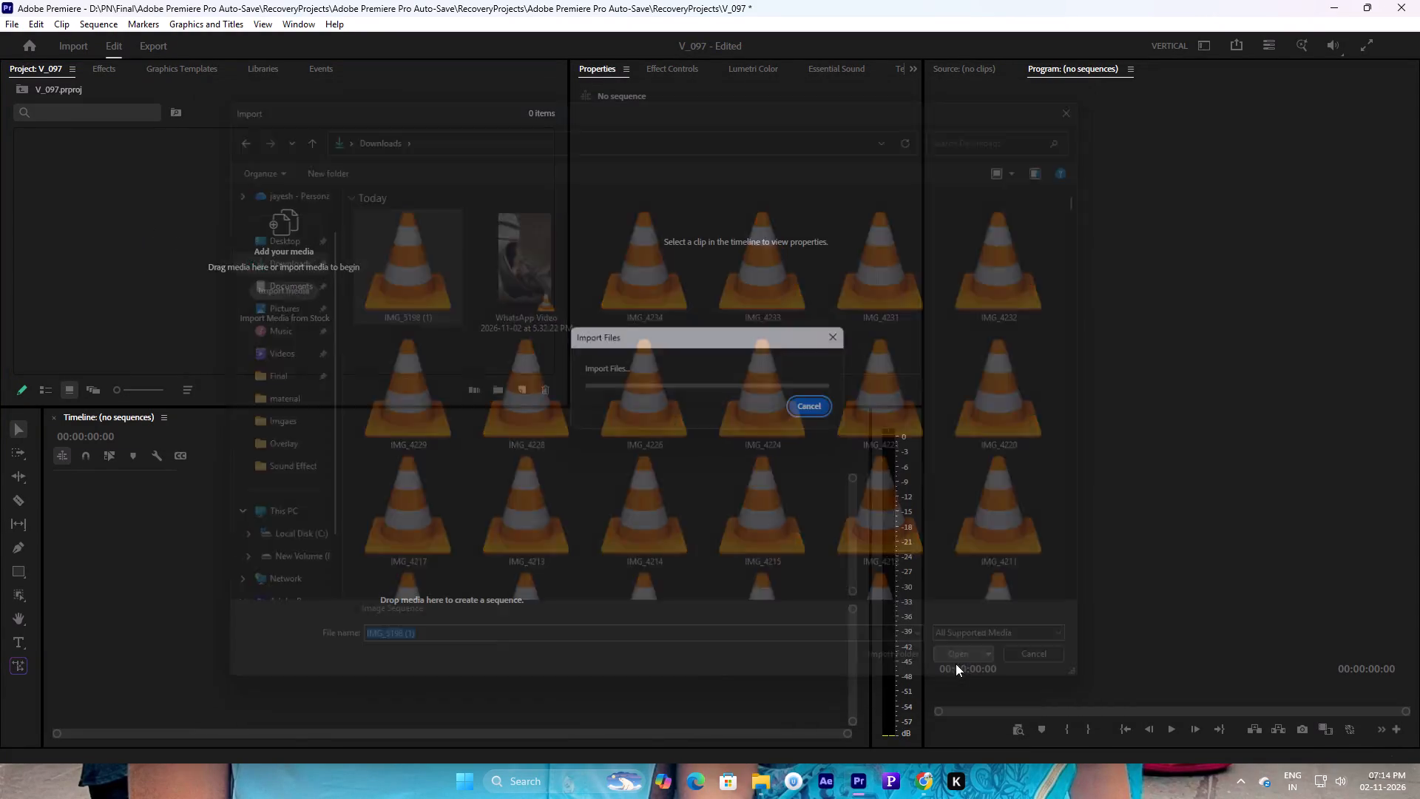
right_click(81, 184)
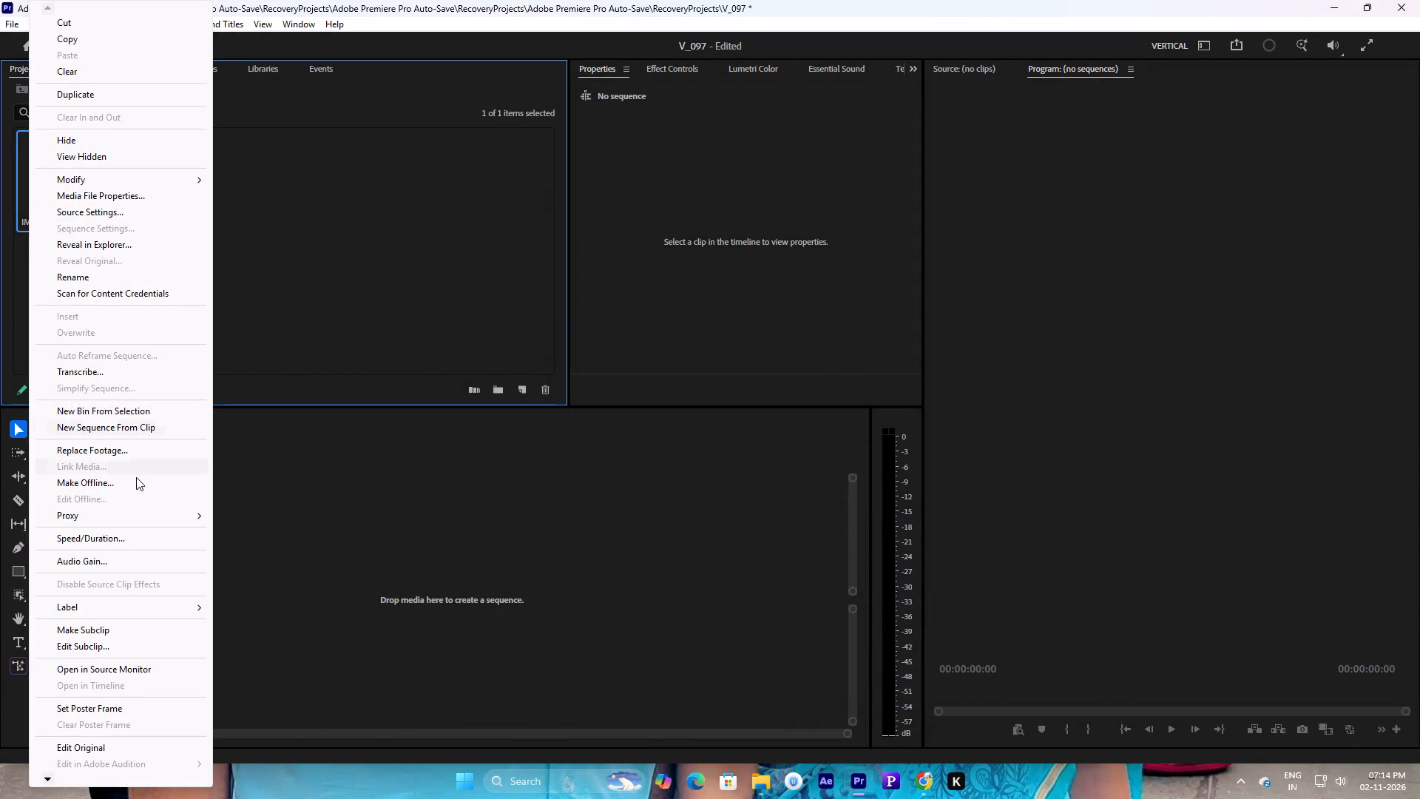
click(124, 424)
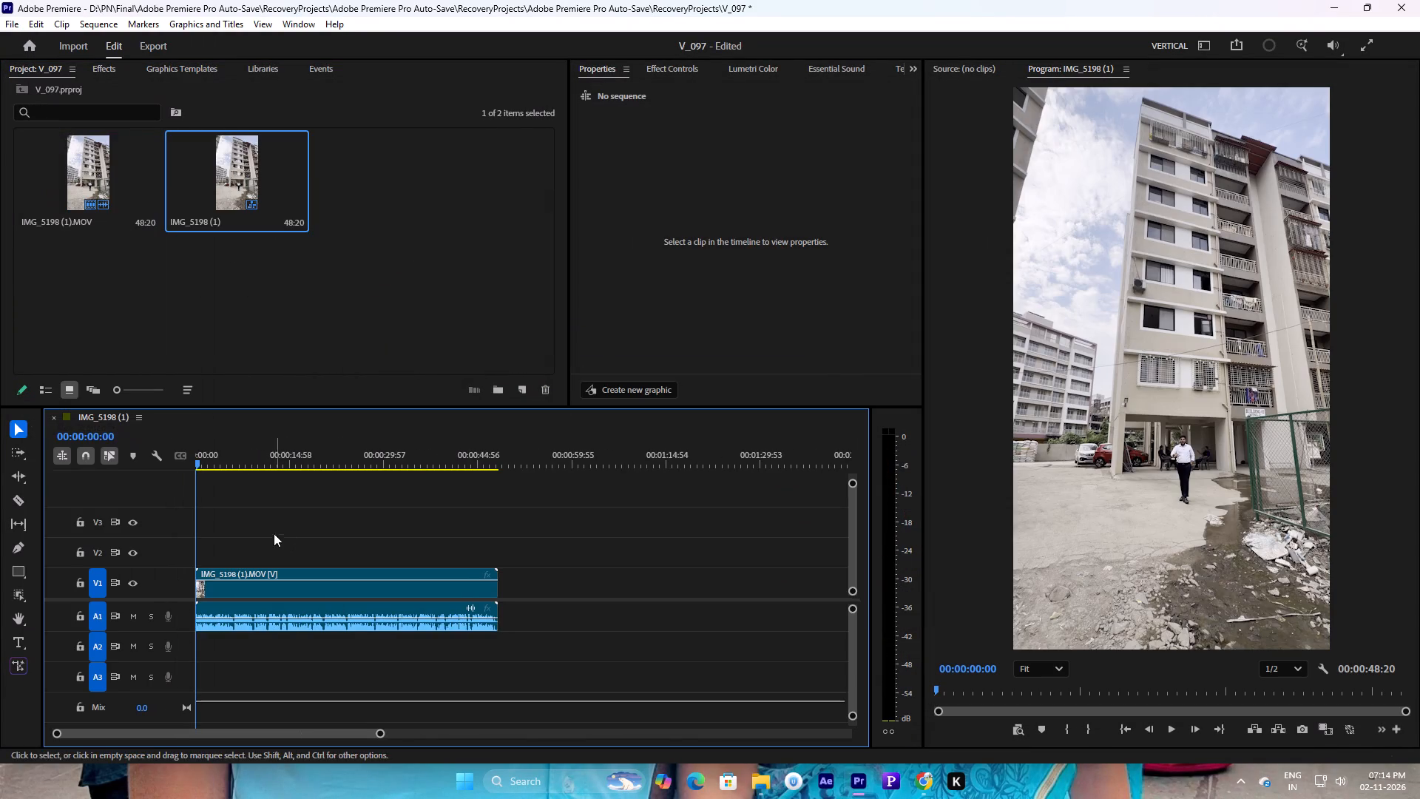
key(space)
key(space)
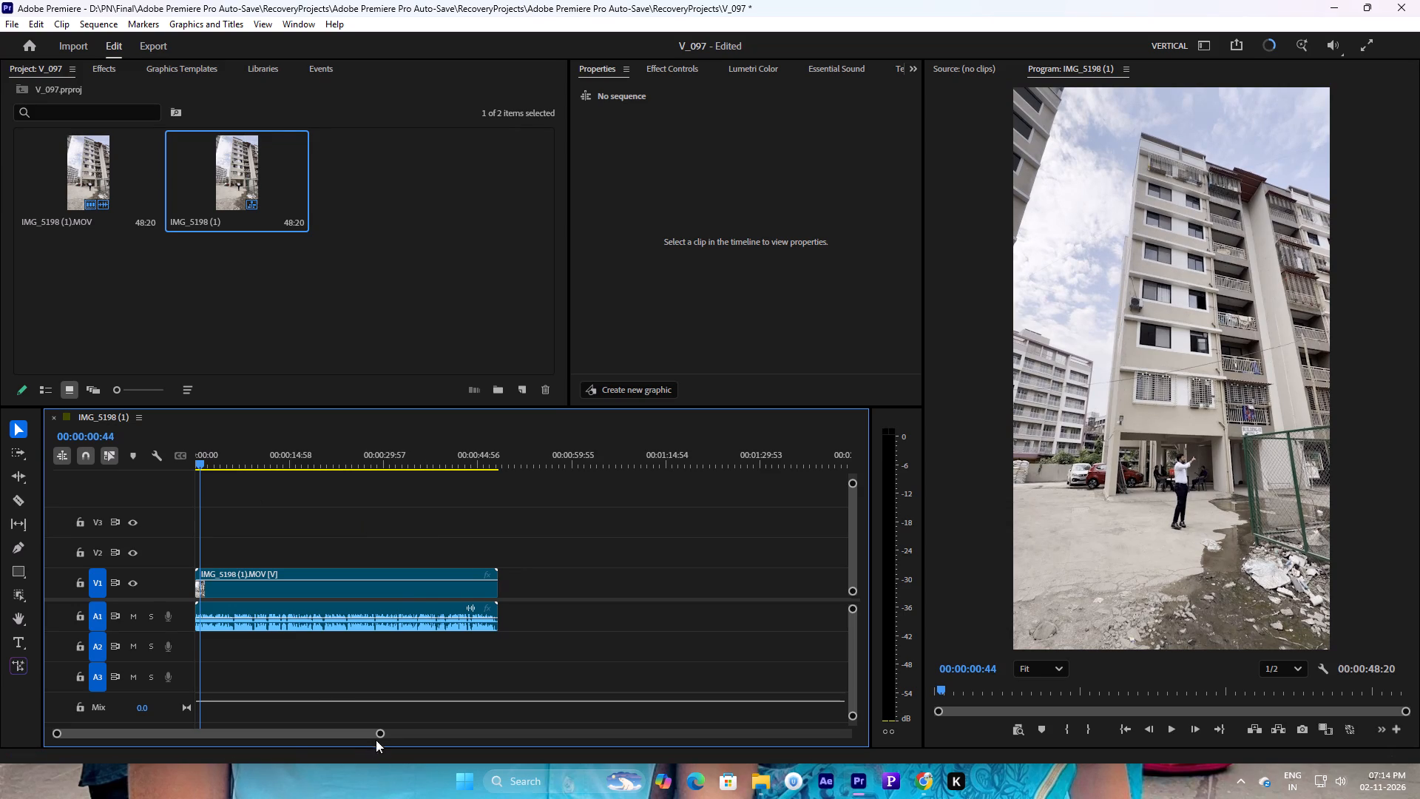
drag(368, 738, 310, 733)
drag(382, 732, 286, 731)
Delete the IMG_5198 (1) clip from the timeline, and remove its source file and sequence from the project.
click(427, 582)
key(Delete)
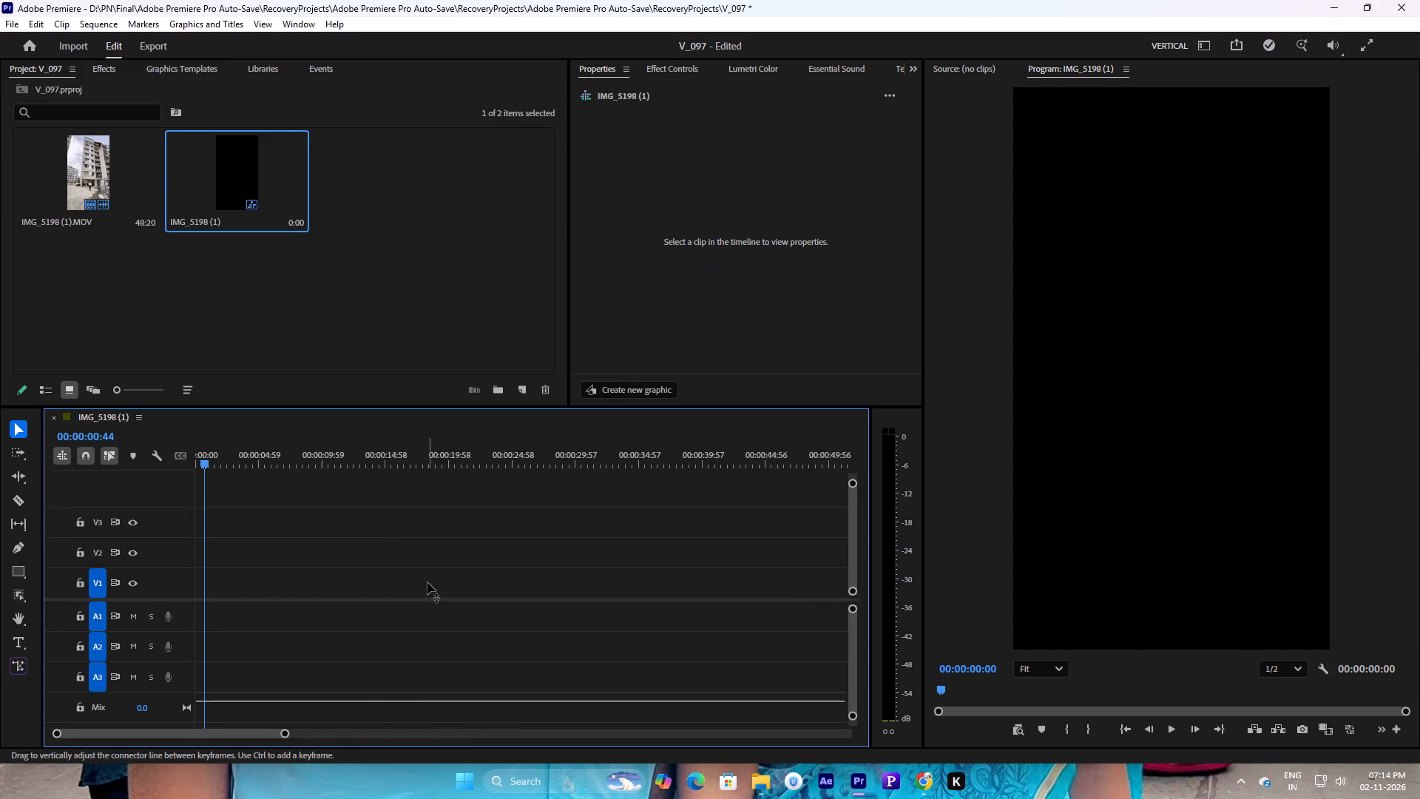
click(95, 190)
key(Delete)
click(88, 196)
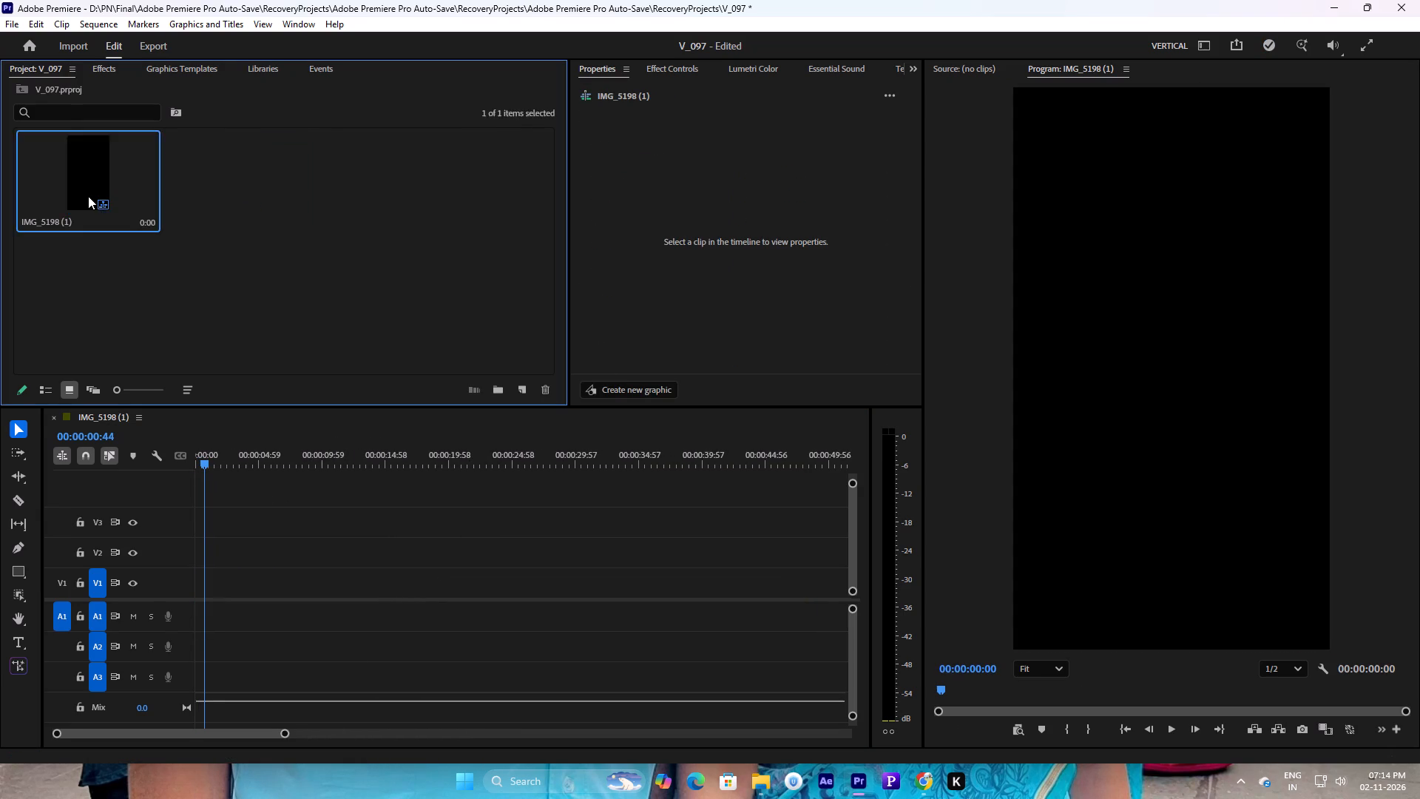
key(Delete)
Import the video IMG_5146 from the Downloads folder into the project.
click(301, 290)
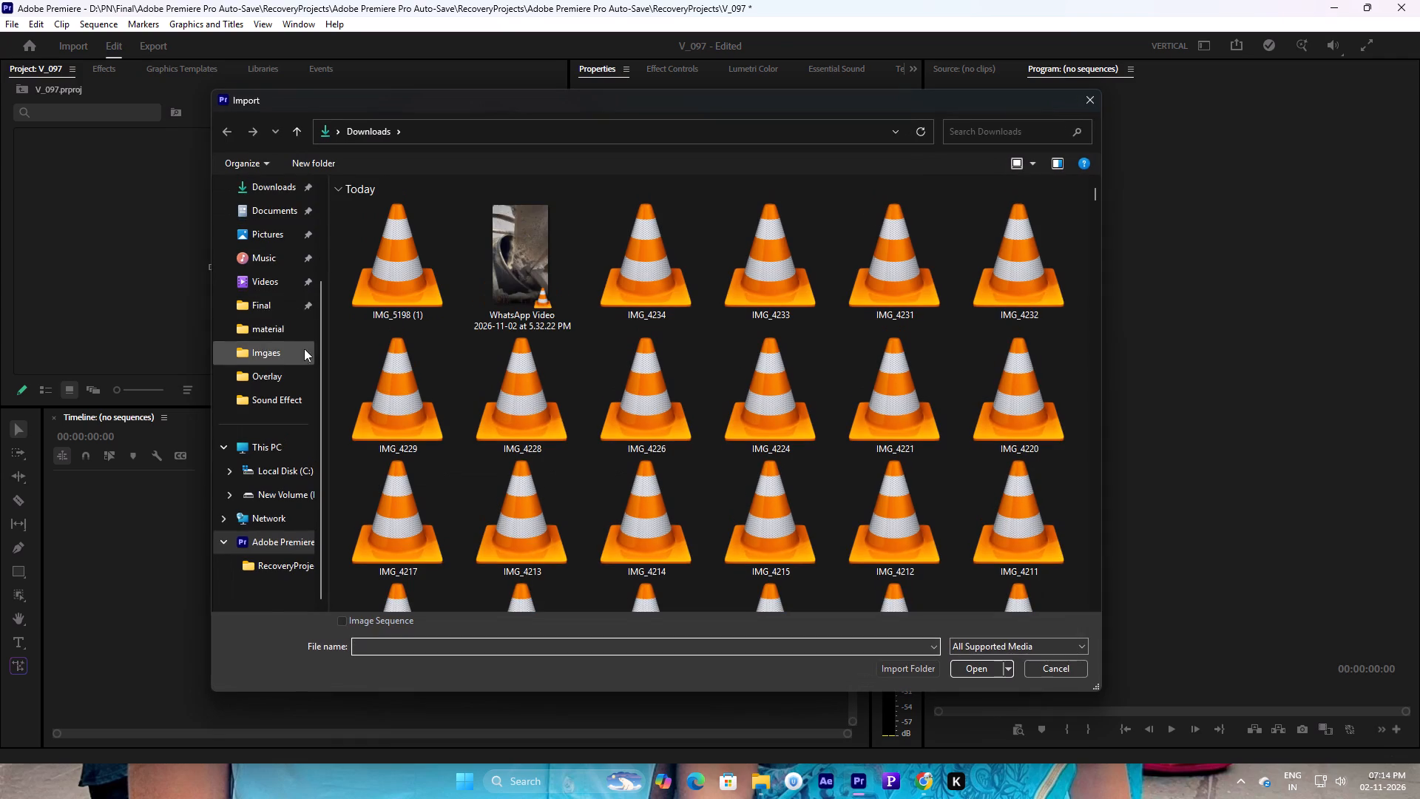
click(281, 306)
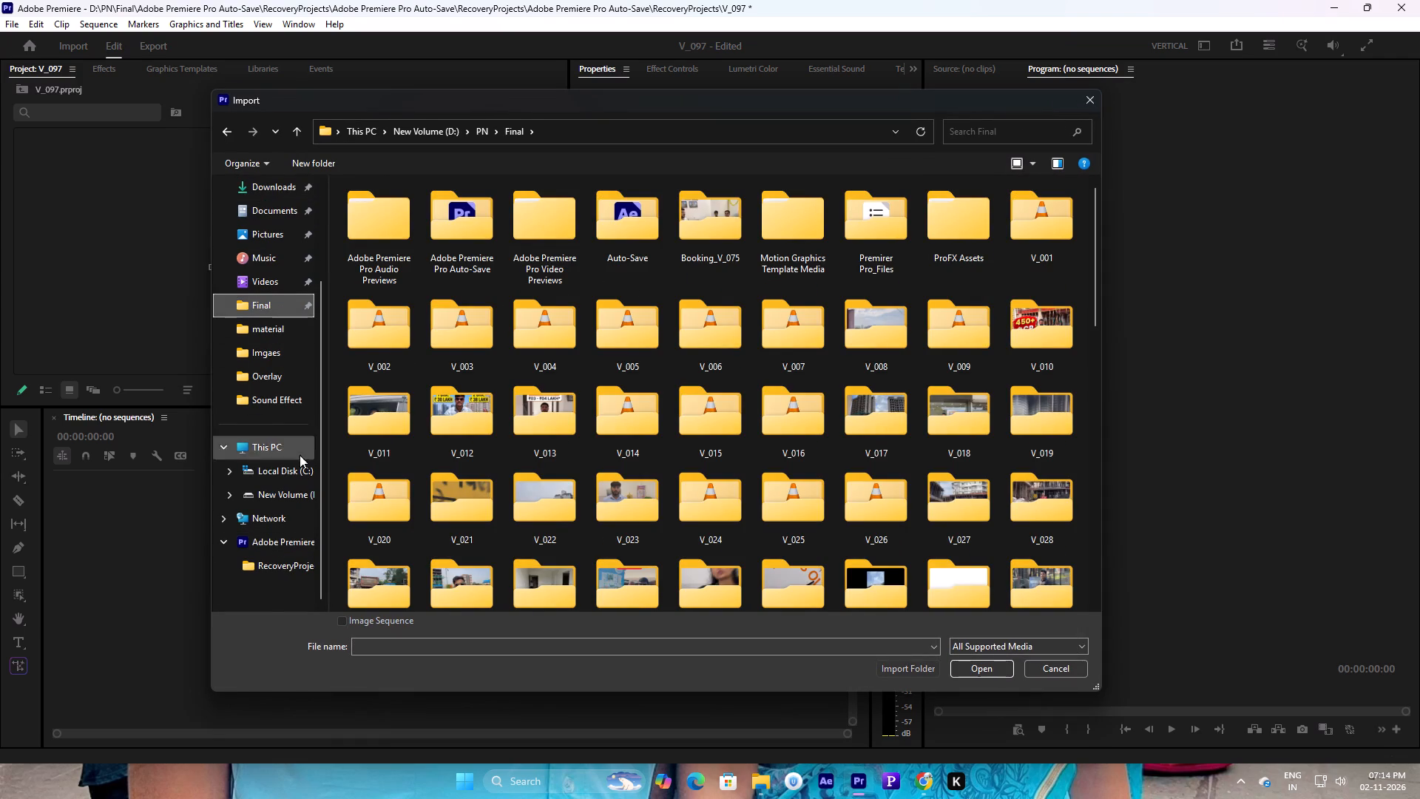
click(263, 179)
scroll(670, 440, down, 4)
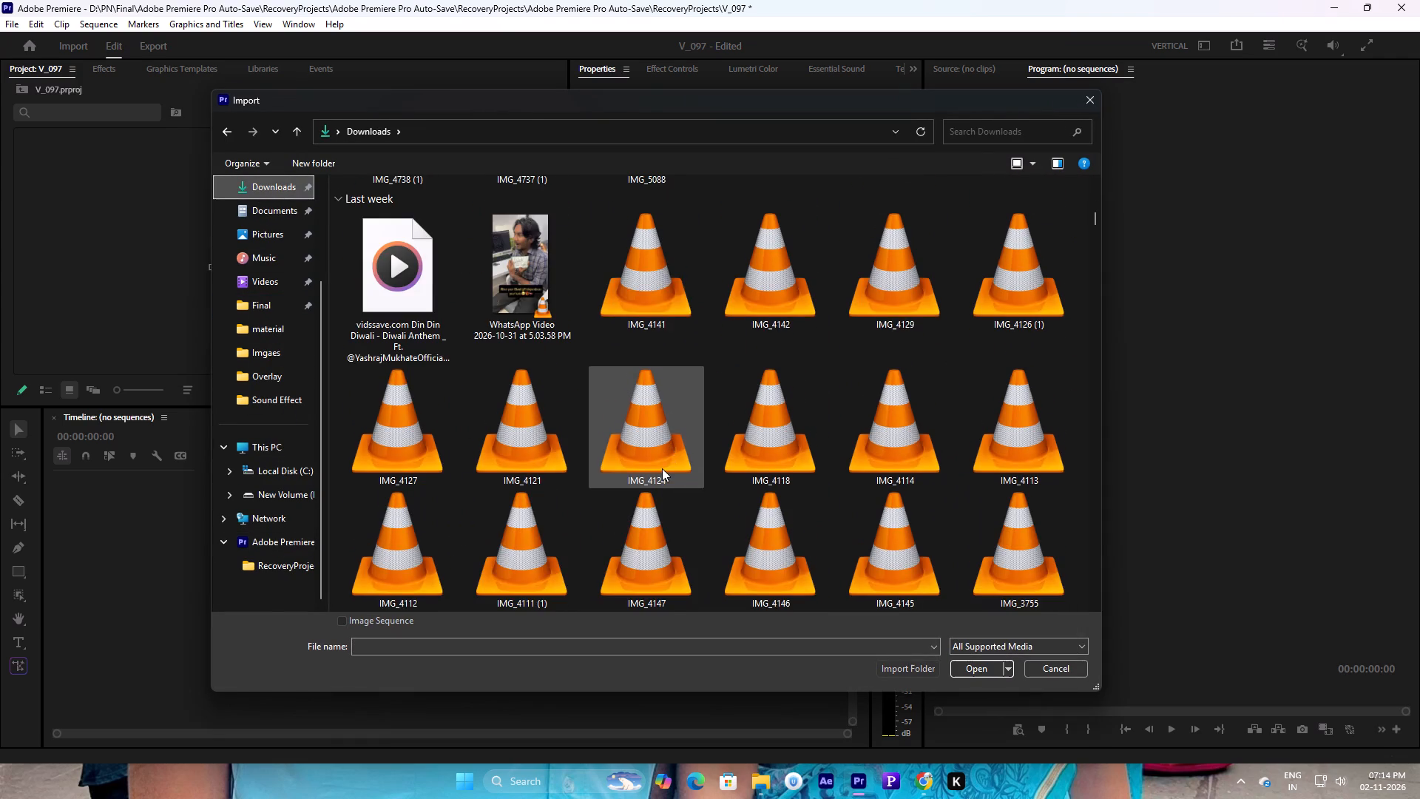
scroll(662, 468, up, 2)
scroll(627, 459, down, 2)
scroll(701, 390, up, 1)
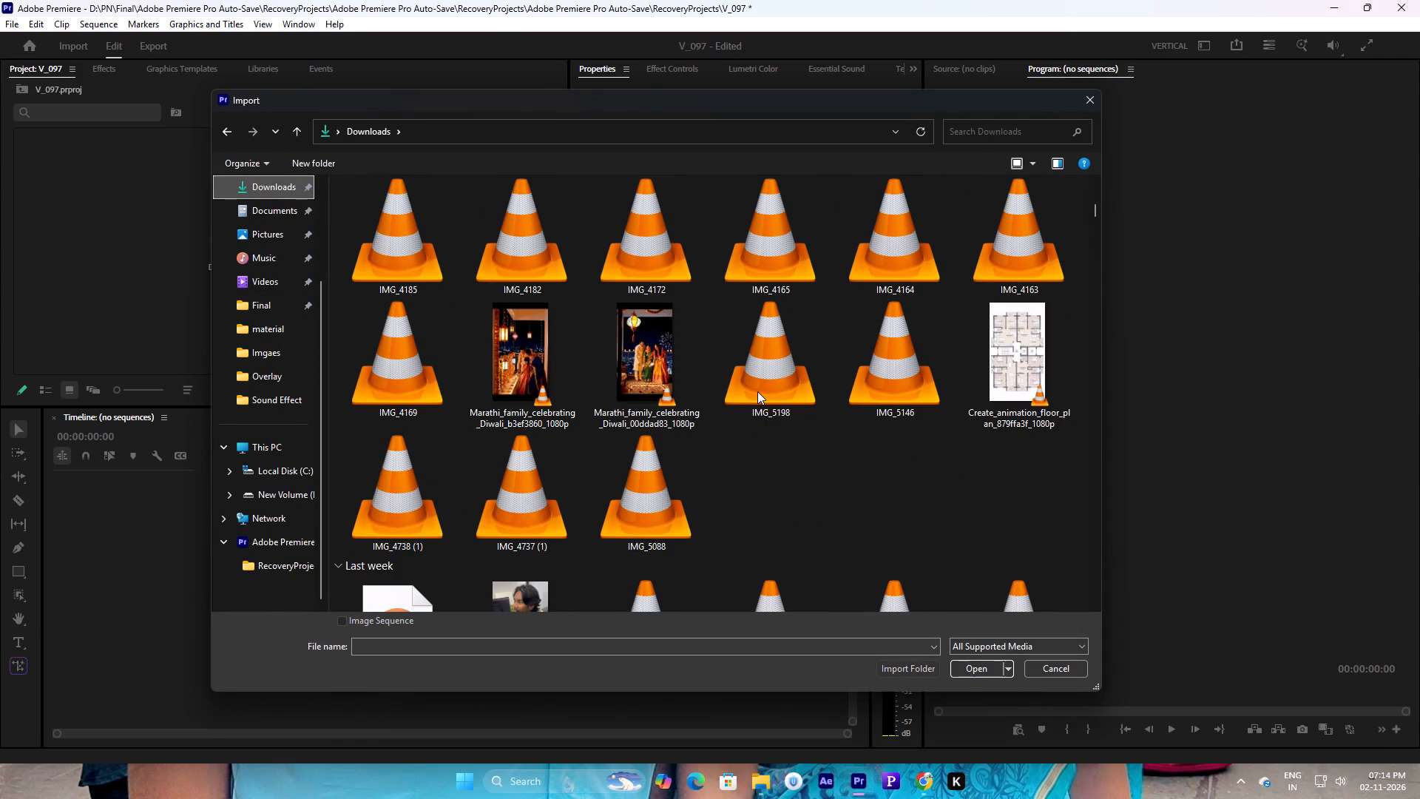
click(863, 384)
click(971, 667)
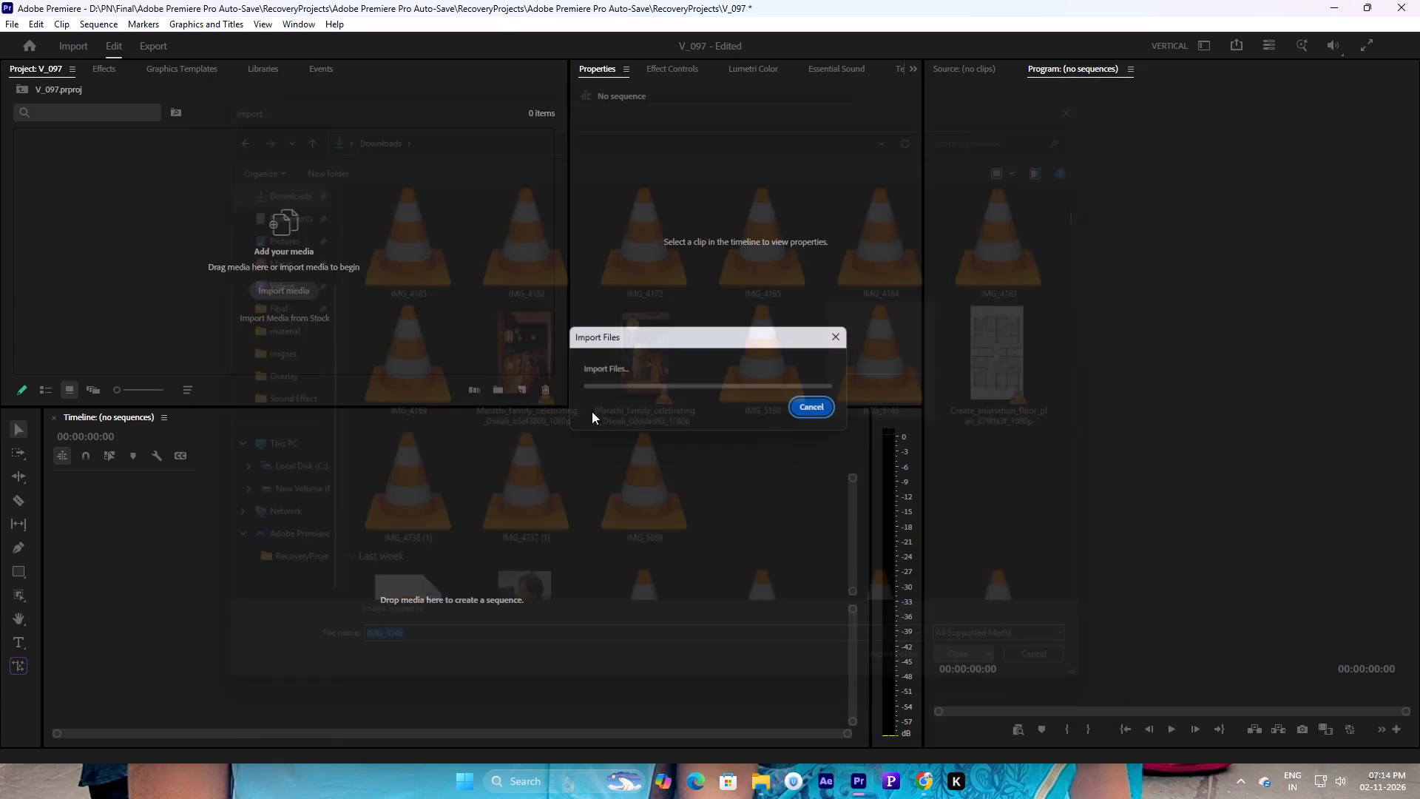
Create a new sequence from the IMG_5146.MOV clip.
right_click(78, 172)
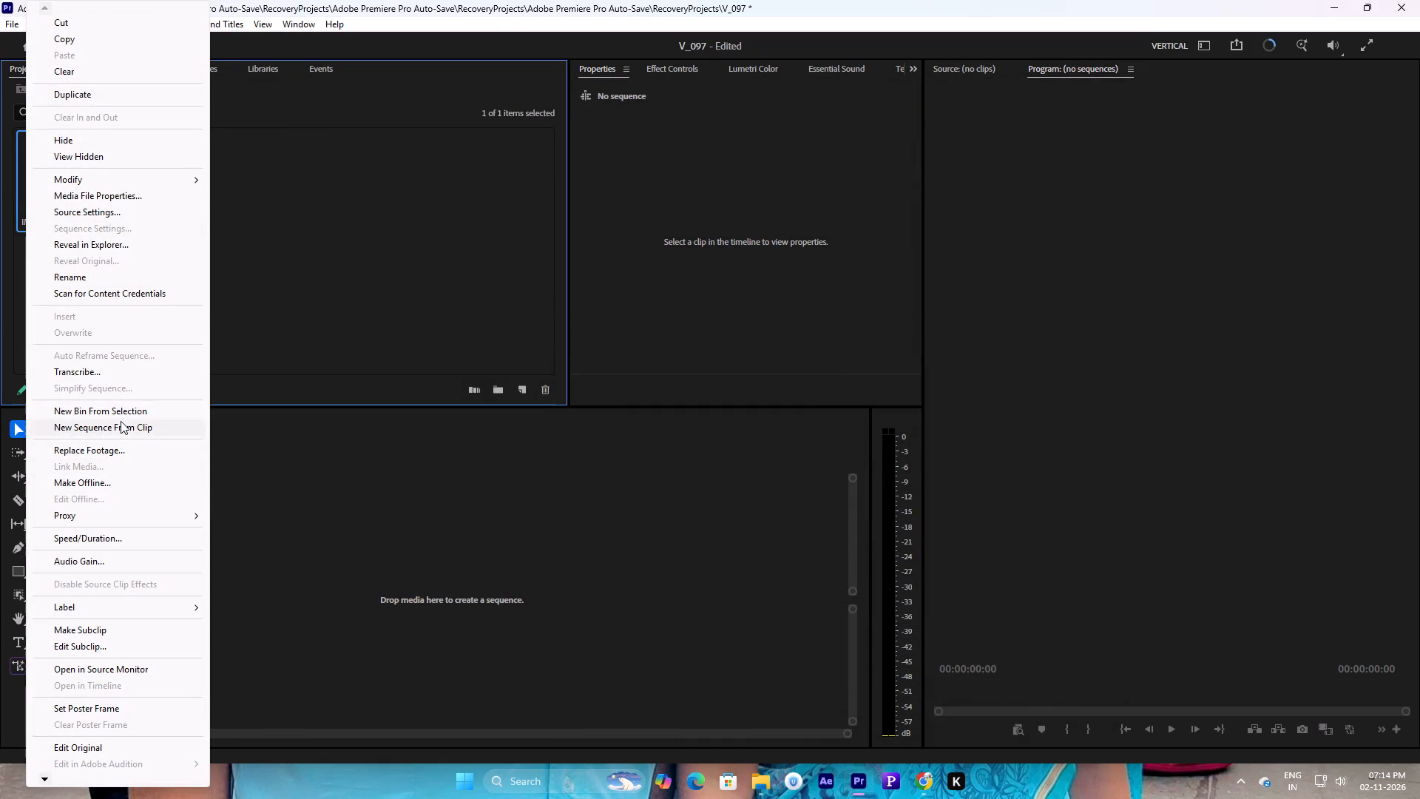
click(121, 421)
Play through the start and end of IMG_5146.MOV and trim the clip's end to 00:00:39:023.
key(space)
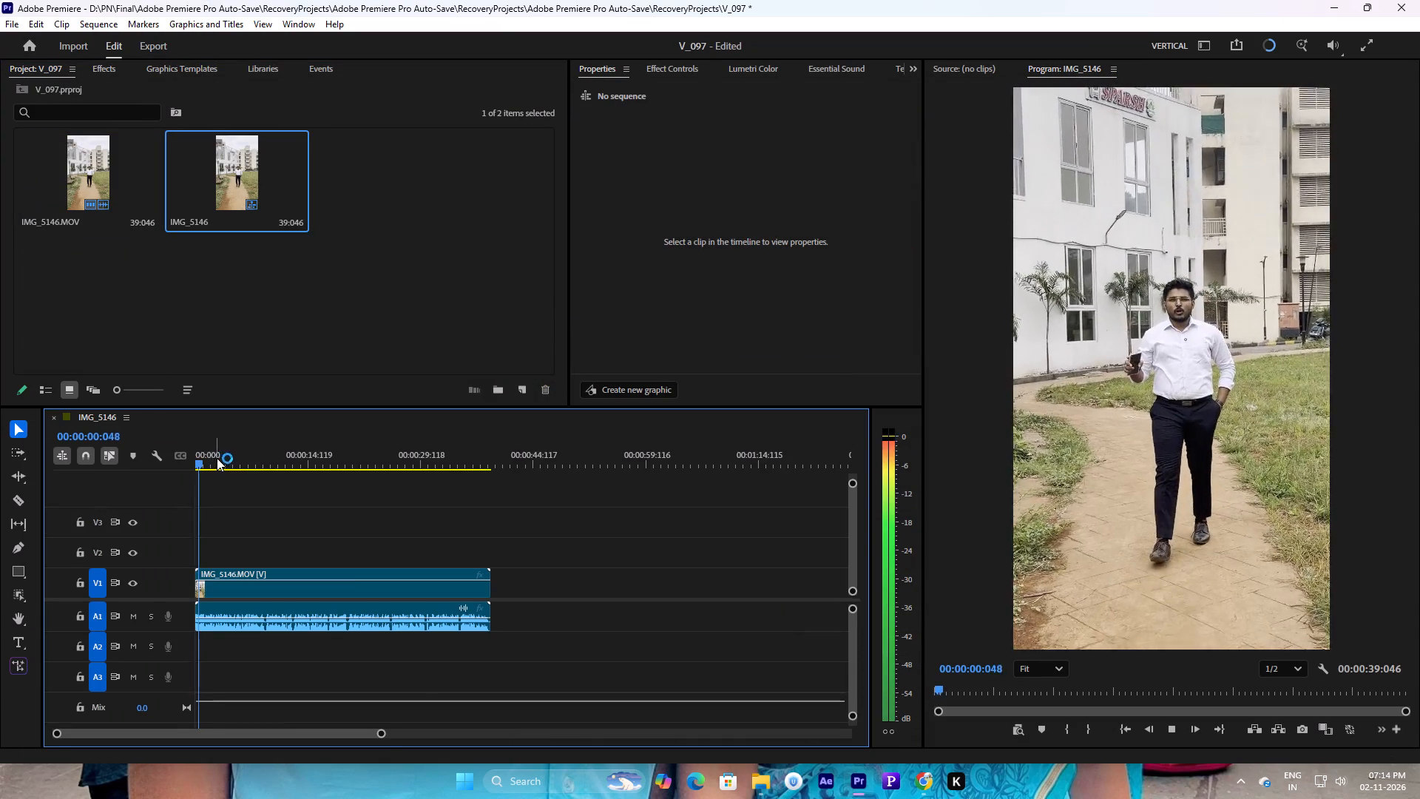
drag(381, 736, 331, 735)
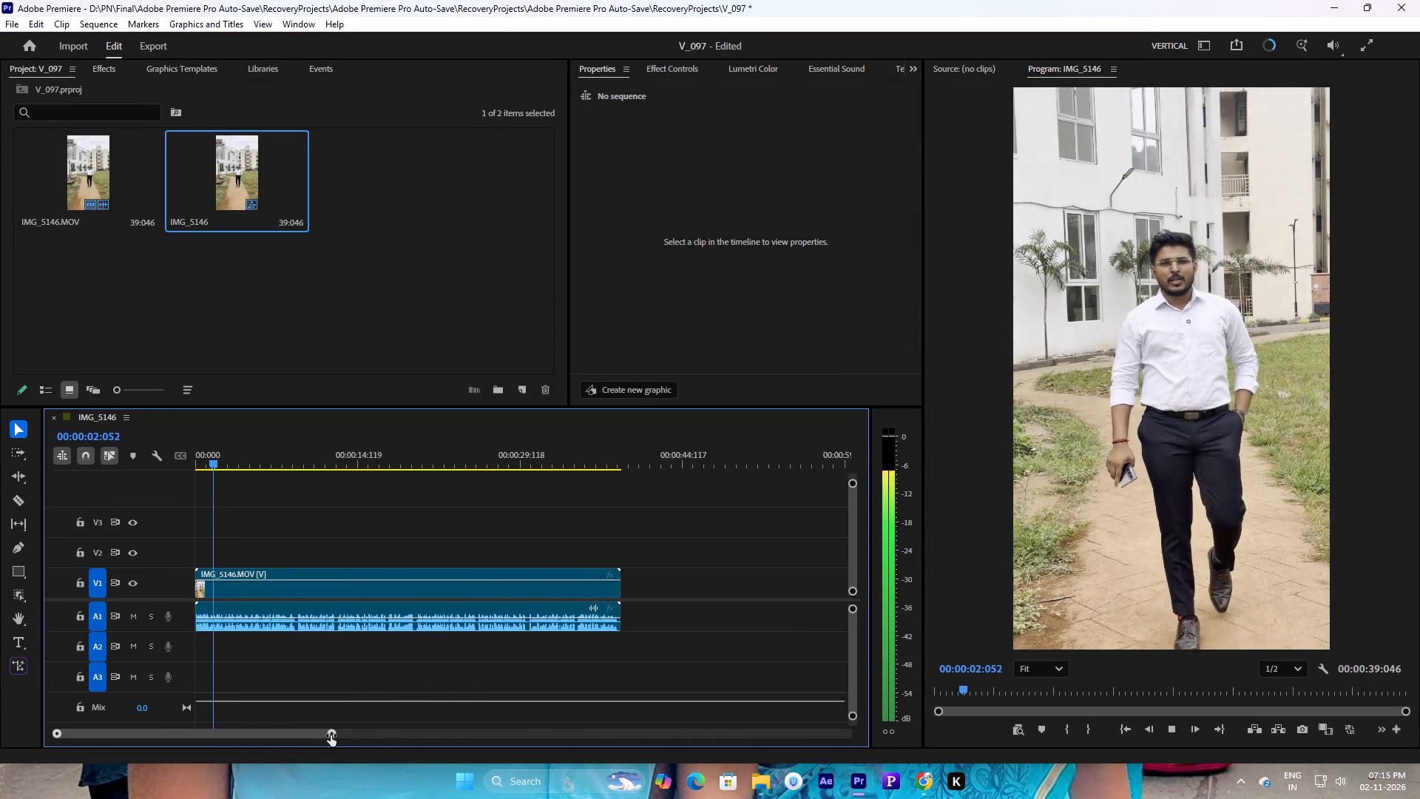
drag(331, 735, 318, 738)
drag(613, 459, 668, 460)
key(space)
drag(665, 459, 649, 461)
key(space)
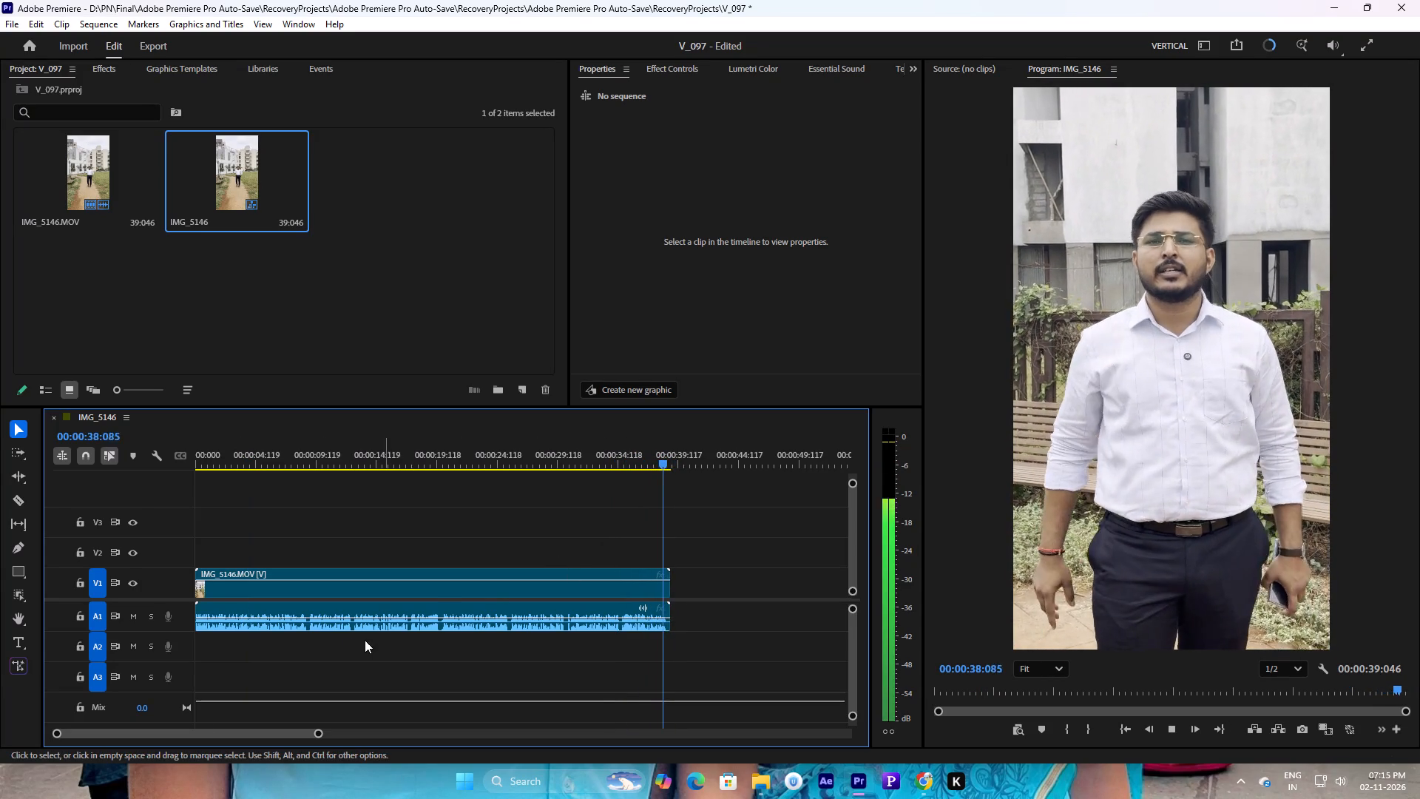
key(space)
drag(321, 735, 223, 734)
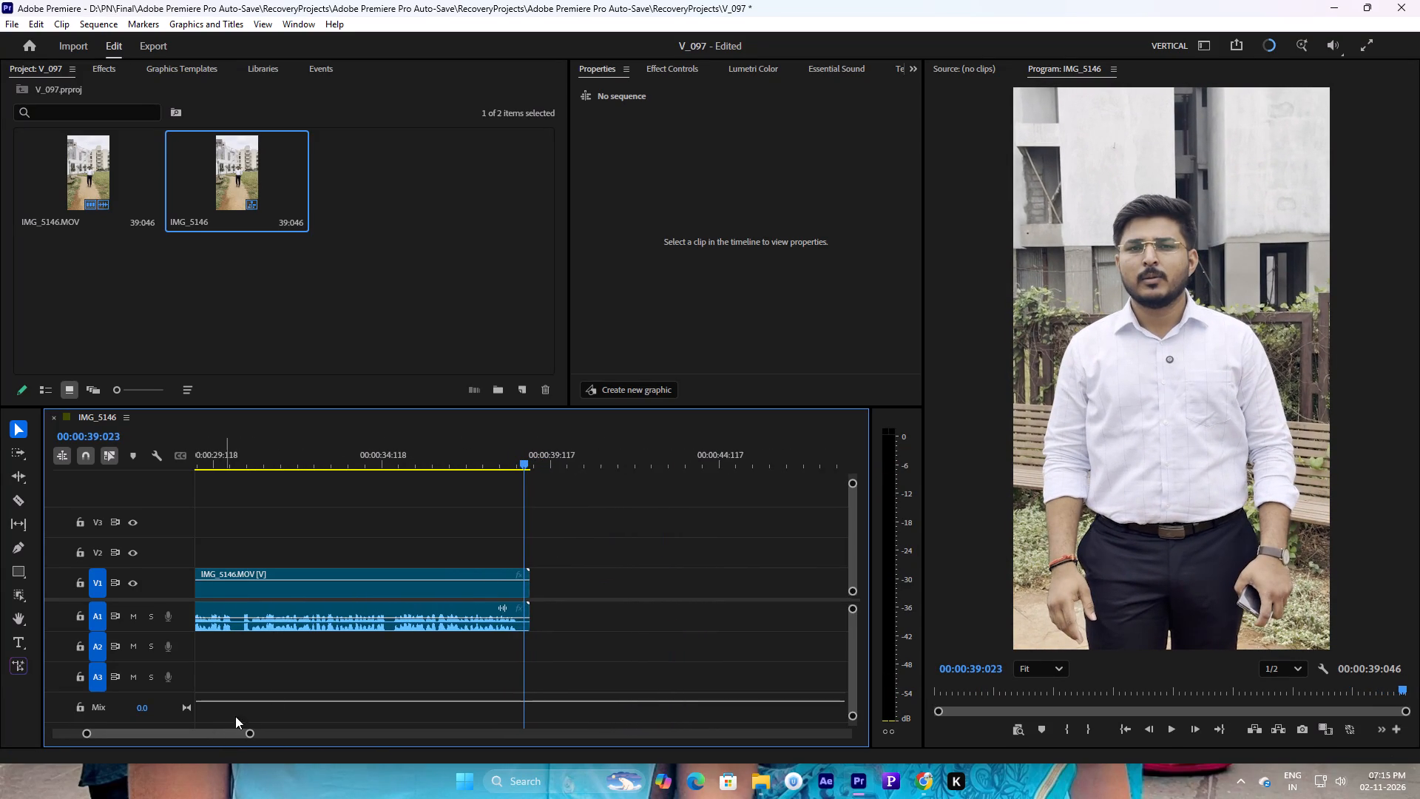
click(529, 593)
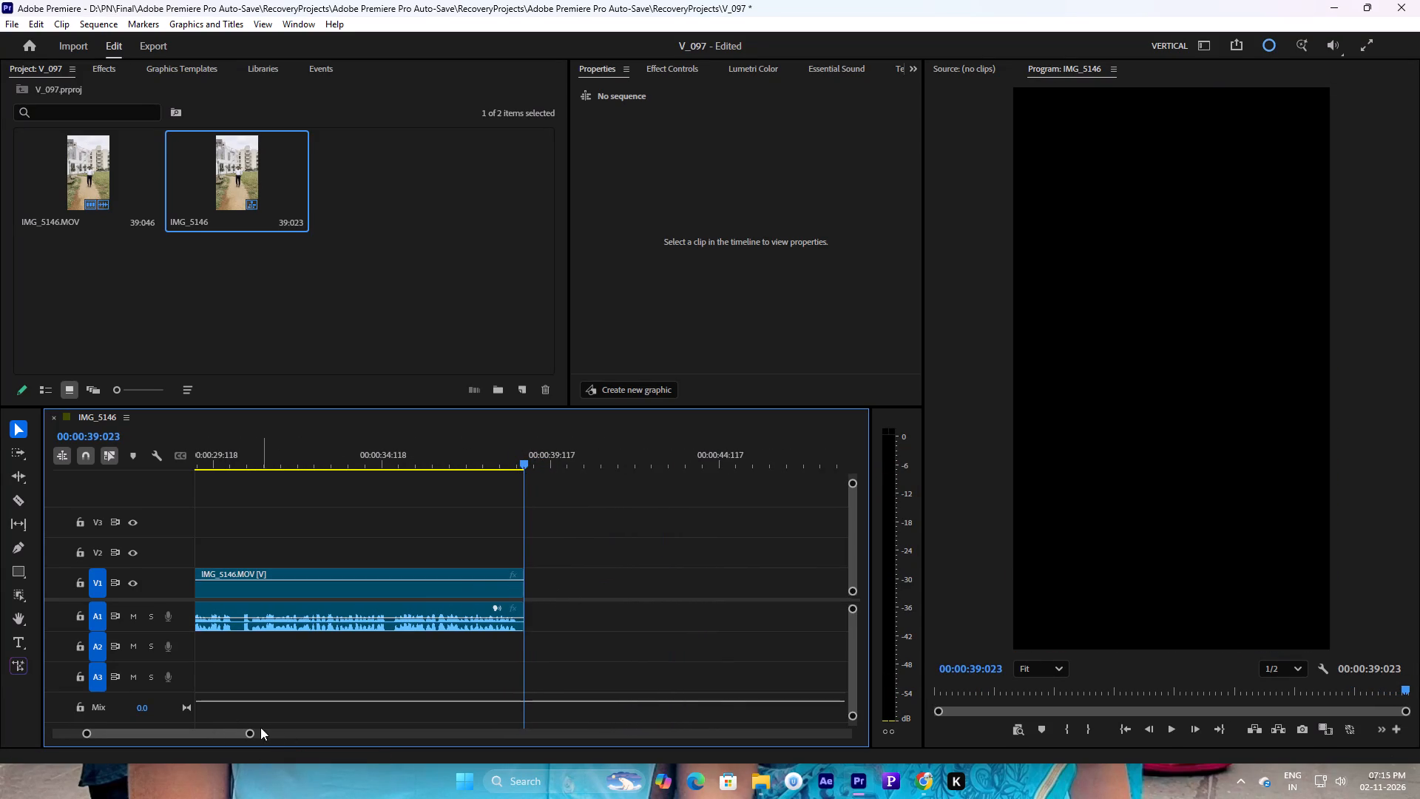
Set the sequence's color setup to Direct Rec. 709 (SDR) and play the opening to check the colors.
drag(235, 735, 144, 715)
click(106, 26)
click(135, 47)
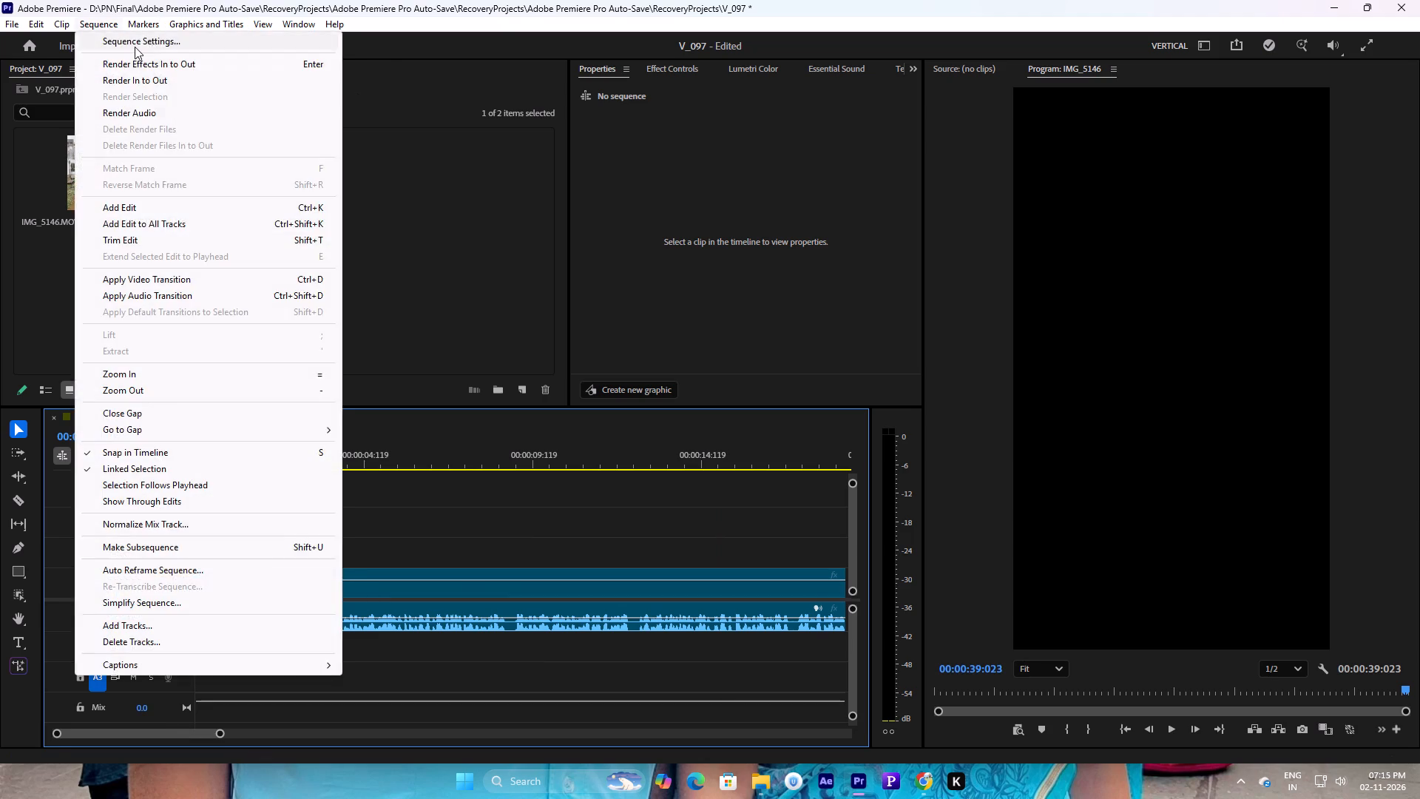
click(593, 118)
click(648, 152)
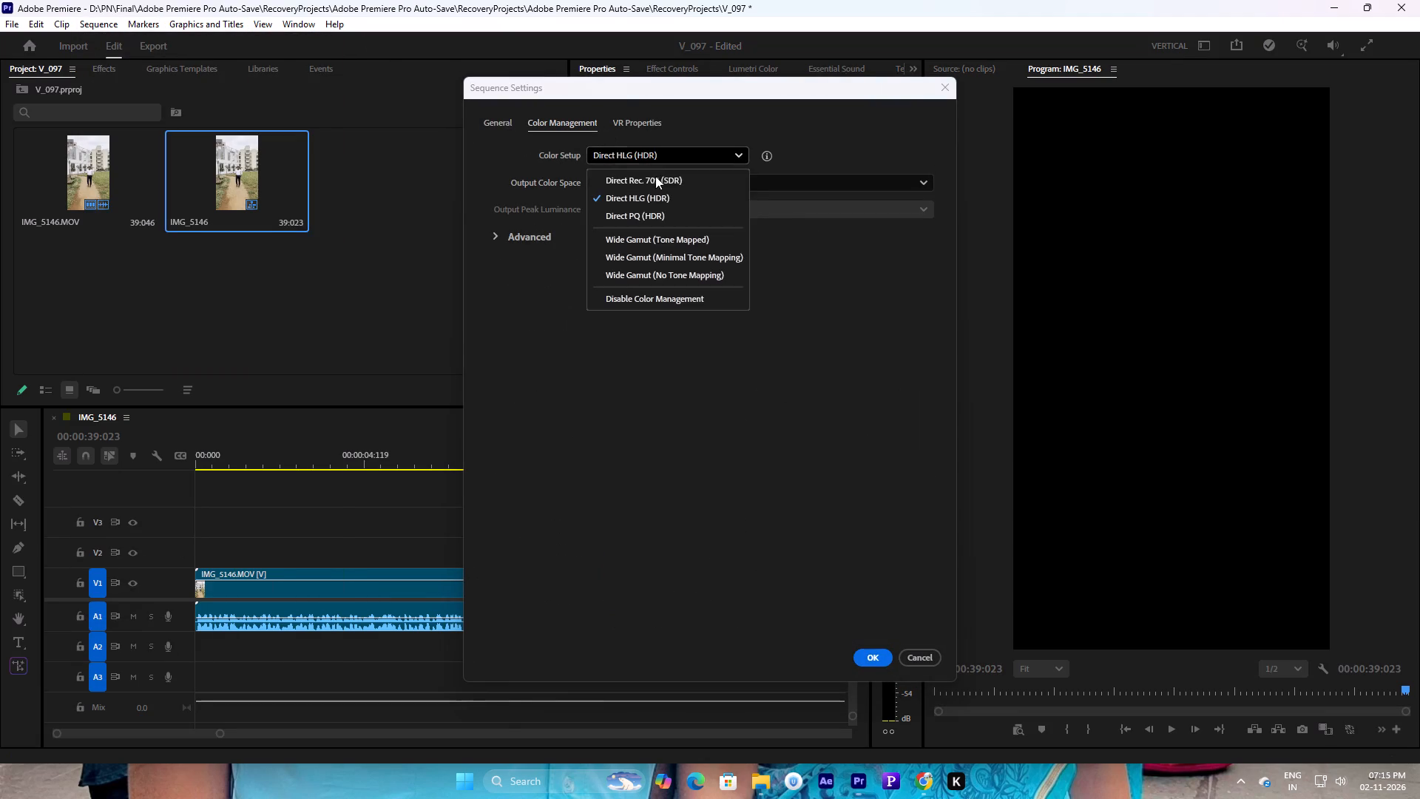
click(663, 181)
click(871, 657)
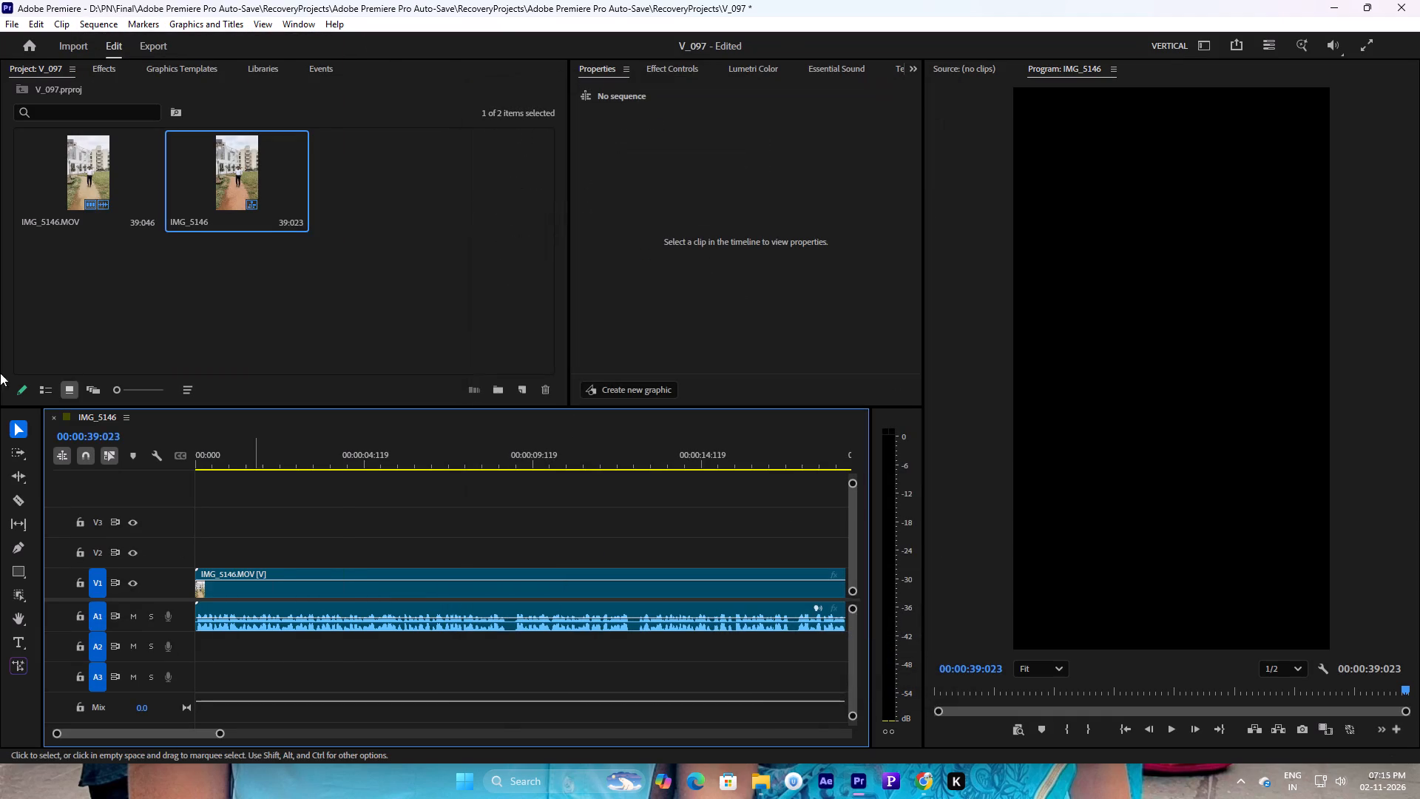
drag(219, 465, 169, 459)
key(space)
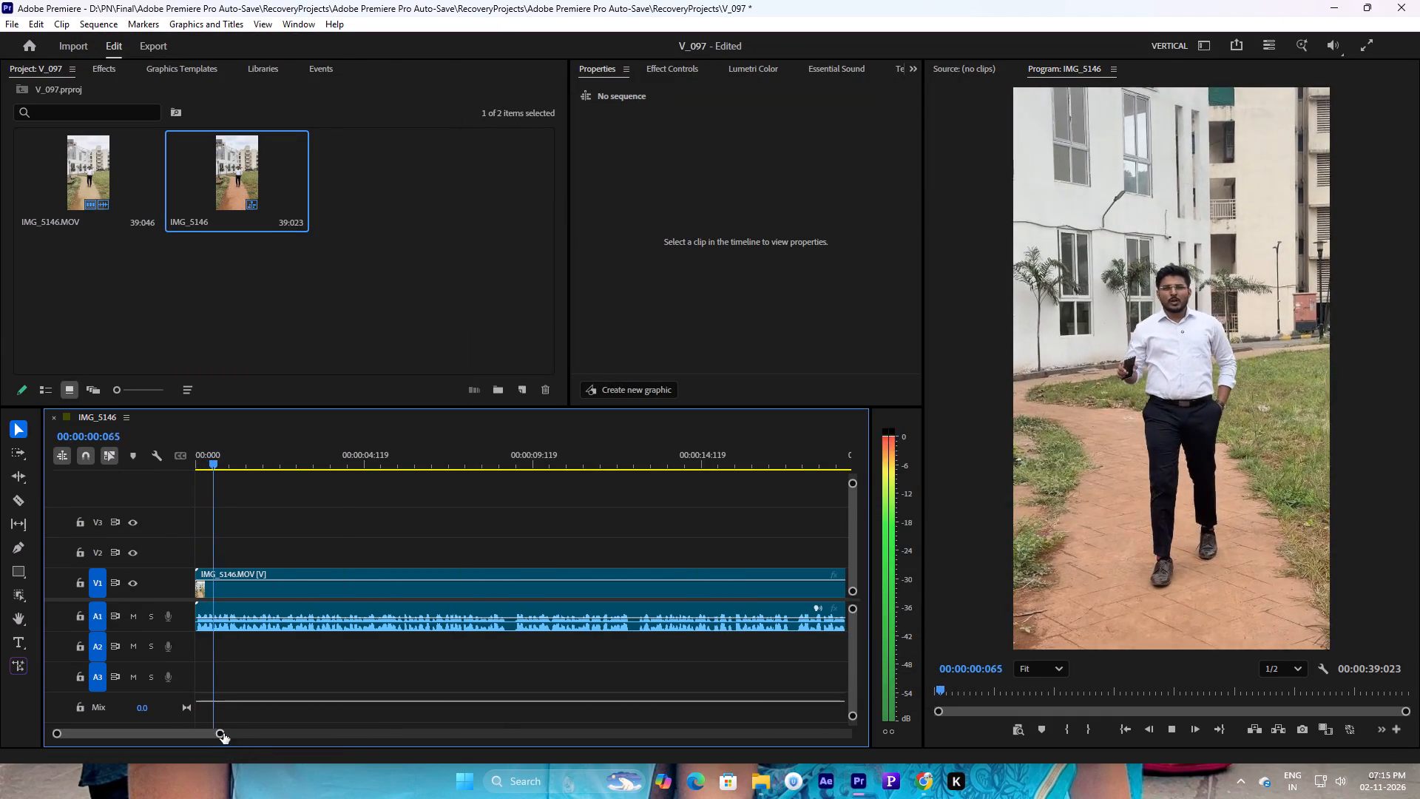
drag(223, 733, 269, 723)
key(space)
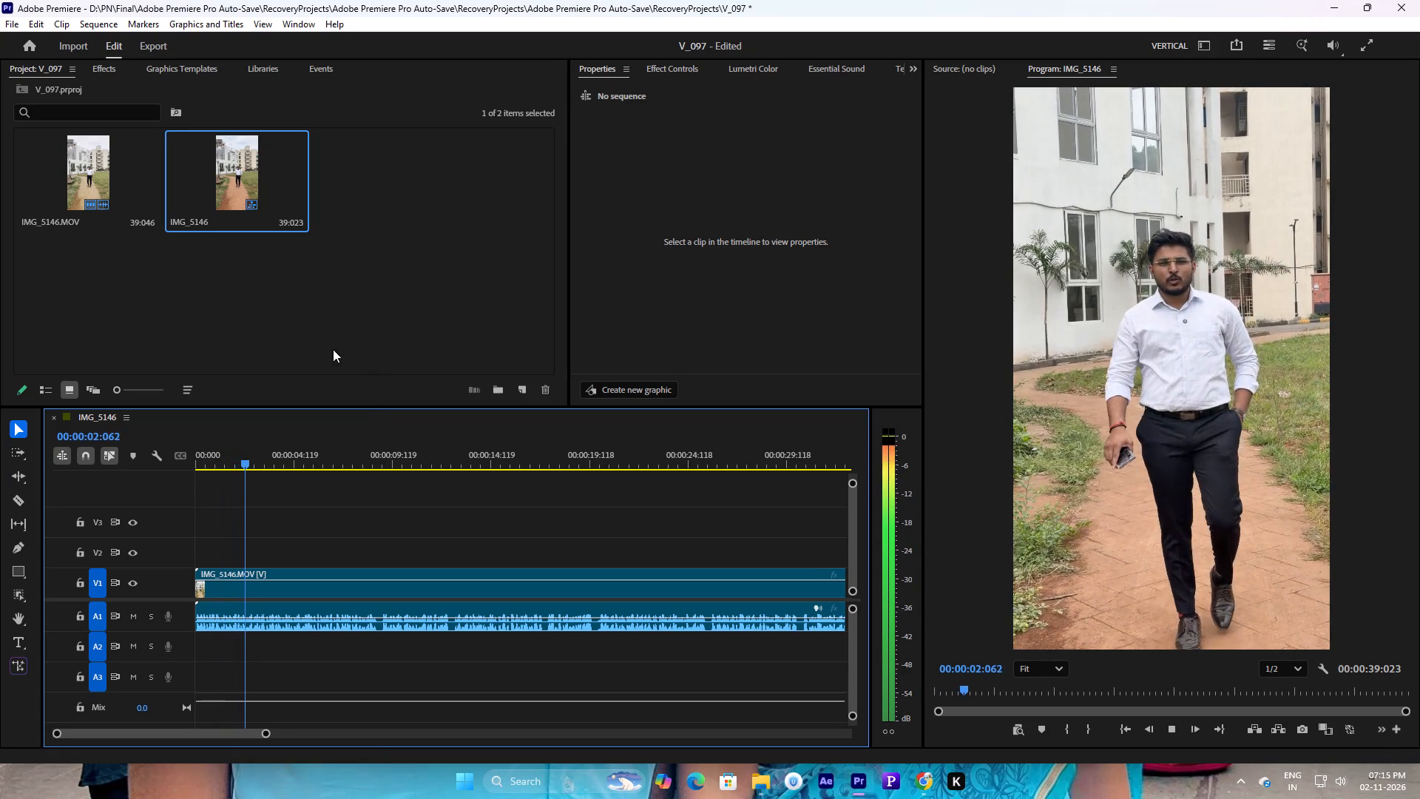
Import the contact banner image named new from the Imgaes folder into the project.
double_click(153, 283)
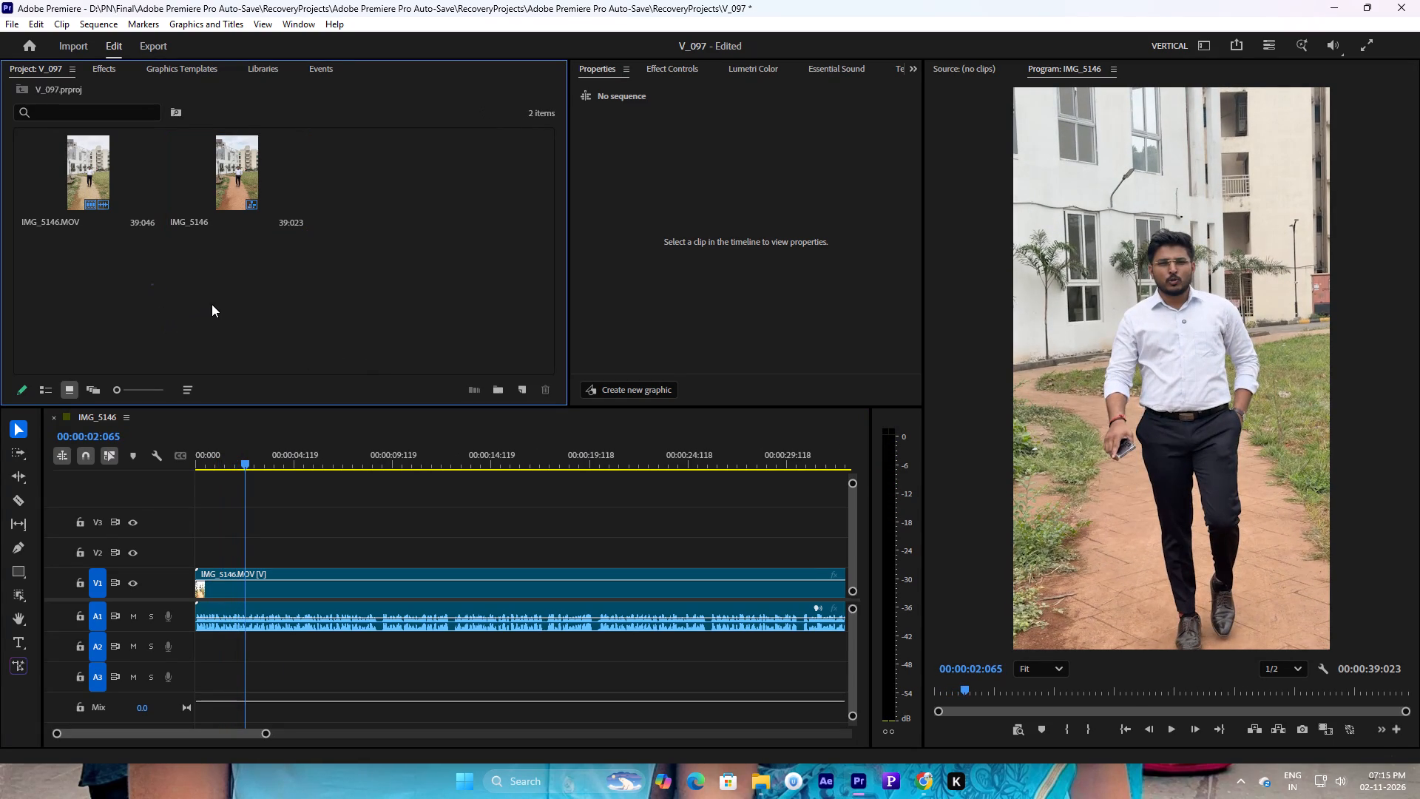
double_click(212, 304)
click(274, 355)
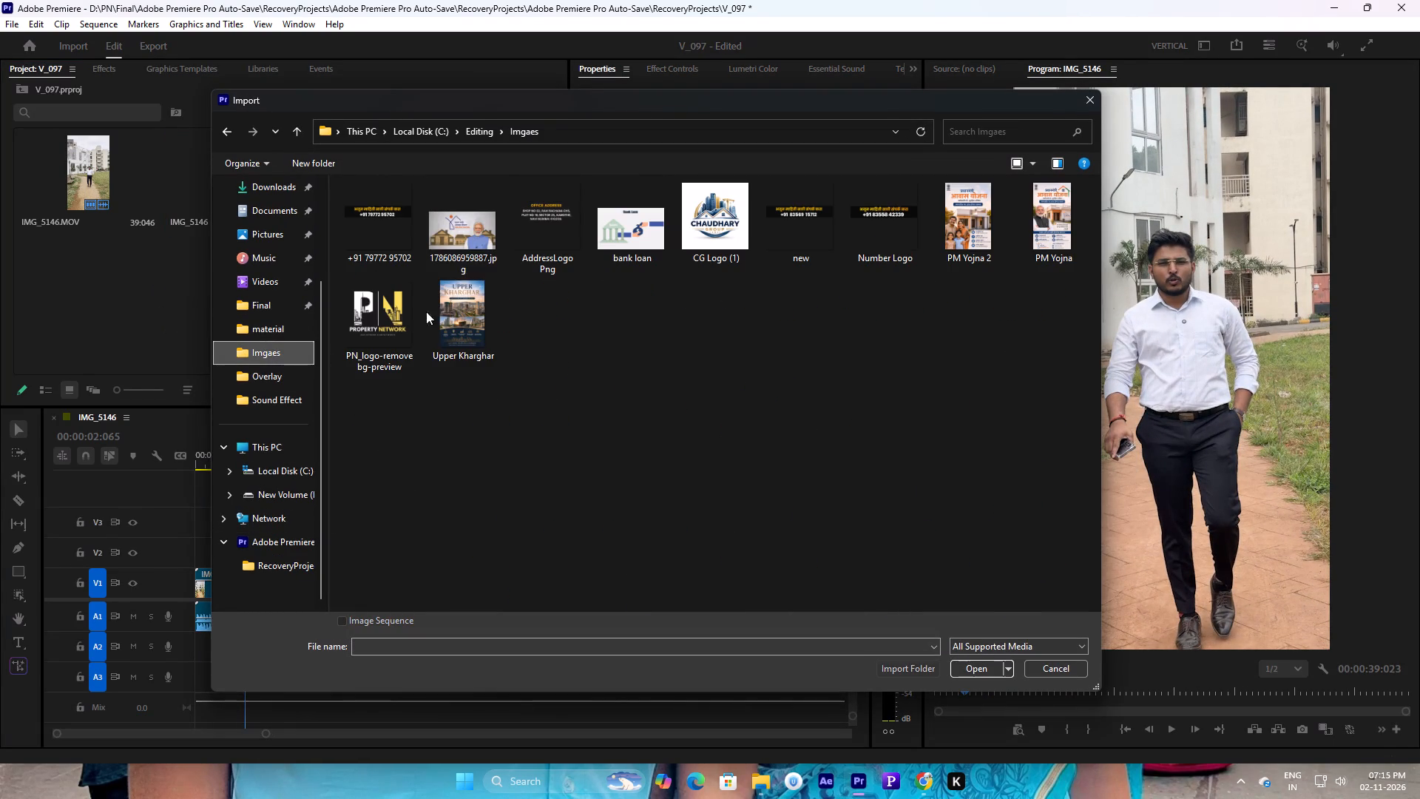
click(806, 237)
click(989, 661)
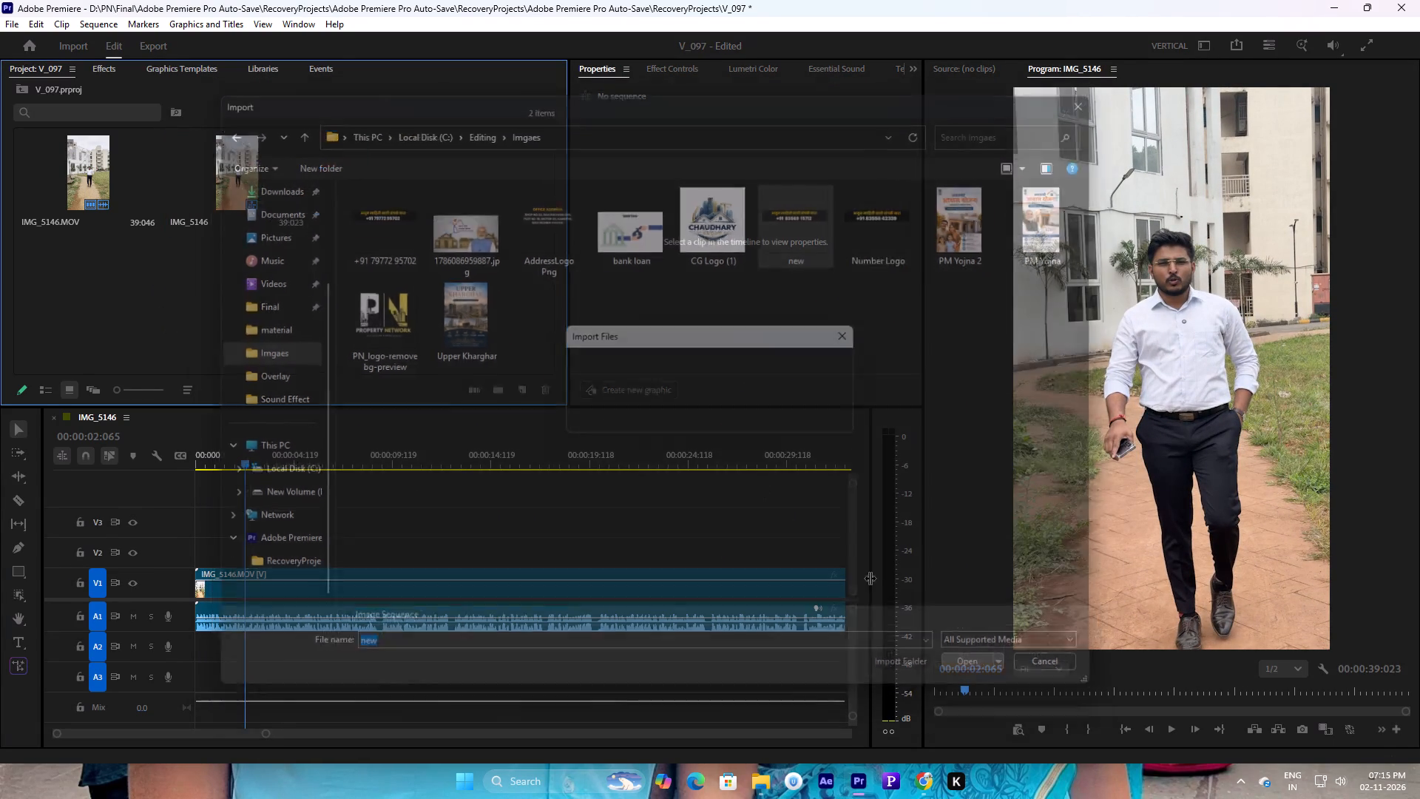
Place new.png on track V3 at the sequence start and extend it to the end of the video clip.
drag(365, 186, 199, 531)
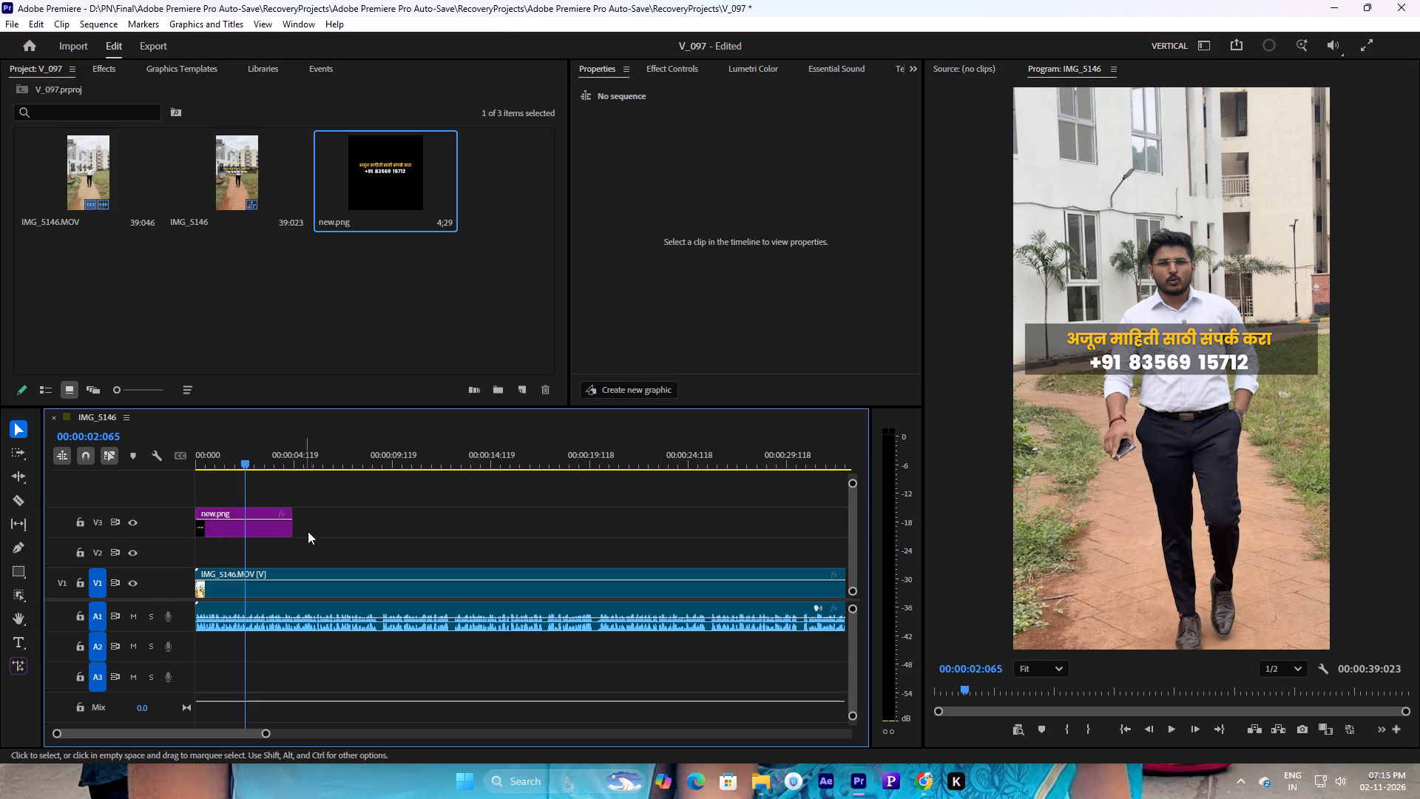
click(273, 527)
drag(293, 528, 876, 501)
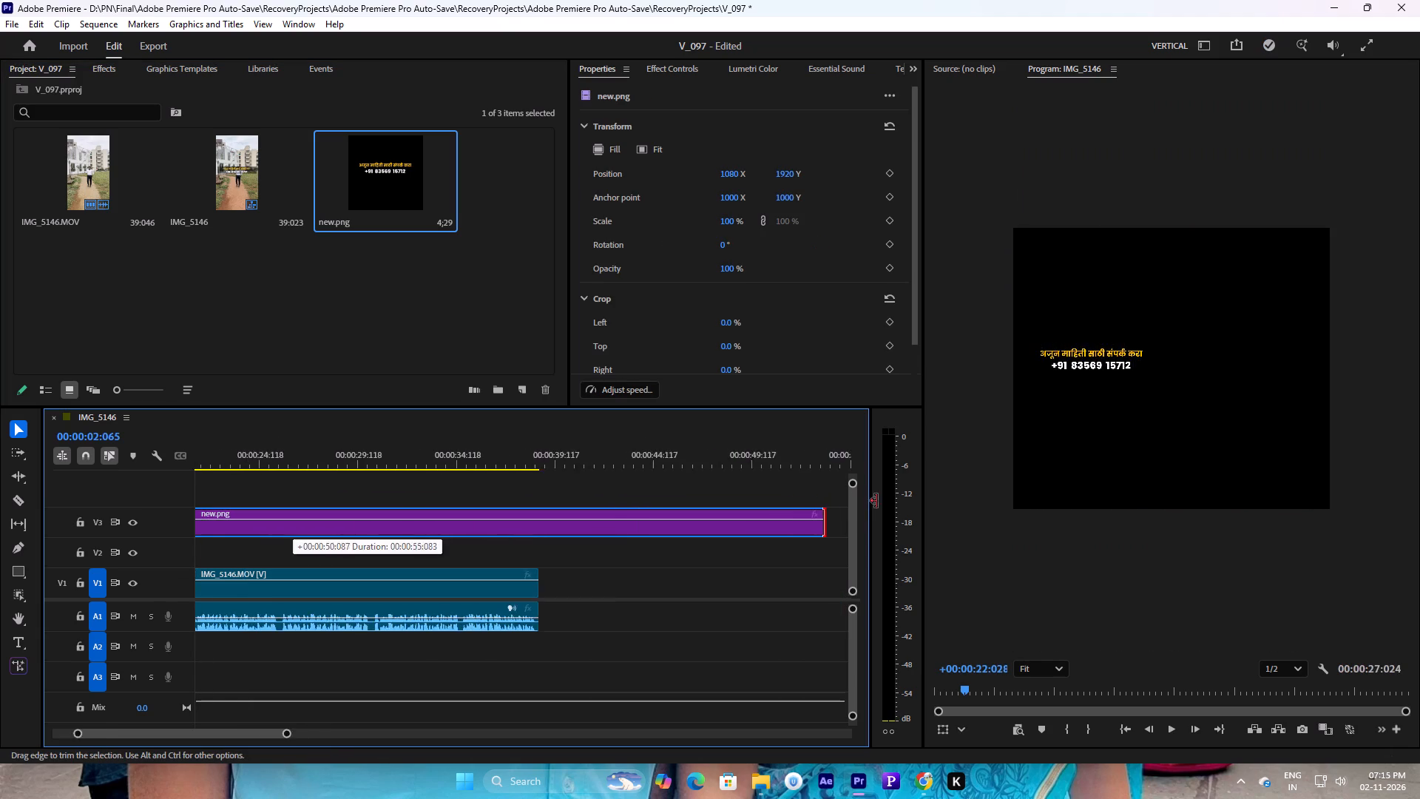
drag(876, 501, 572, 570)
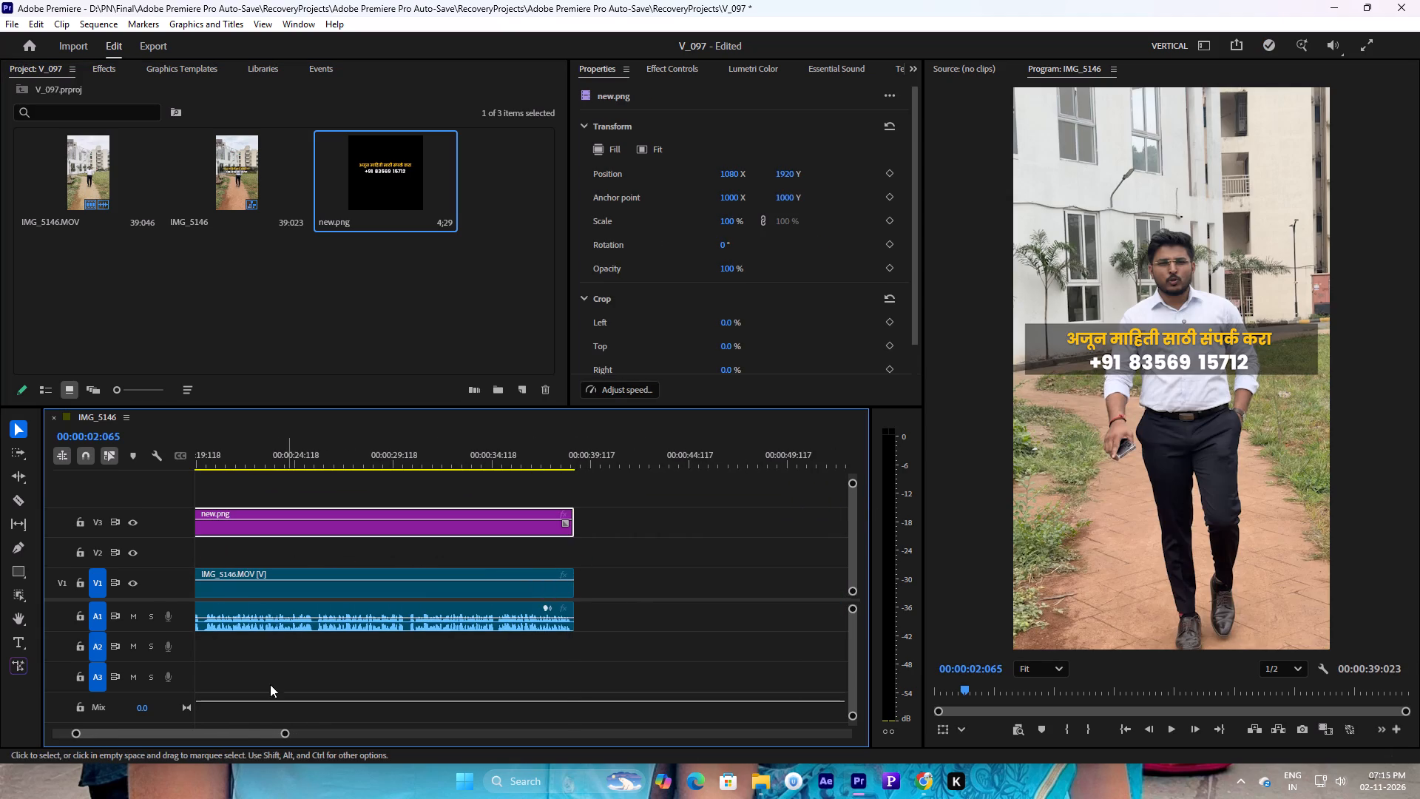
Set new.png's vertical position to 700 and its scale to 108%, preview the opening, and return the playhead to the start.
drag(243, 729, 128, 687)
drag(221, 466, 167, 456)
key(space)
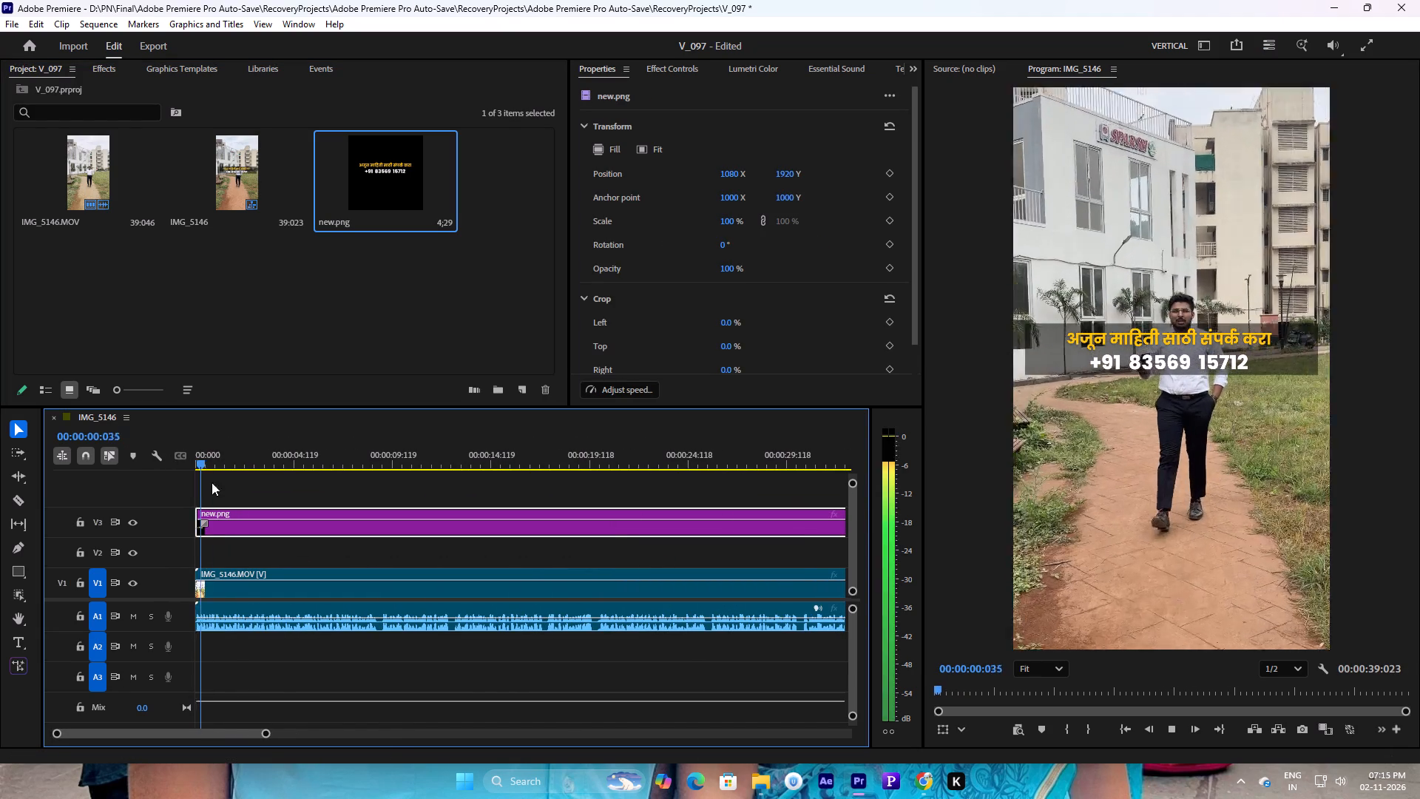
key(space)
click(786, 171)
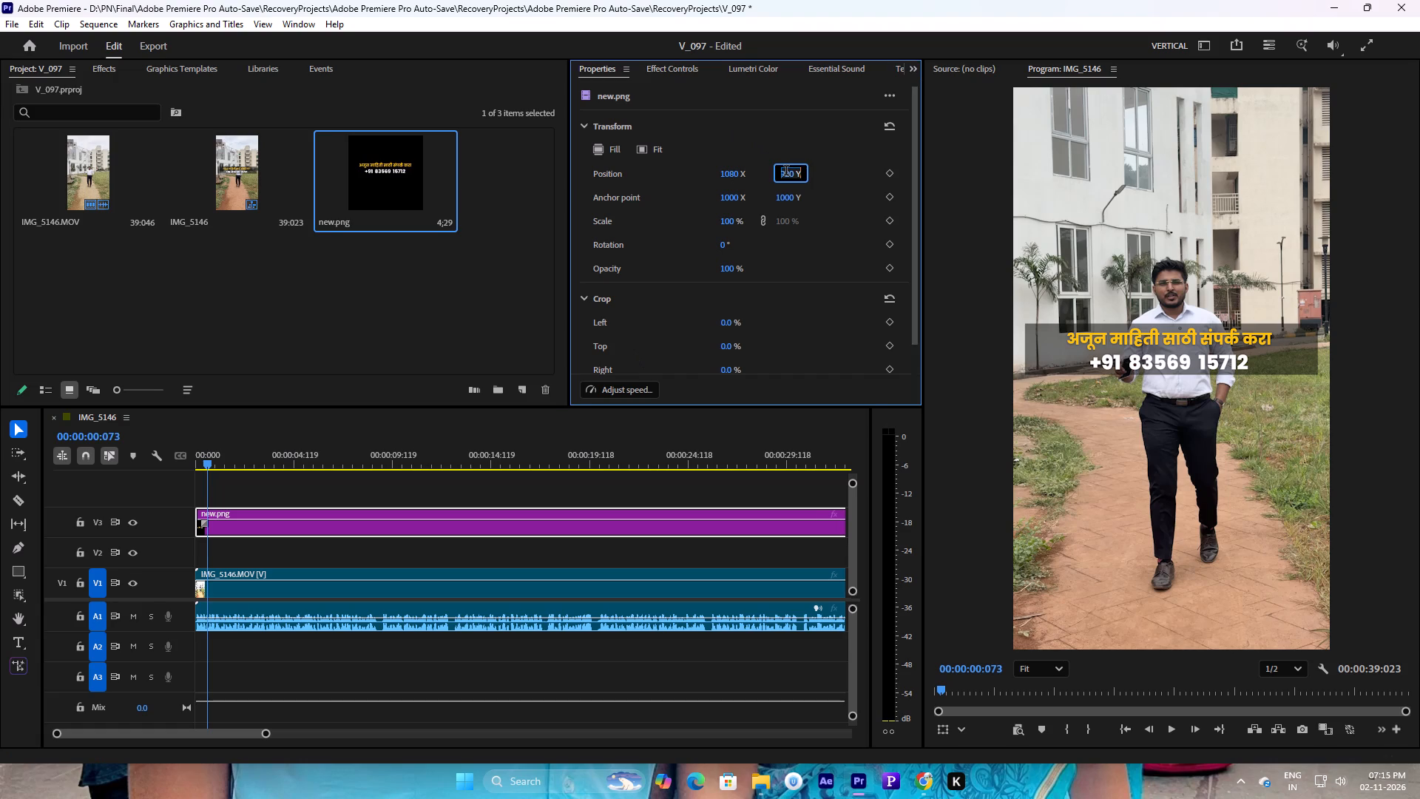
text(700)
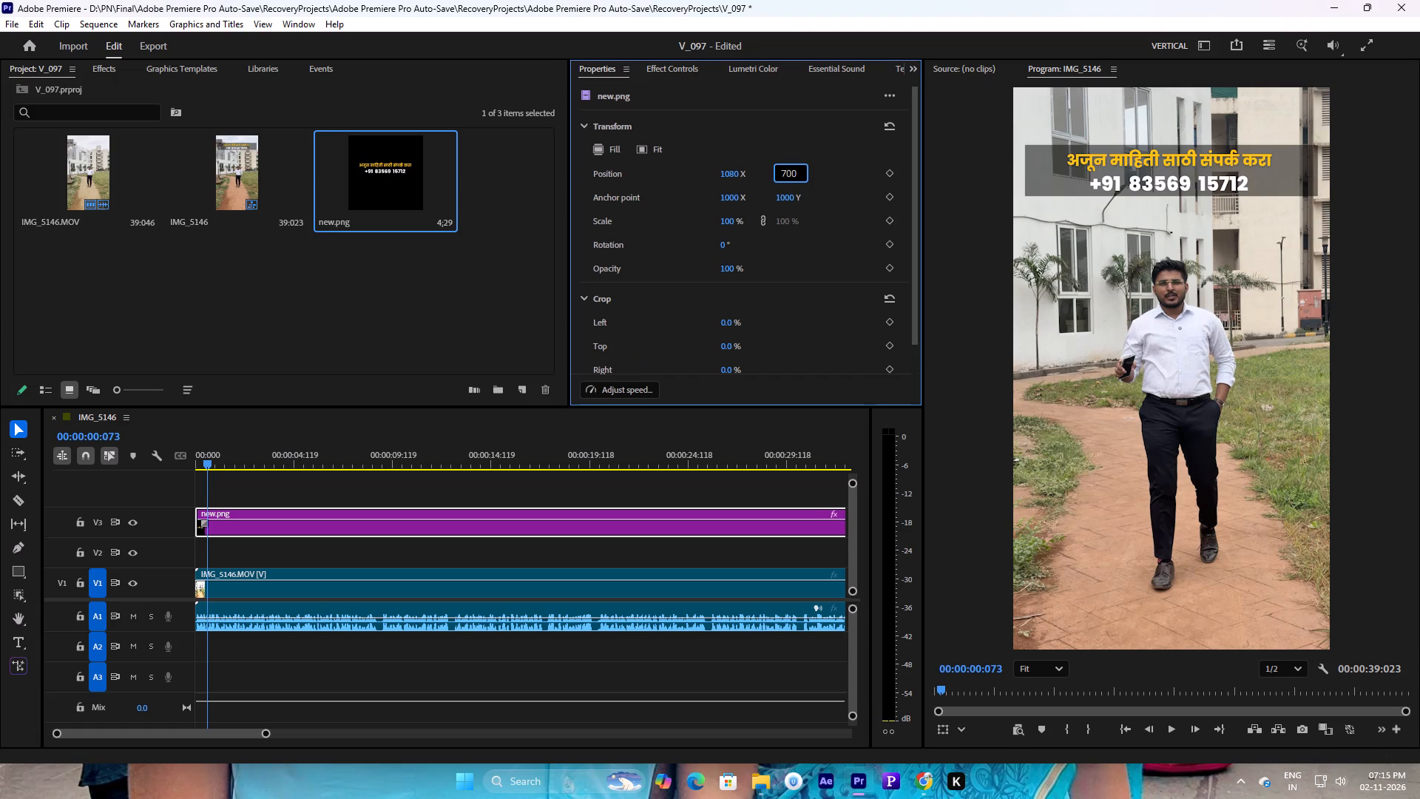
key(Return)
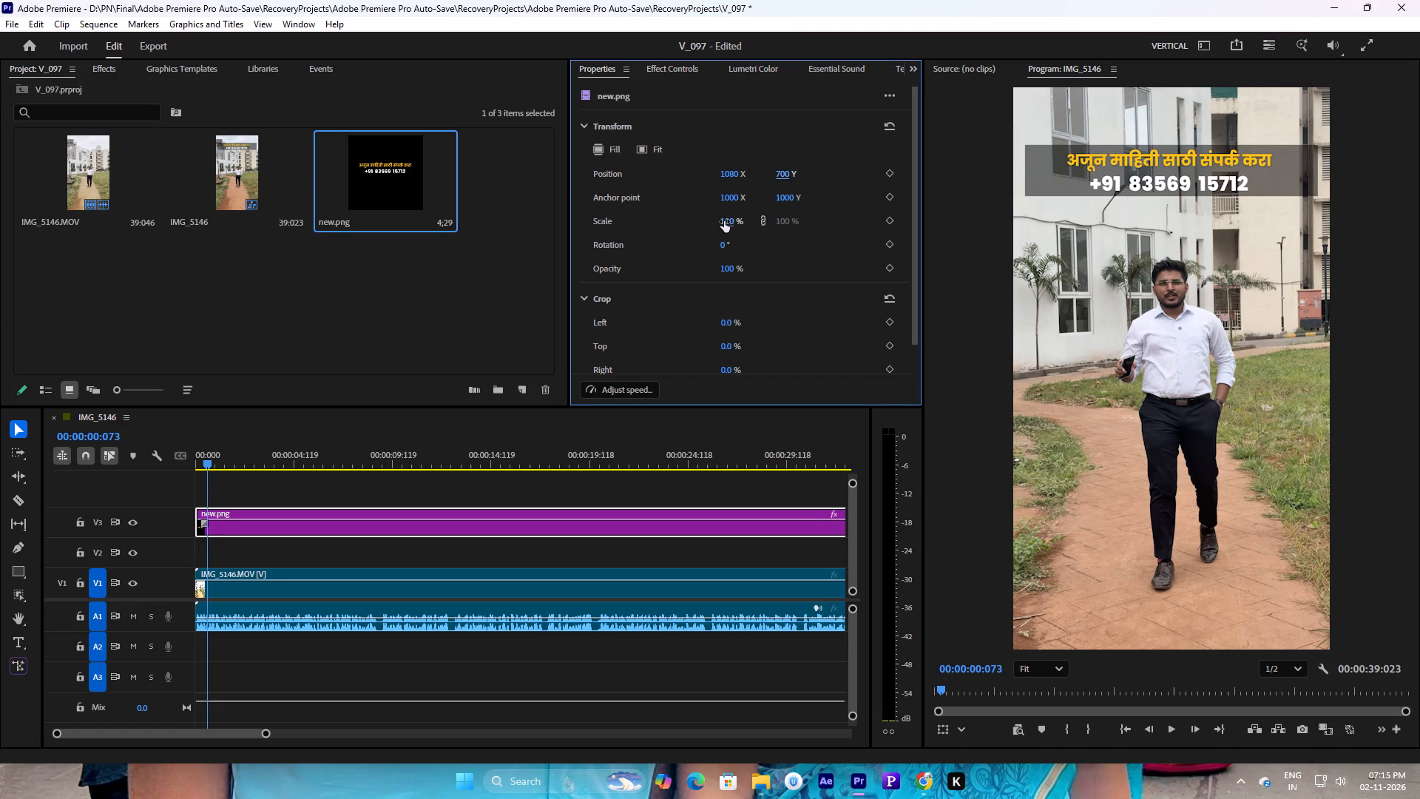
click(724, 221)
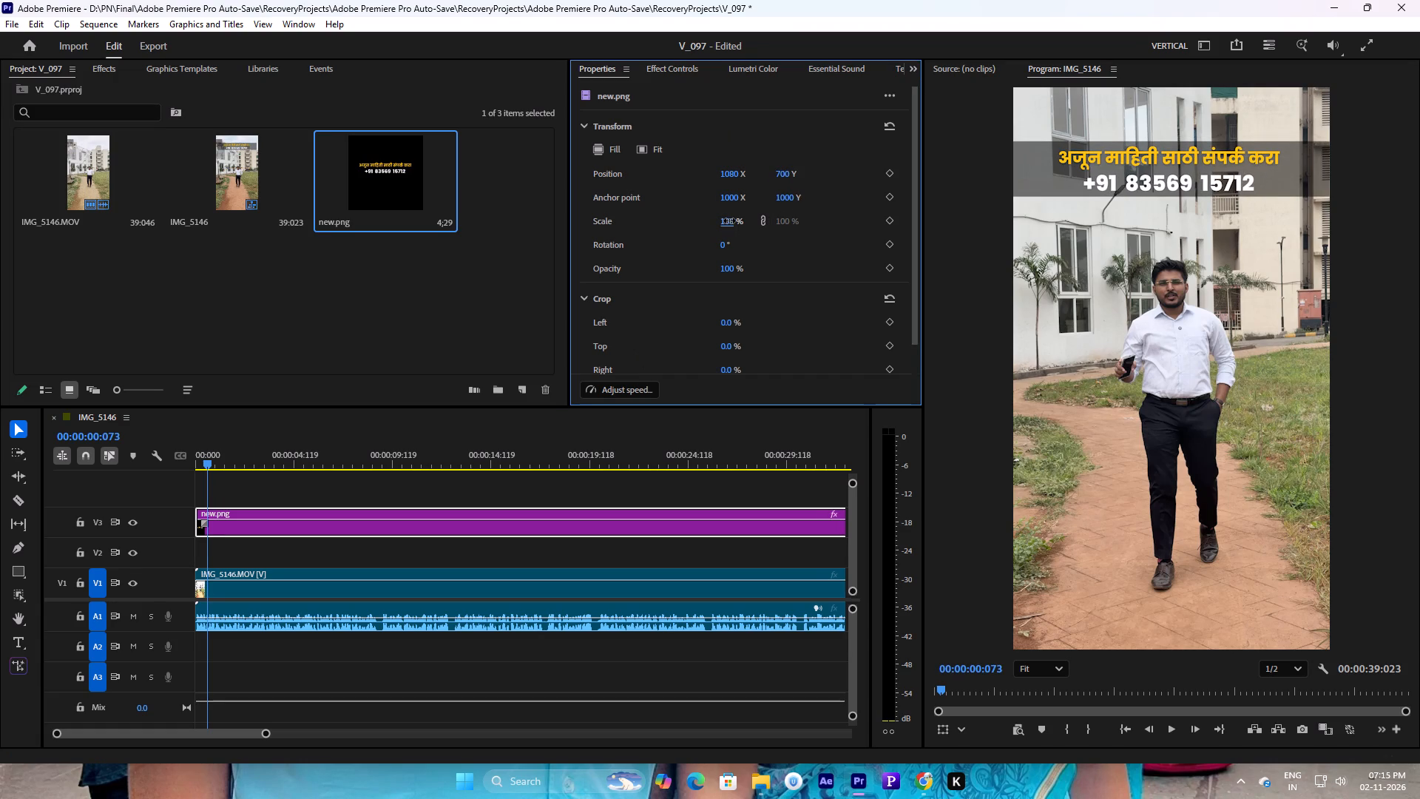
key(space)
key(space)
drag(338, 470, 223, 472)
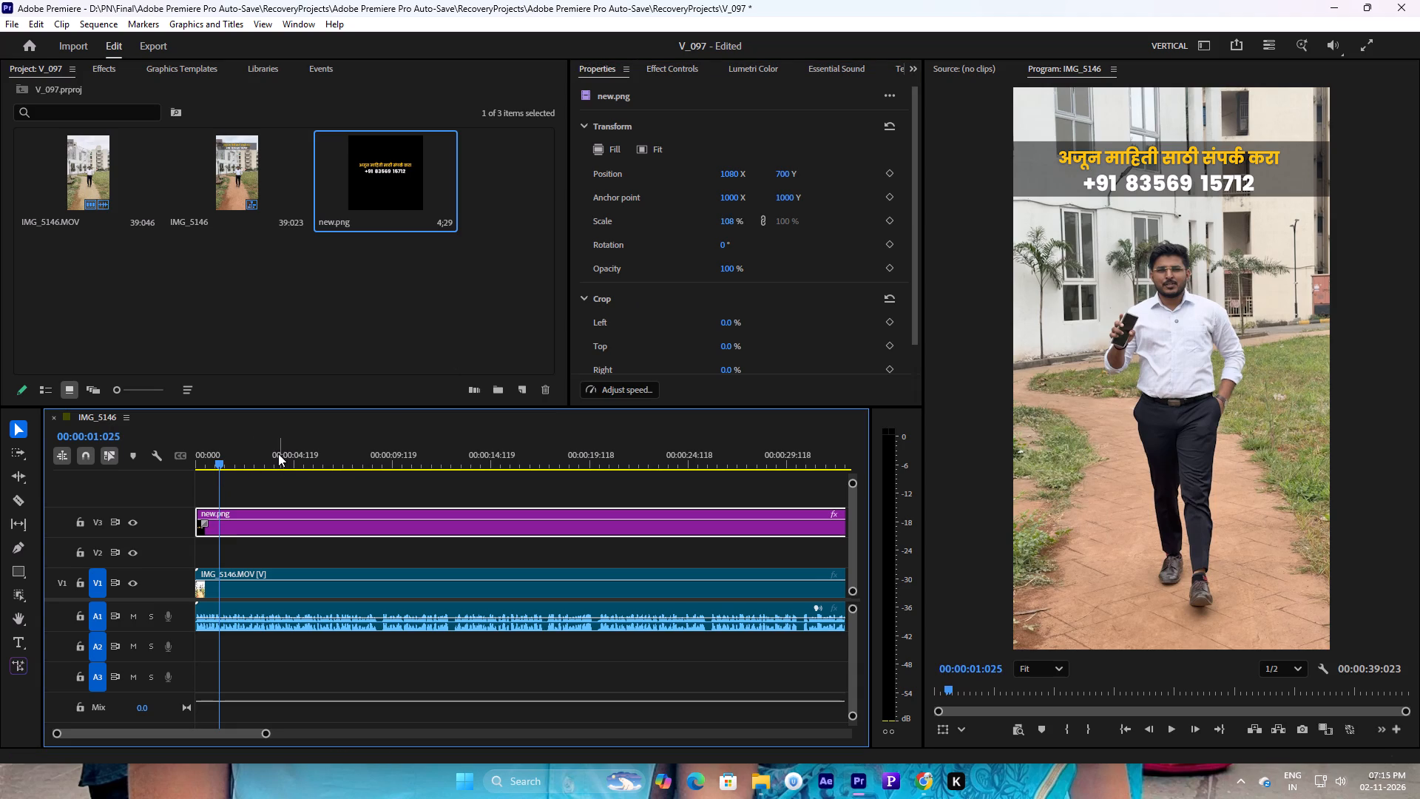
drag(214, 461, 178, 465)
click(248, 480)
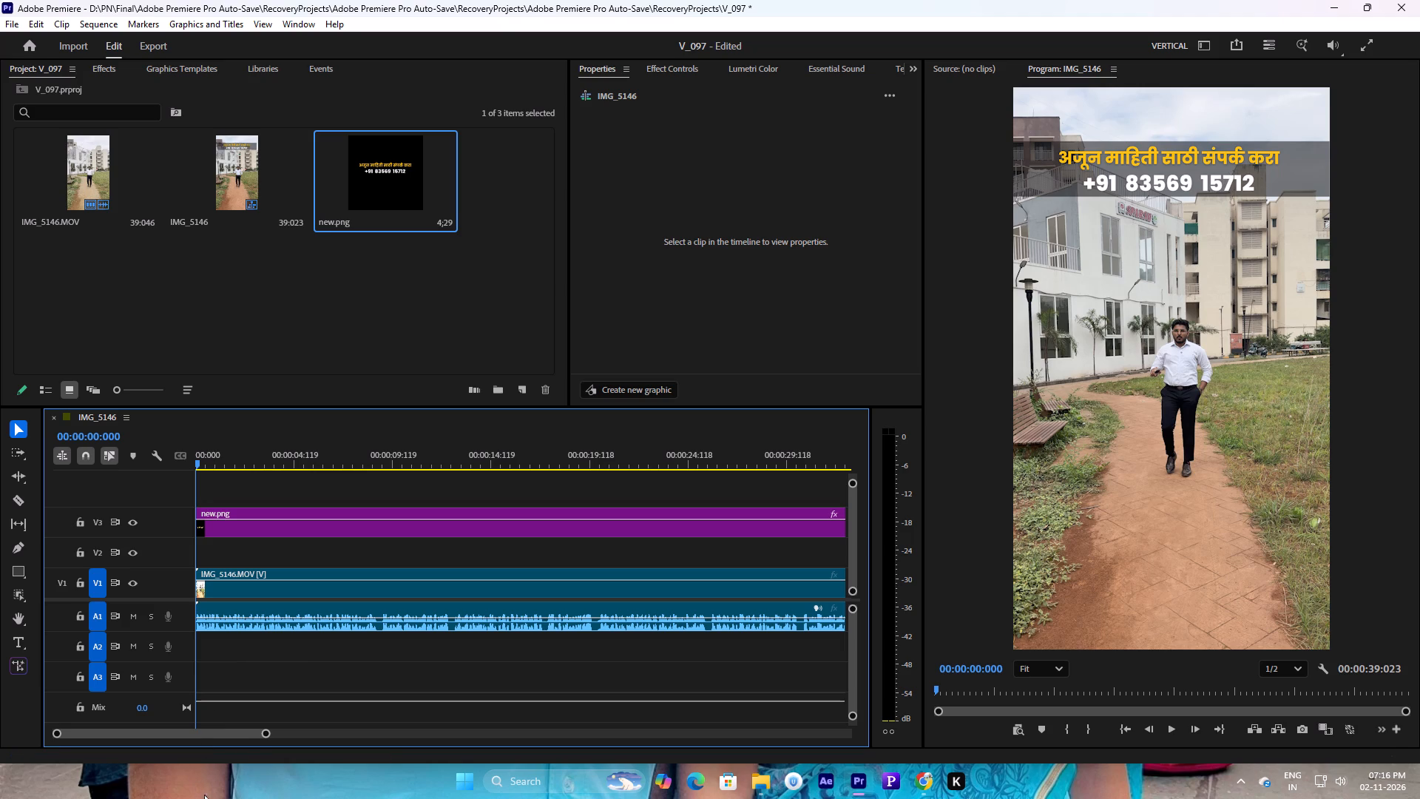
Play the sequence from its start through about the first ten seconds to review what footage and speech it contains.
key(space)
key(space)
drag(245, 454, 135, 456)
key(space)
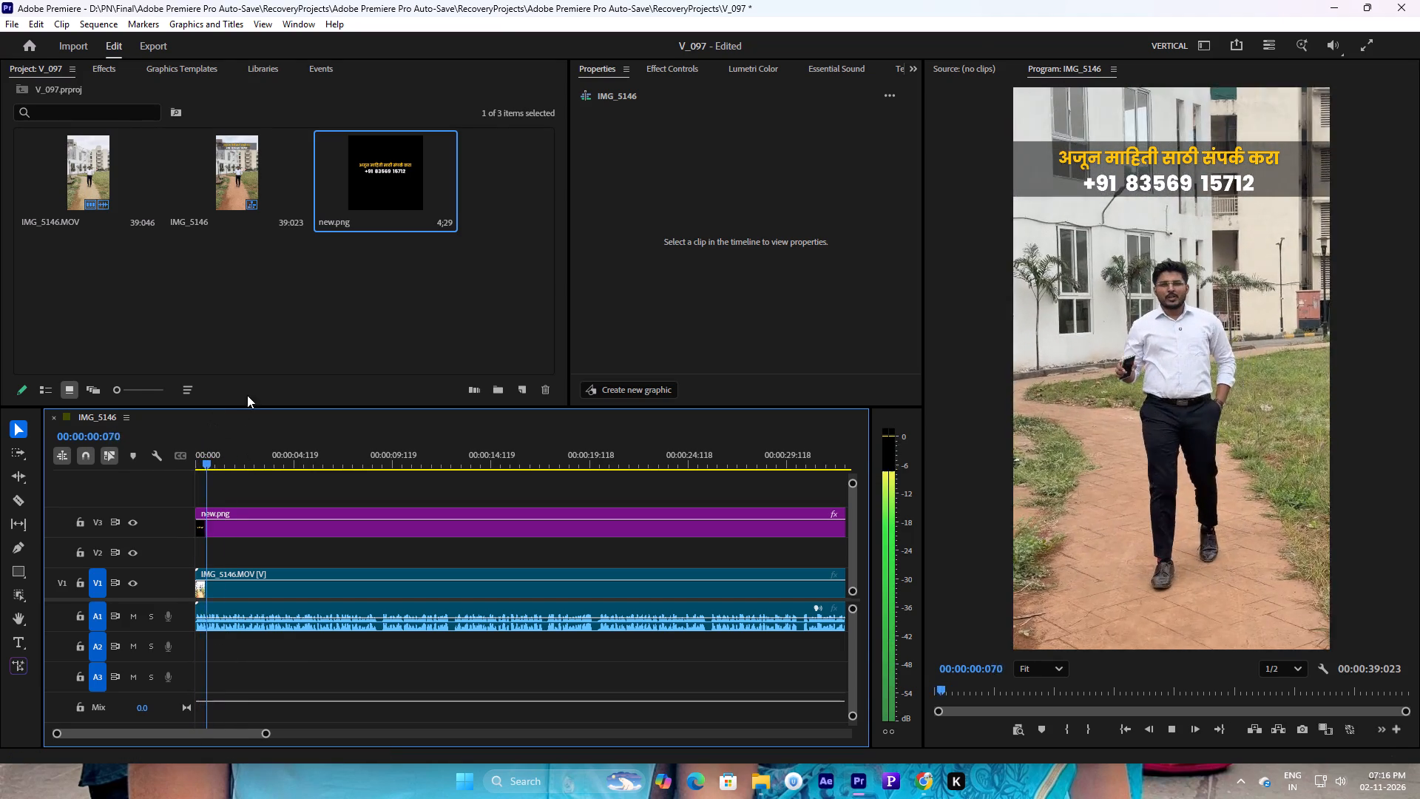
key(space)
drag(259, 454, 182, 459)
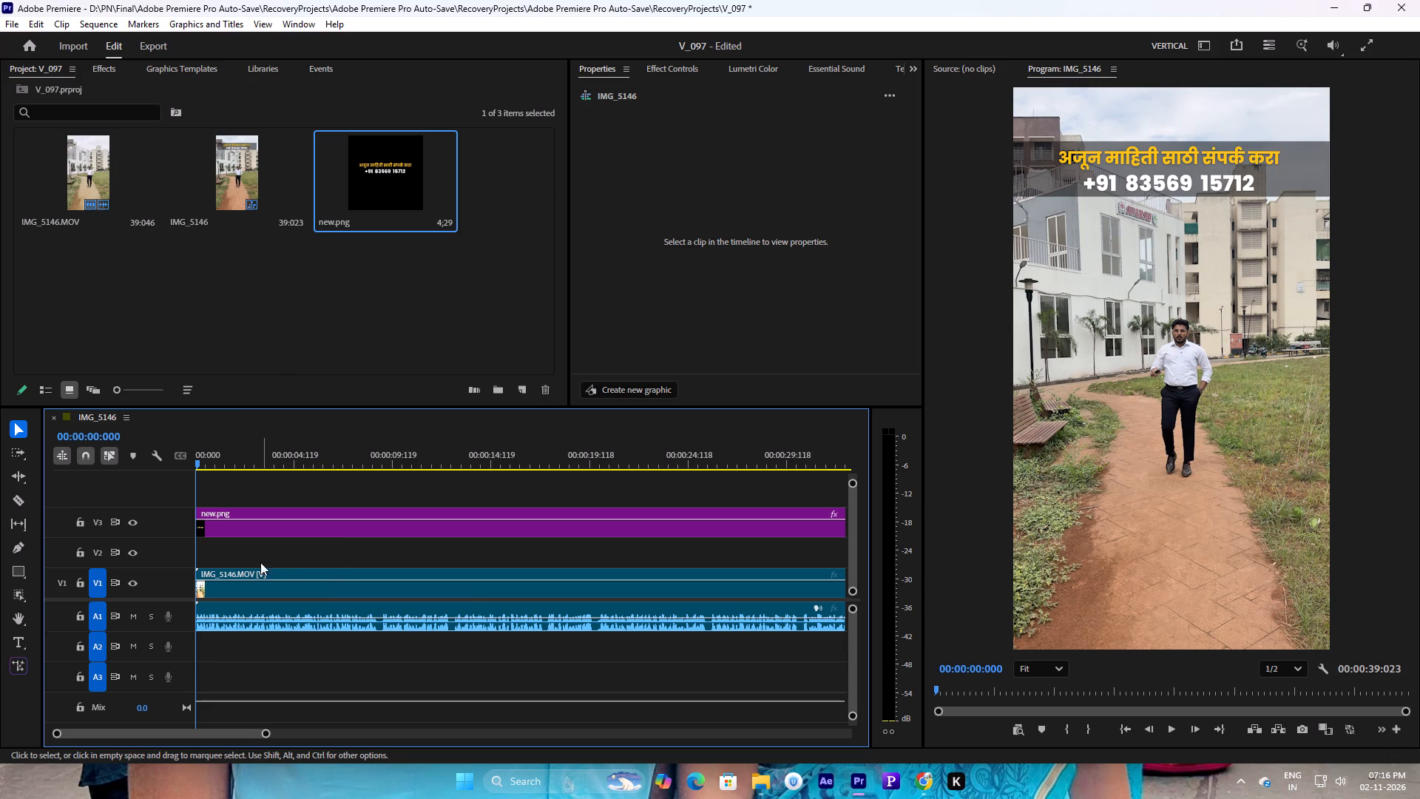
key(space)
key(space)
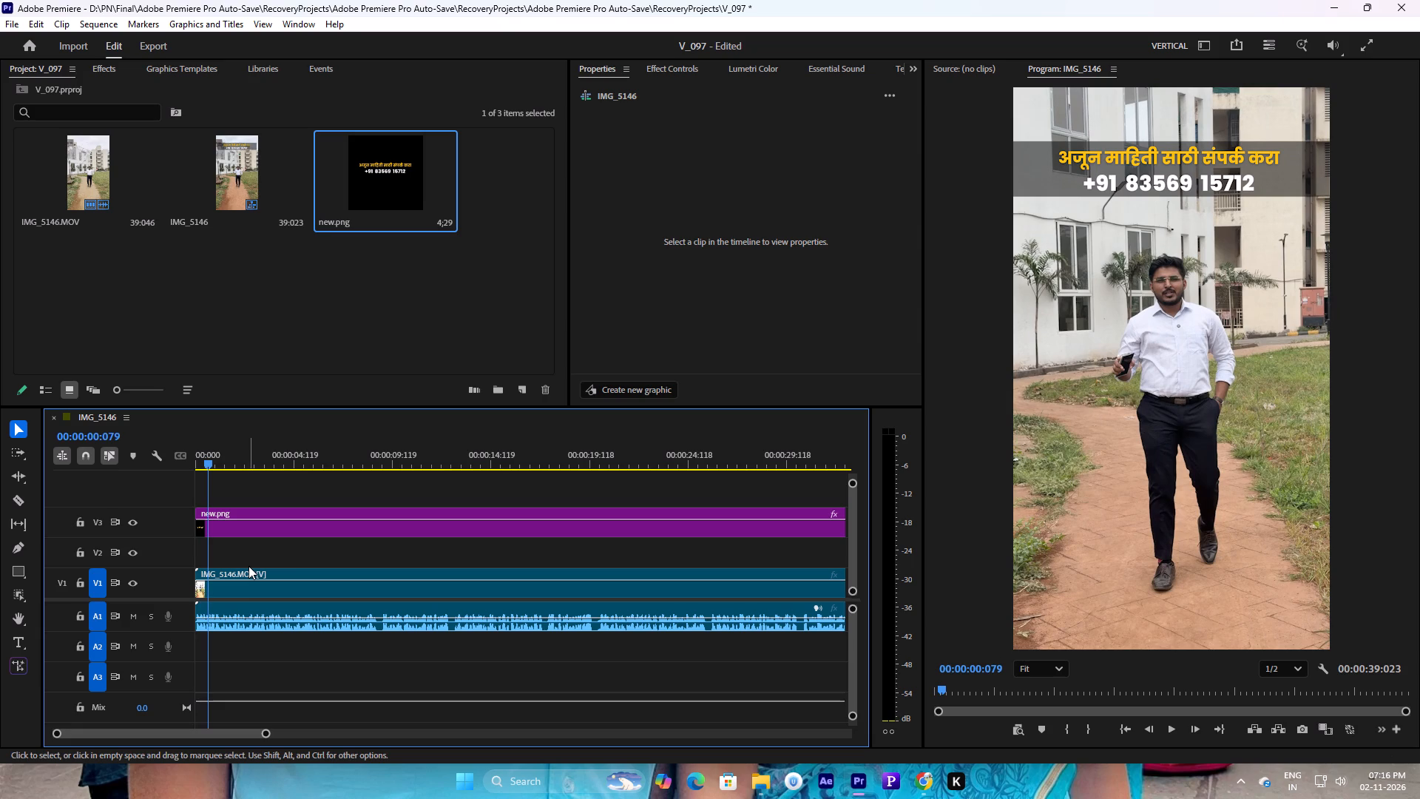
drag(266, 734, 288, 732)
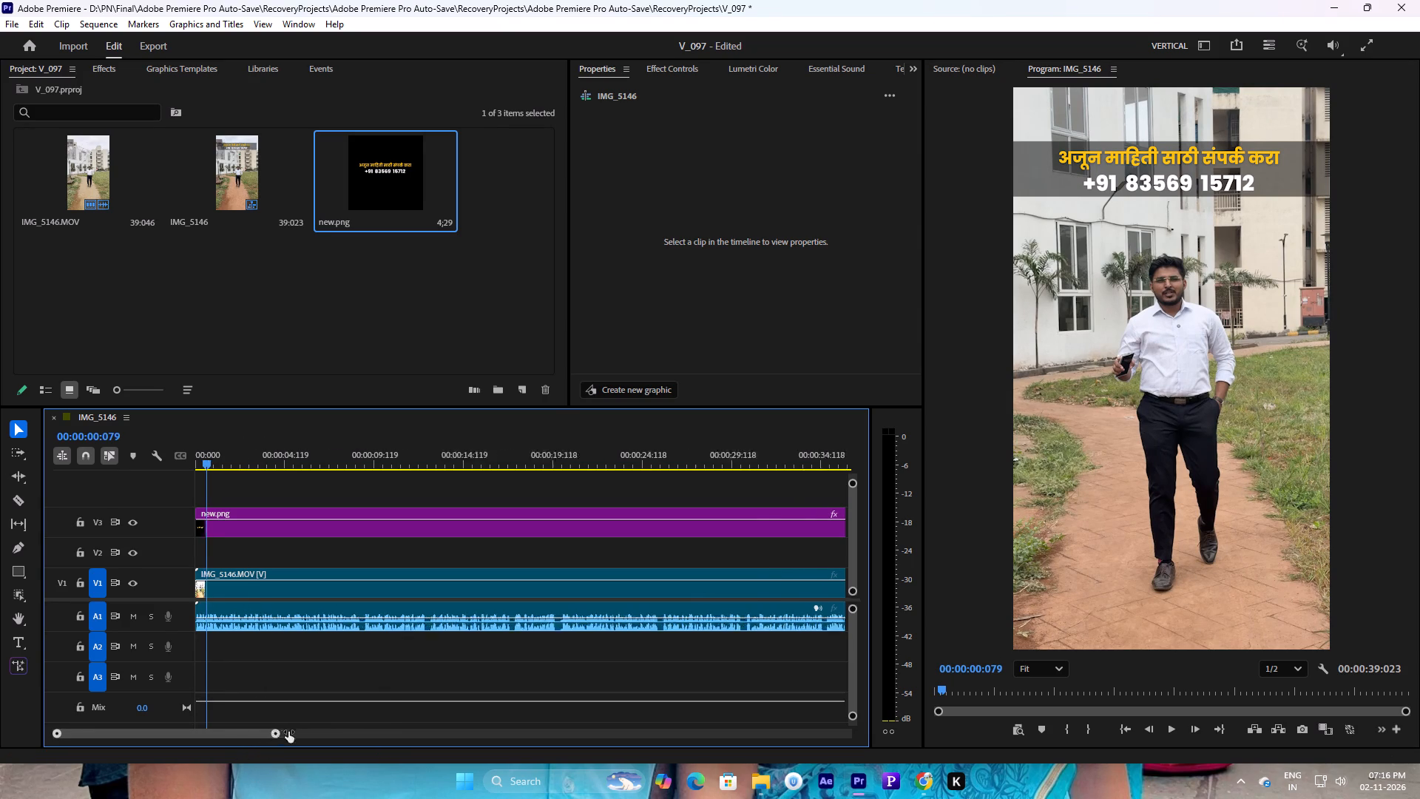
drag(288, 732, 311, 727)
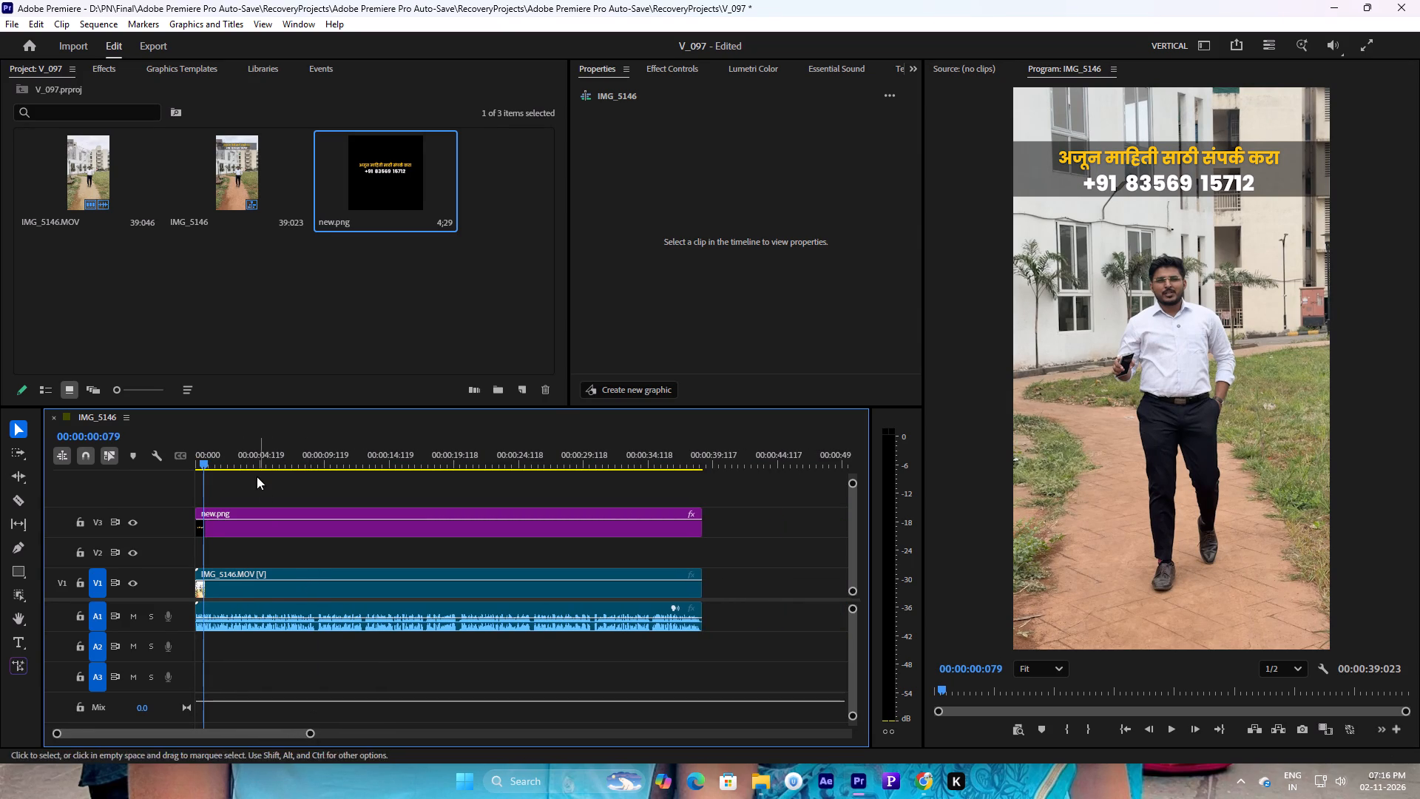
key(space)
key(space)
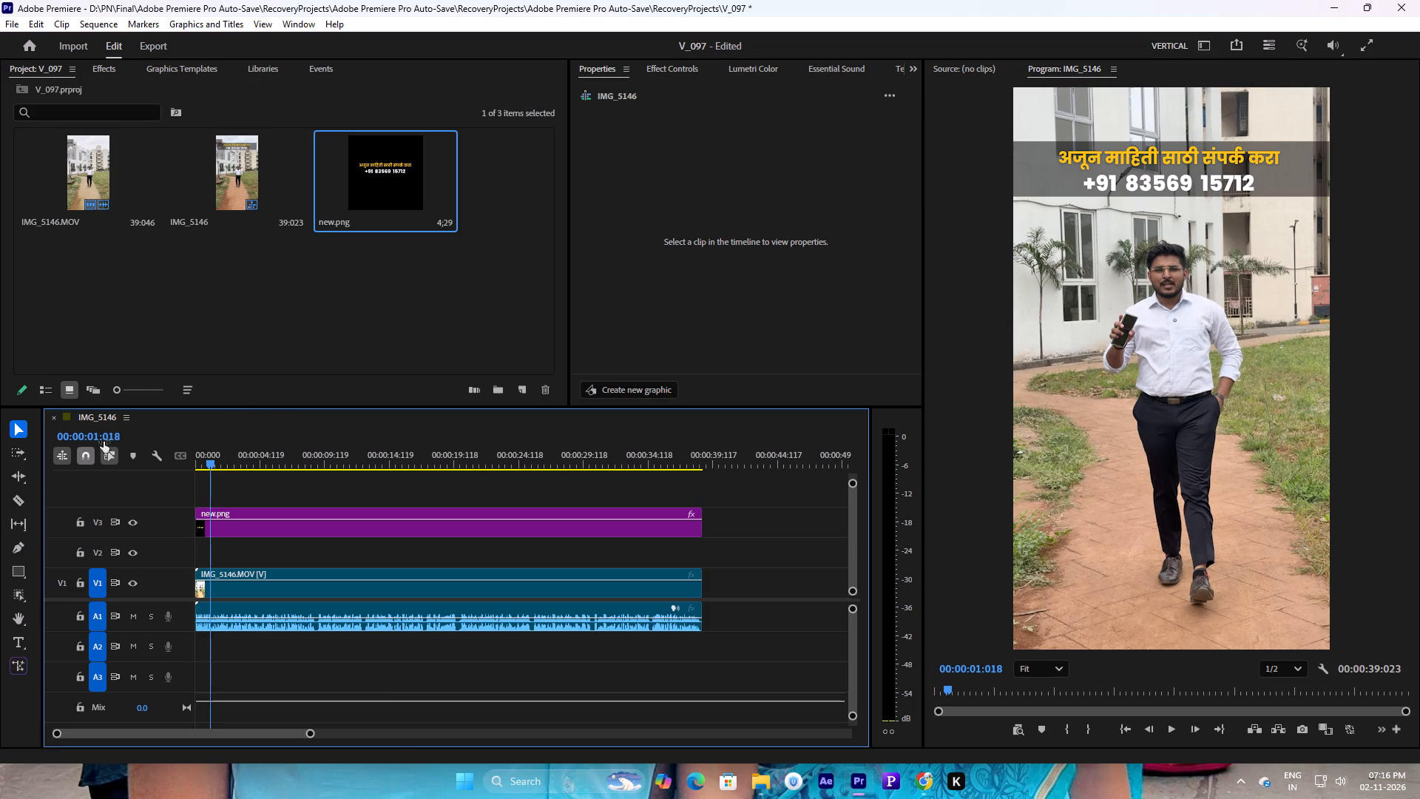
key(space)
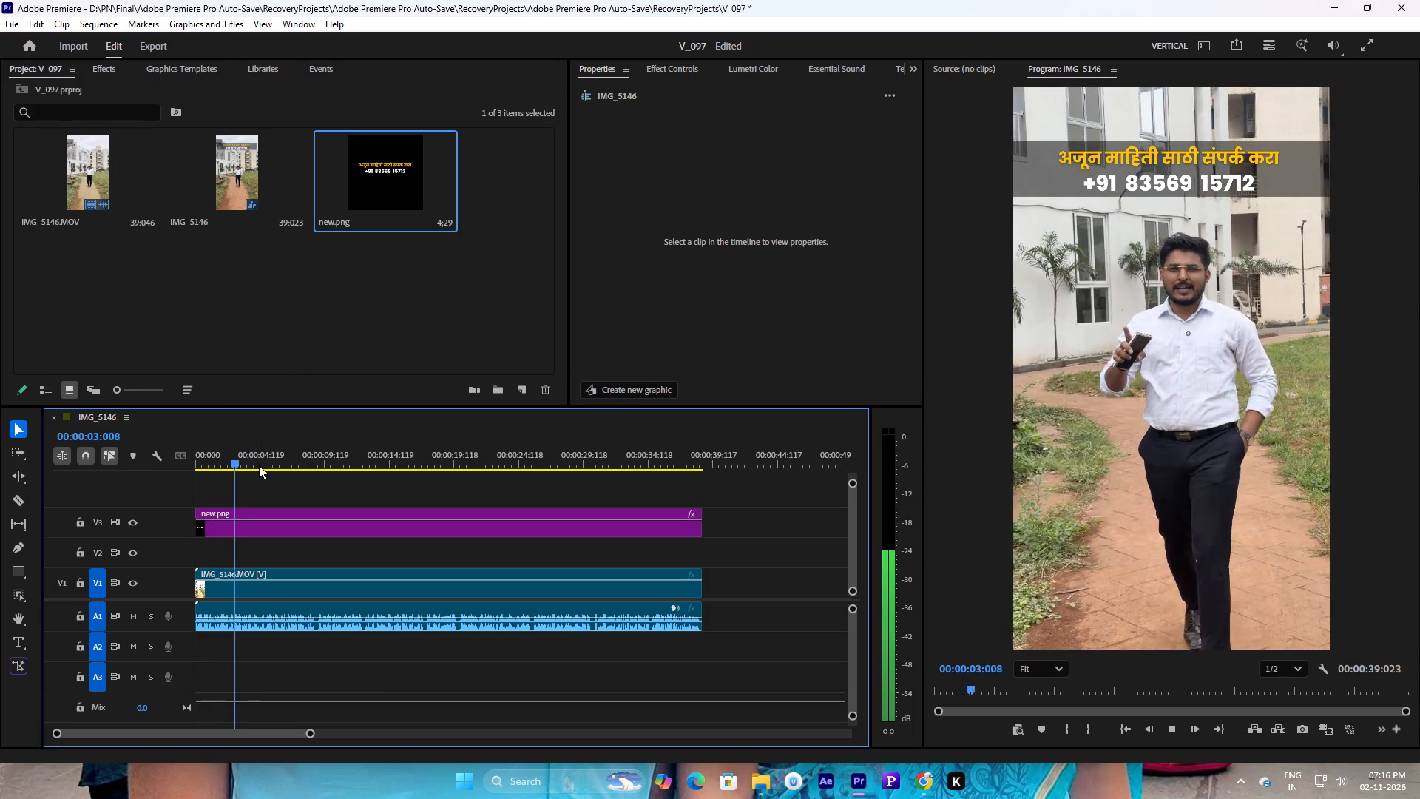
drag(247, 460, 174, 441)
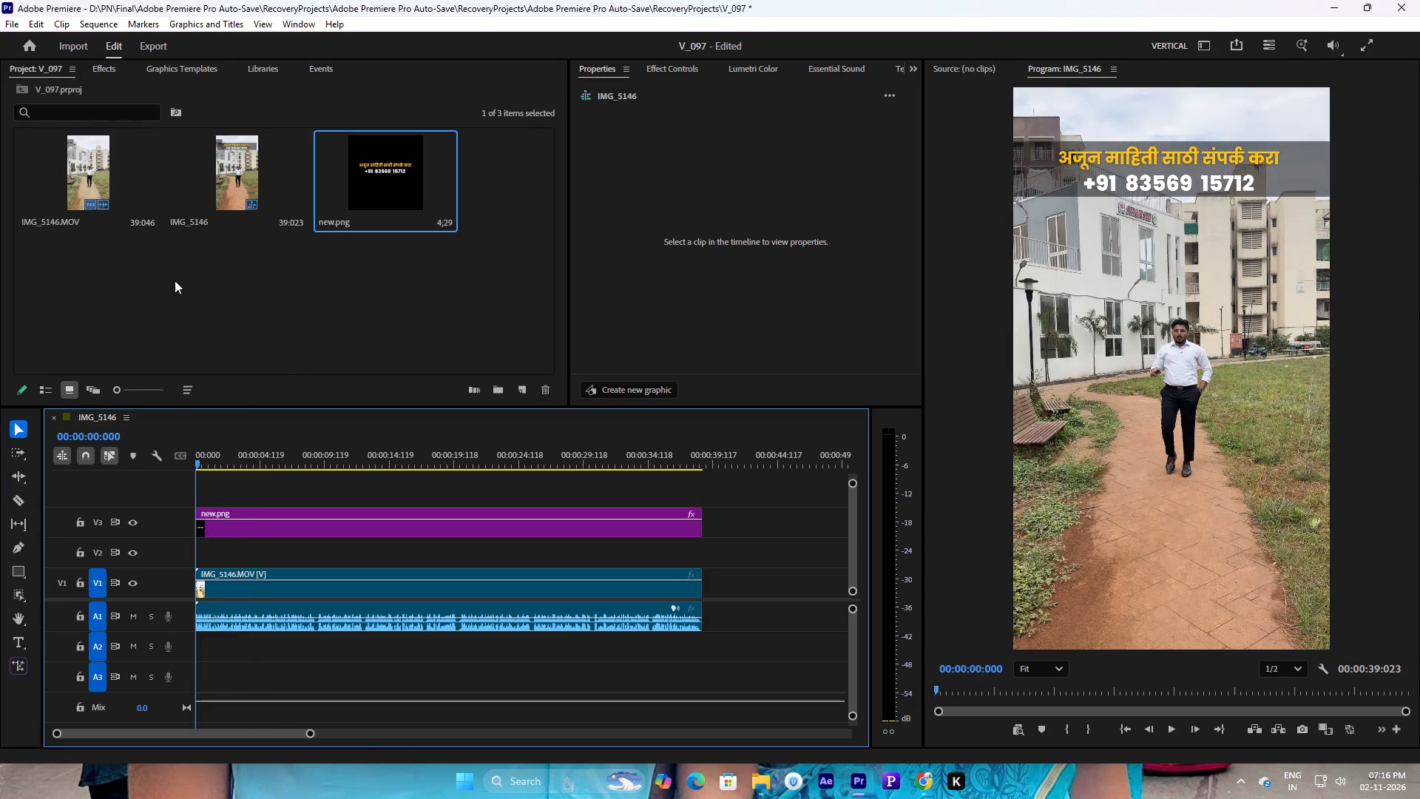
key(space)
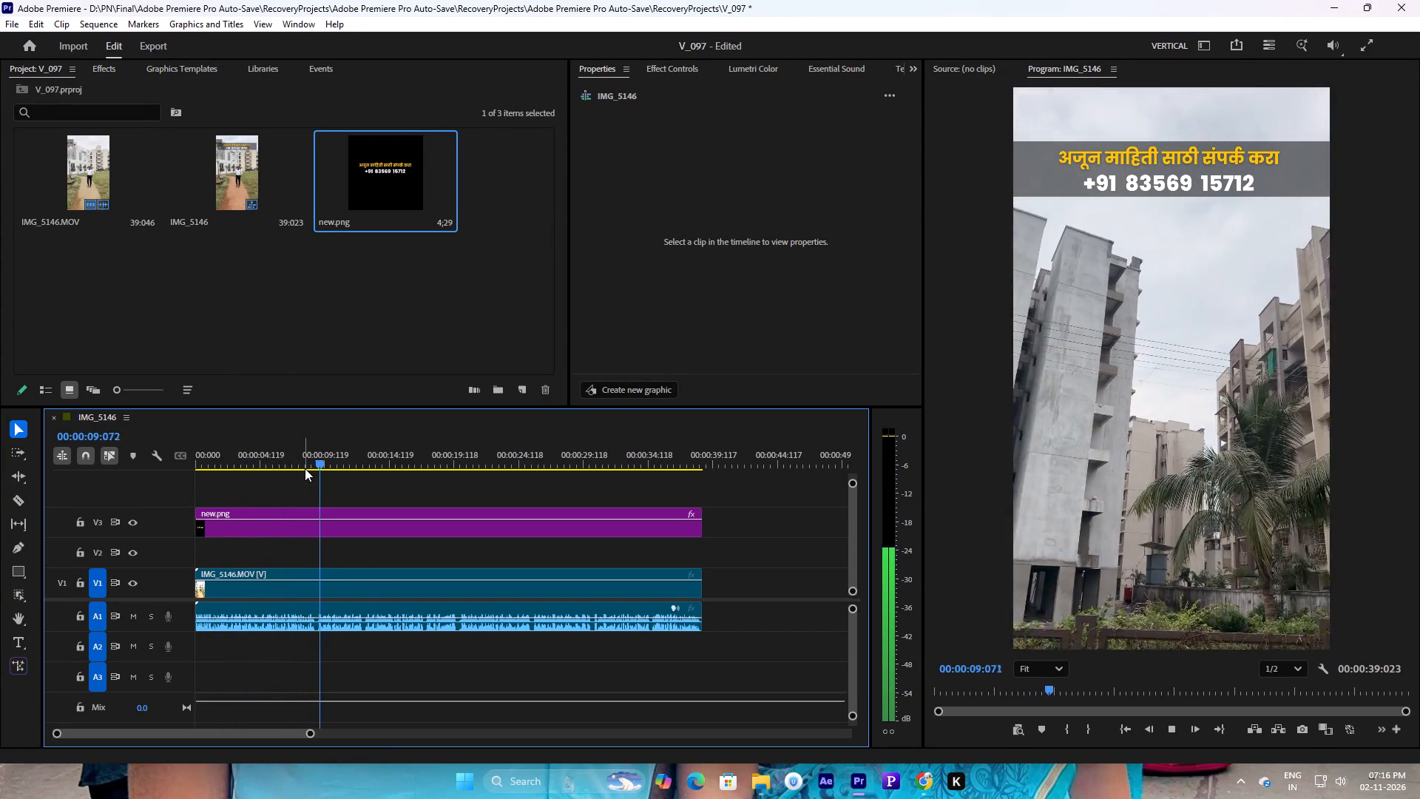
key(space)
Import the overlay clip Google Flow - 06 Aug, 17-19 from the Overlay folder into the project.
double_click(237, 283)
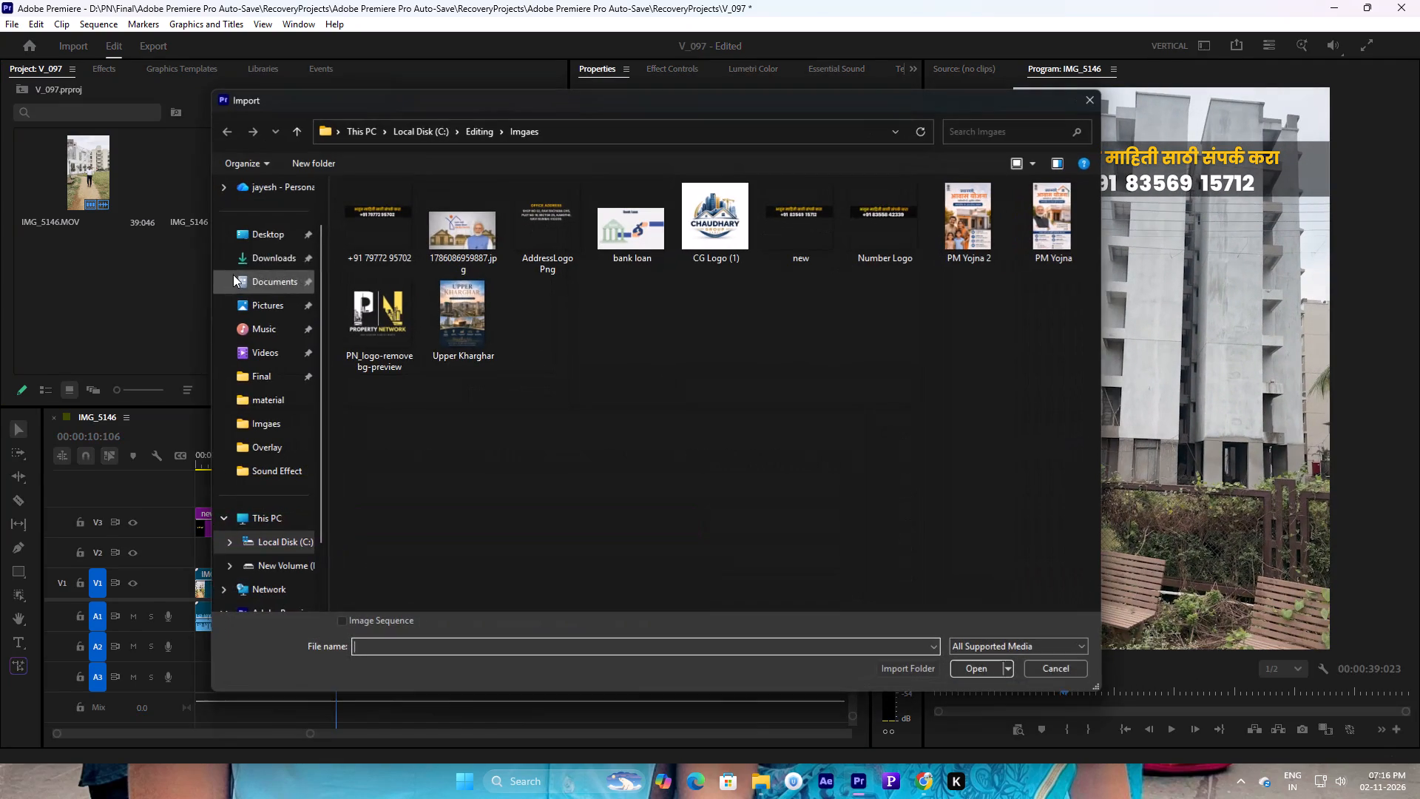
click(258, 422)
click(272, 457)
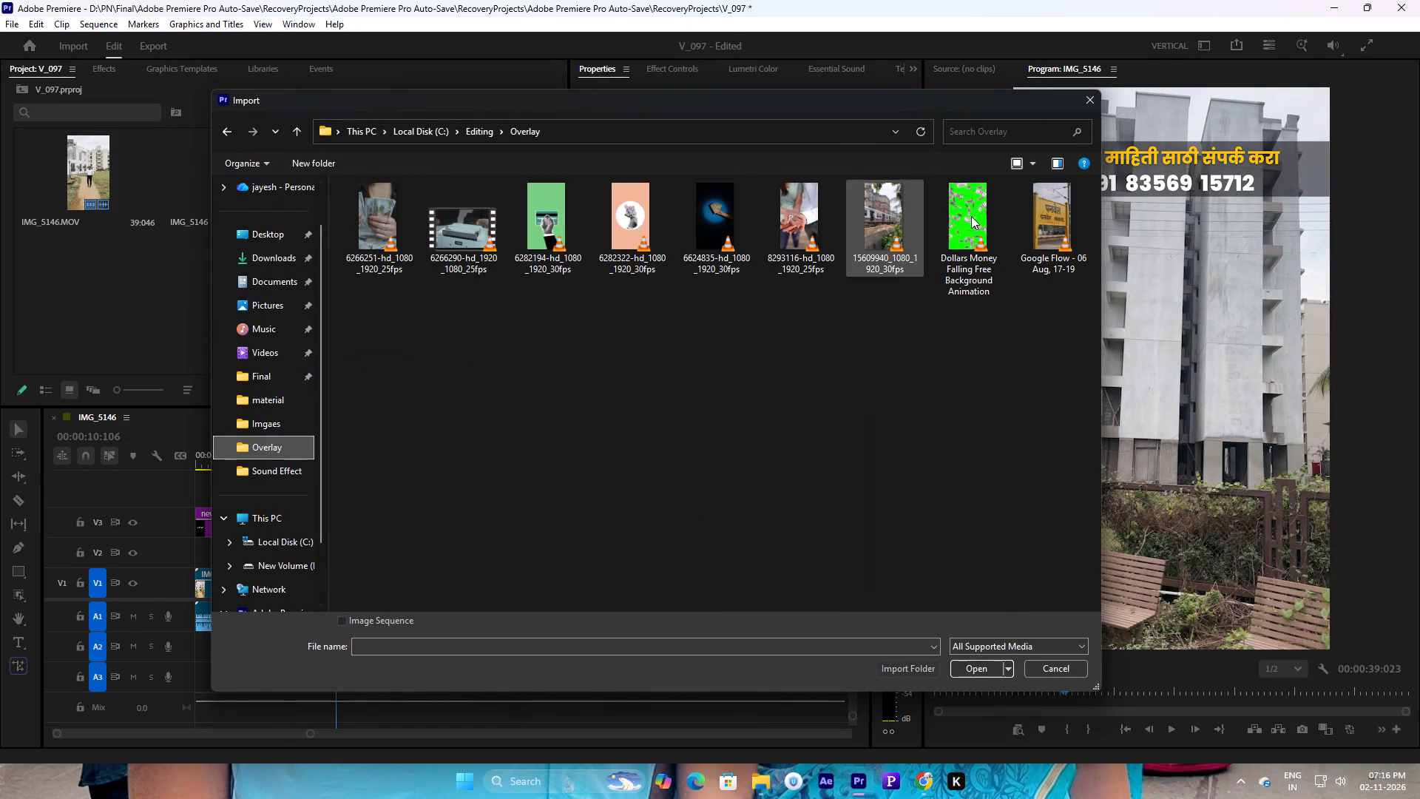
click(1032, 220)
click(976, 669)
Play on to about 21 seconds and import pngwing.com (3) through (6) and Pradhan Mantri Awas Yojana from the material folder.
key(space)
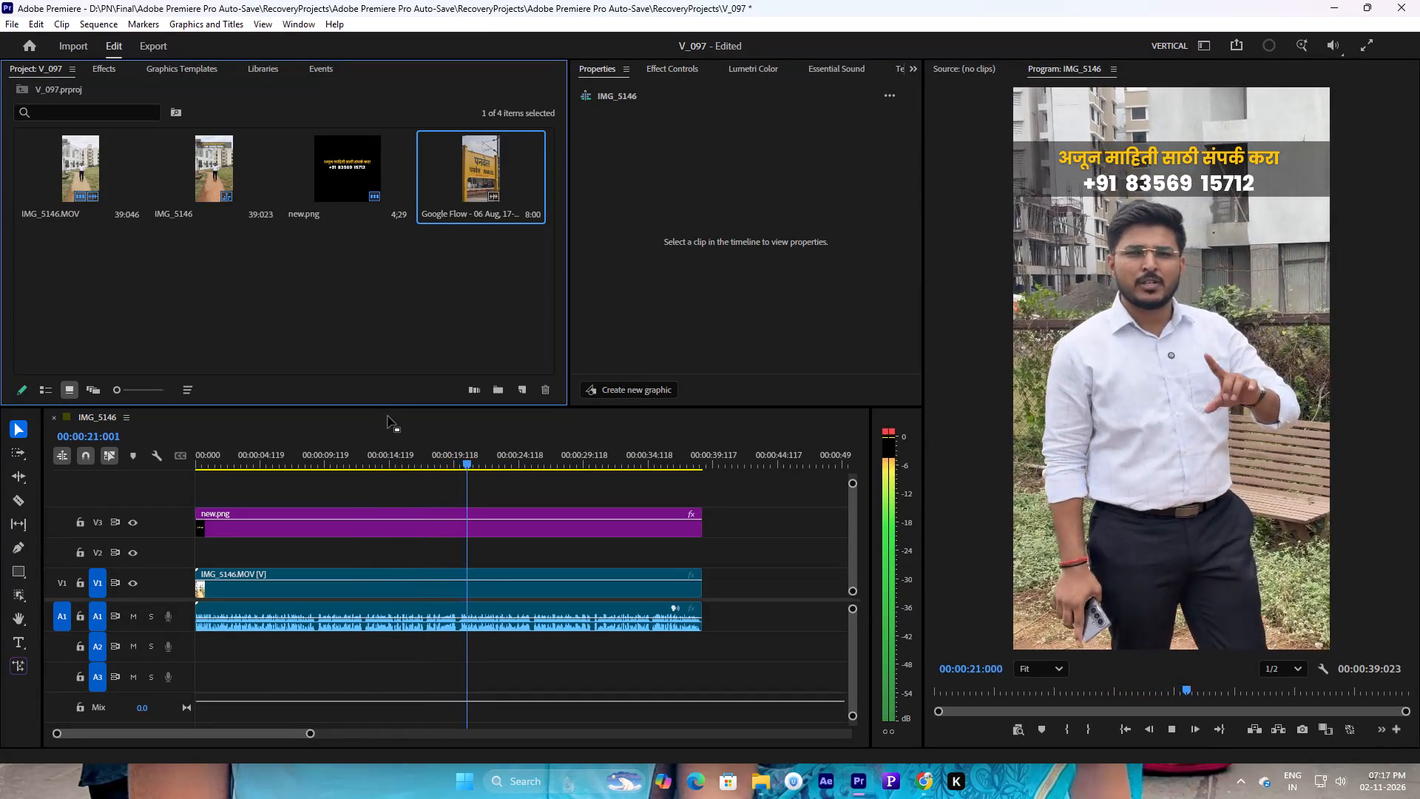
key(space)
double_click(397, 284)
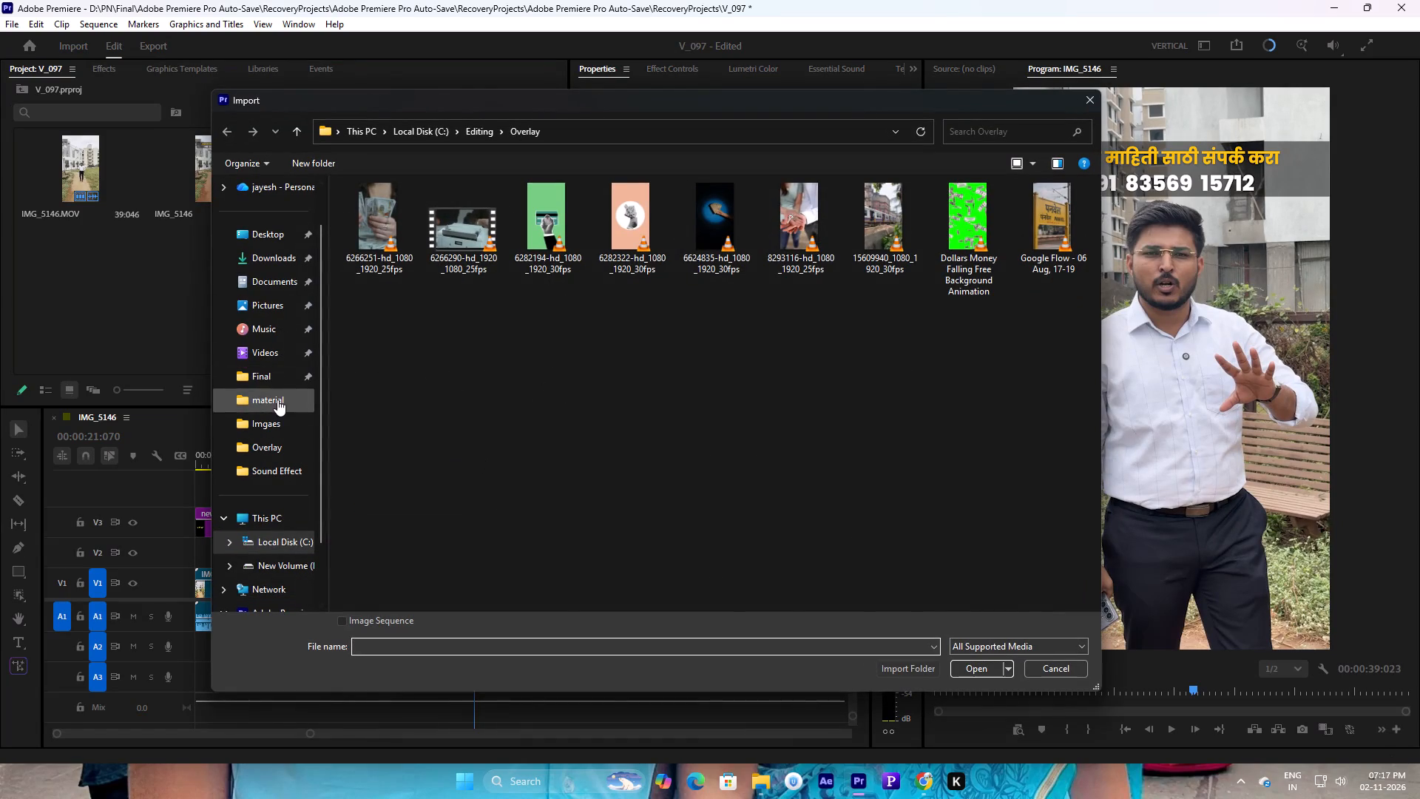
click(277, 399)
scroll(592, 473, down, 7)
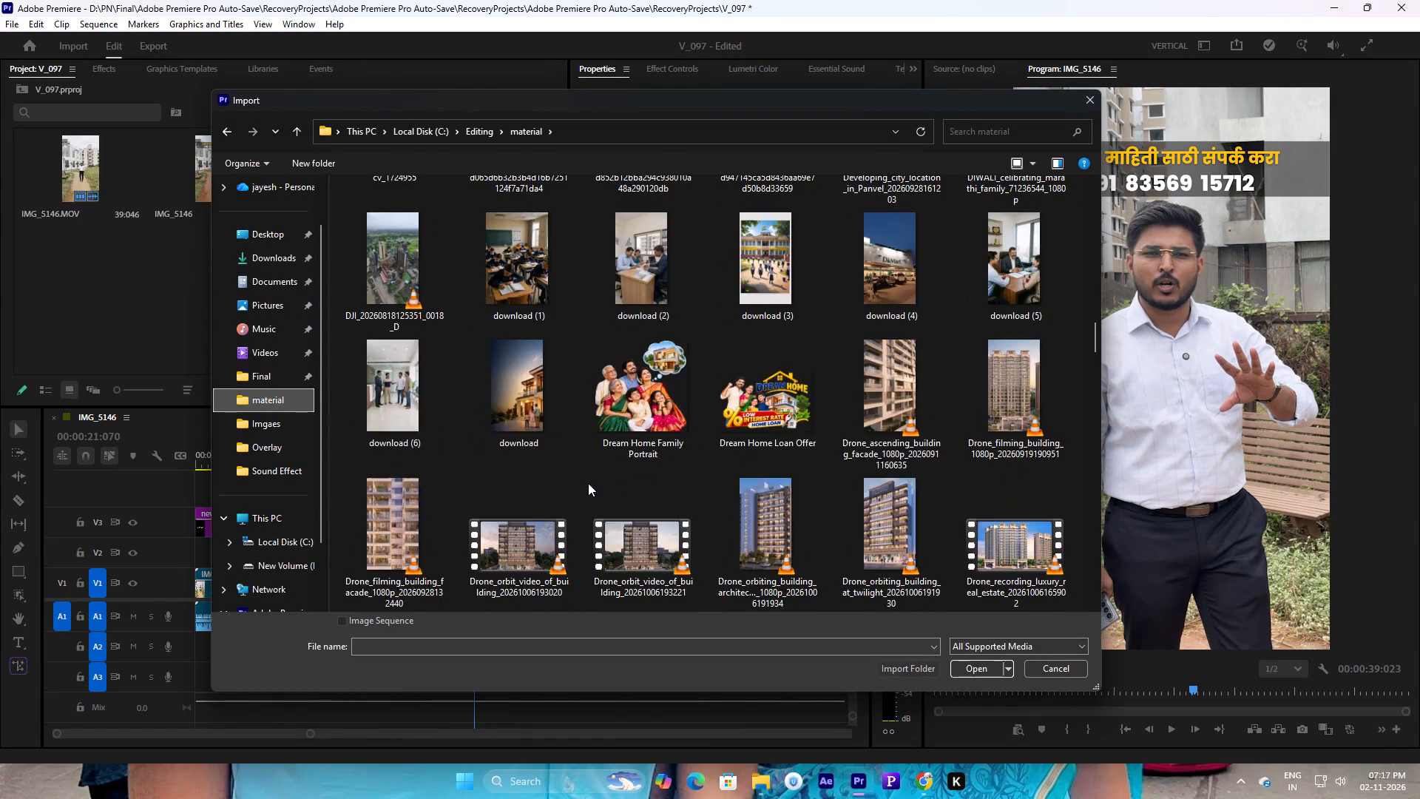
scroll(588, 483, down, 5)
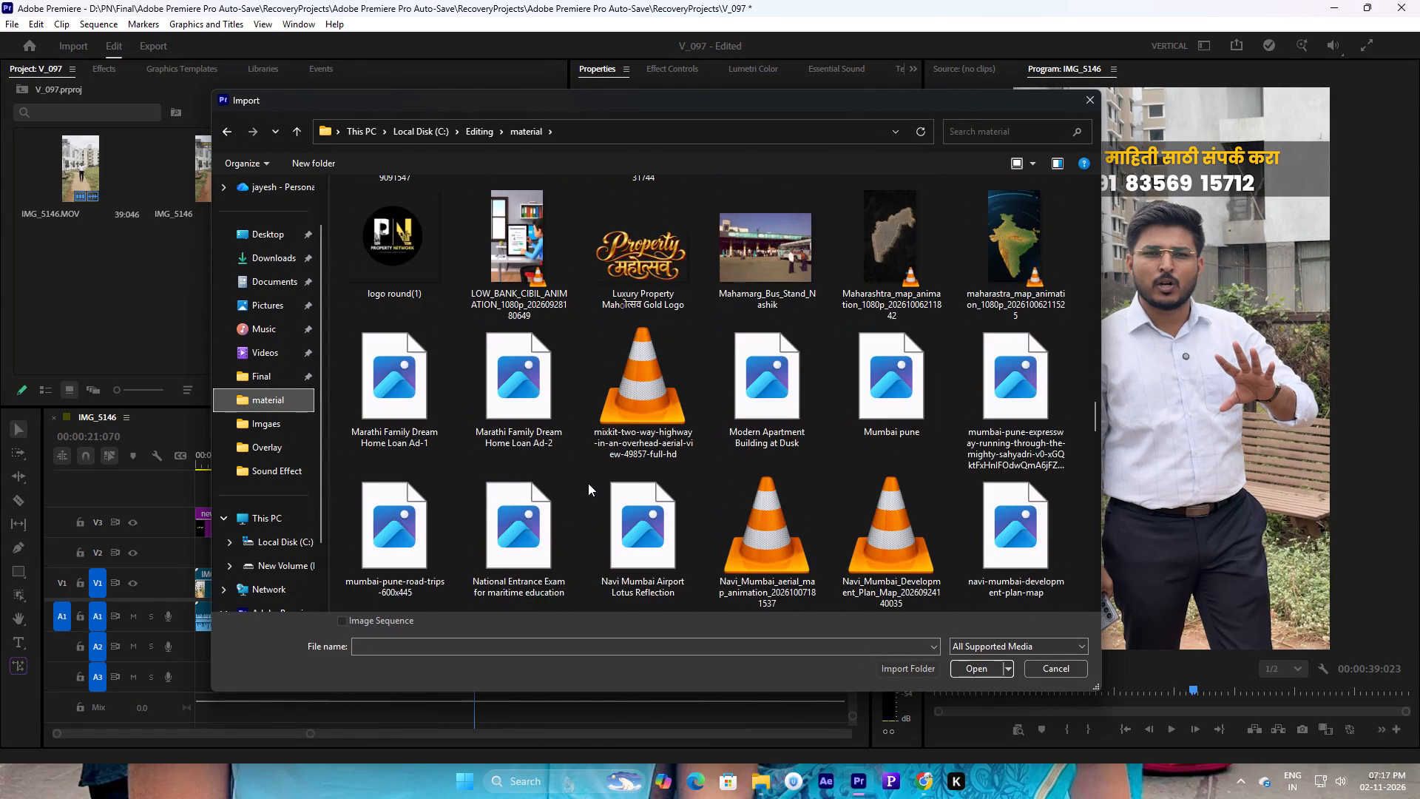
scroll(588, 483, down, 2)
click(481, 445)
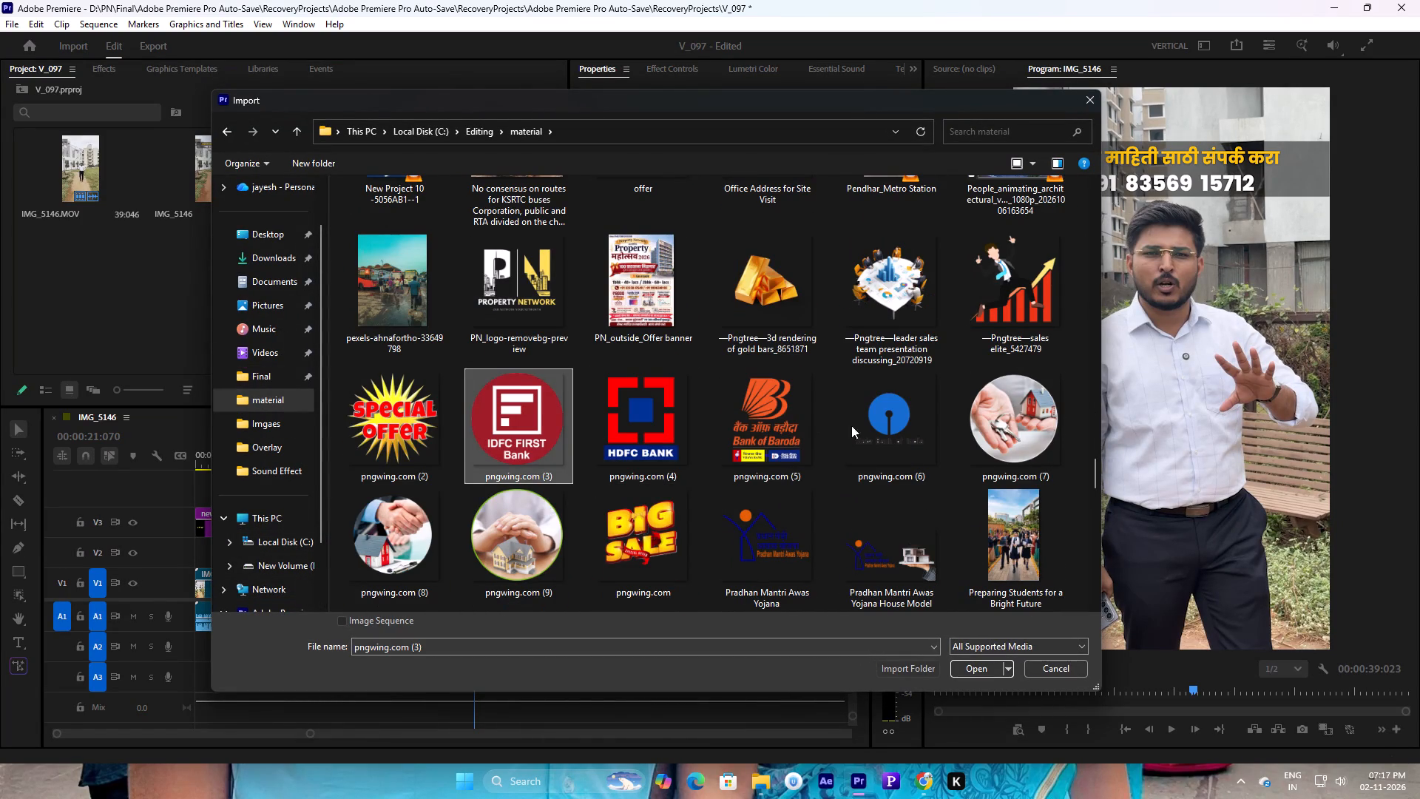
shift+click(544, 428)
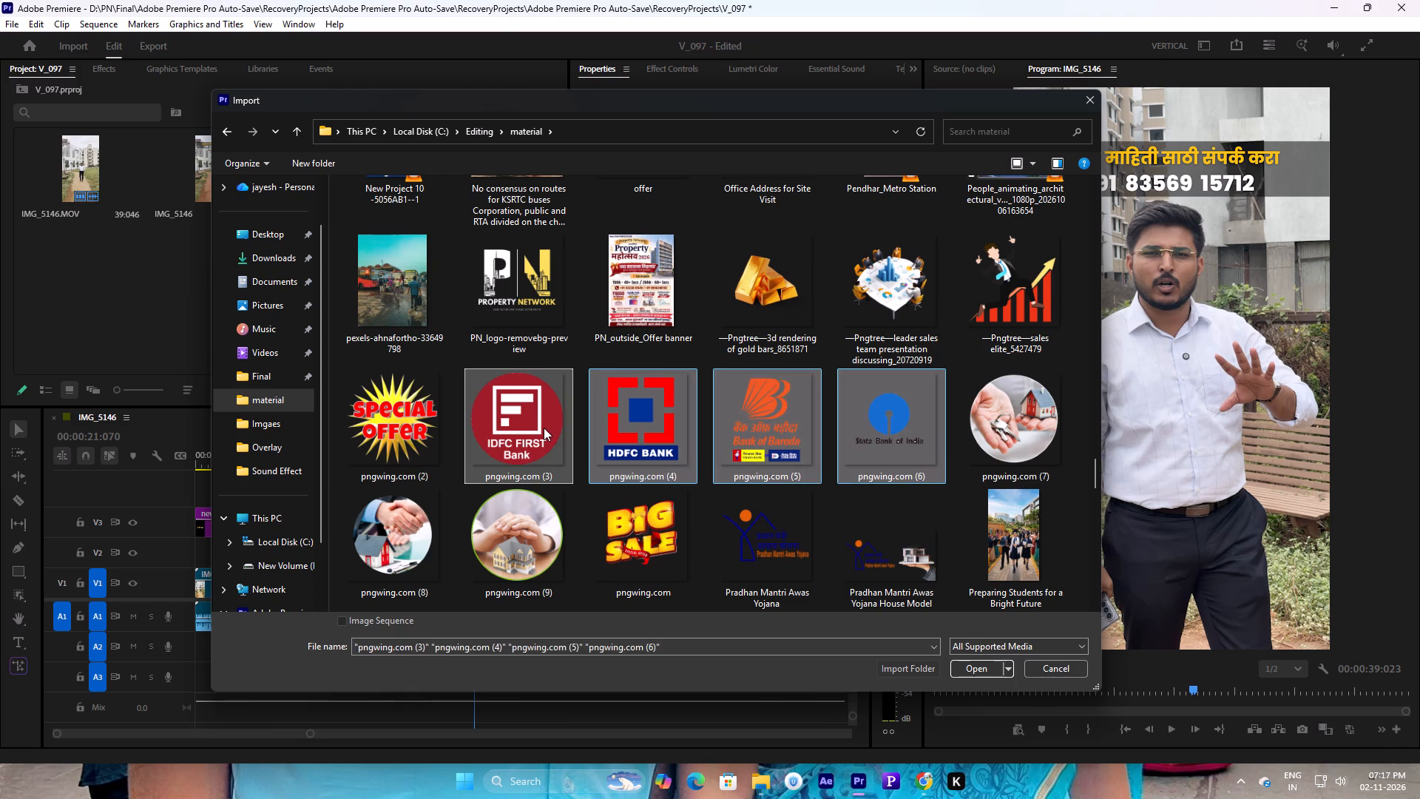
ctrl+click(791, 545)
click(967, 670)
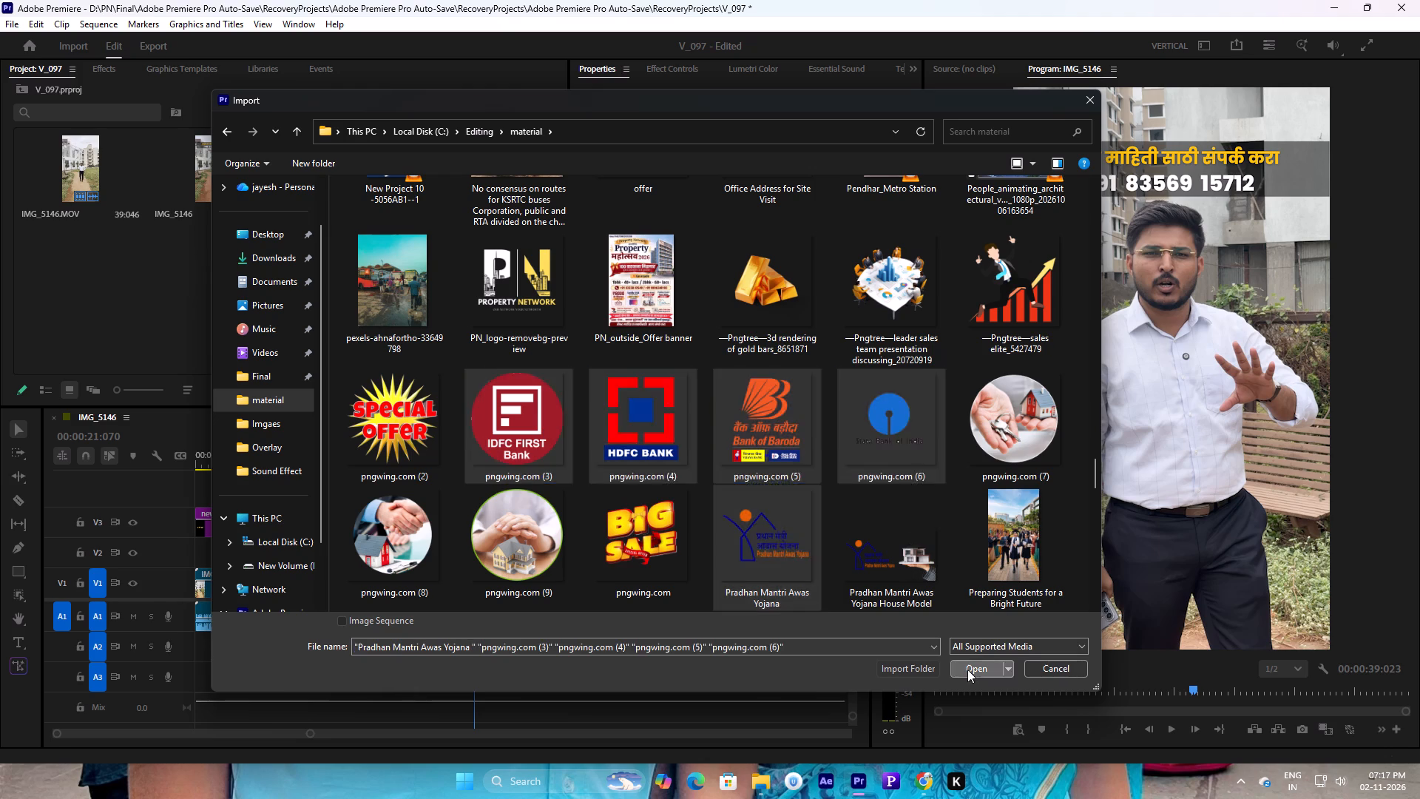
Play on to about 31 seconds and import the Luxury Property Mahotsav Gold Logo image from the material folder.
key(space)
key(space)
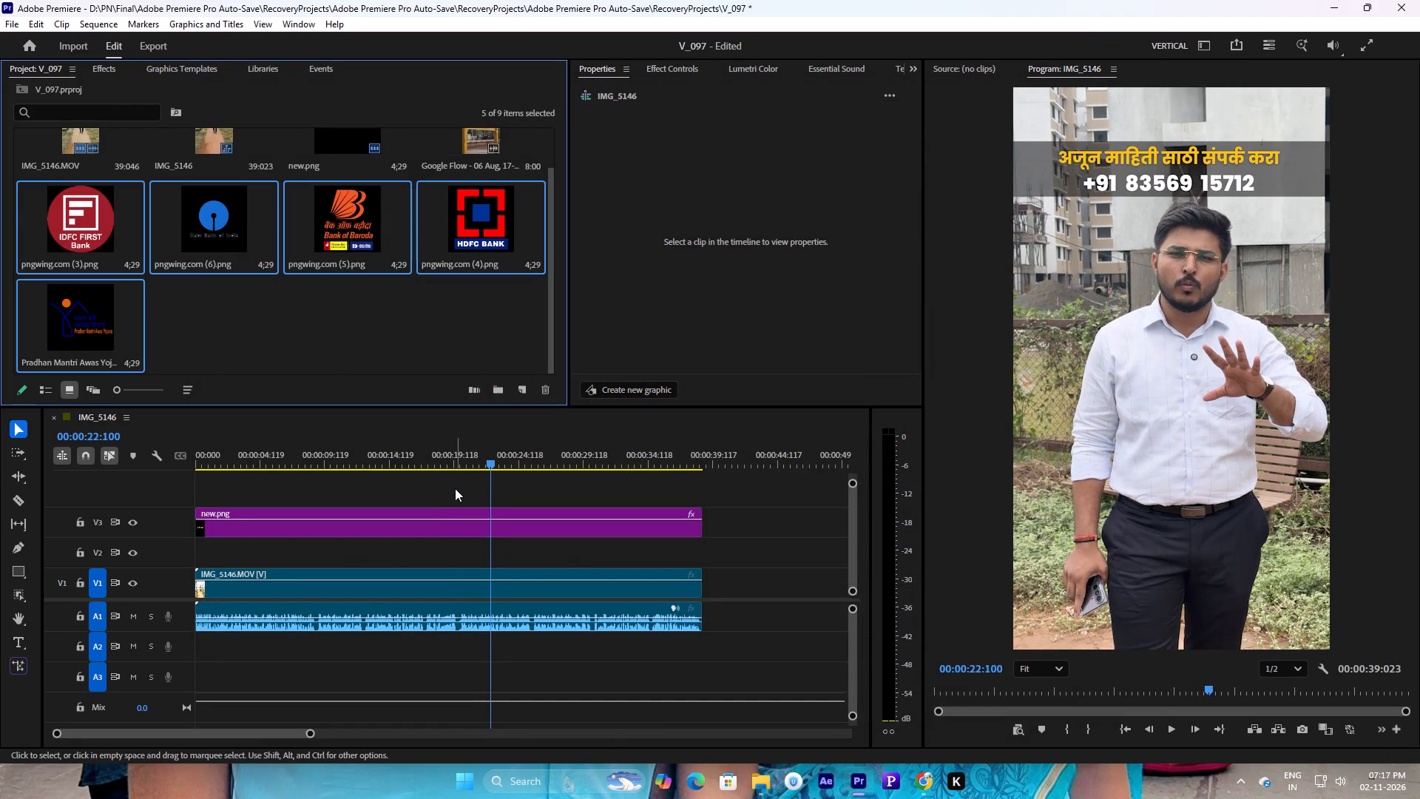
key(space)
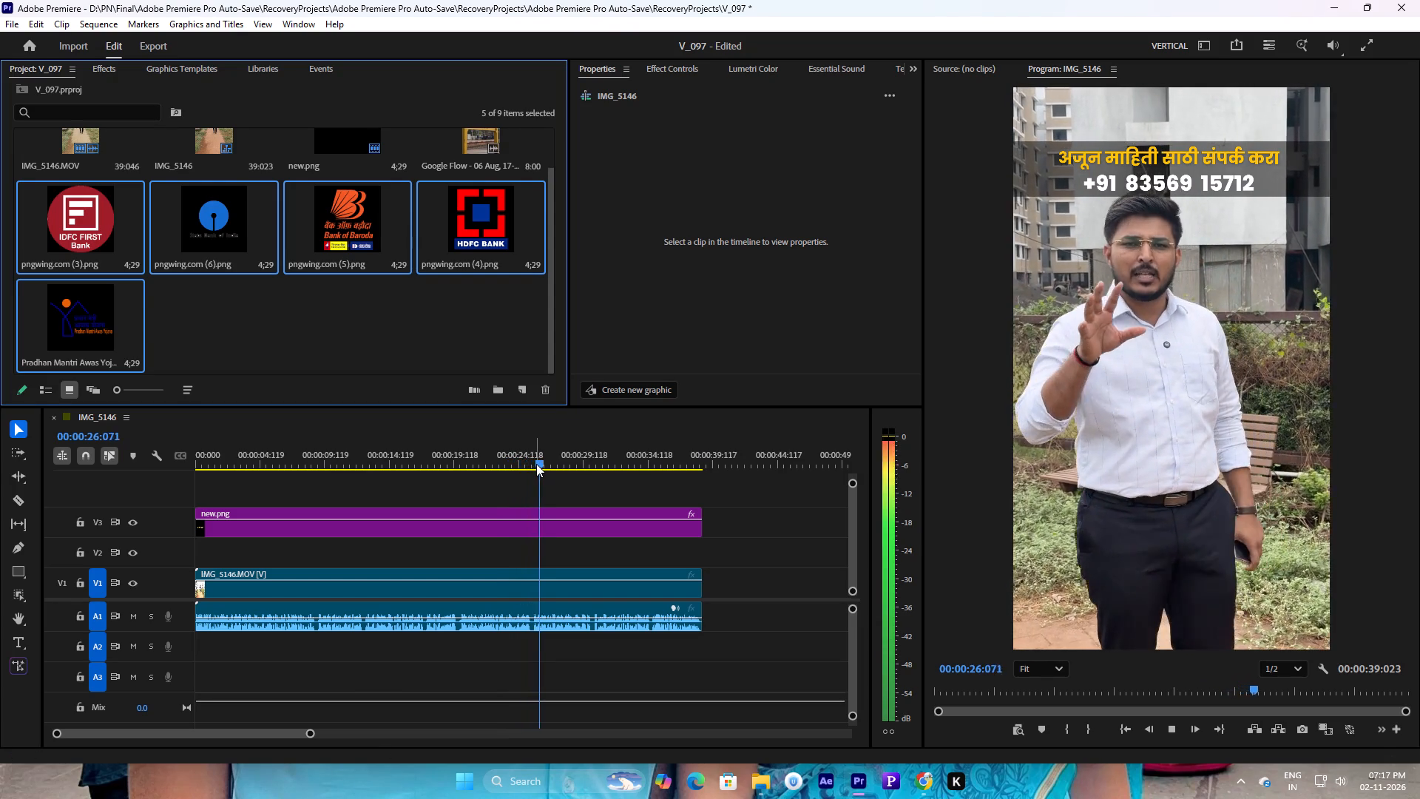
key(space)
key(space)
key(space)
double_click(416, 331)
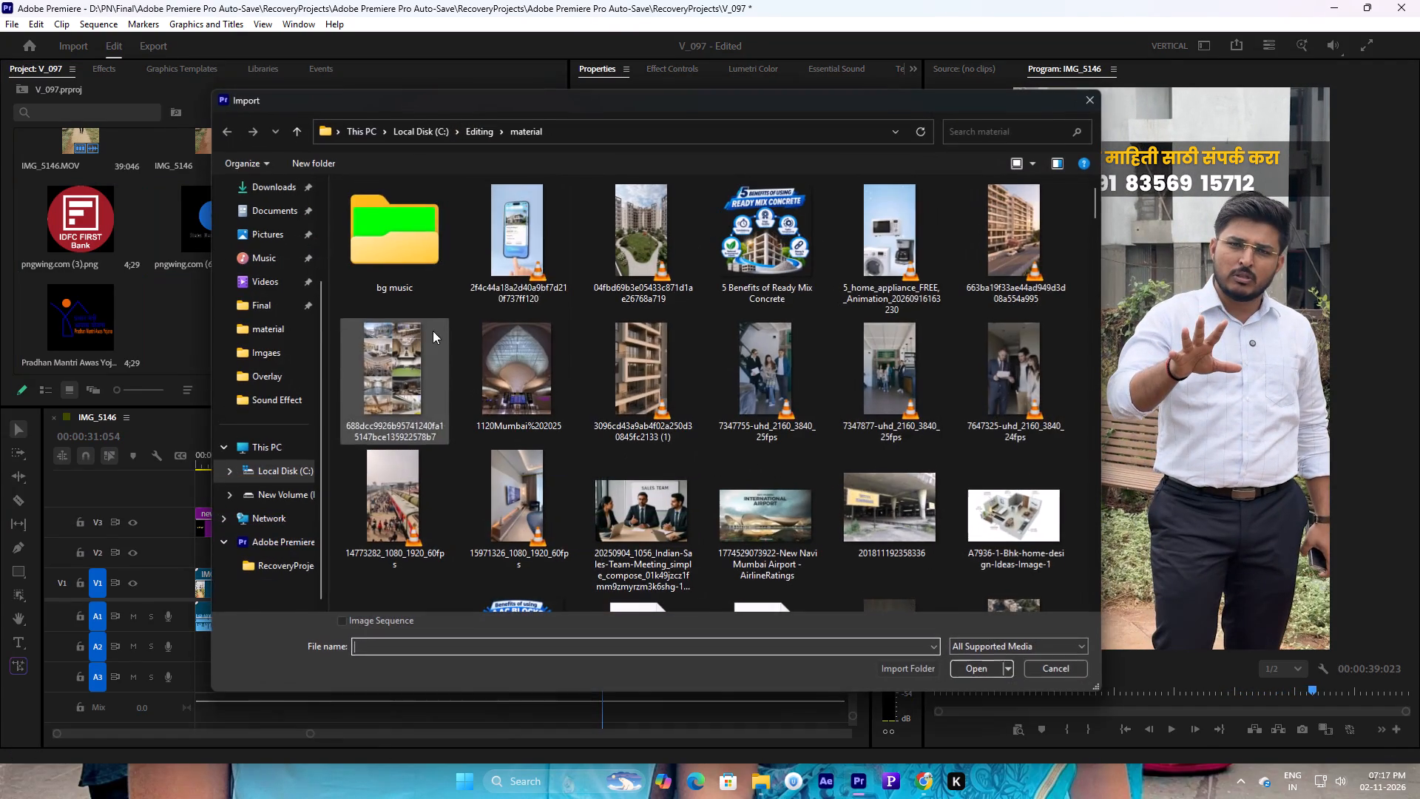
scroll(684, 495, down, 4)
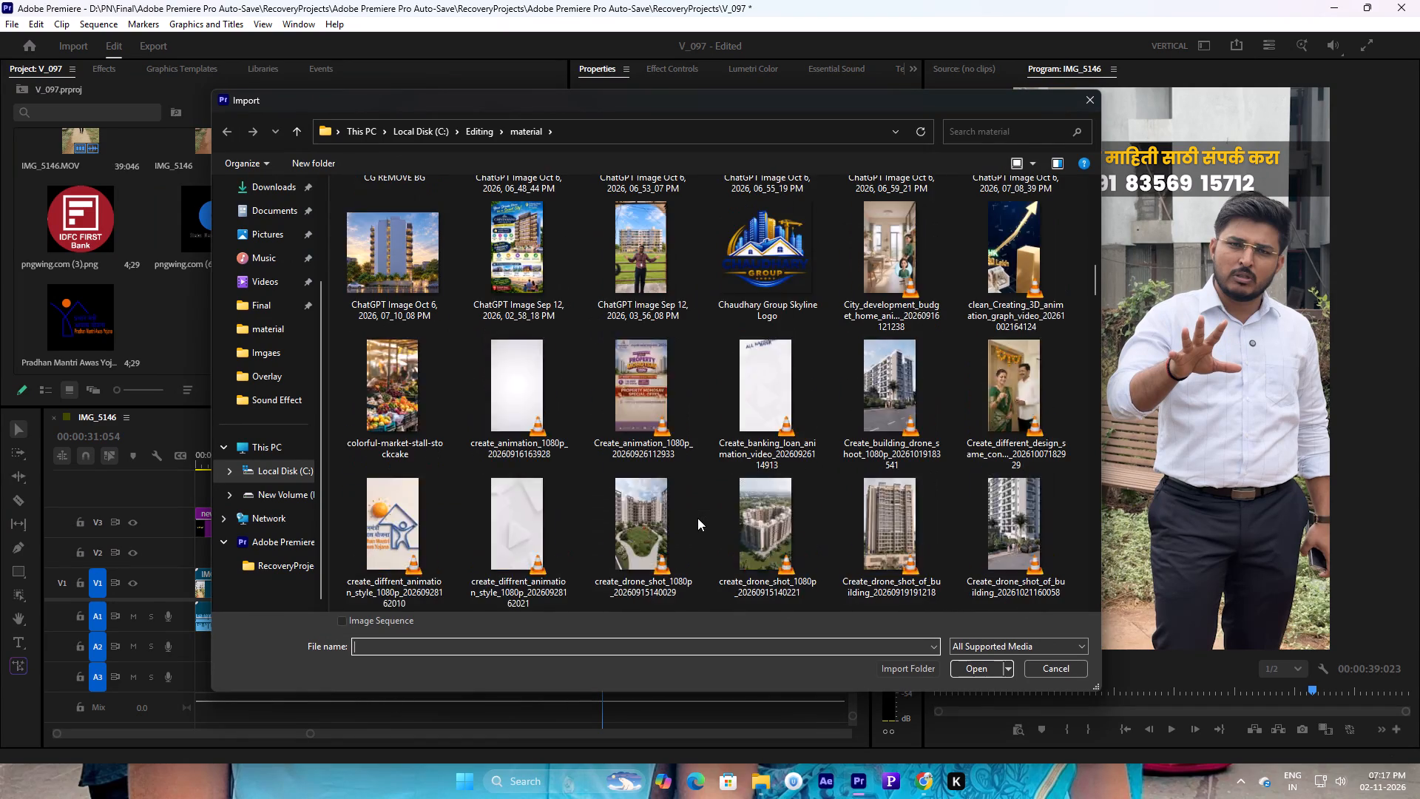
scroll(697, 518, down, 5)
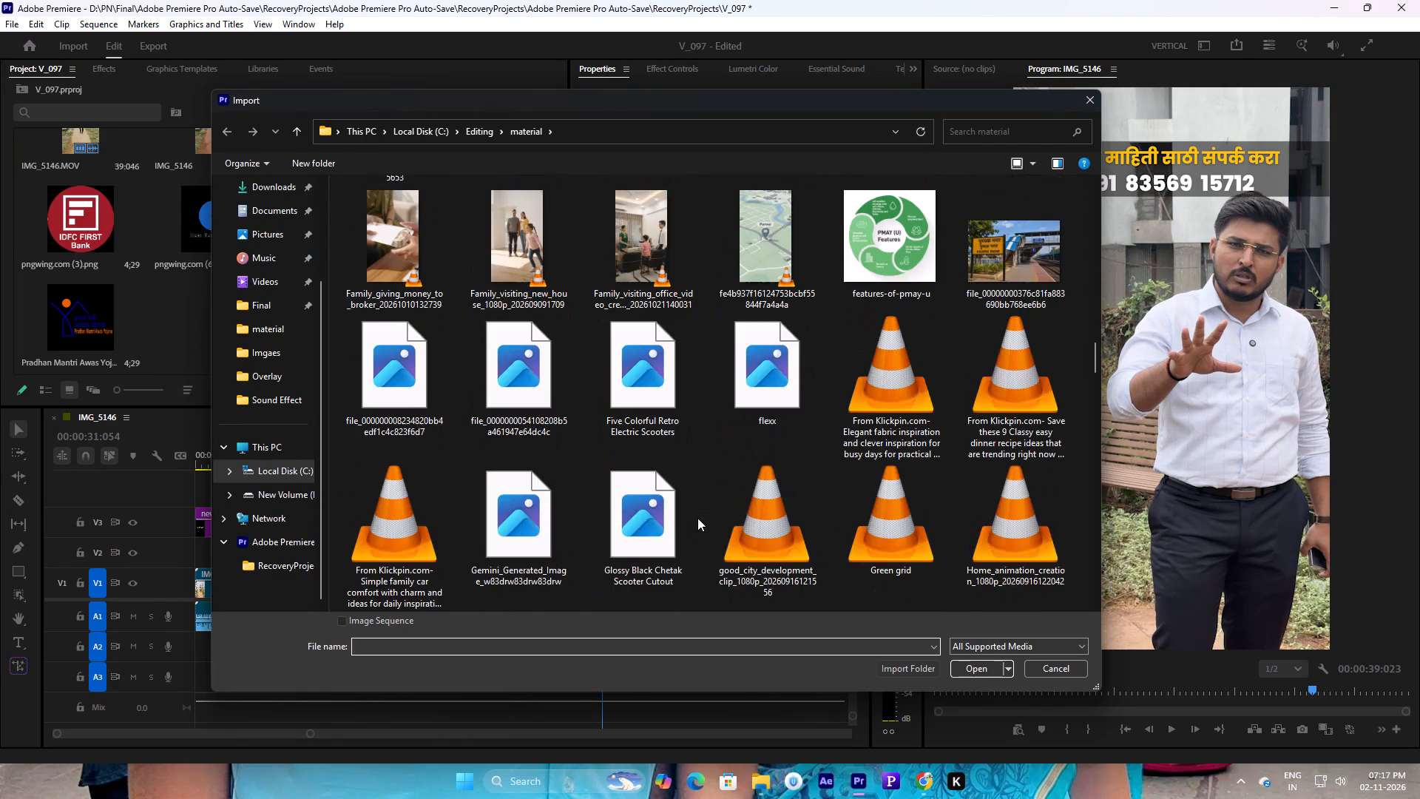
scroll(697, 518, down, 3)
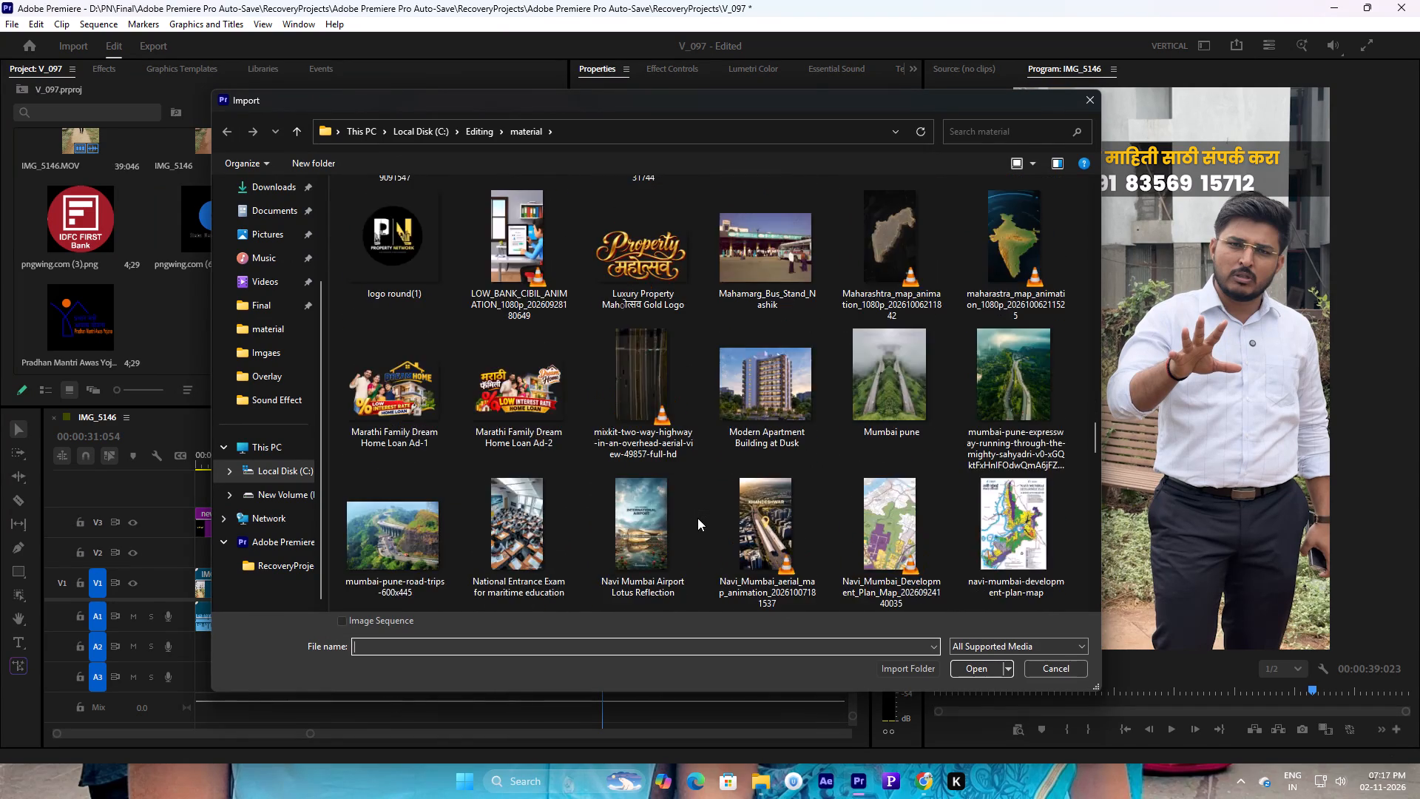
scroll(697, 518, up, 1)
click(655, 542)
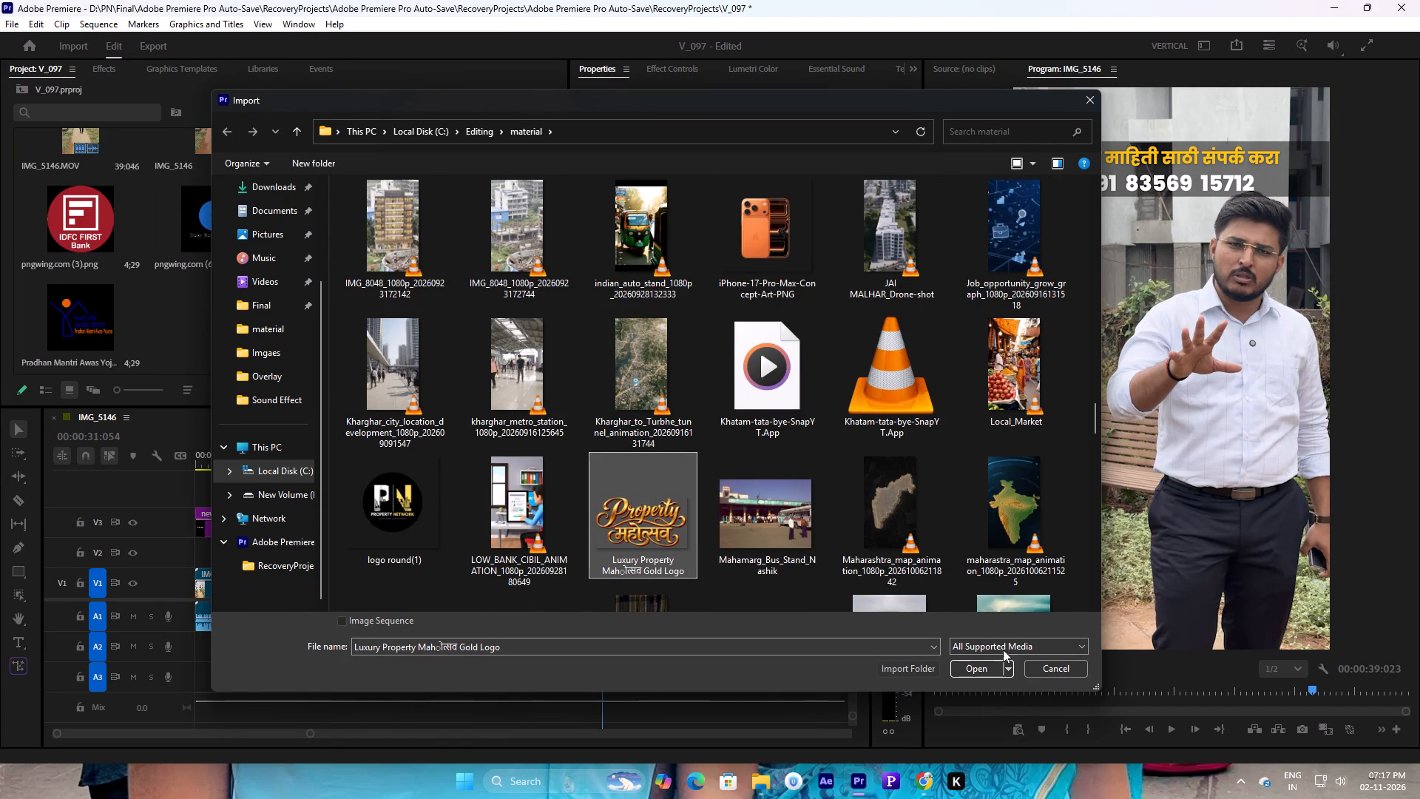
click(998, 670)
Play the remaining footage to the end and review the section between about 24 and 32 seconds again.
key(space)
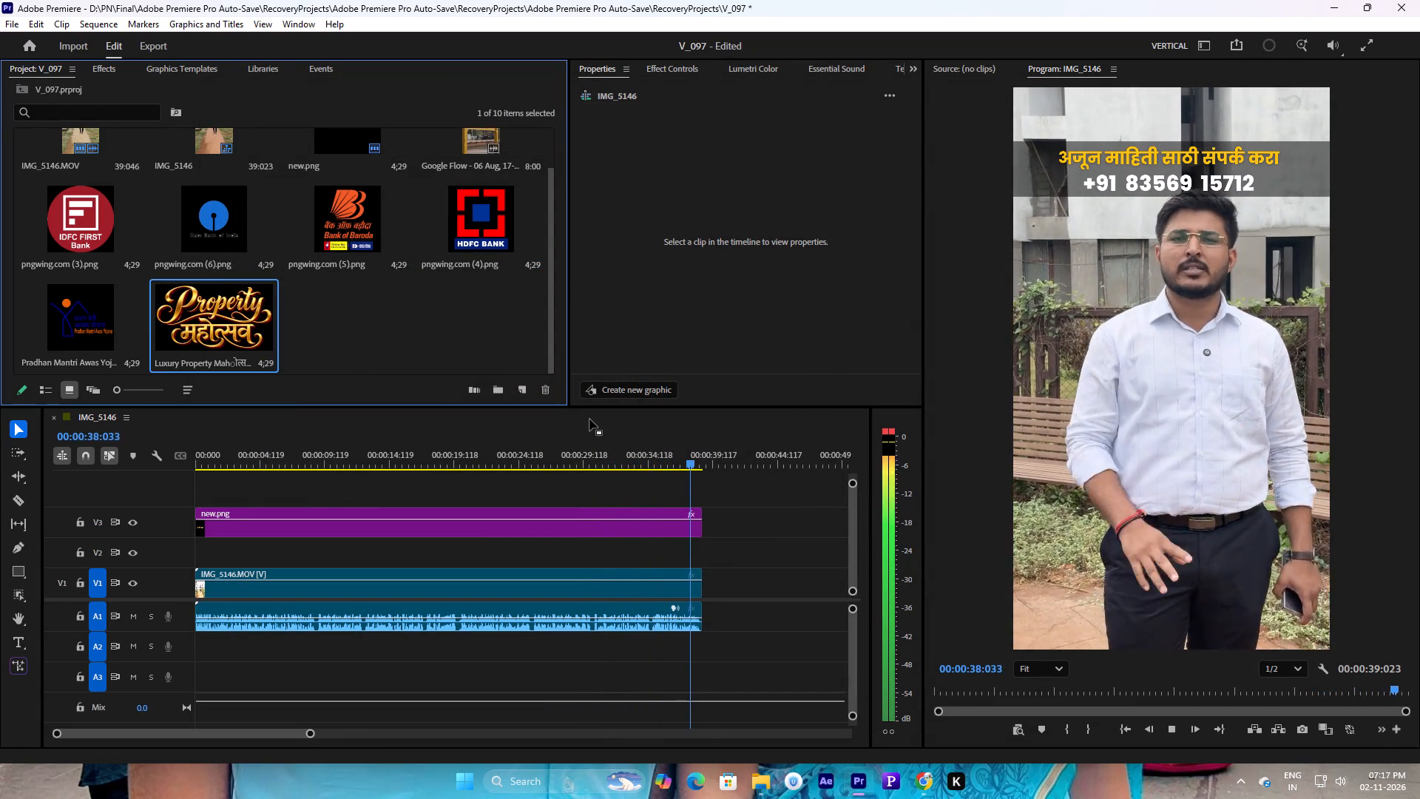
key(space)
key(space)
key(space)
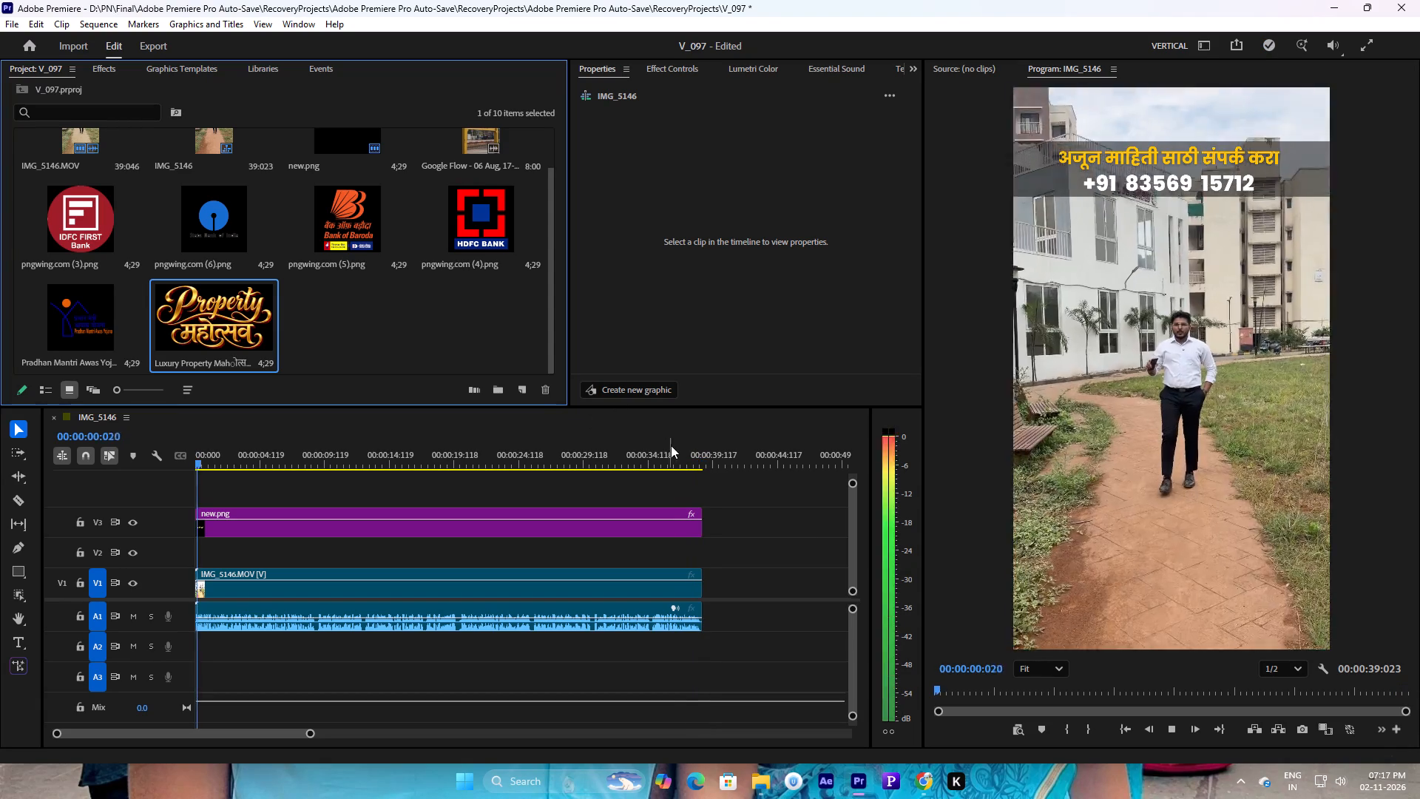
drag(674, 454, 510, 495)
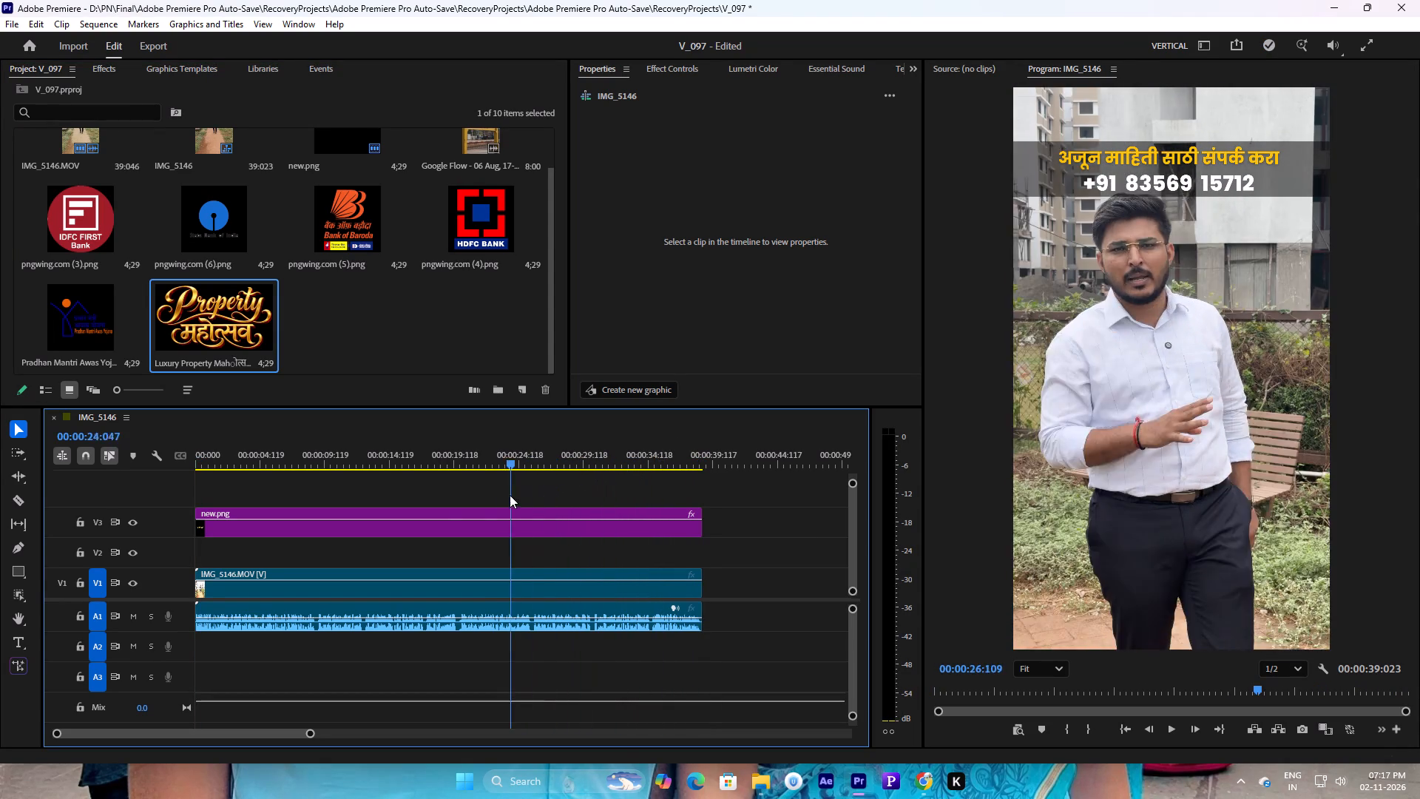
drag(510, 495, 570, 486)
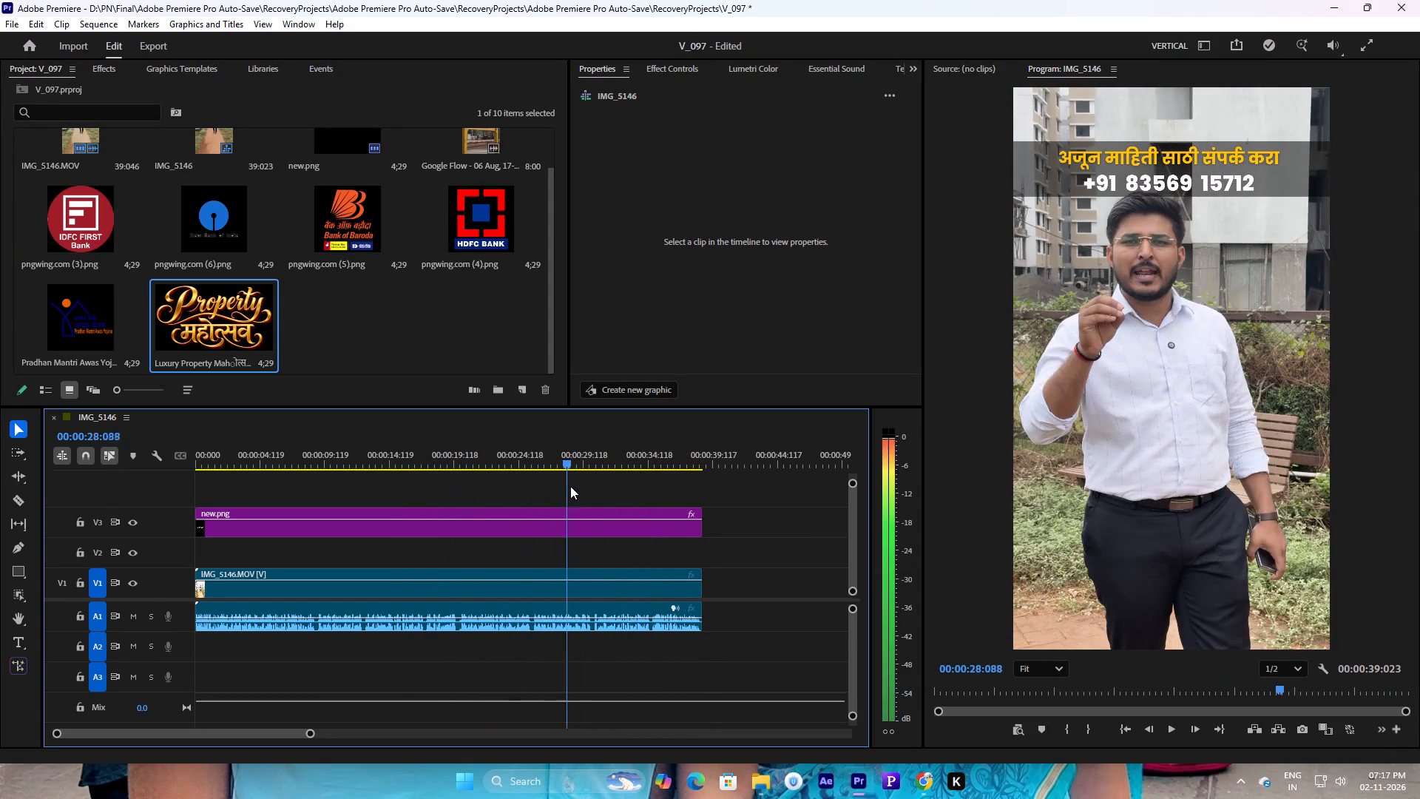
drag(570, 486, 613, 478)
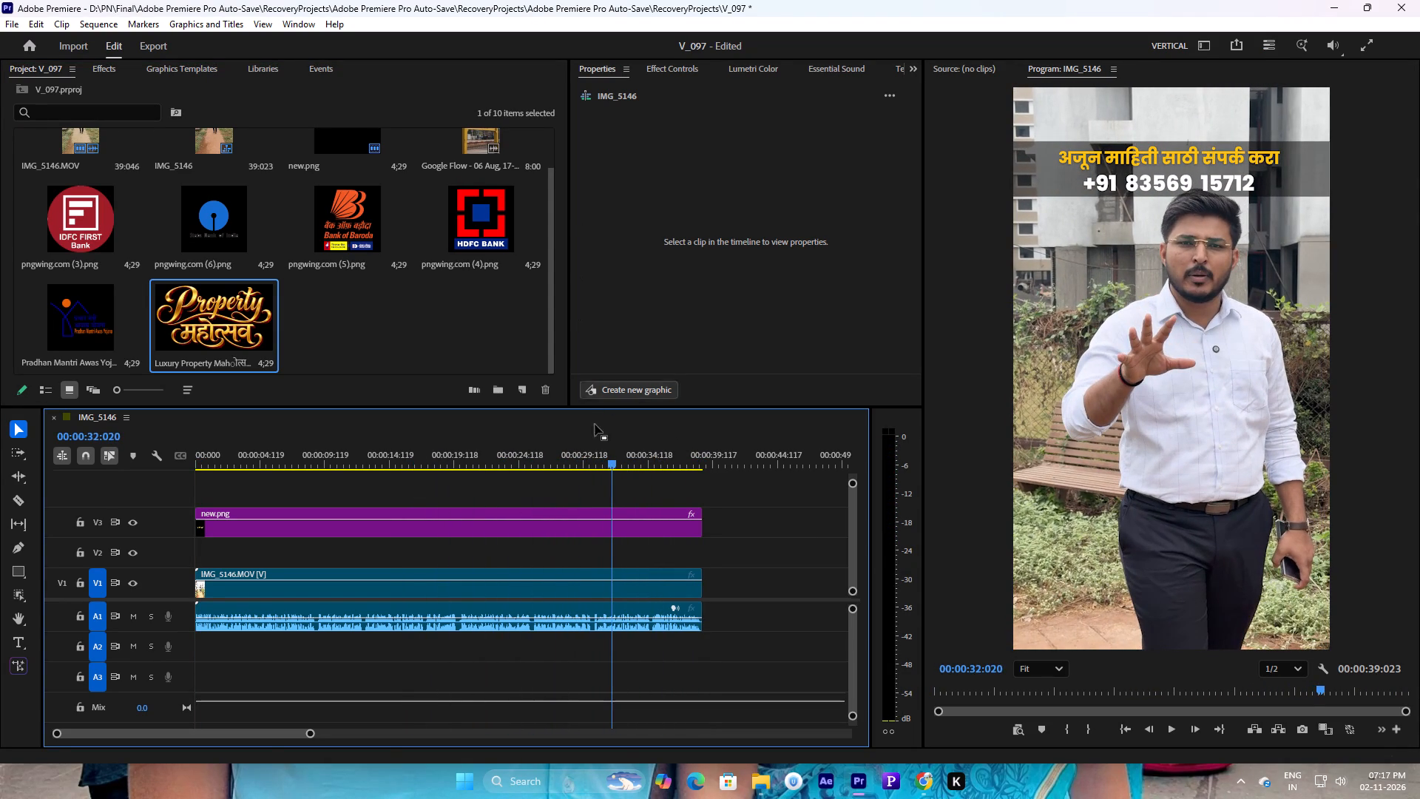
Set the vertical position of the new.png banner on track V3 to 654.
click(629, 533)
drag(781, 170, 760, 174)
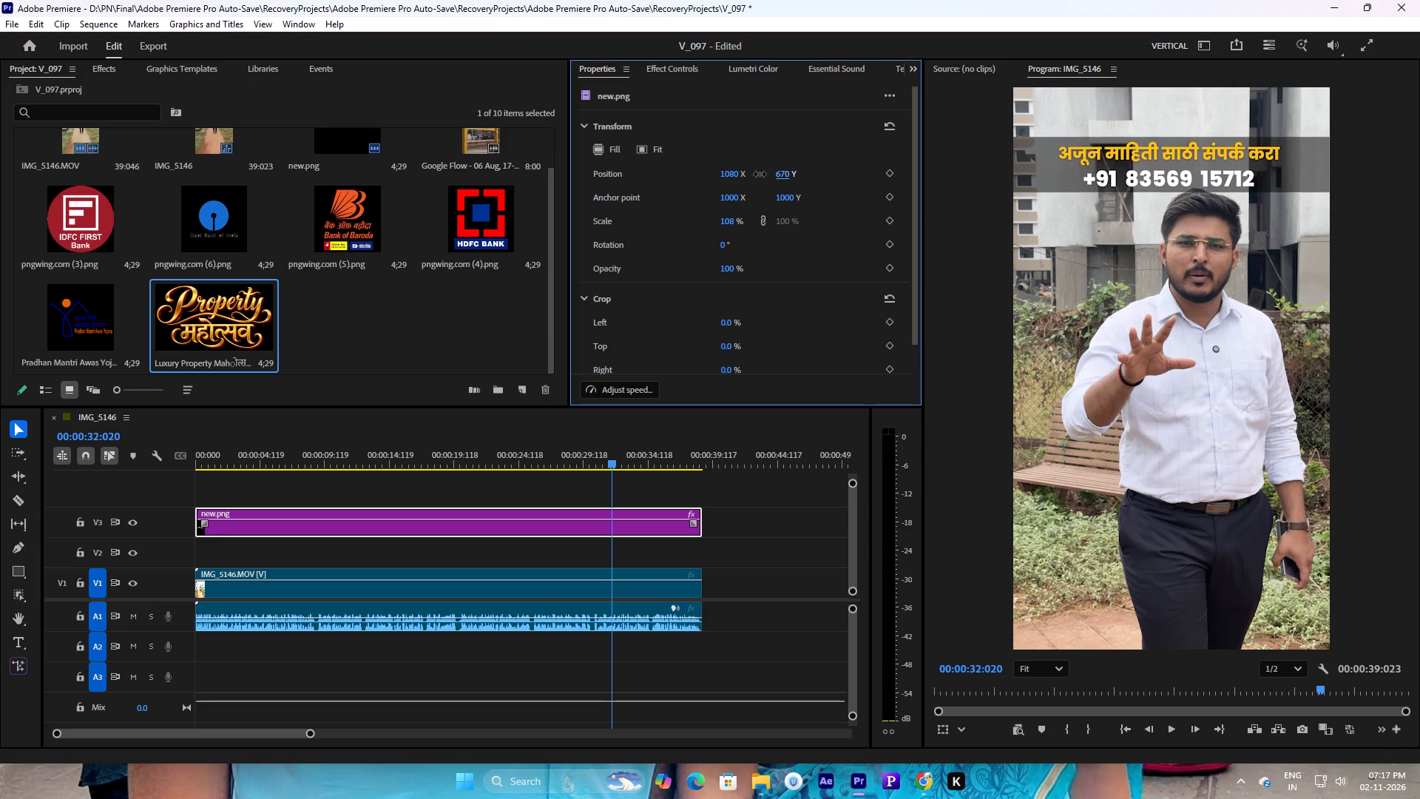
drag(760, 174, 758, 174)
drag(786, 174, 777, 176)
Play the sequence from the start to about 10 seconds to check where overlay clips belong.
drag(540, 462, 187, 449)
key(space)
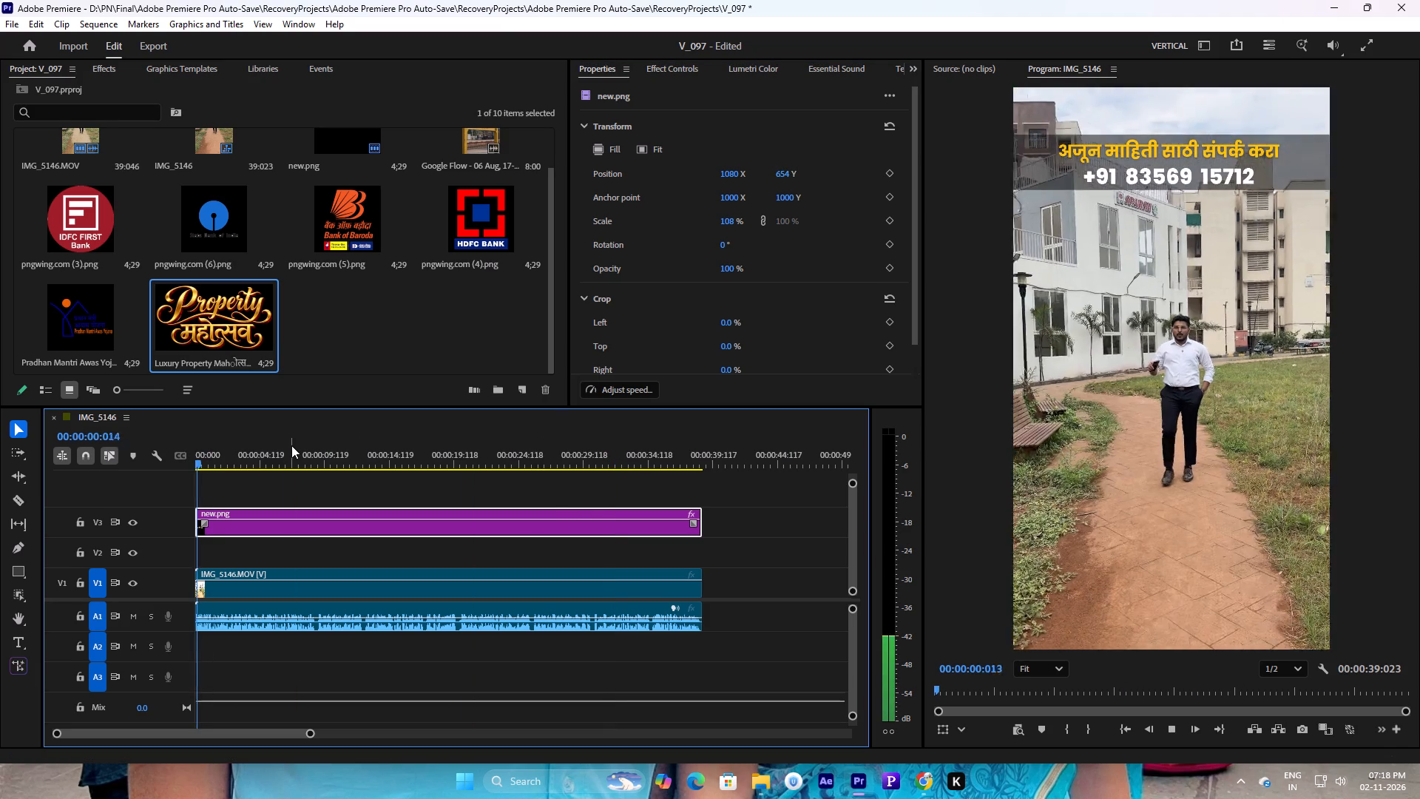
scroll(280, 345, up, 1)
scroll(280, 345, down, 1)
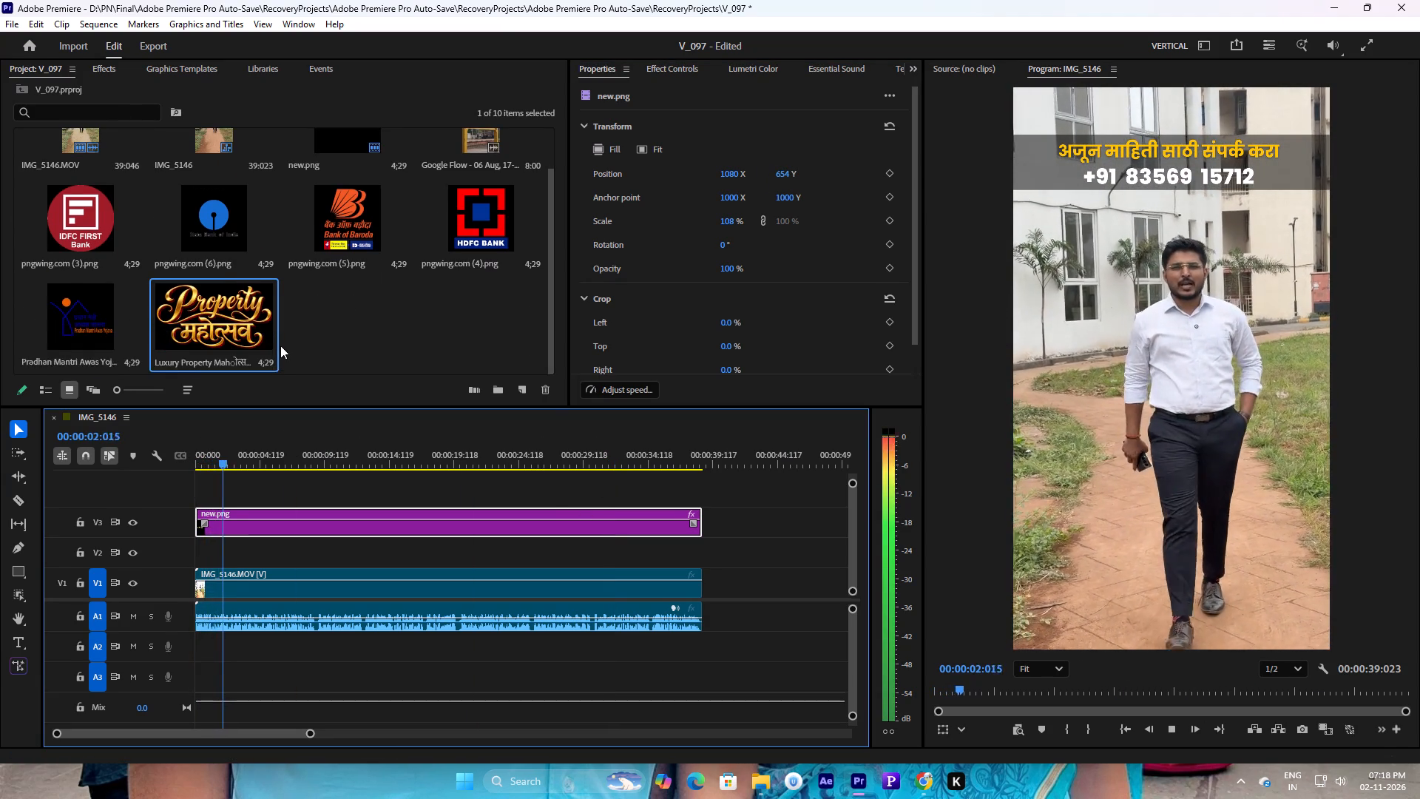
scroll(280, 345, up, 1)
scroll(280, 345, down, 1)
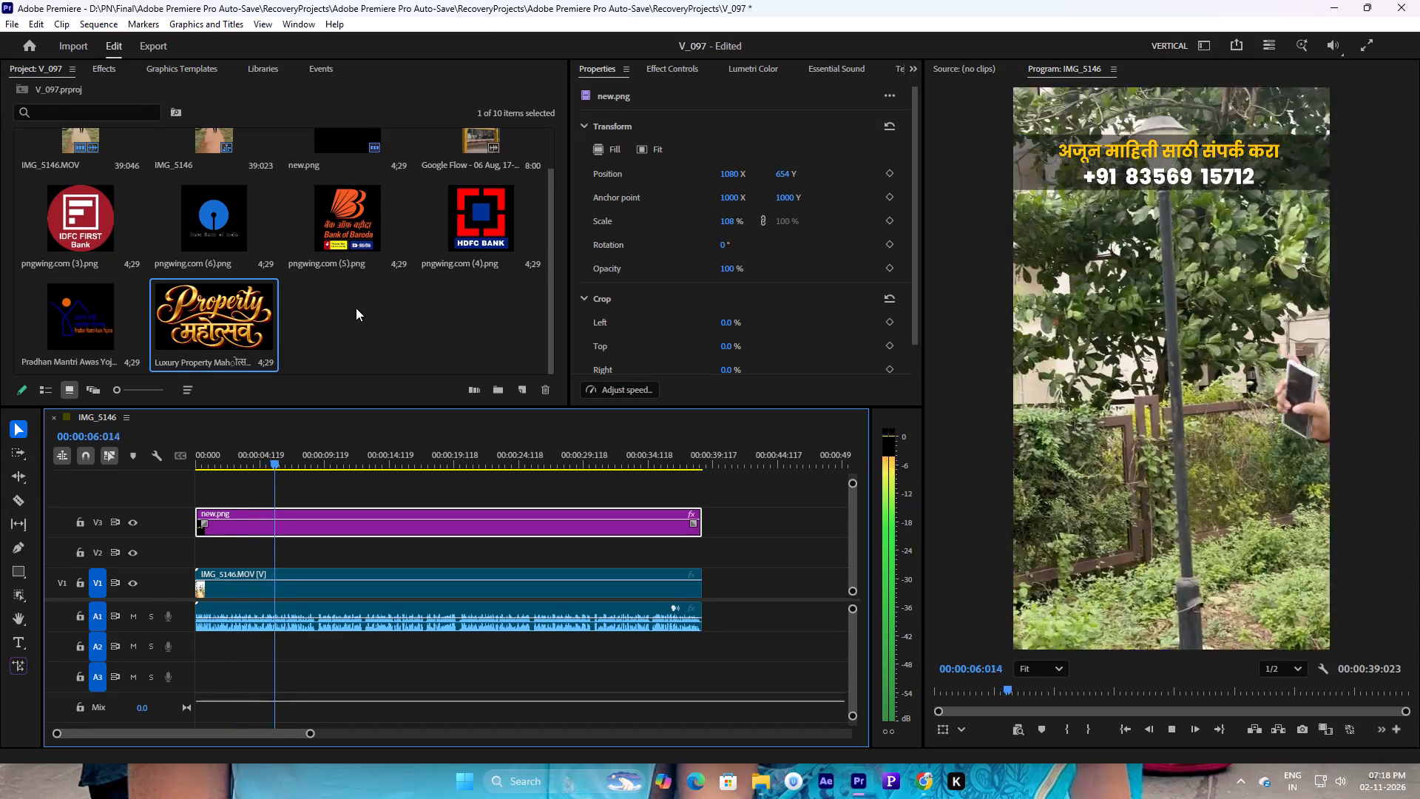
drag(312, 737, 345, 734)
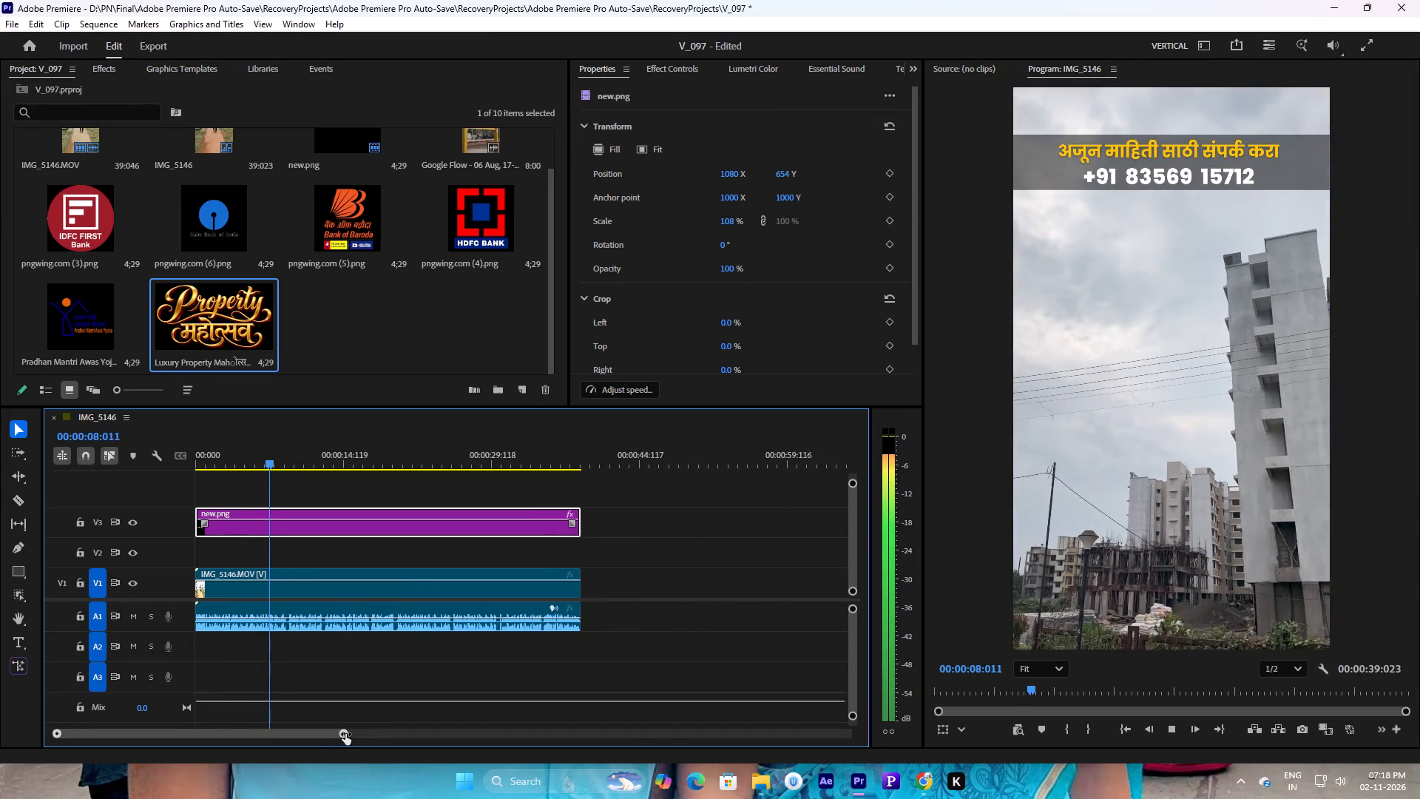
drag(345, 734, 318, 726)
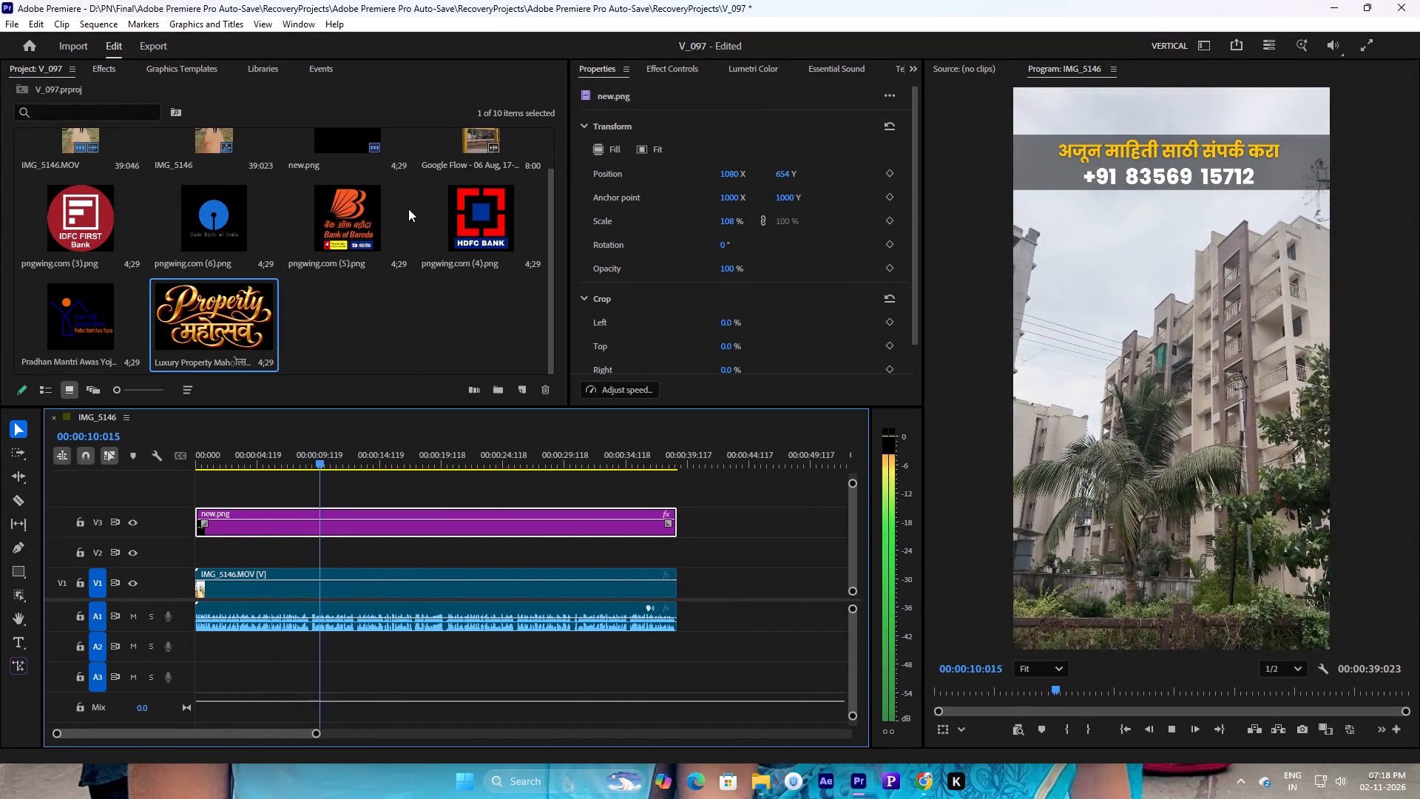
Create a new sequence from the Google Flow - 06 Aug, 17-19 clip in the project.
click(461, 148)
scroll(387, 317, up, 1)
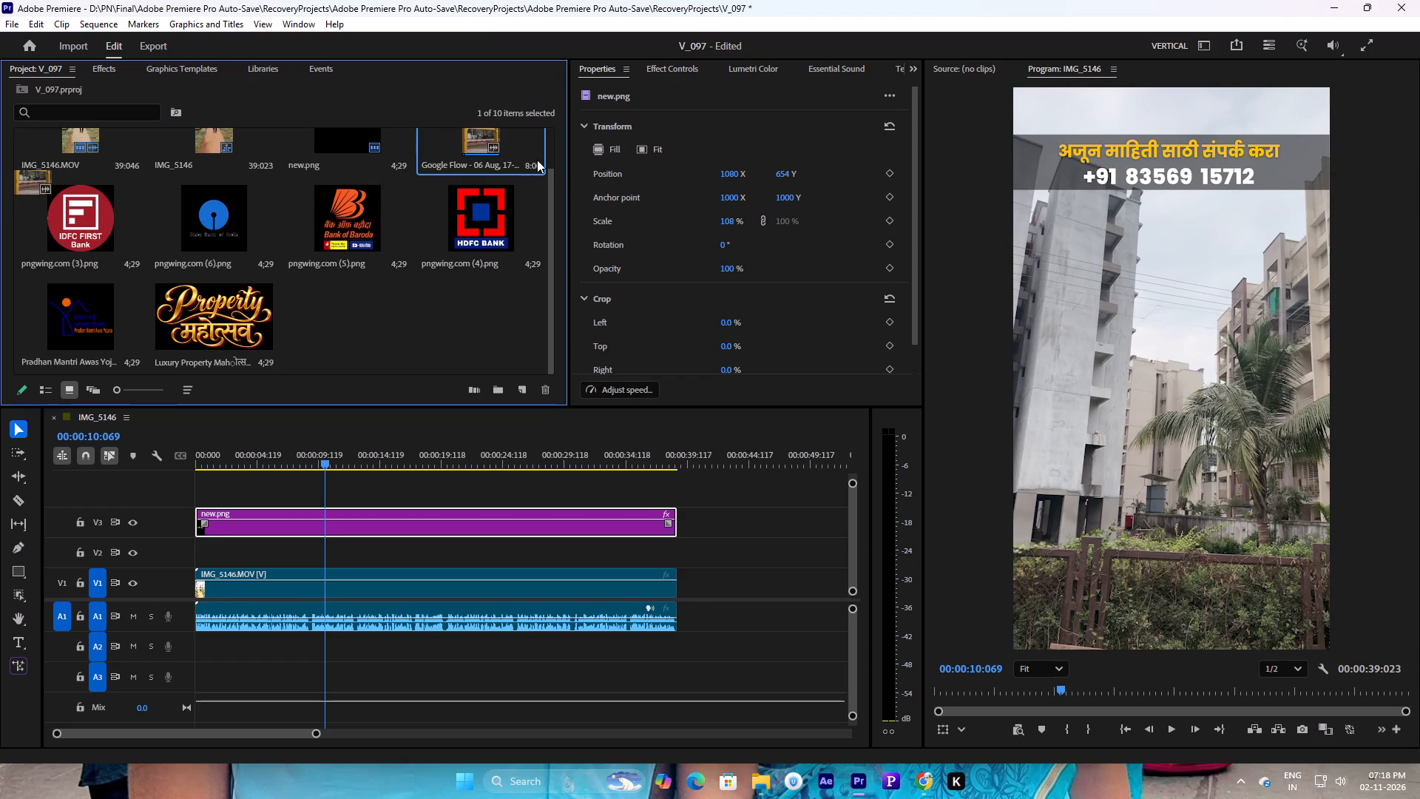
right_click(484, 161)
click(527, 423)
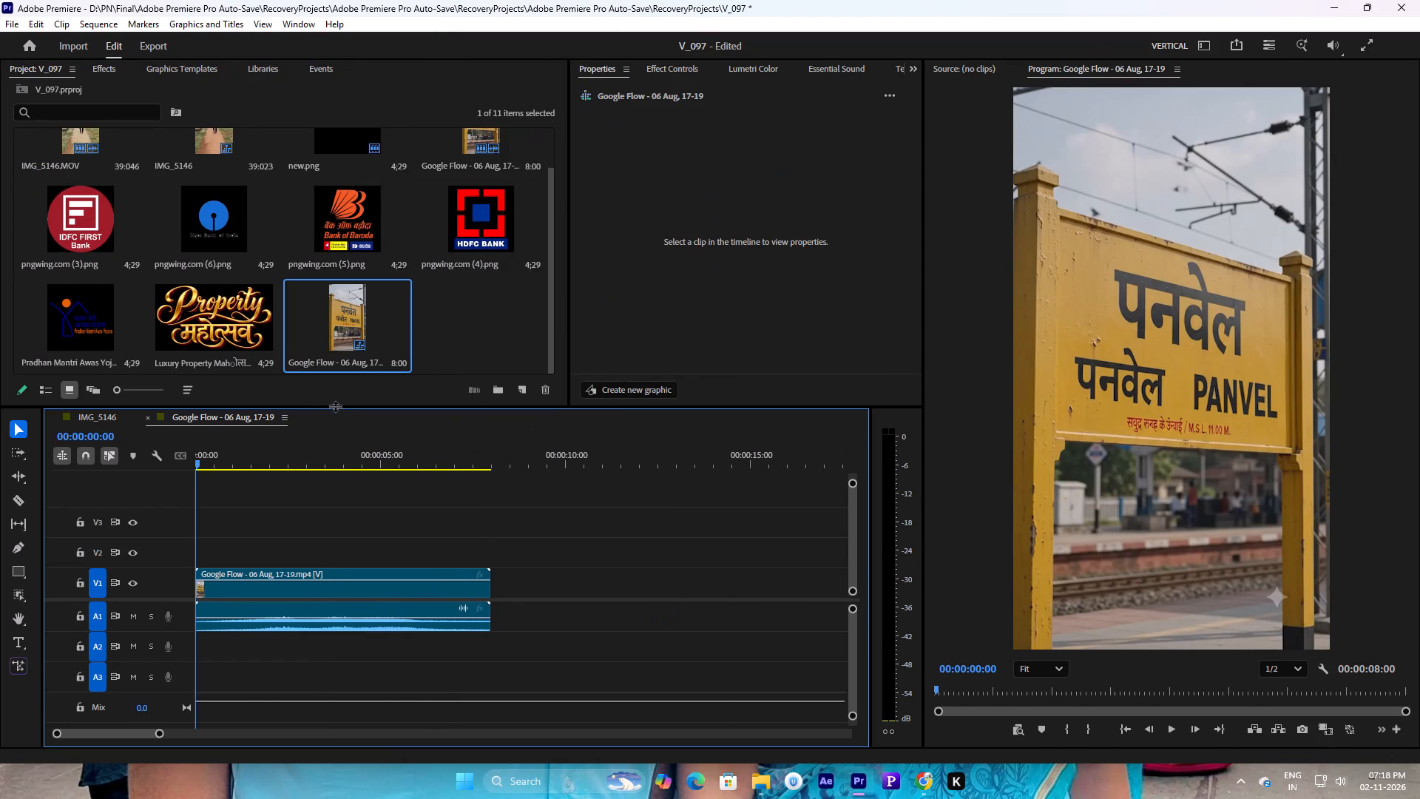
Unlink the Google Flow clip's audio from its video in the new sequence and delete the audio.
click(284, 626)
right_click(285, 626)
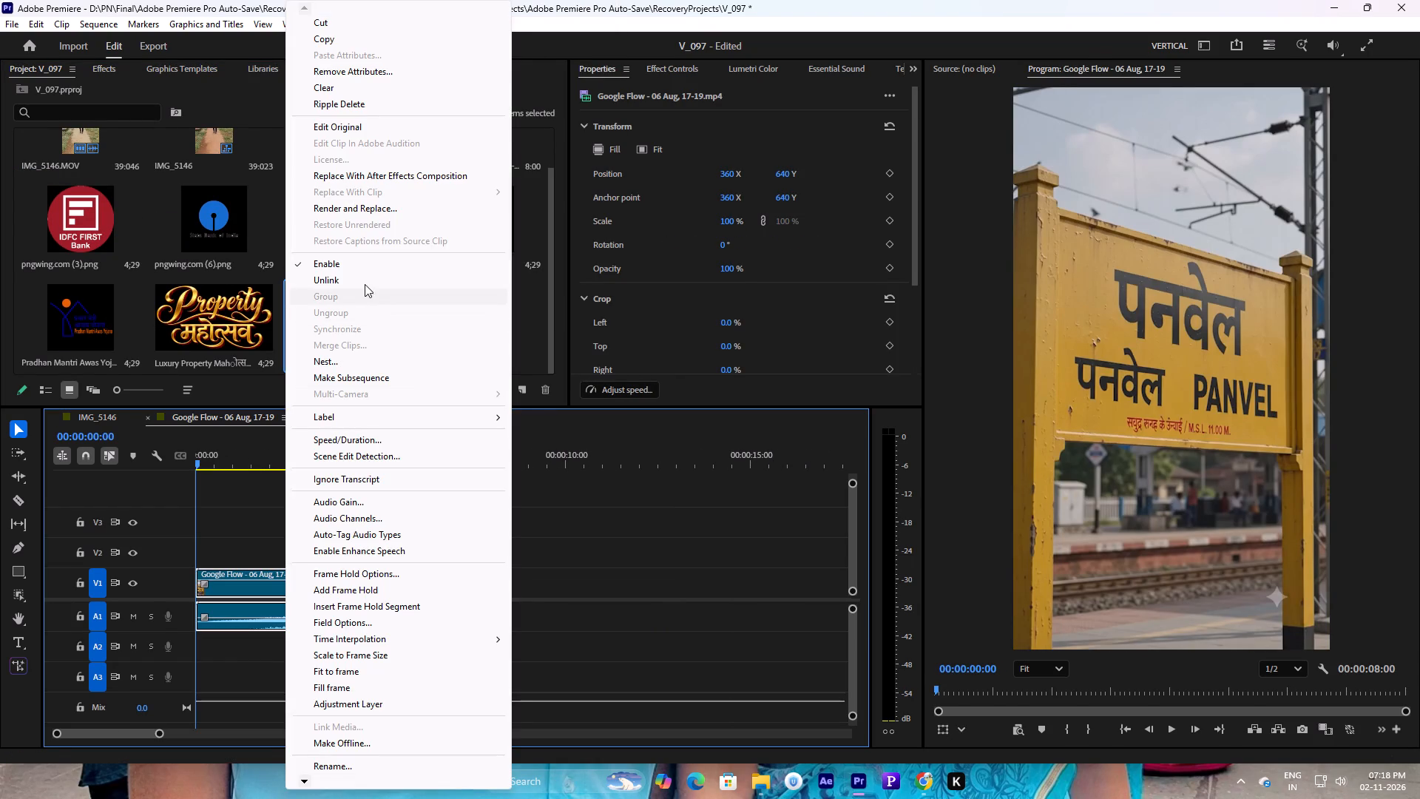
click(365, 284)
click(386, 616)
key(Delete)
key(space)
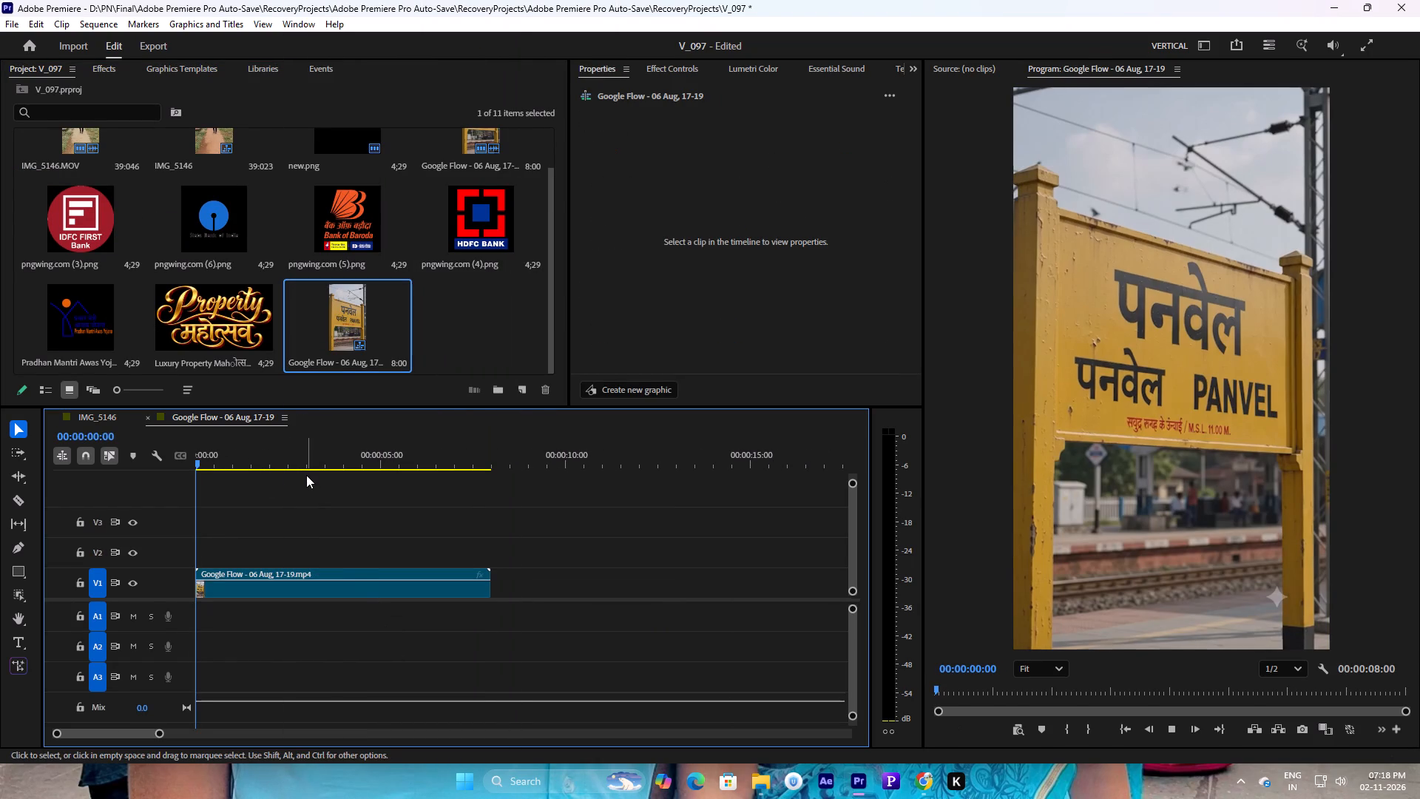
key(space)
drag(306, 599, 226, 580)
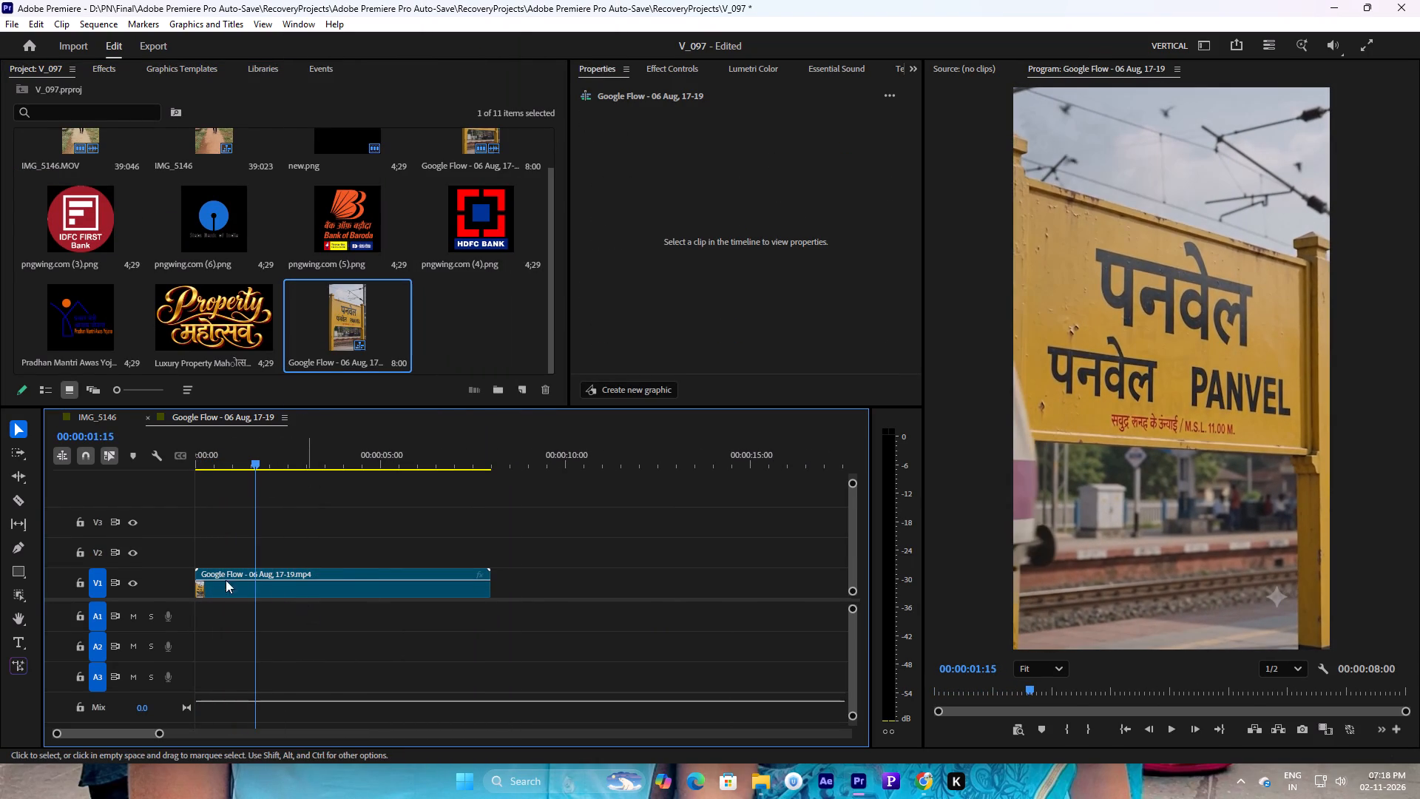
drag(226, 580, 162, 564)
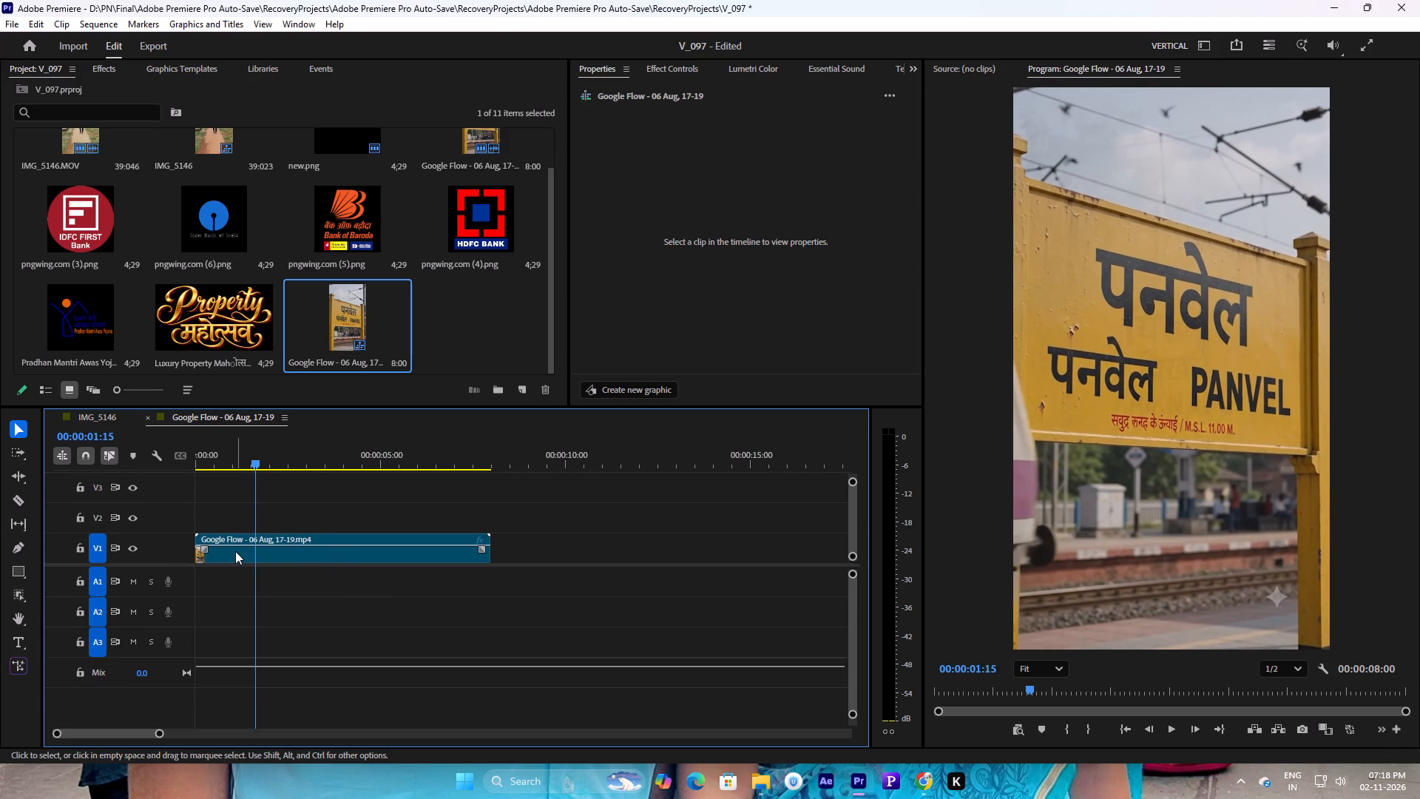
key(ctrl+z)
click(261, 575)
key(Delete)
Move the silent Google Flow clip into the IMG_5146 sequence on track V2, starting at about 10 seconds.
drag(285, 553, 83, 413)
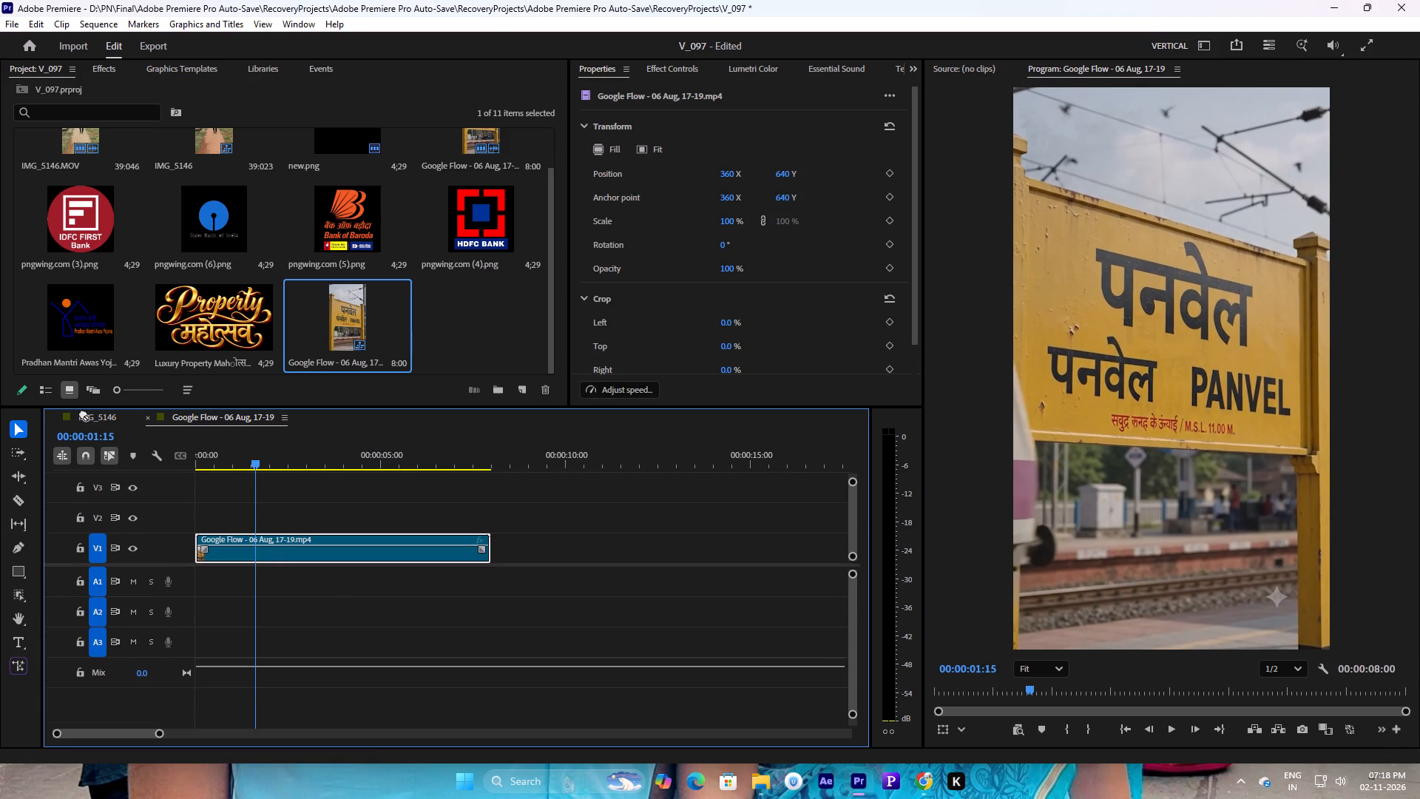
drag(83, 413, 340, 559)
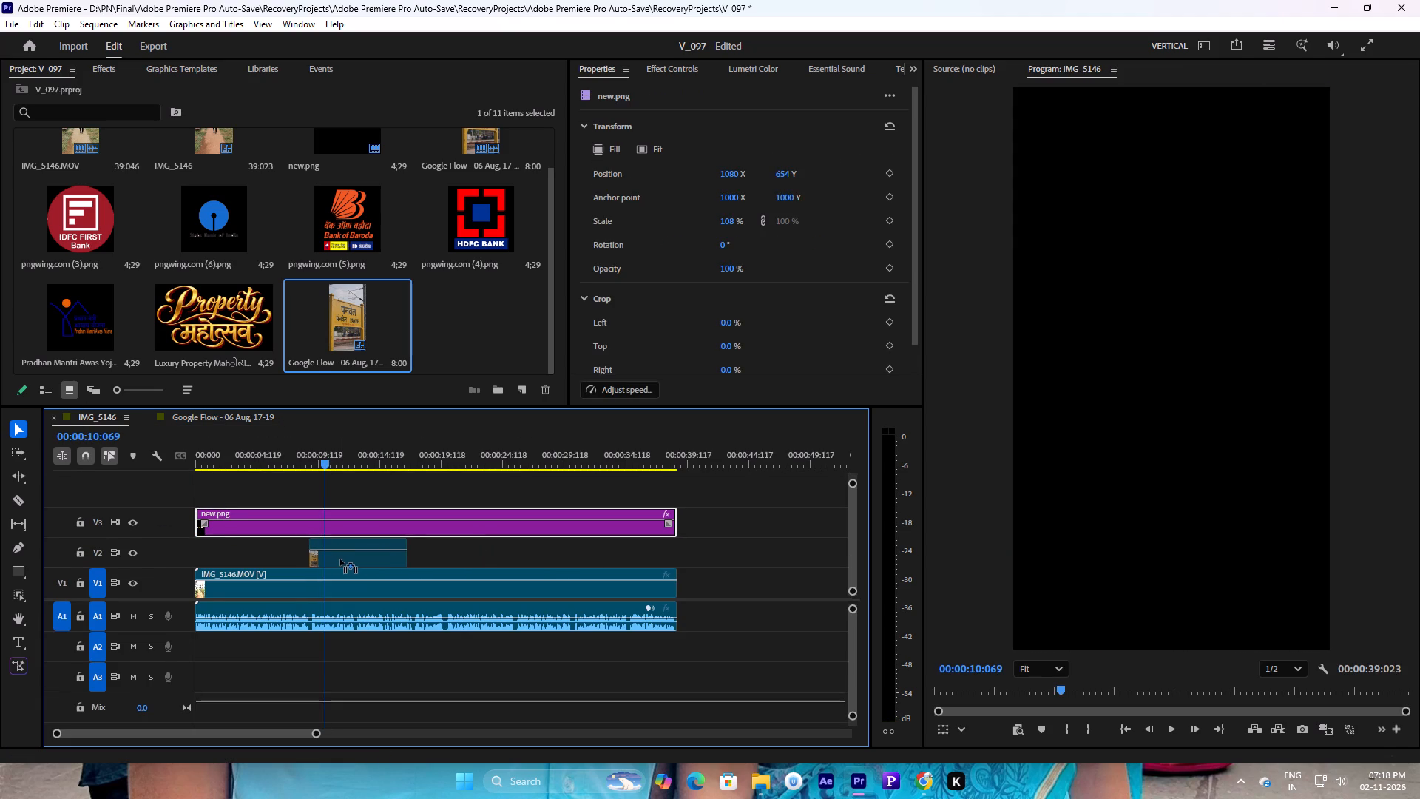
drag(340, 559, 344, 554)
Shift the Google Flow clip on V2 earlier so that it starts at about 8 seconds.
drag(304, 457, 314, 456)
key(space)
drag(314, 455, 303, 456)
key(space)
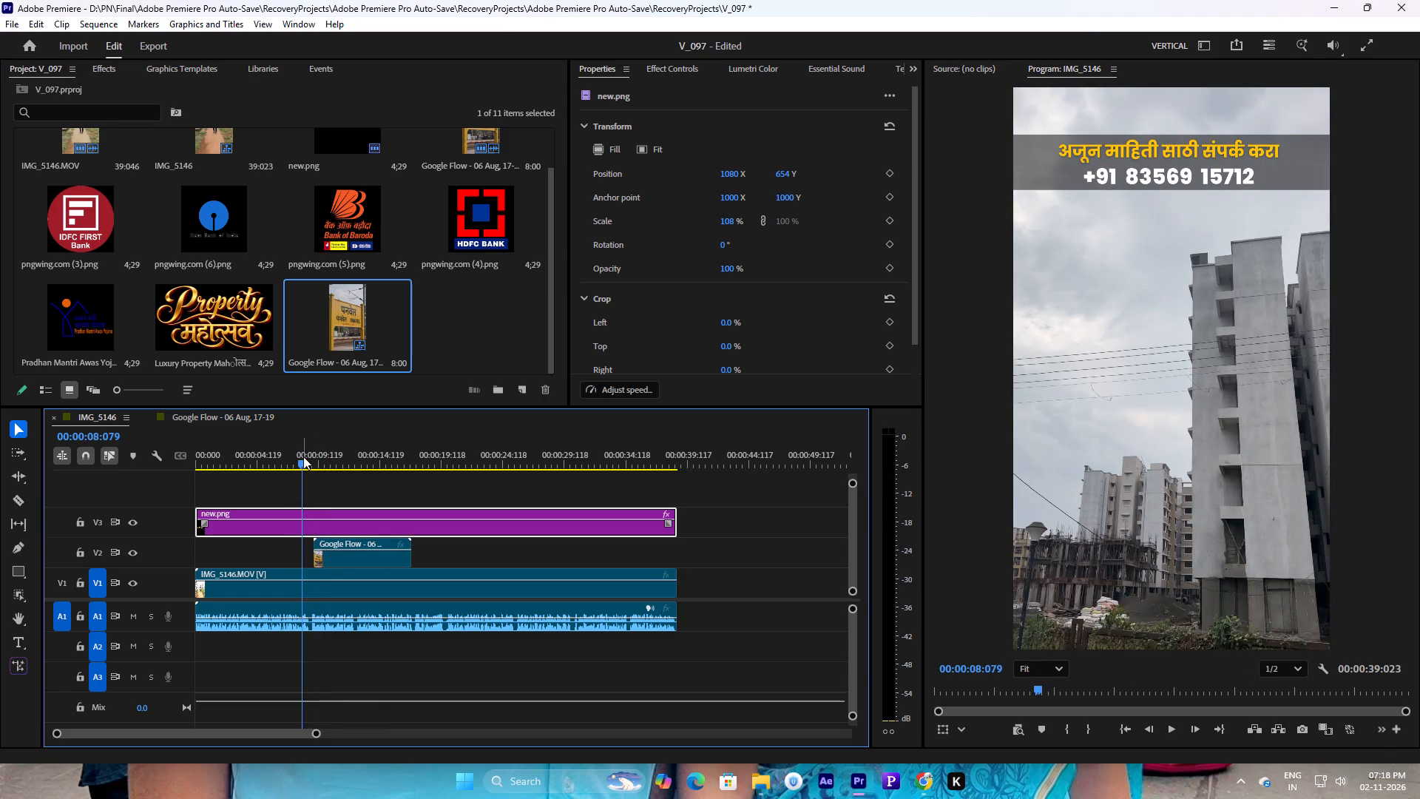
drag(305, 456, 287, 459)
key(space)
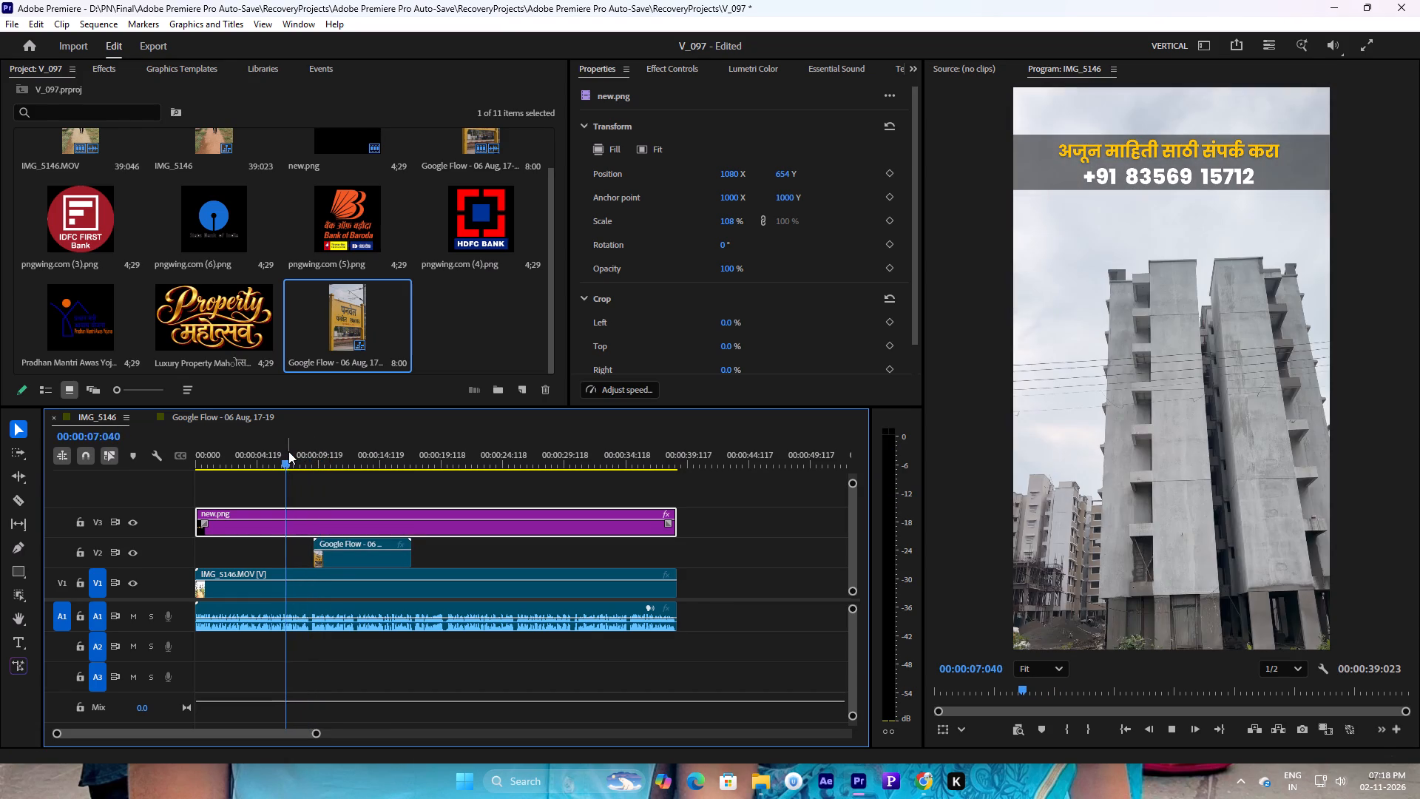
drag(288, 451, 295, 451)
key(space)
click(295, 451)
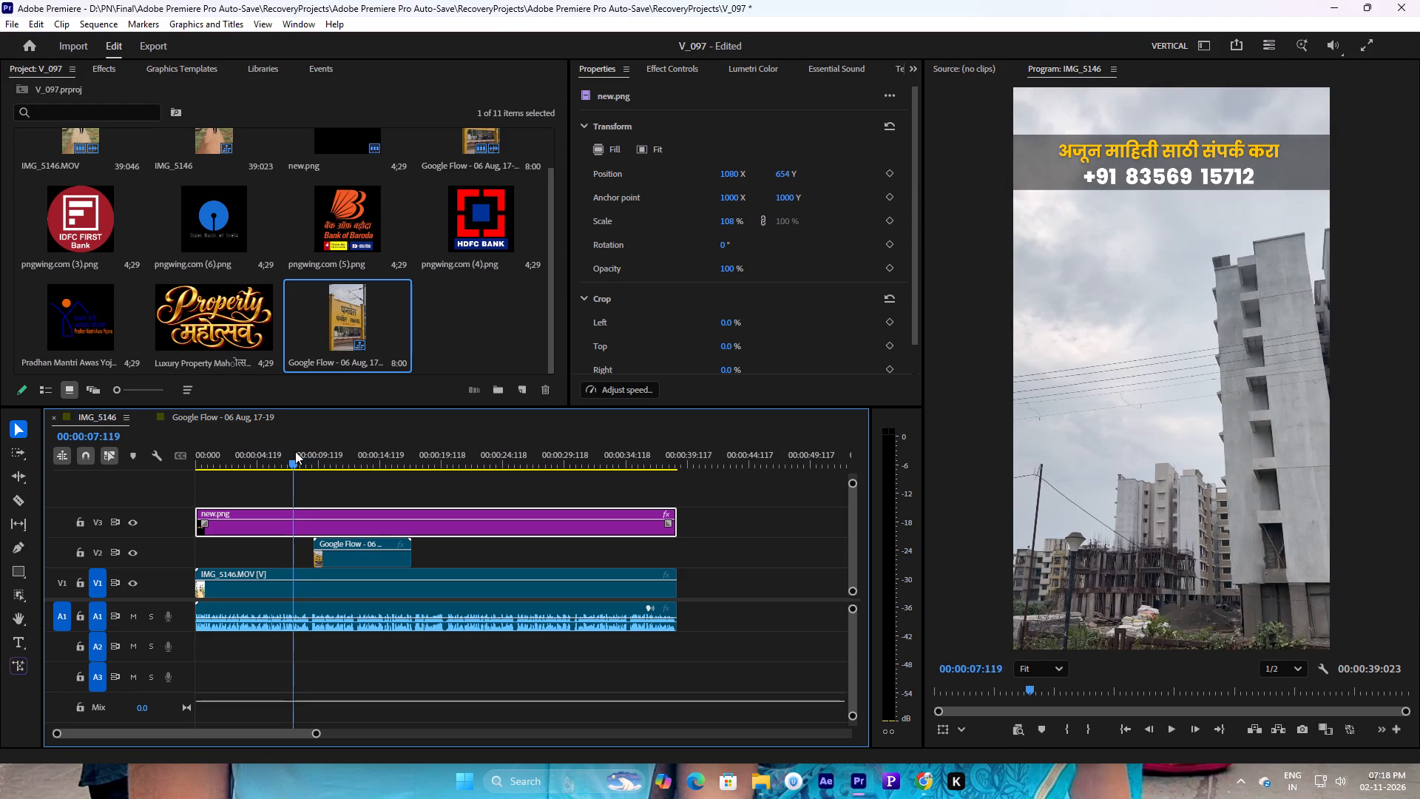
drag(342, 560, 333, 560)
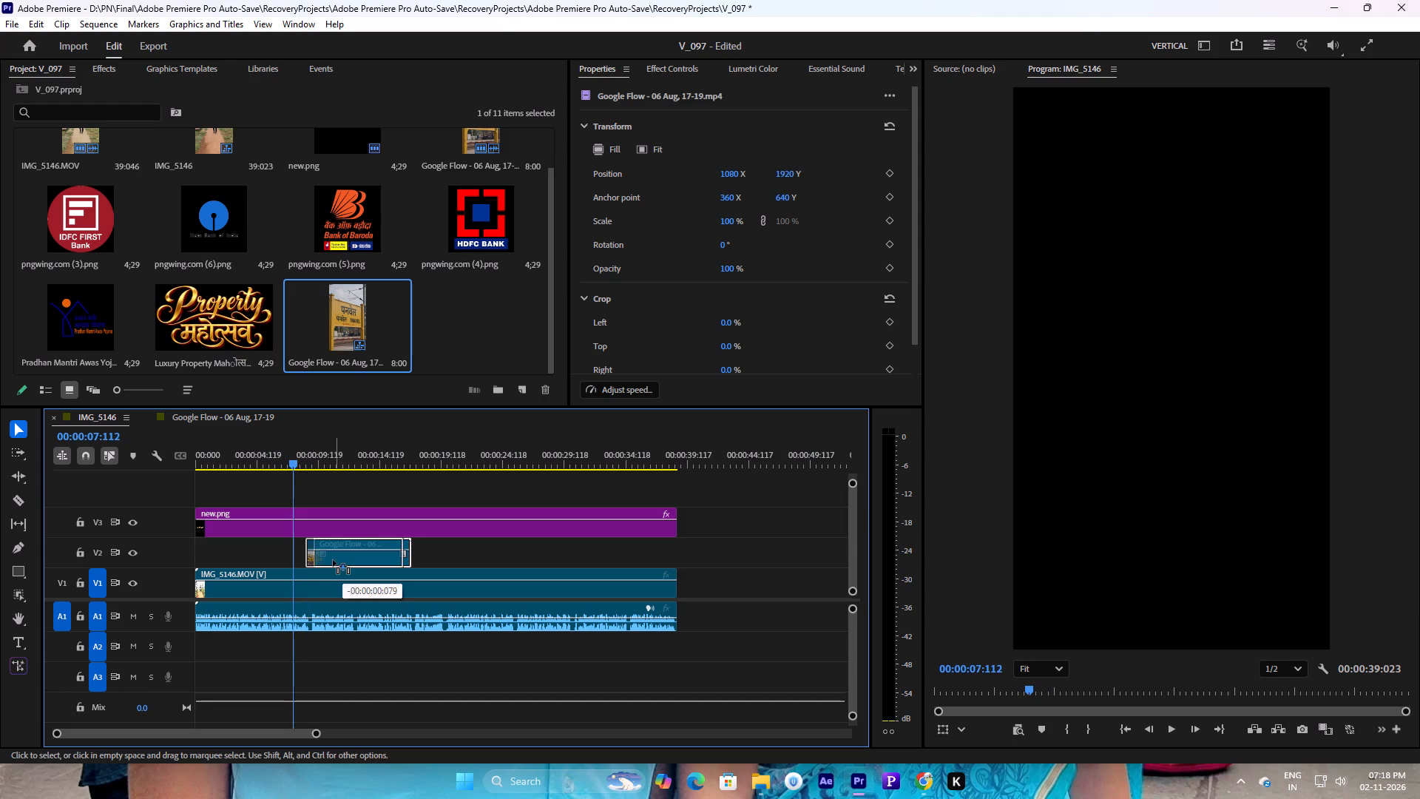
drag(333, 560, 326, 560)
Play the section between about 8 and 13 seconds to examine the Google Flow overlay against the footage.
key(space)
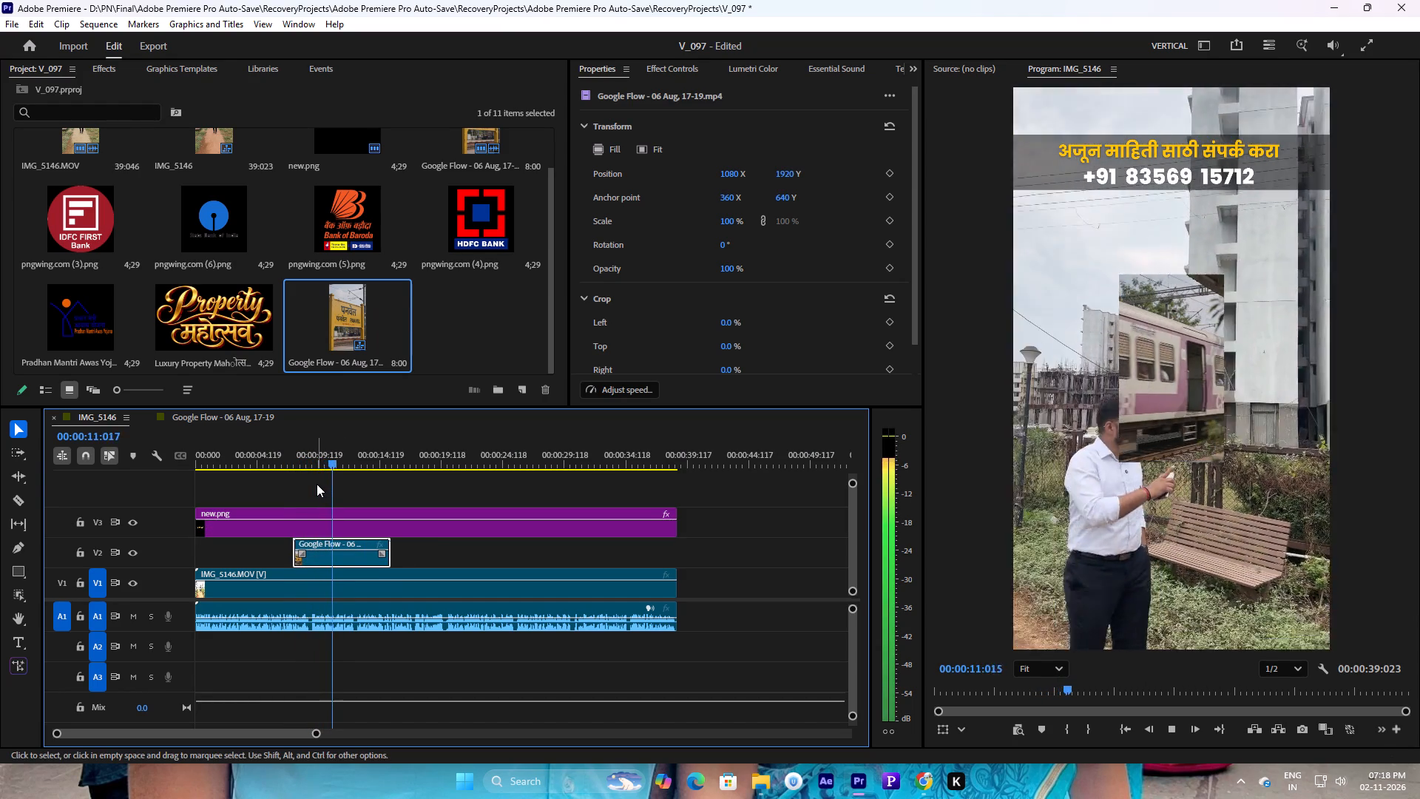
key(space)
click(332, 462)
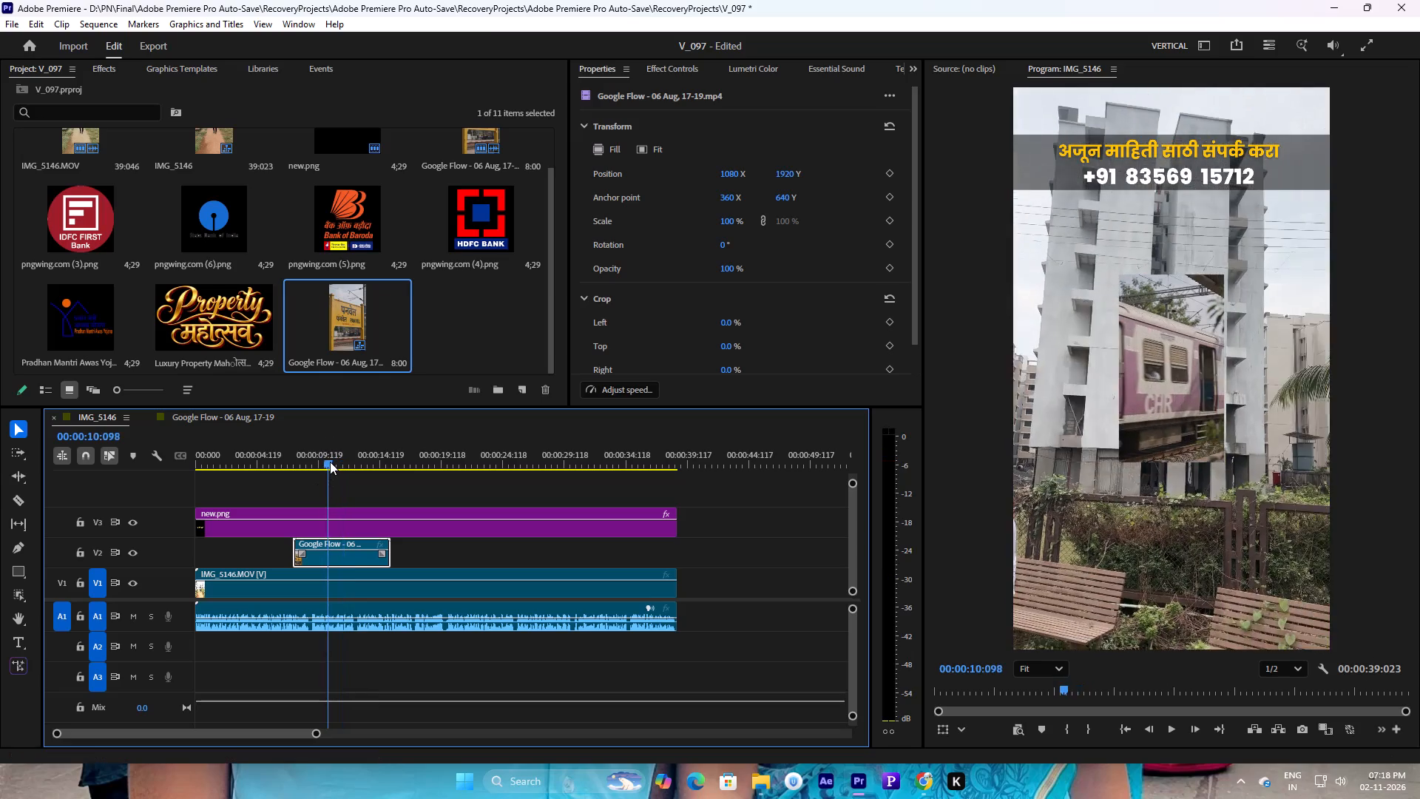
key(space)
drag(330, 458, 322, 459)
key(space)
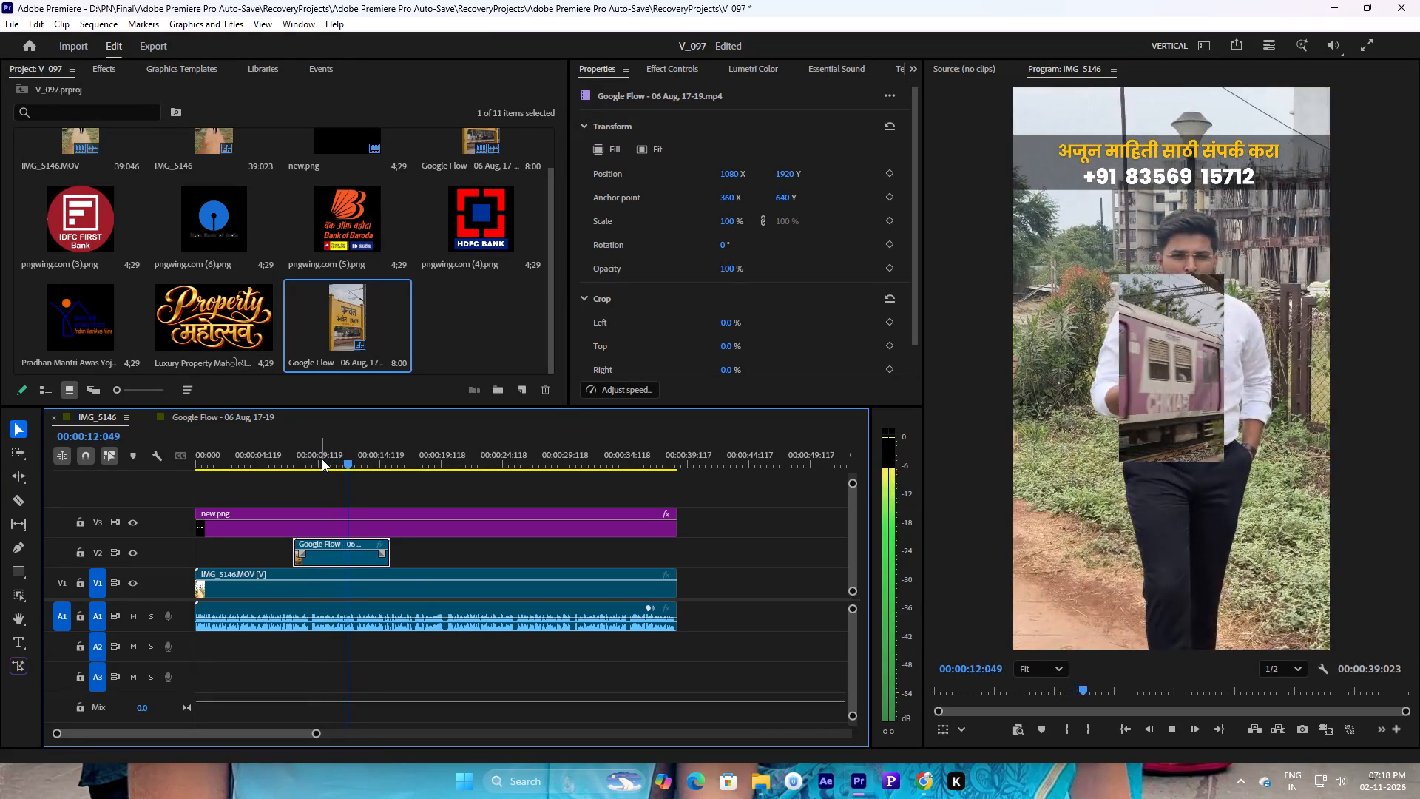
key(space)
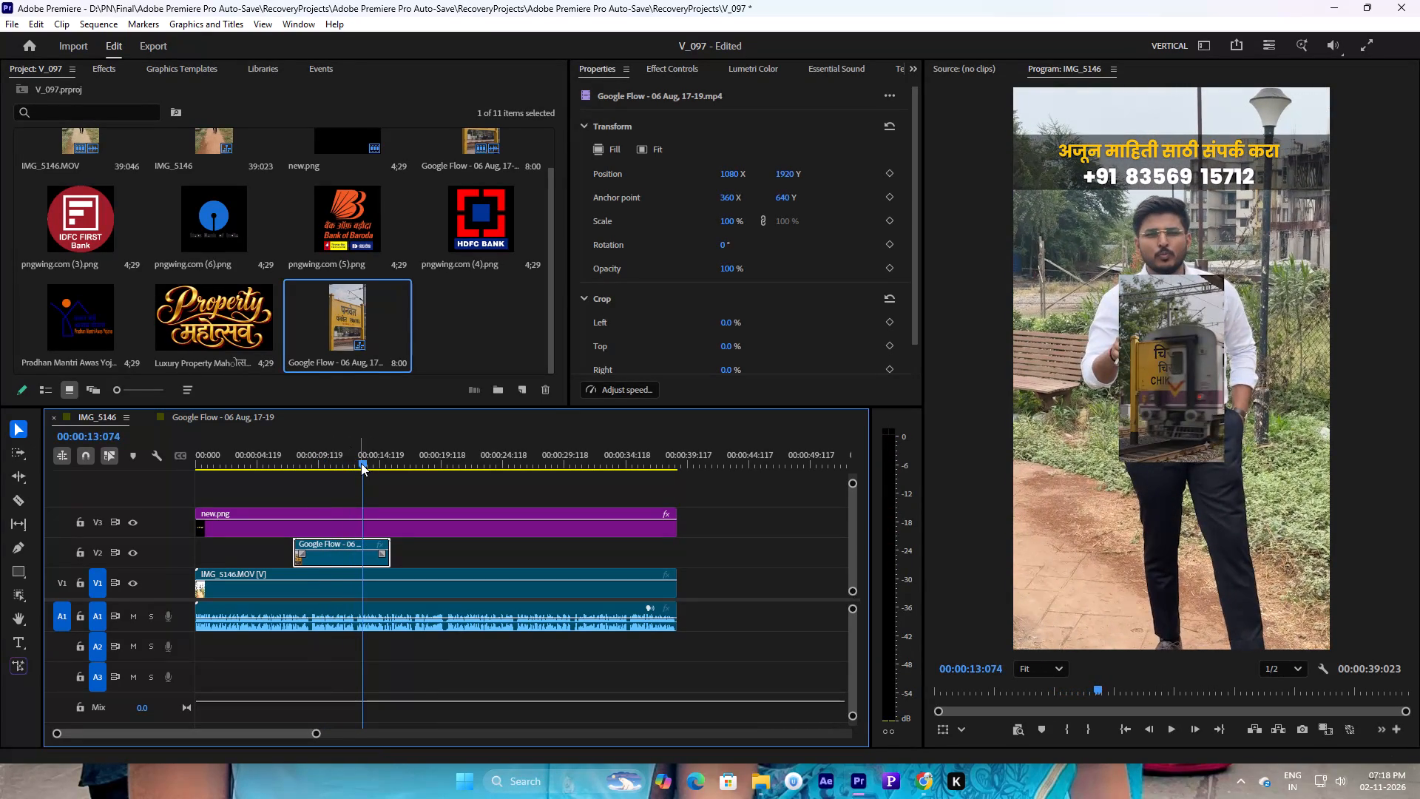
drag(361, 463, 320, 463)
key(space)
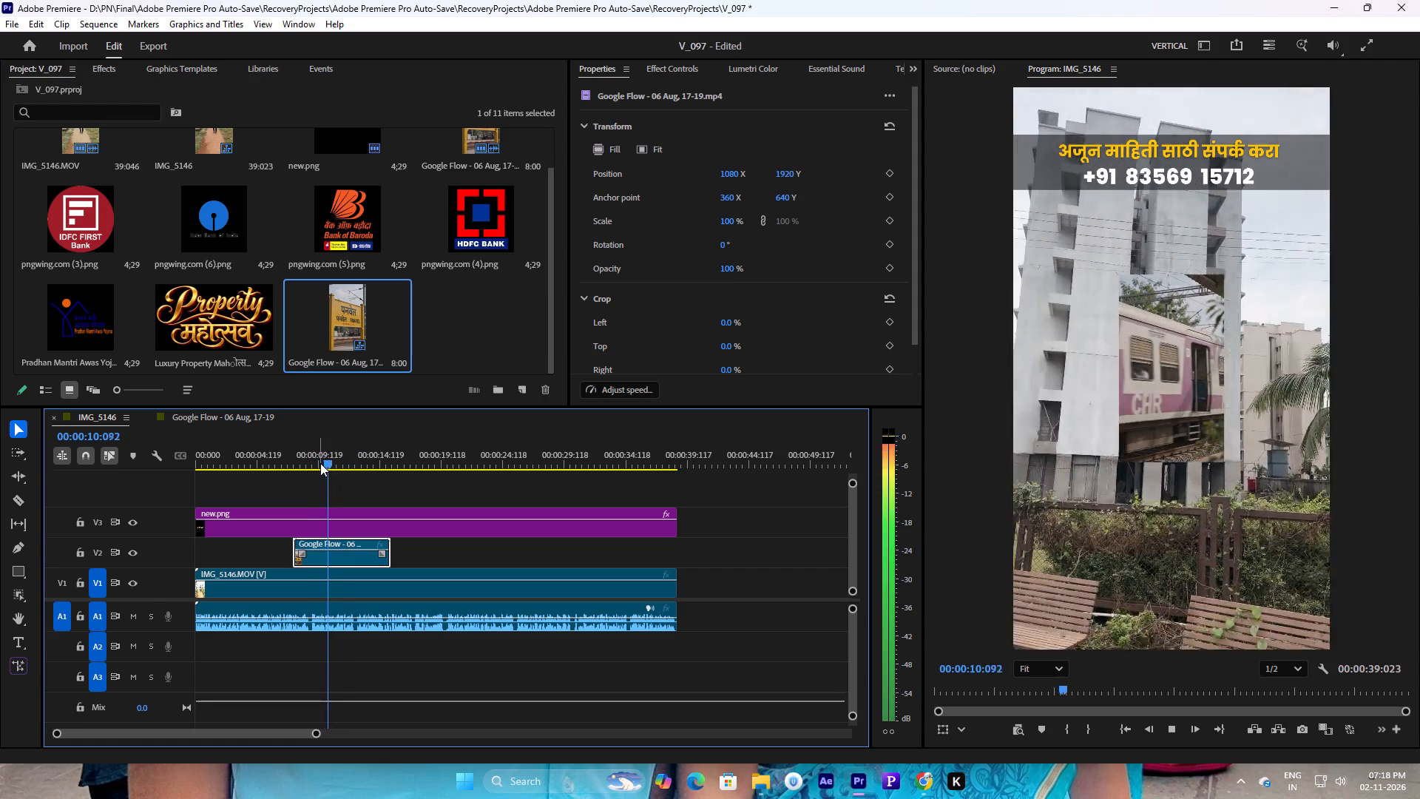
key(space)
Find the cut point at 00:00:10:061 and trim the end of the V2 Google Flow clip to it.
drag(319, 729, 244, 727)
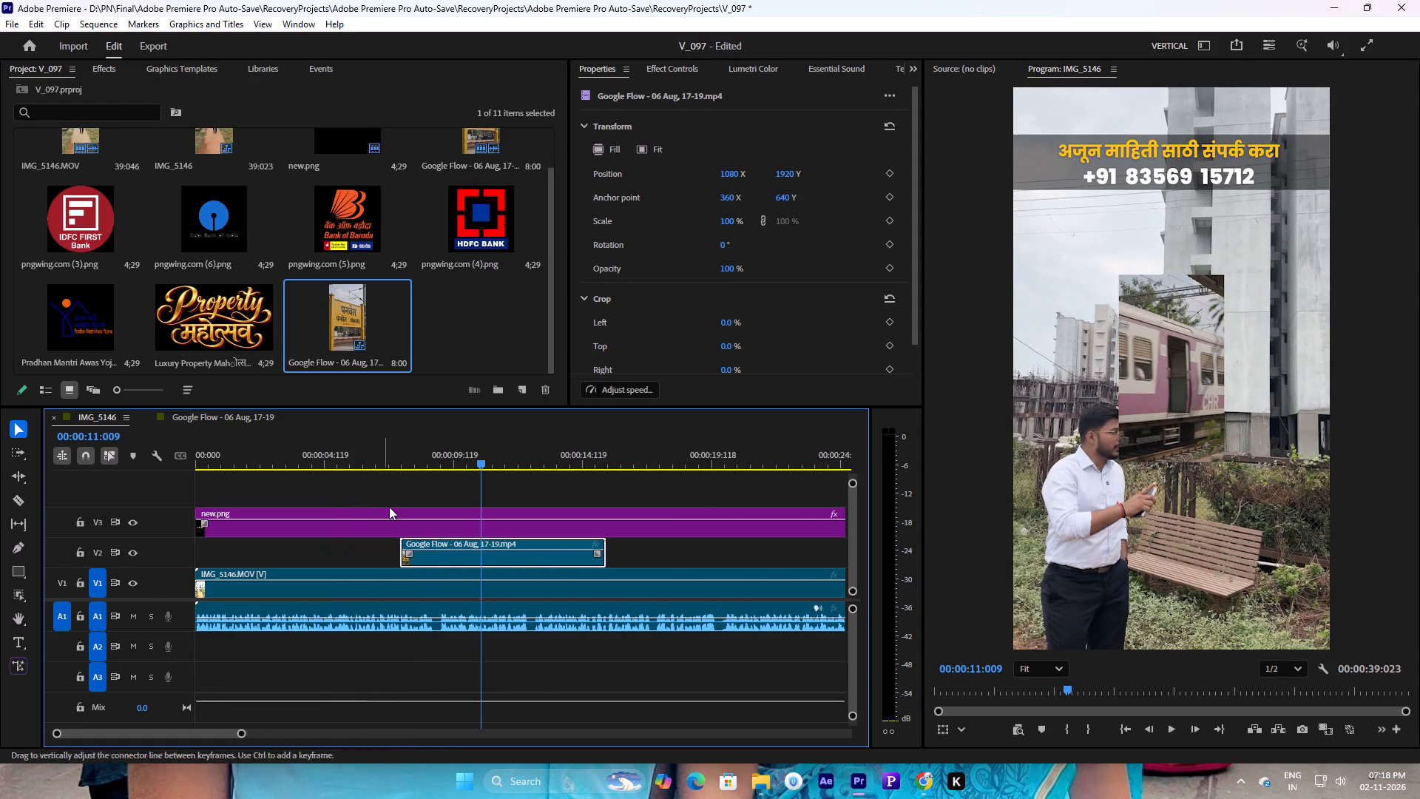
click(474, 464)
key(space)
key(space)
drag(490, 460, 489, 462)
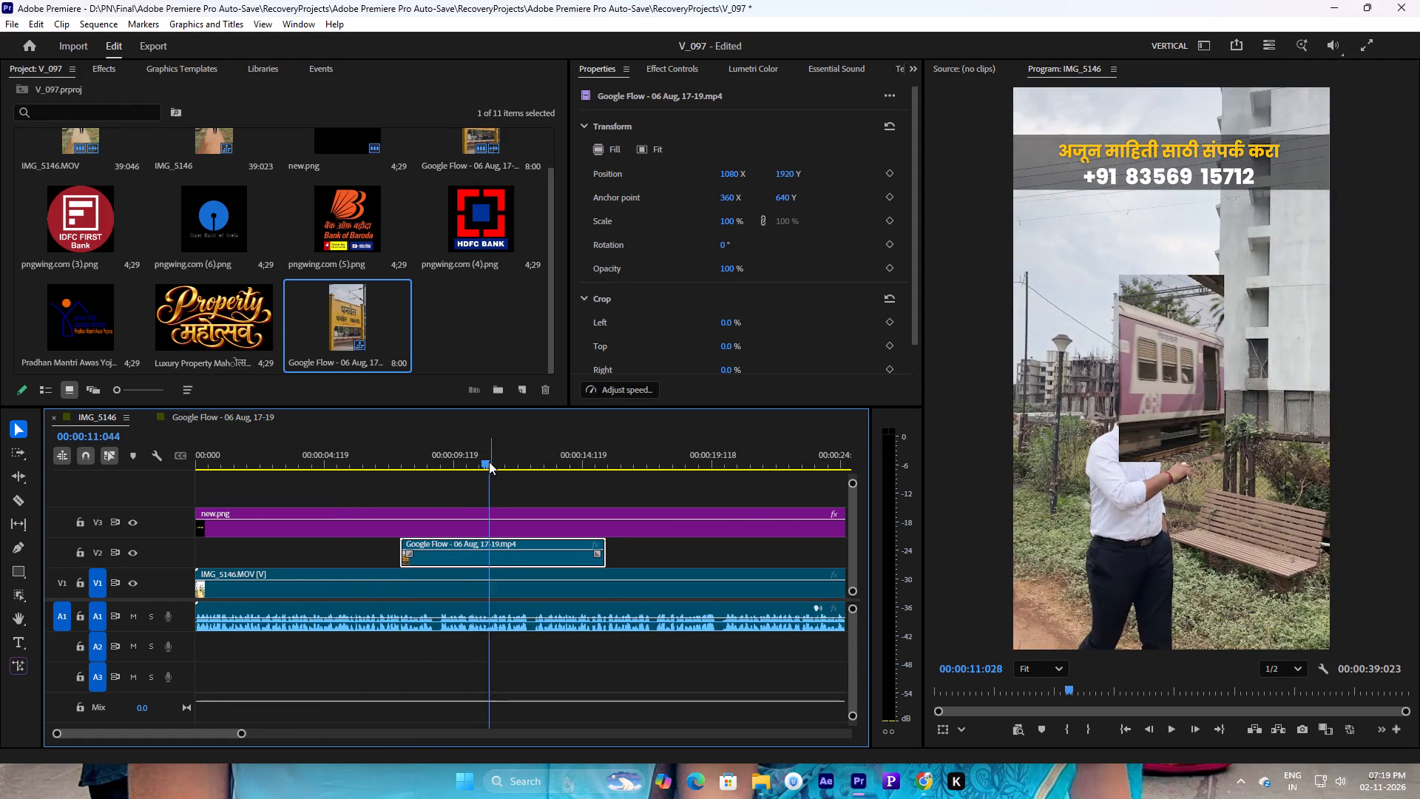
drag(489, 462, 469, 465)
key(space)
key(space)
click(469, 465)
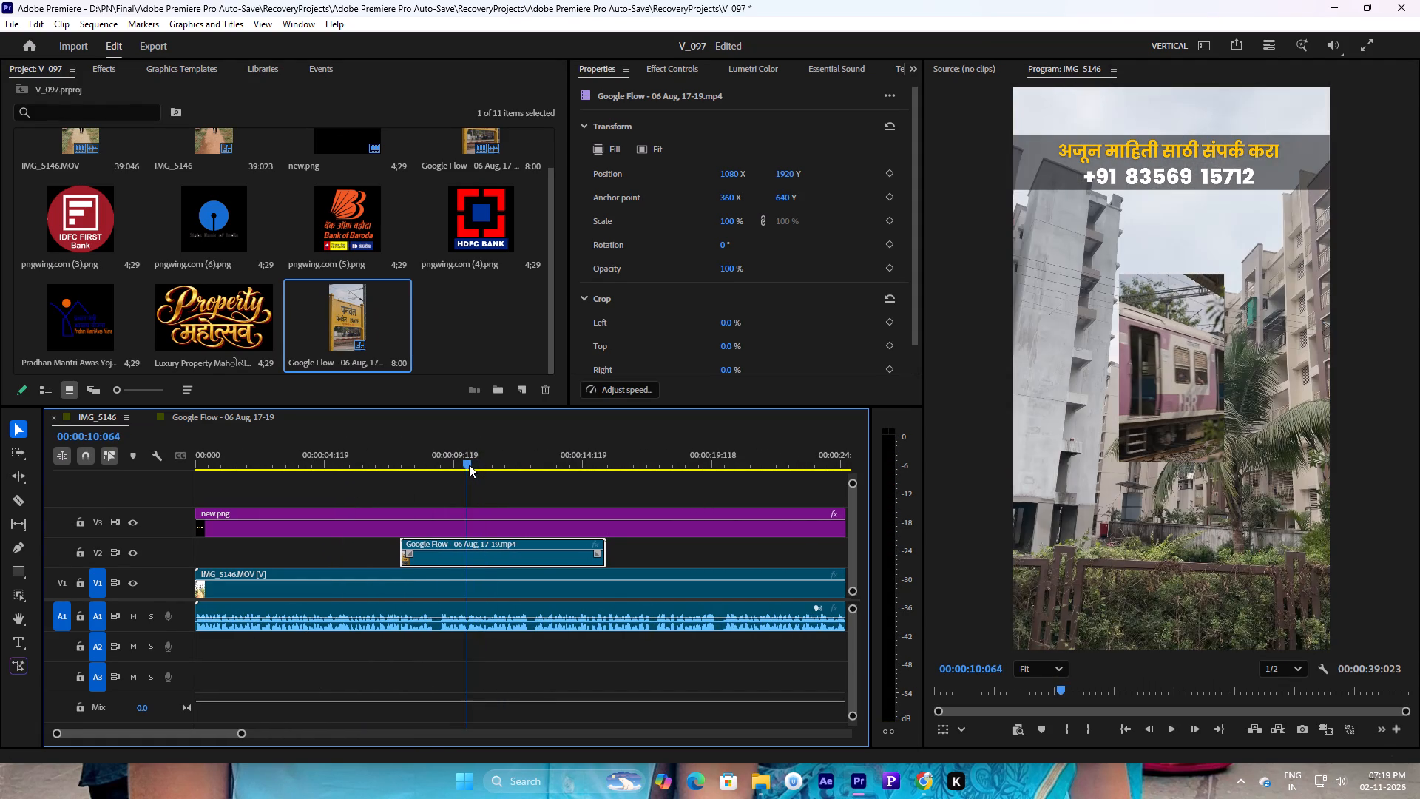
drag(606, 555, 488, 576)
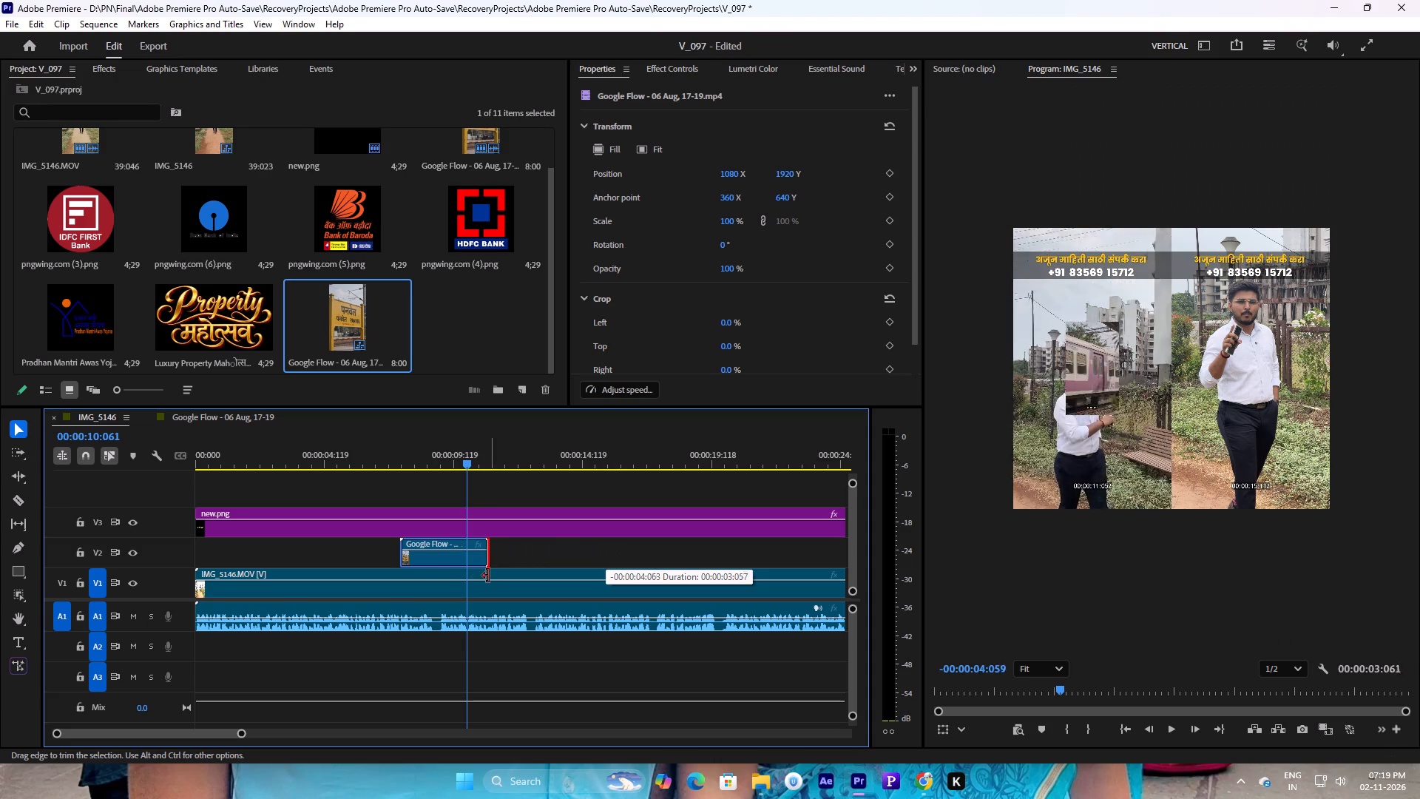
drag(488, 576, 467, 578)
Move the trimmed Google Flow clip from V2 straight down to V1, overwriting the footage beneath it.
drag(439, 555, 438, 583)
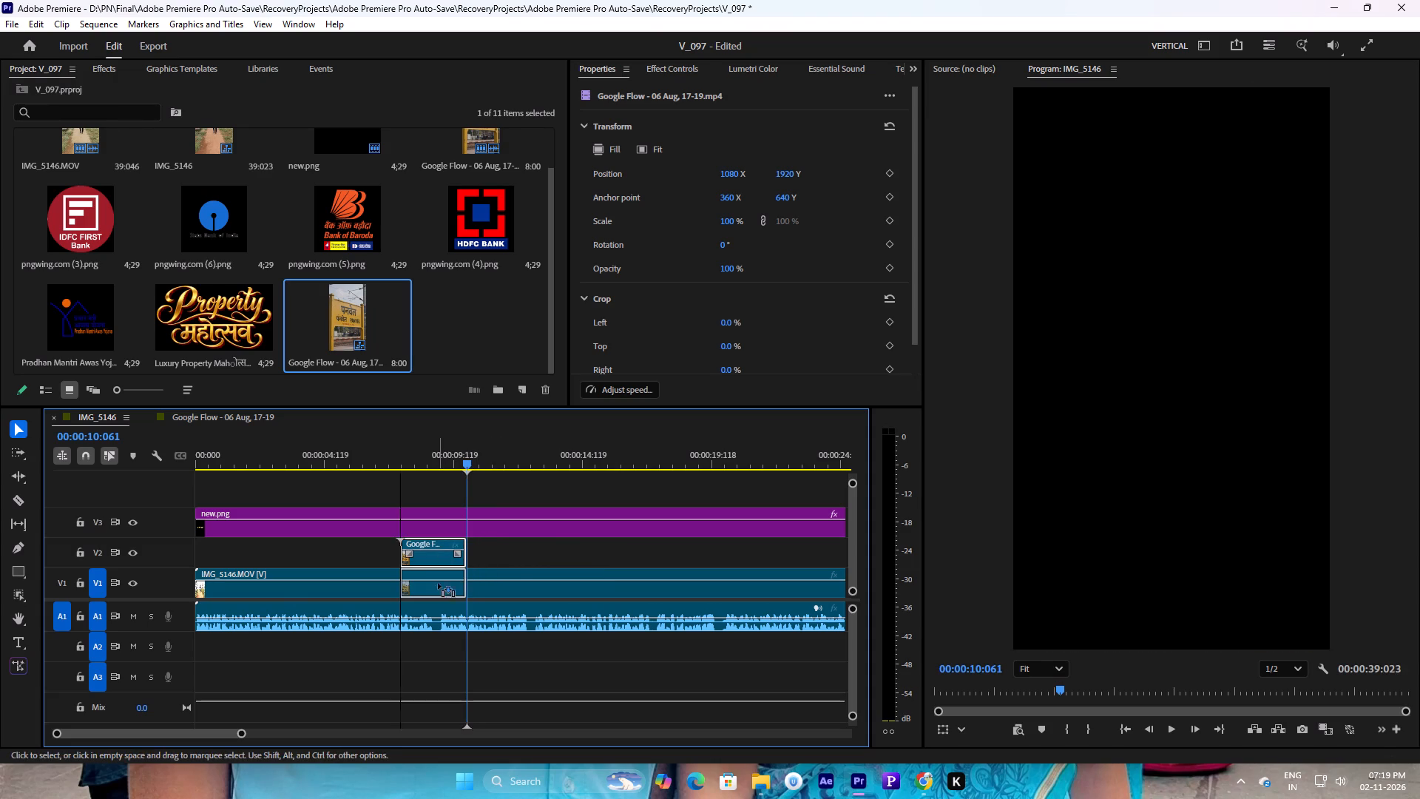
drag(438, 583, 438, 587)
Play the footage after the Google Flow cutaway and park the playhead at 00:00:20:047 for the bank visuals.
key(space)
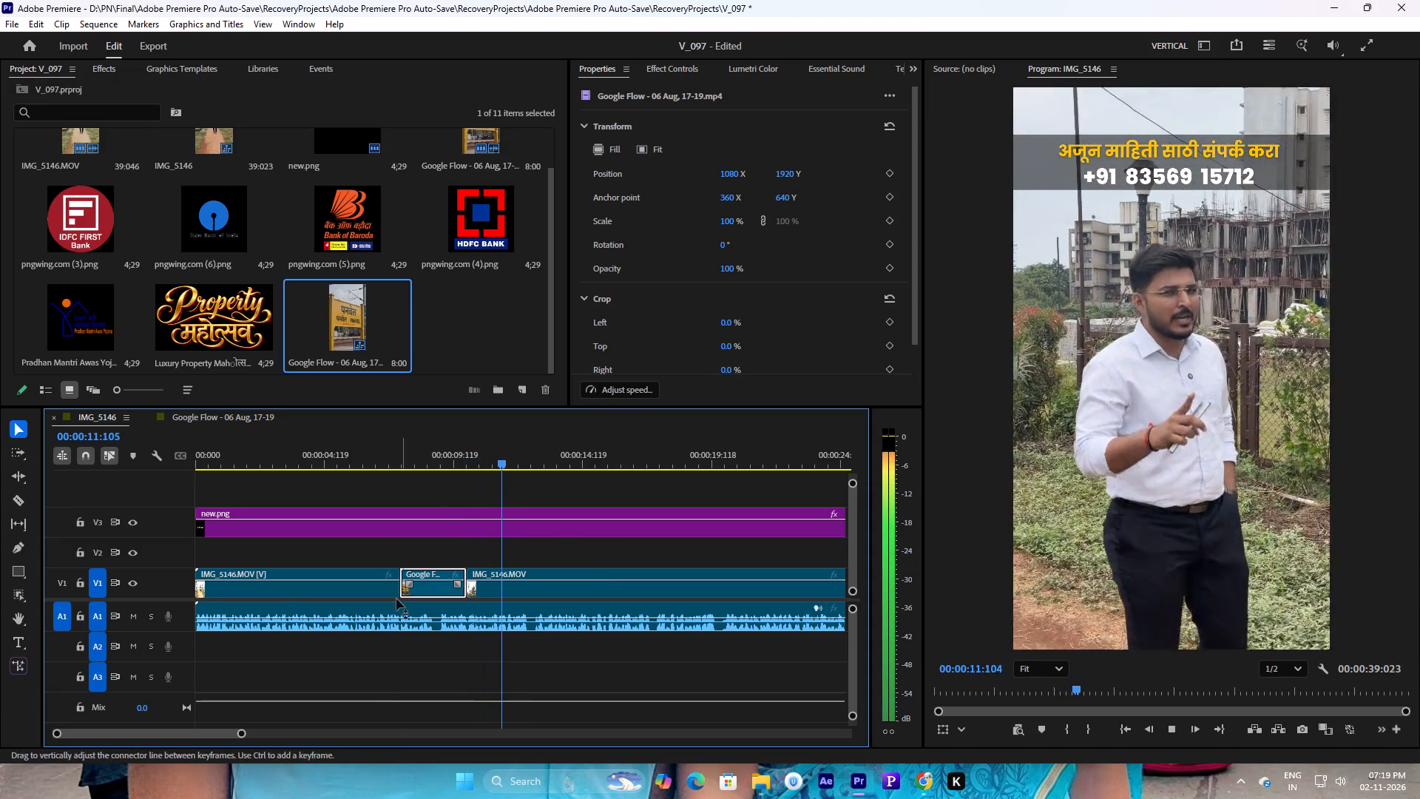
drag(242, 733, 307, 717)
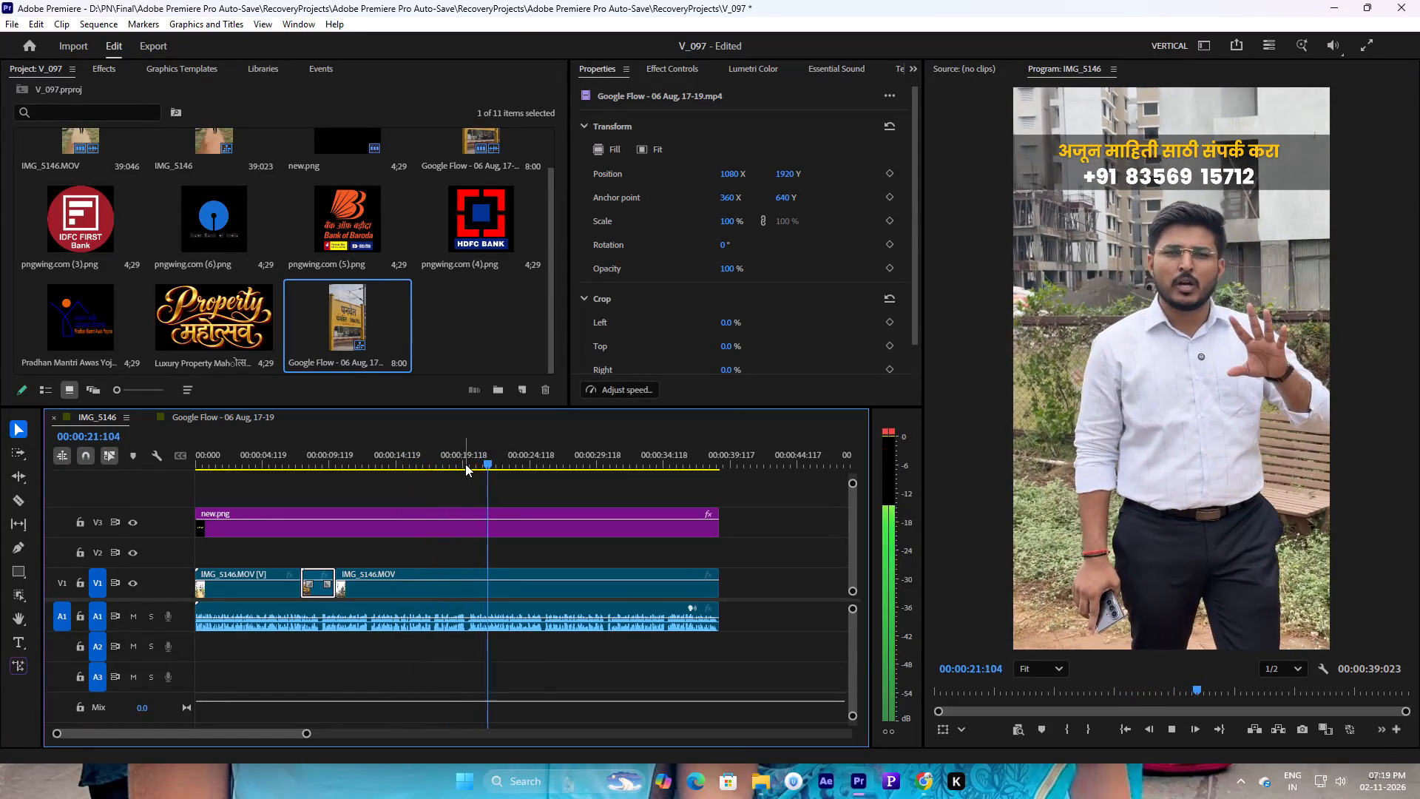
key(space)
click(470, 466)
key(space)
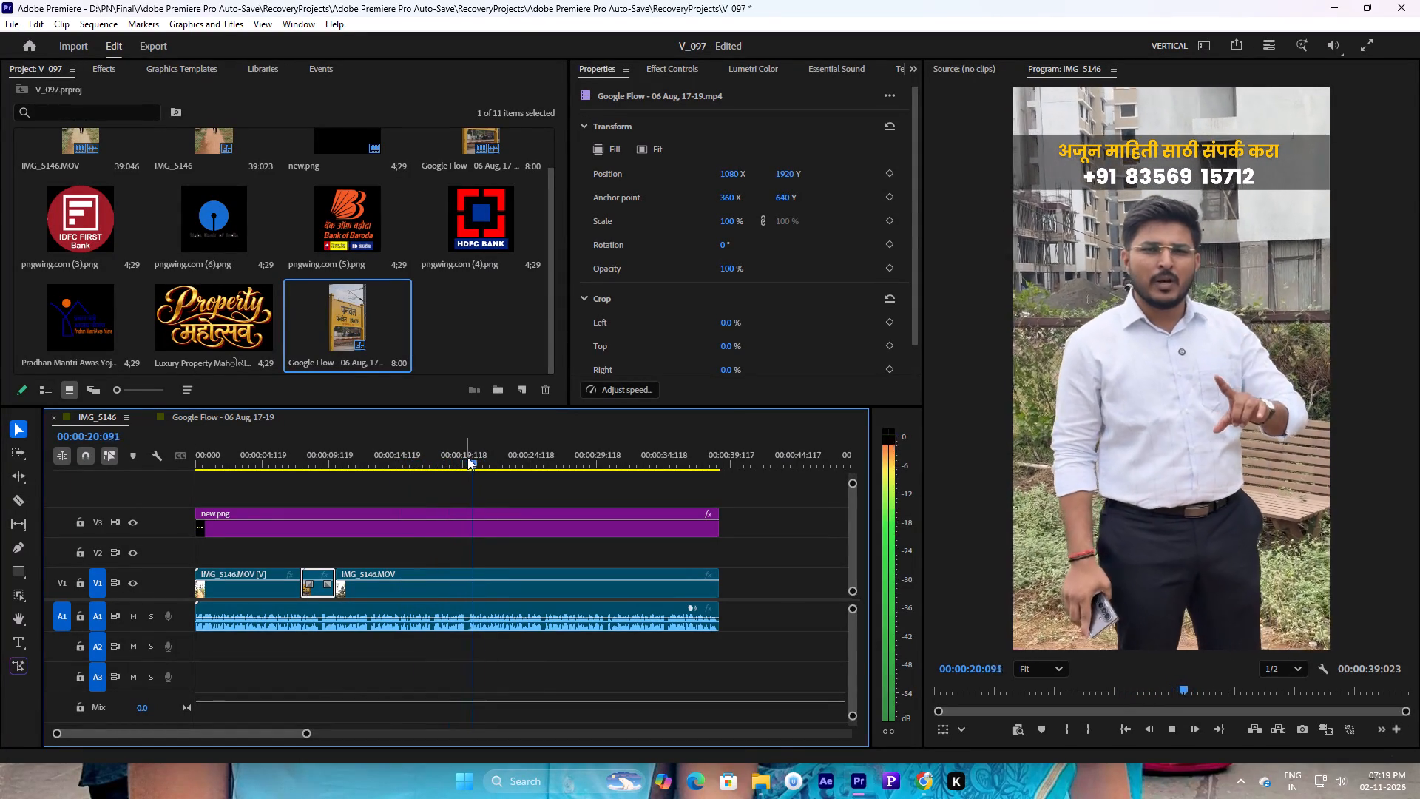
click(467, 454)
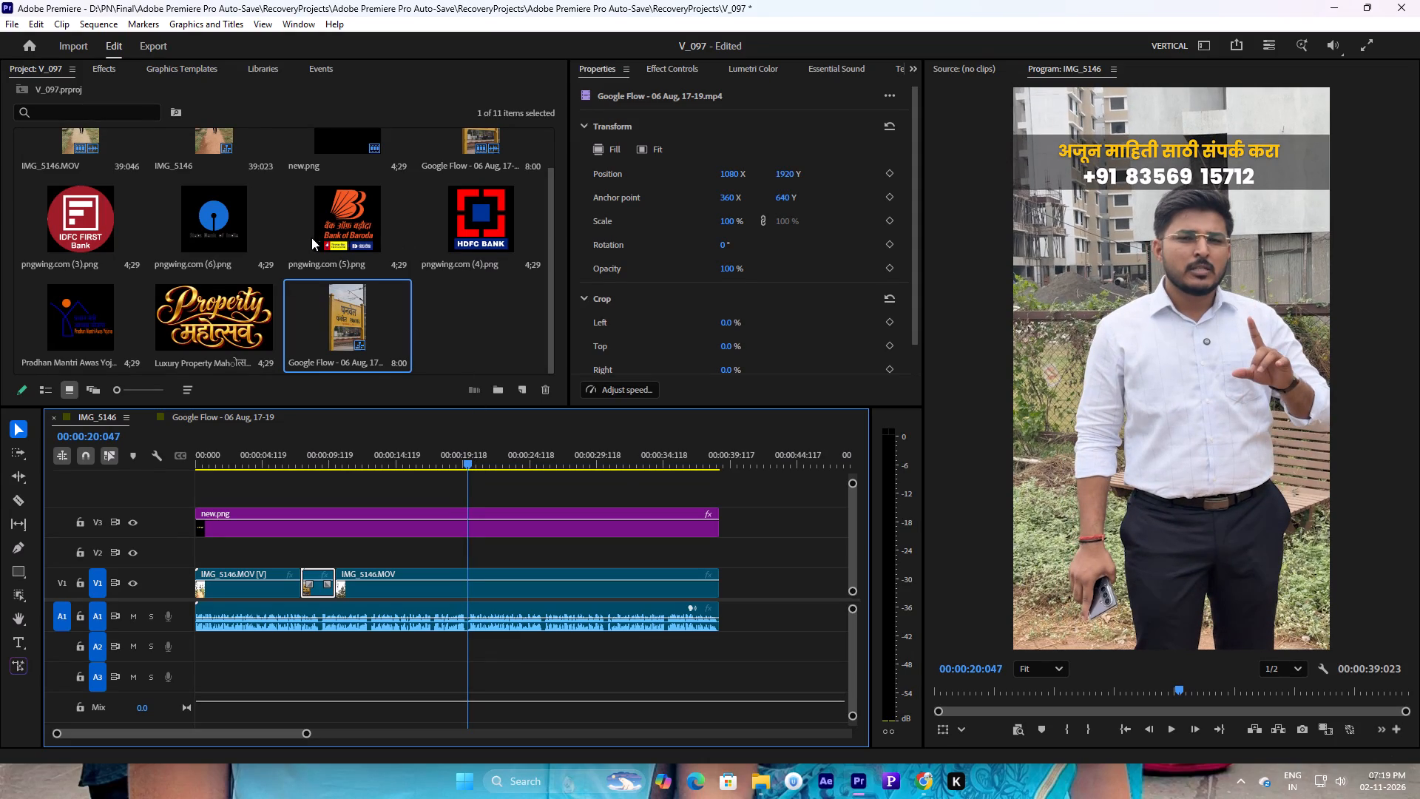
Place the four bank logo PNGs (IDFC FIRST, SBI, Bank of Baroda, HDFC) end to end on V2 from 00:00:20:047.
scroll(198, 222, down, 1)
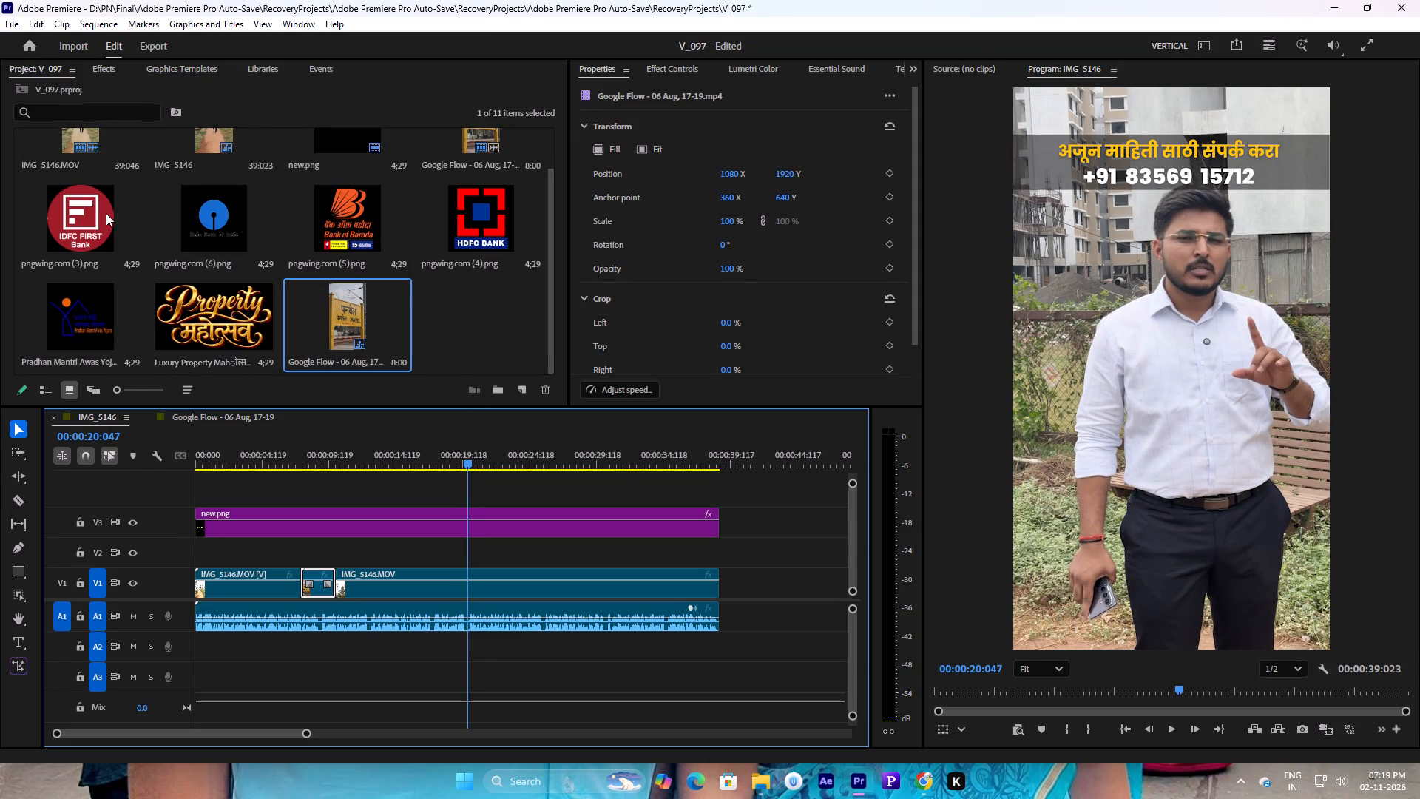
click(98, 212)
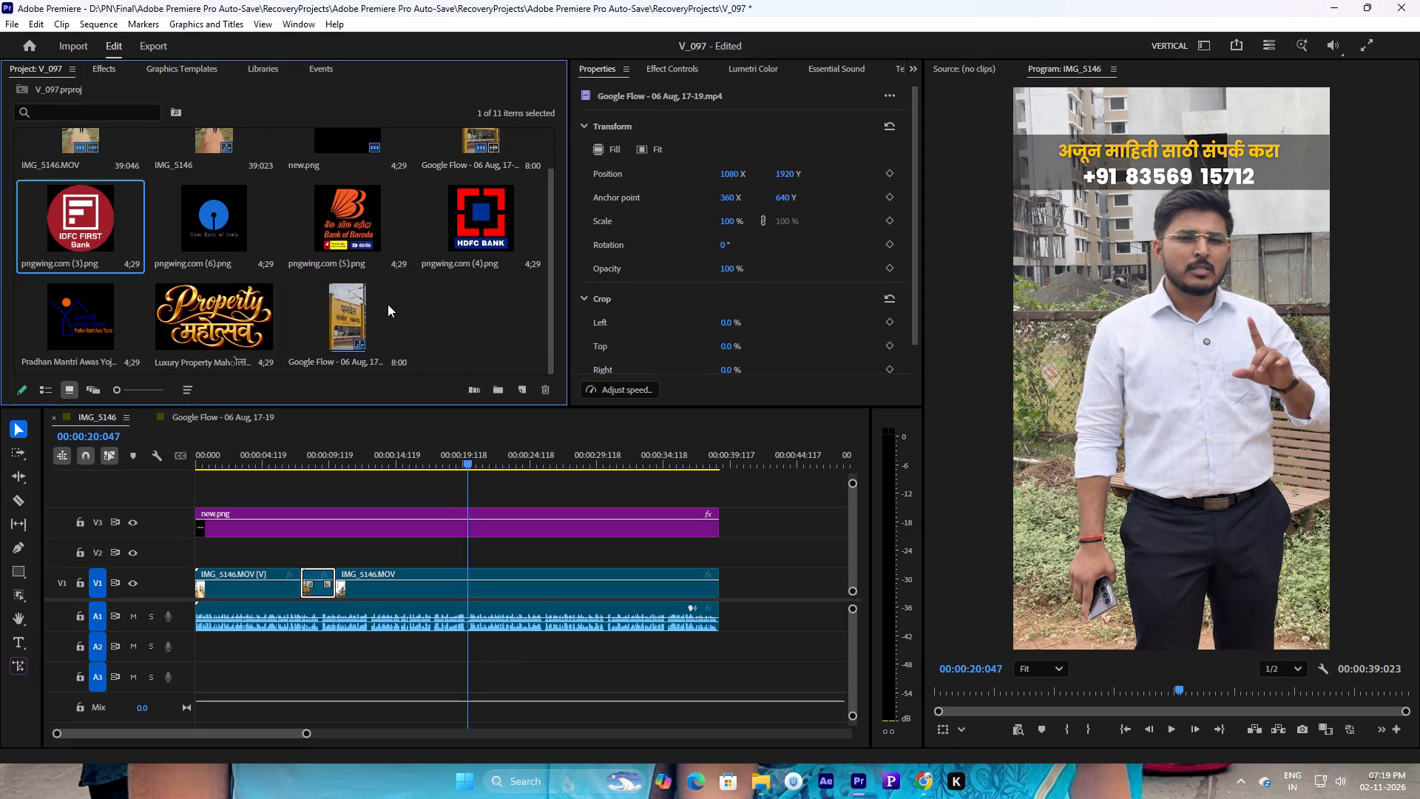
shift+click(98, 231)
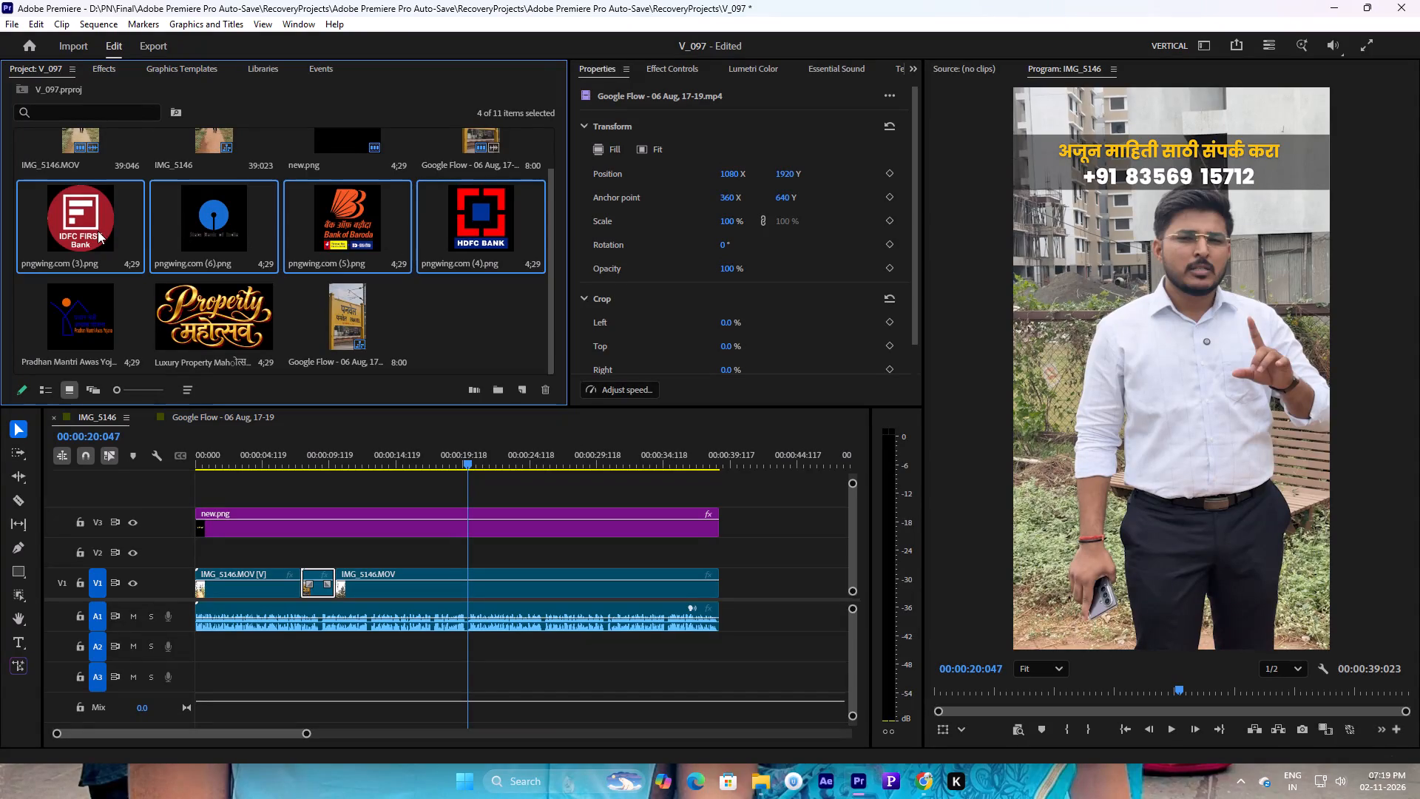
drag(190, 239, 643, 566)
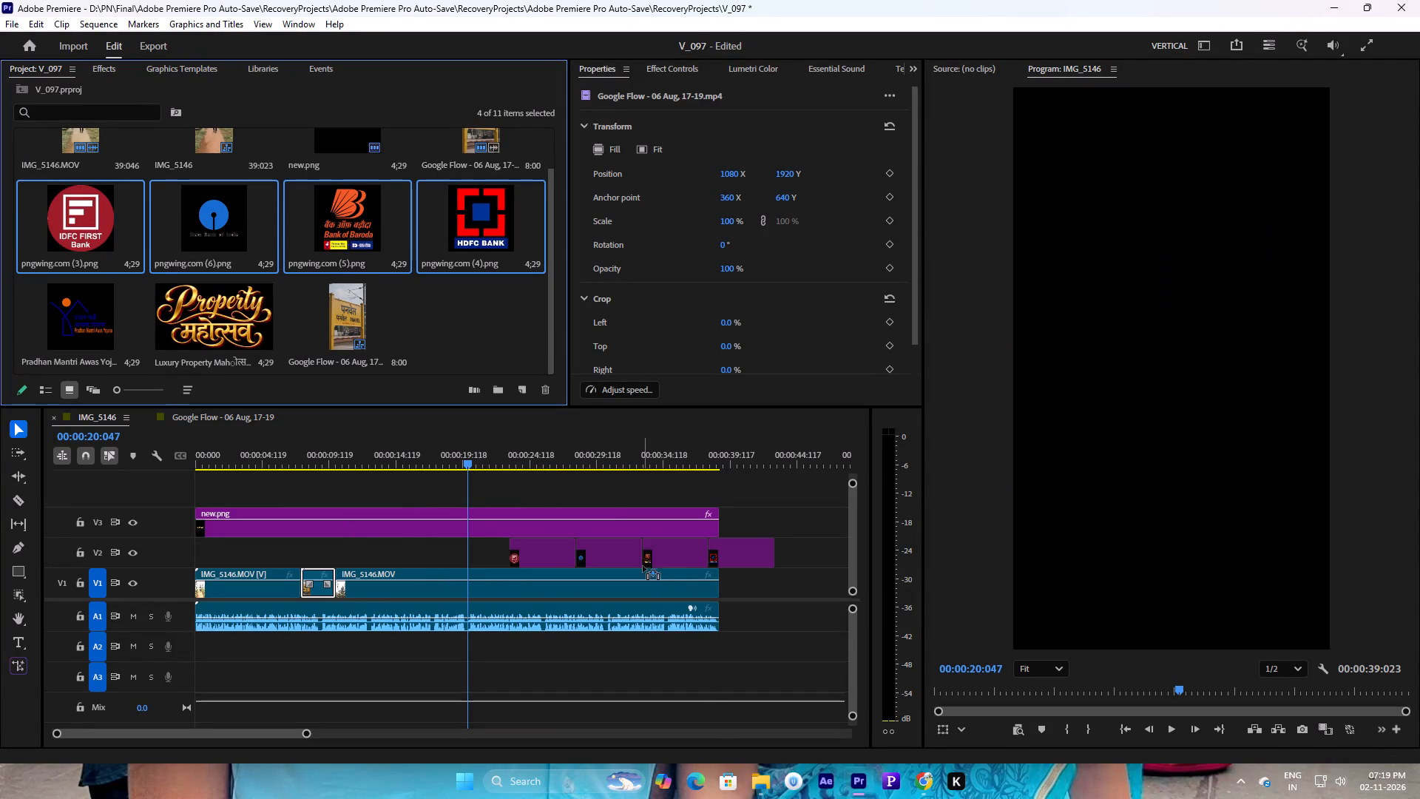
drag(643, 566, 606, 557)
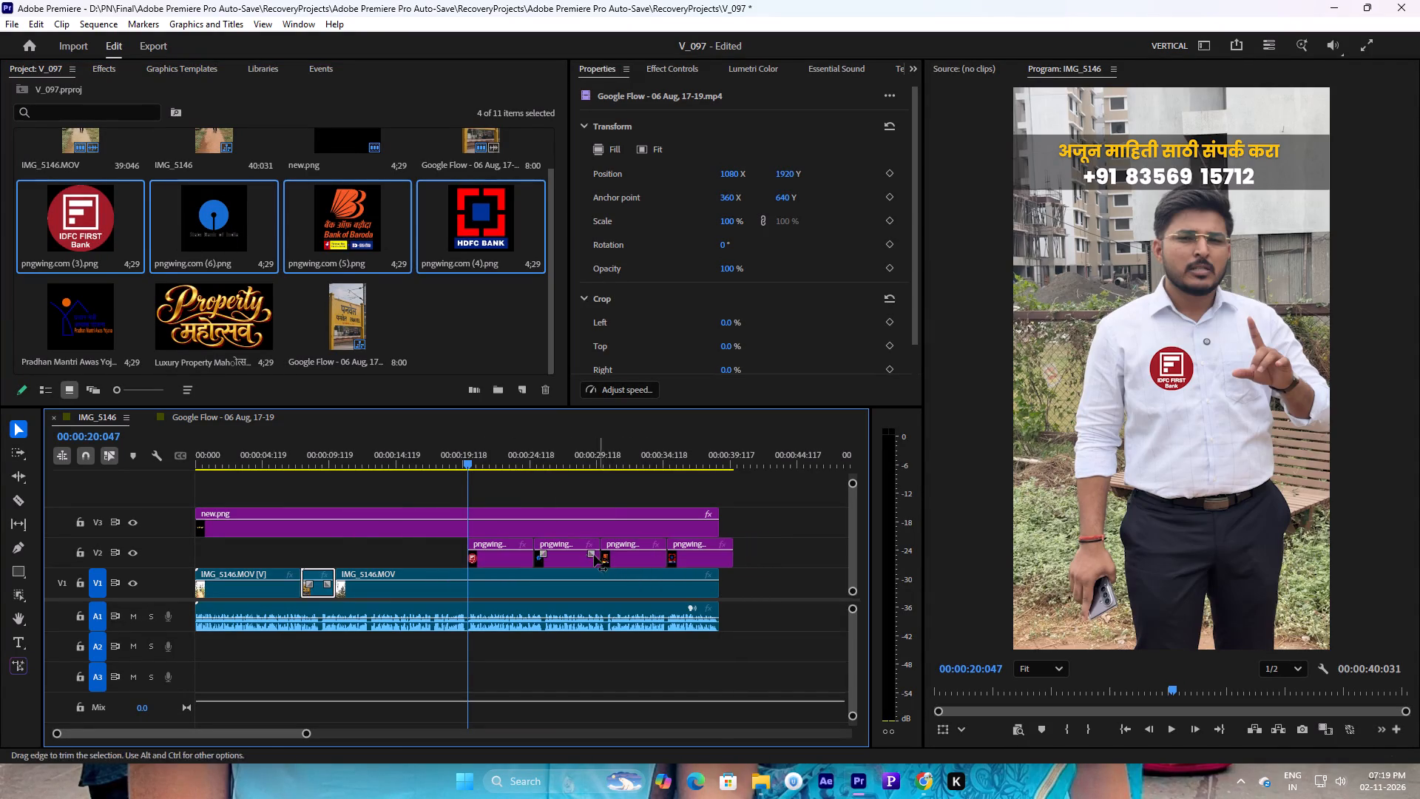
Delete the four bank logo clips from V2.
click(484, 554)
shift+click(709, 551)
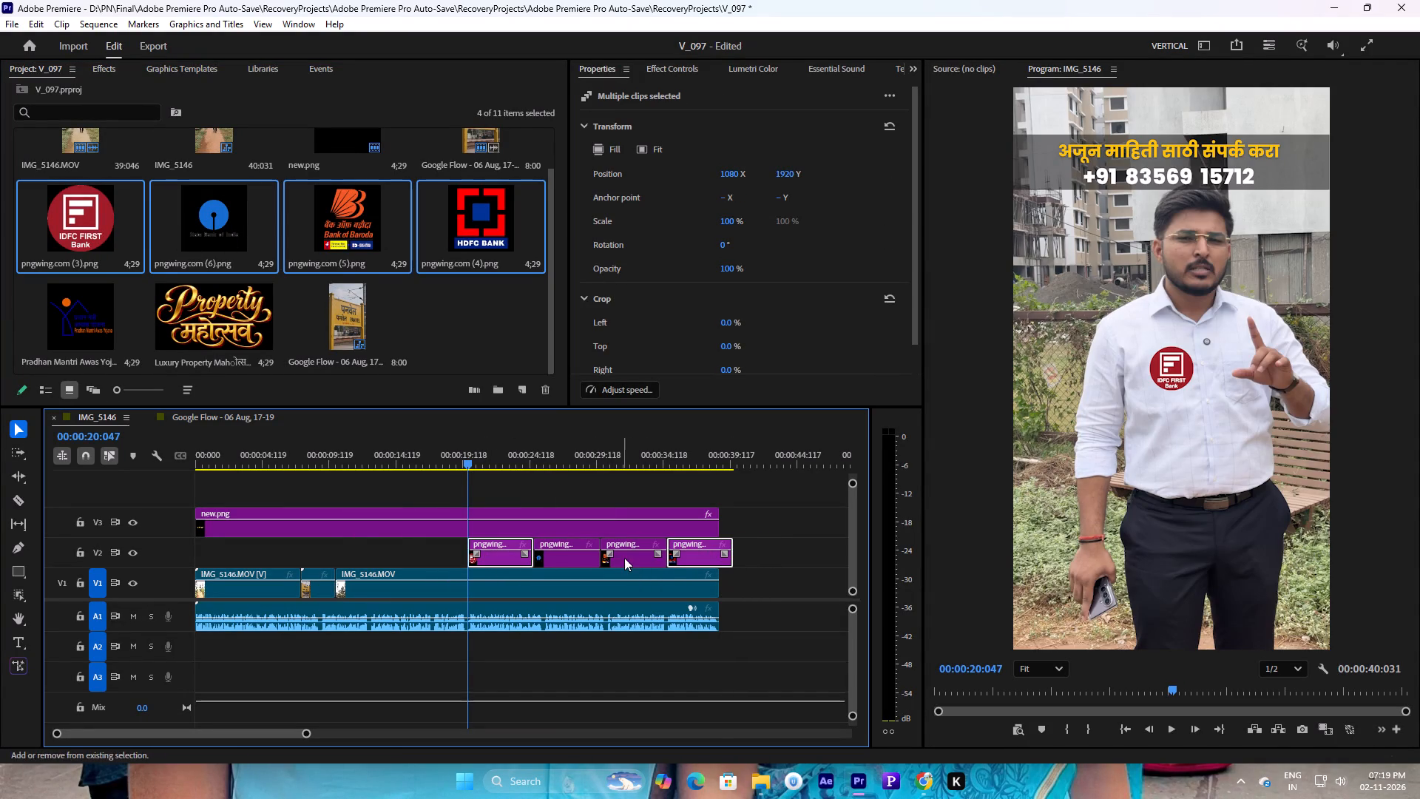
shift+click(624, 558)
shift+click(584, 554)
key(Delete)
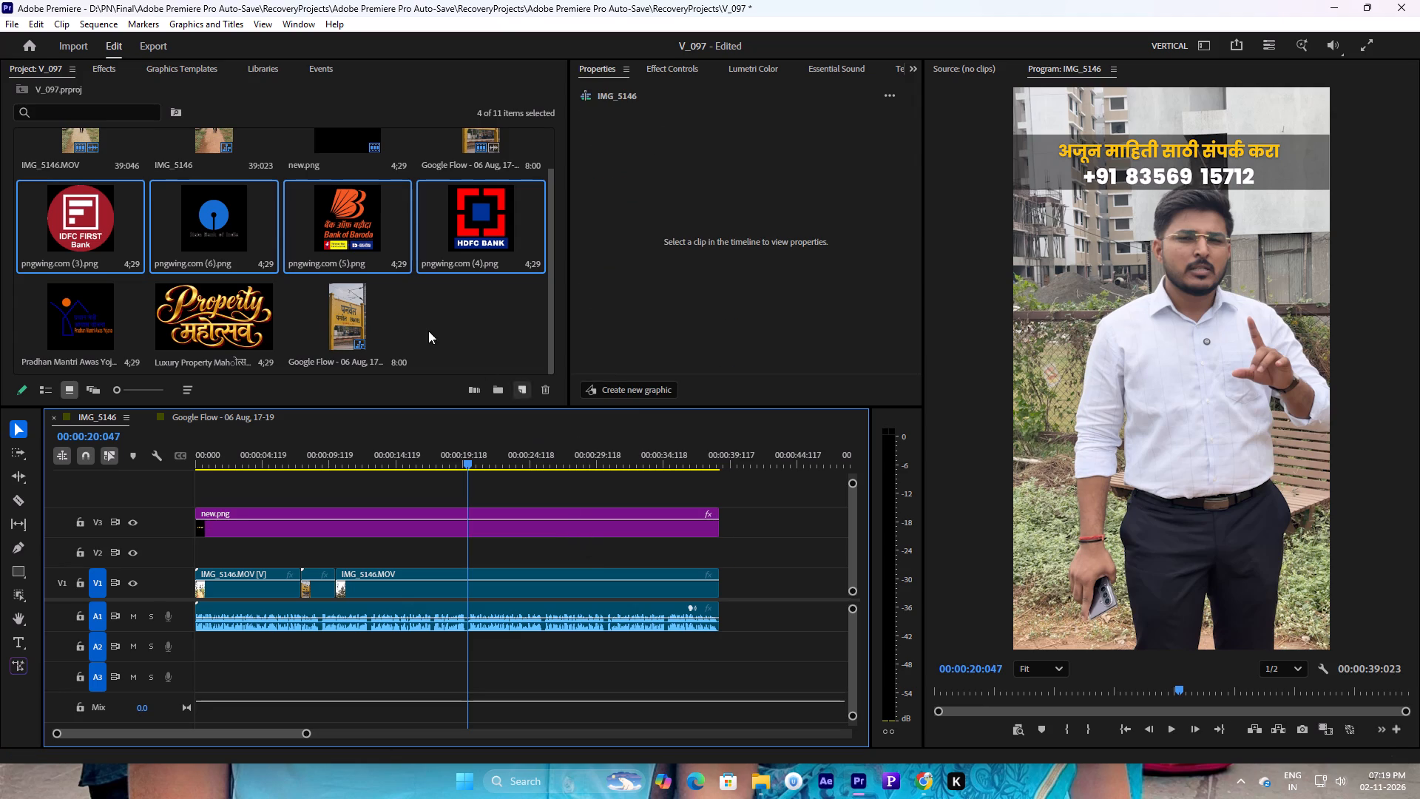
click(103, 67)
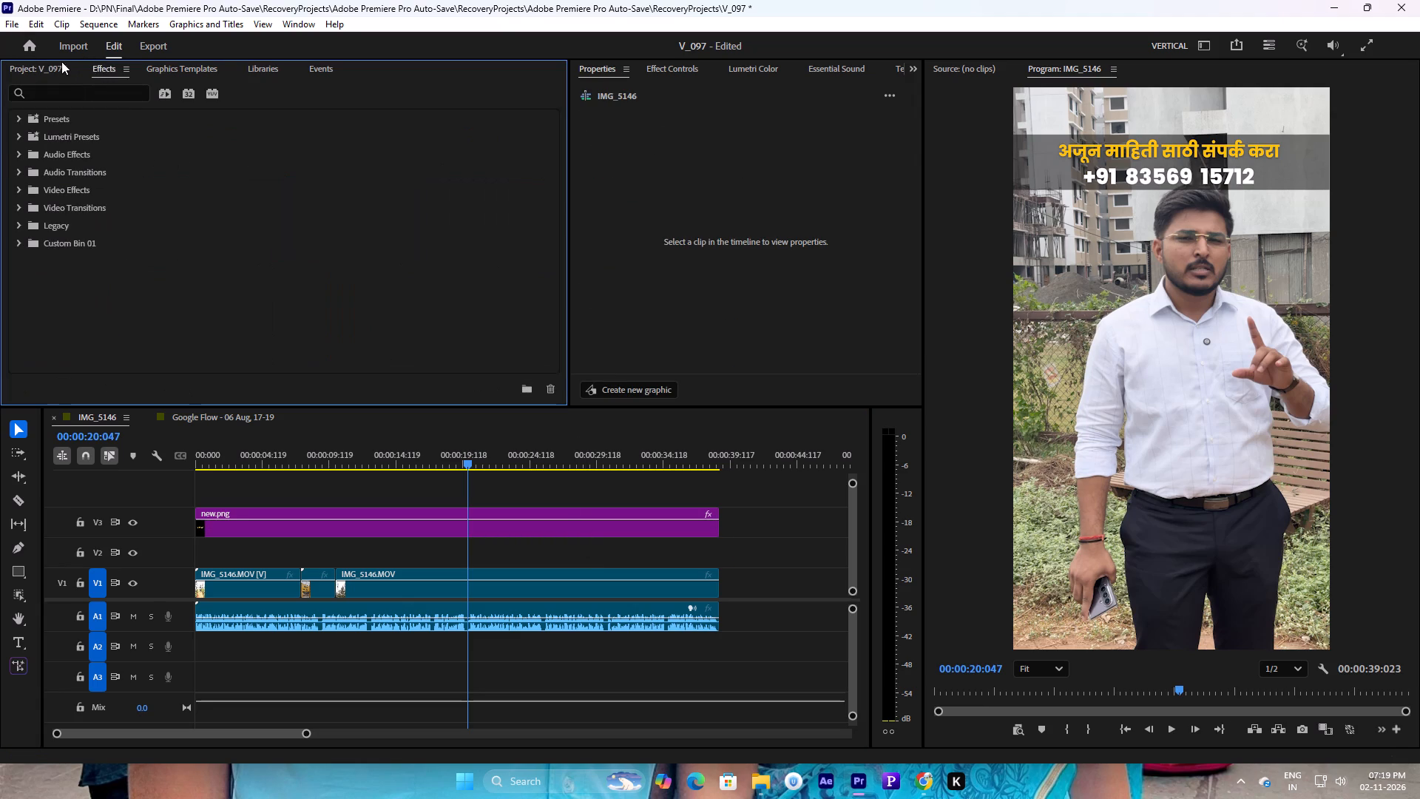
click(55, 64)
click(403, 317)
double_click(430, 316)
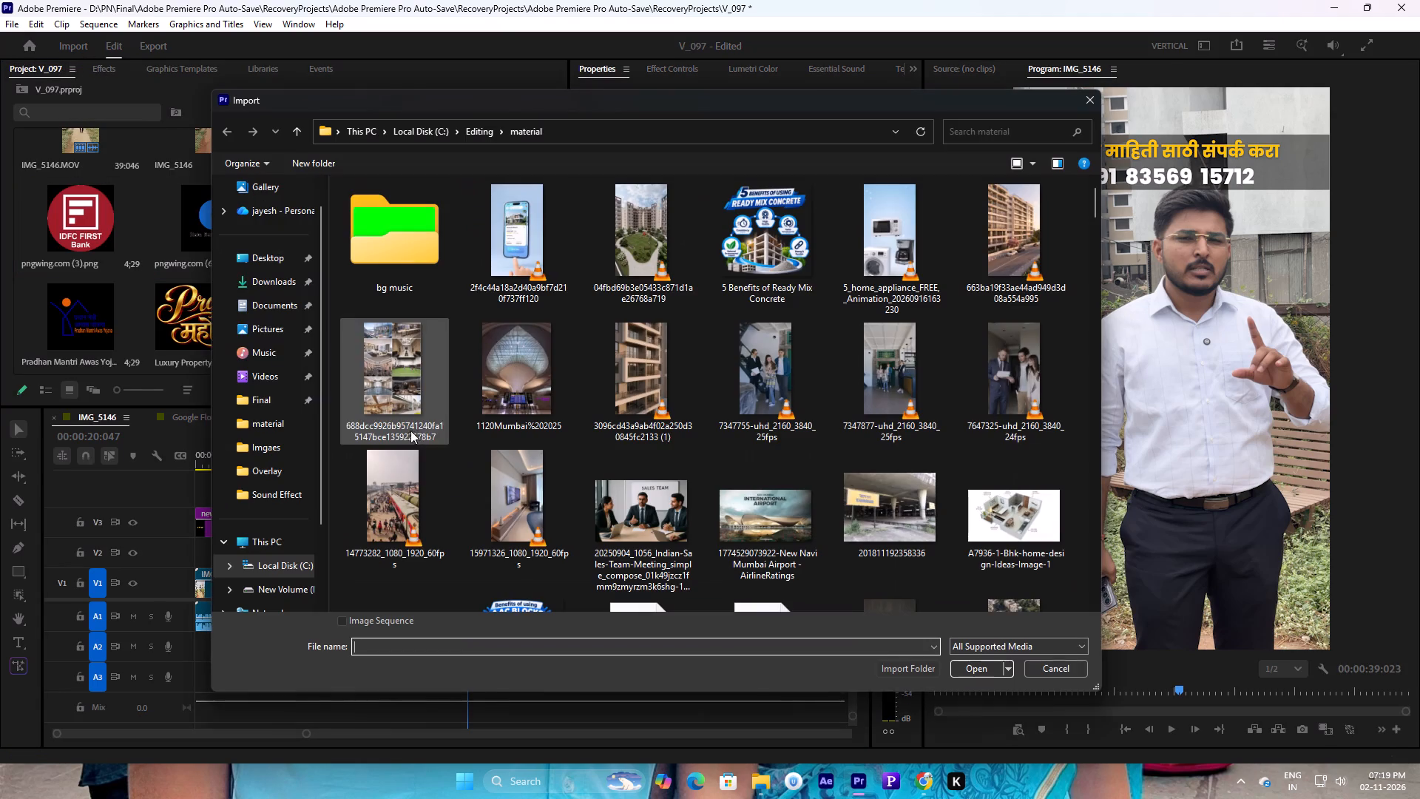
click(278, 419)
scroll(658, 518, down, 3)
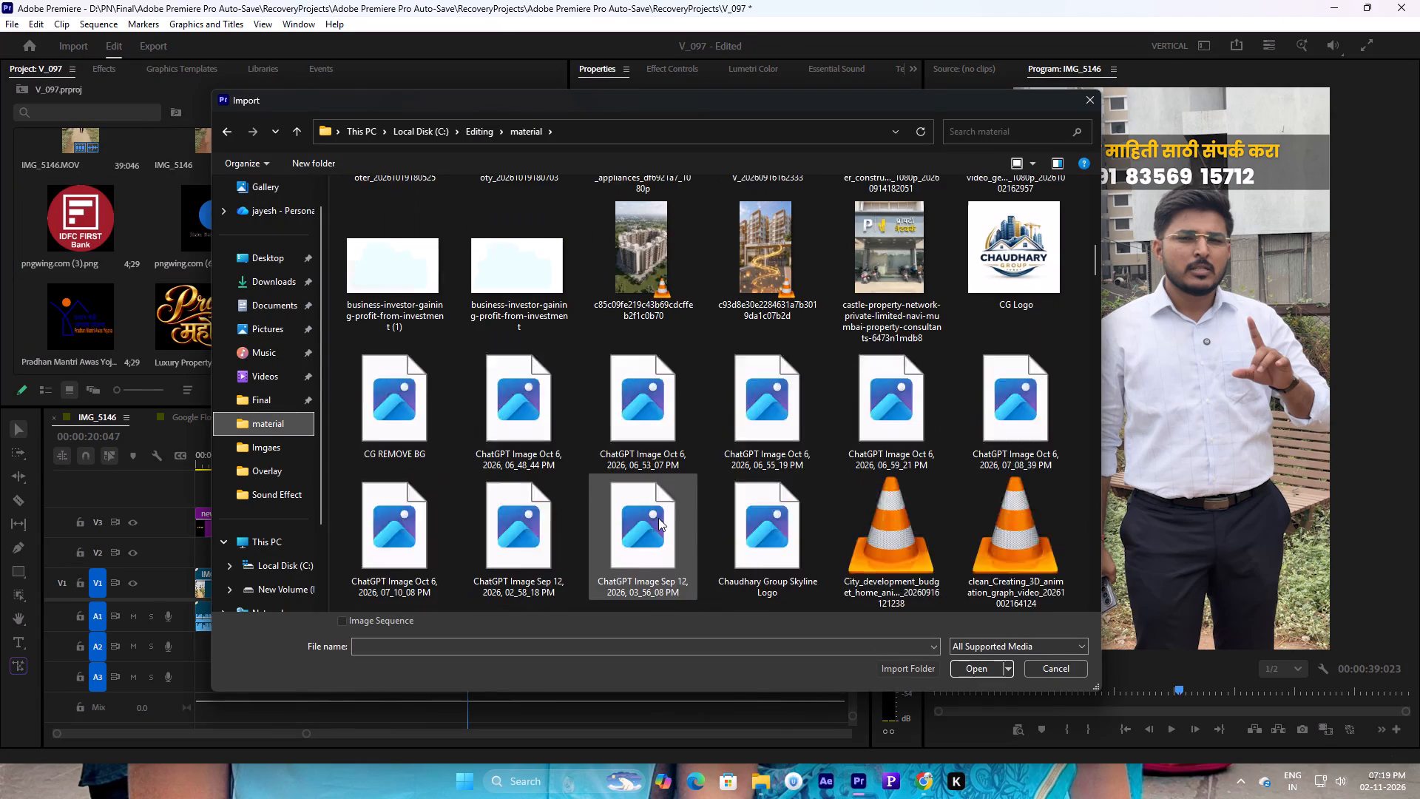
scroll(658, 518, down, 4)
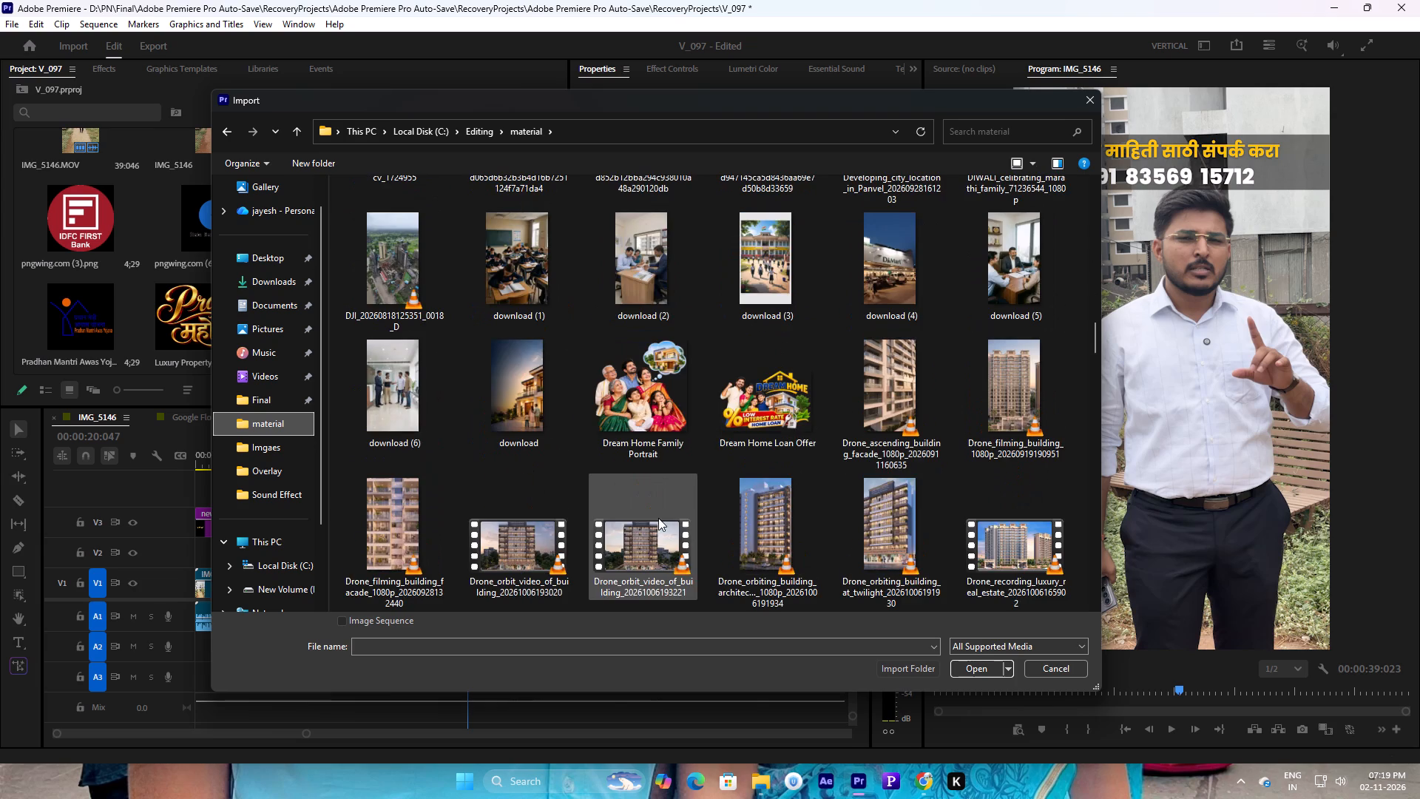
scroll(658, 518, up, 3)
click(757, 368)
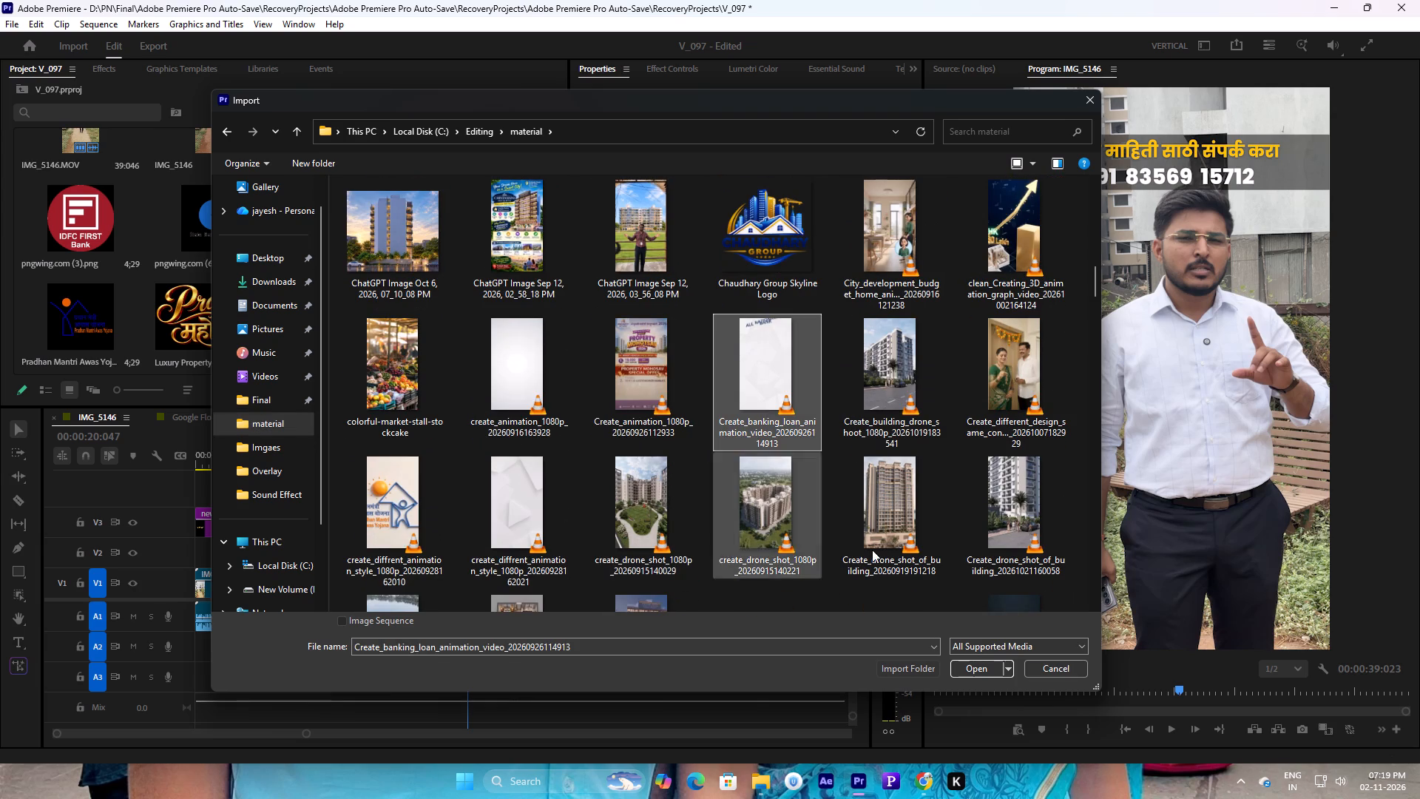
click(979, 674)
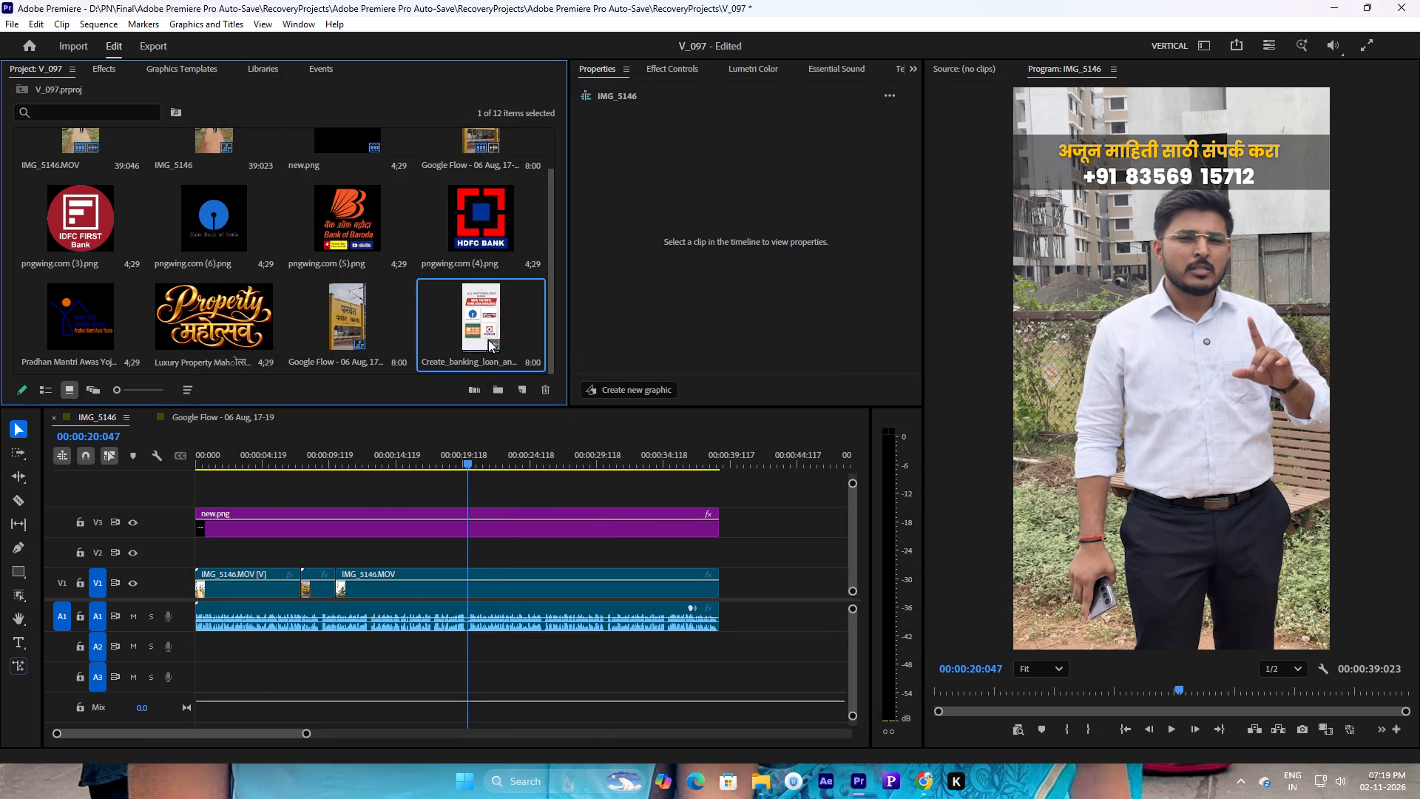
Create a new sequence from the imported banking loan animation clip.
right_click(479, 323)
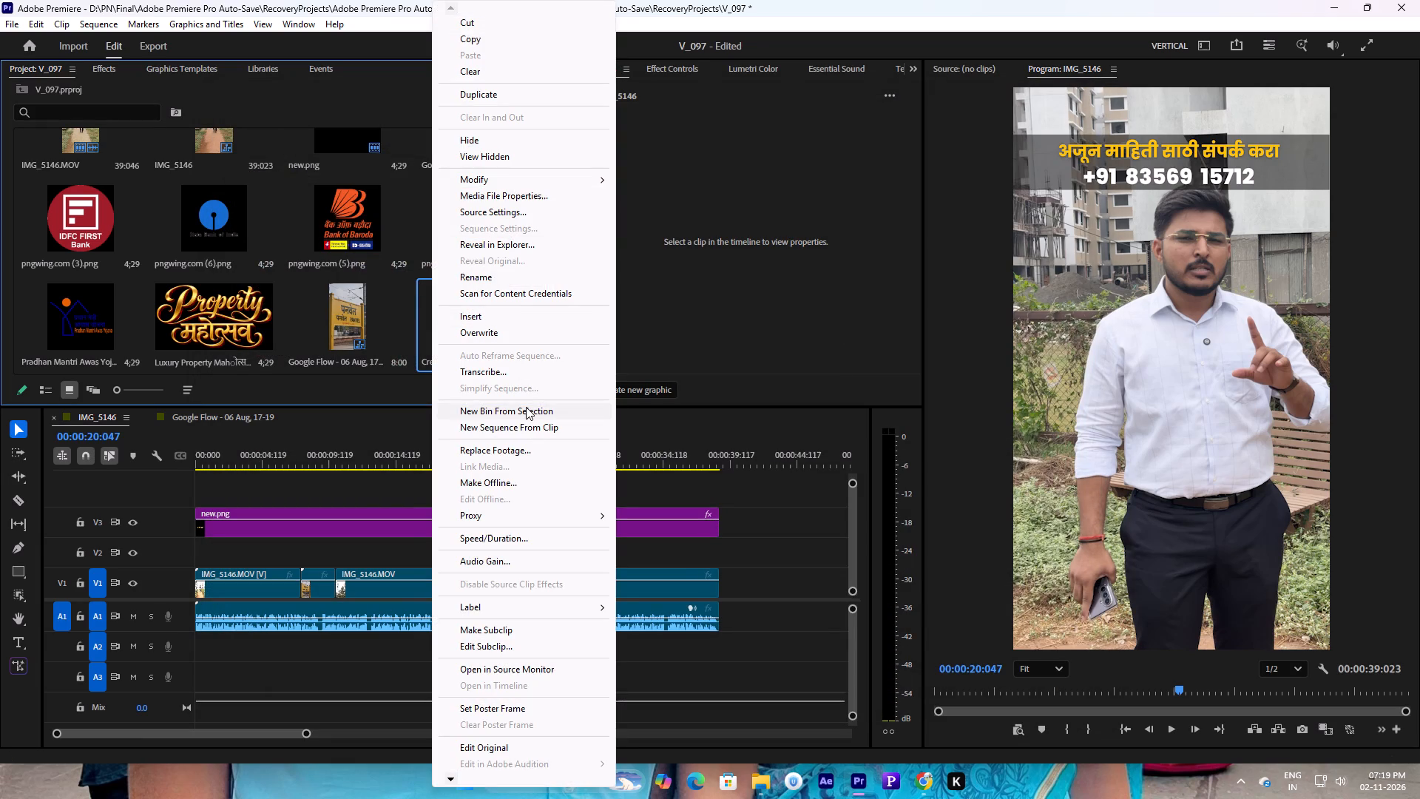
click(537, 422)
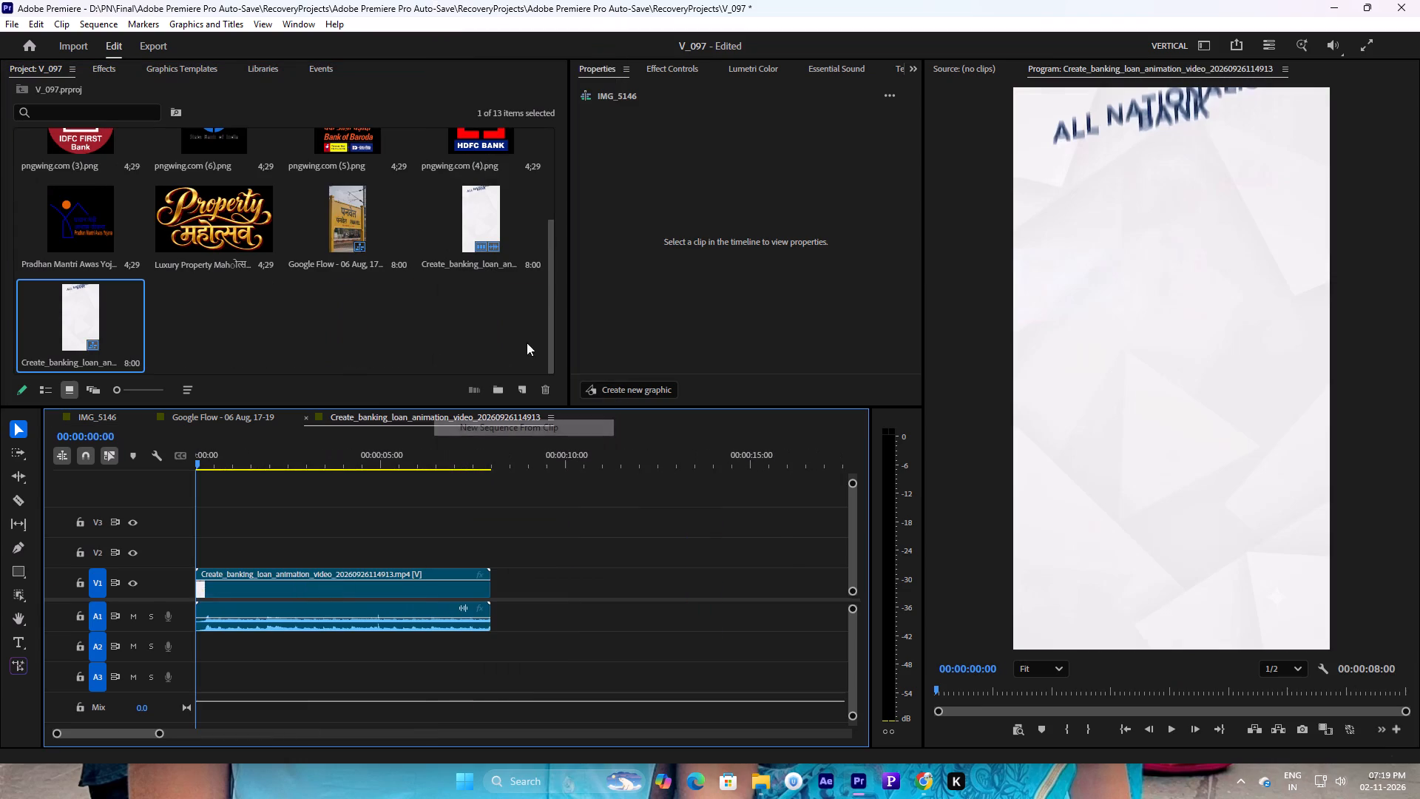
Unlink the banking loan animation's audio from its video and delete the audio.
click(331, 572)
right_click(334, 593)
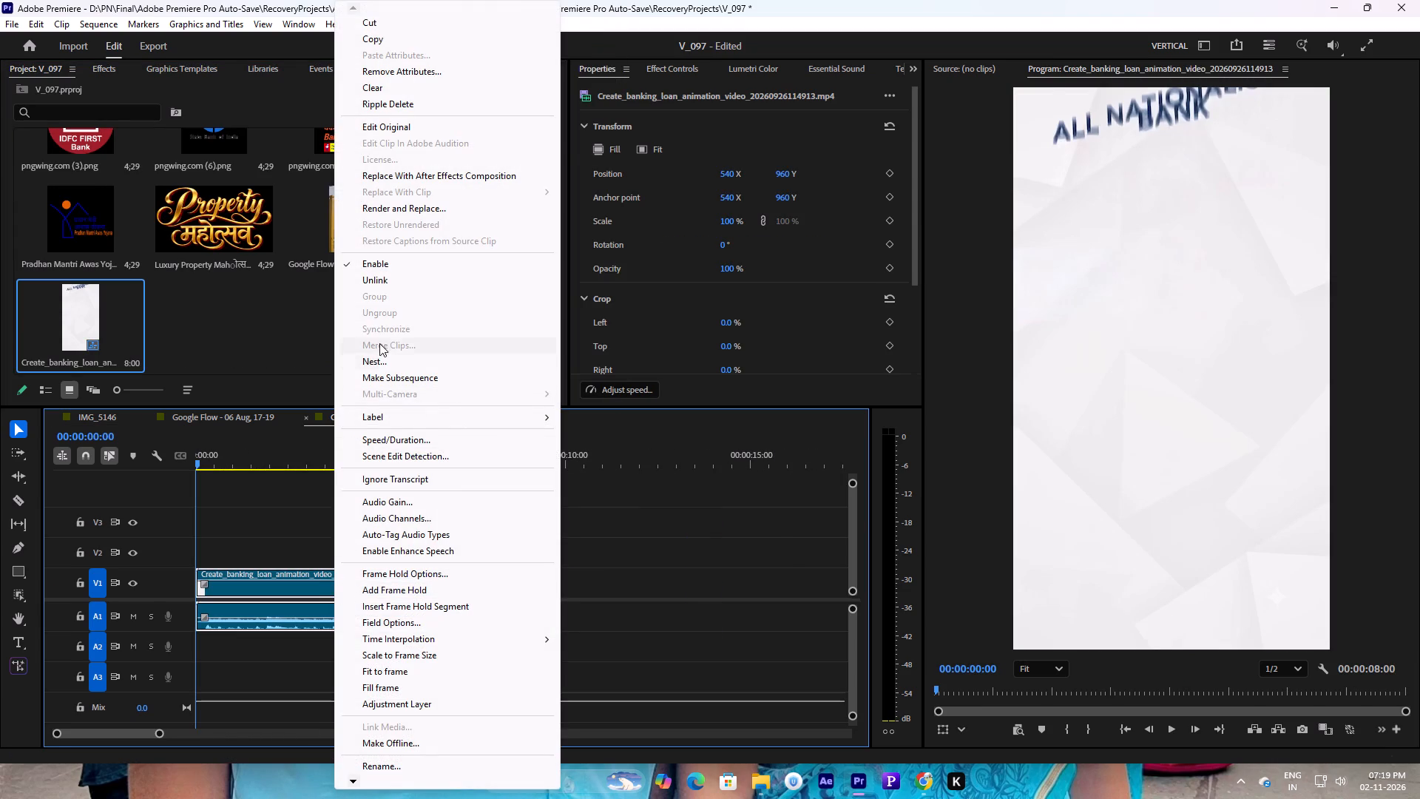
click(376, 283)
click(390, 612)
key(Delete)
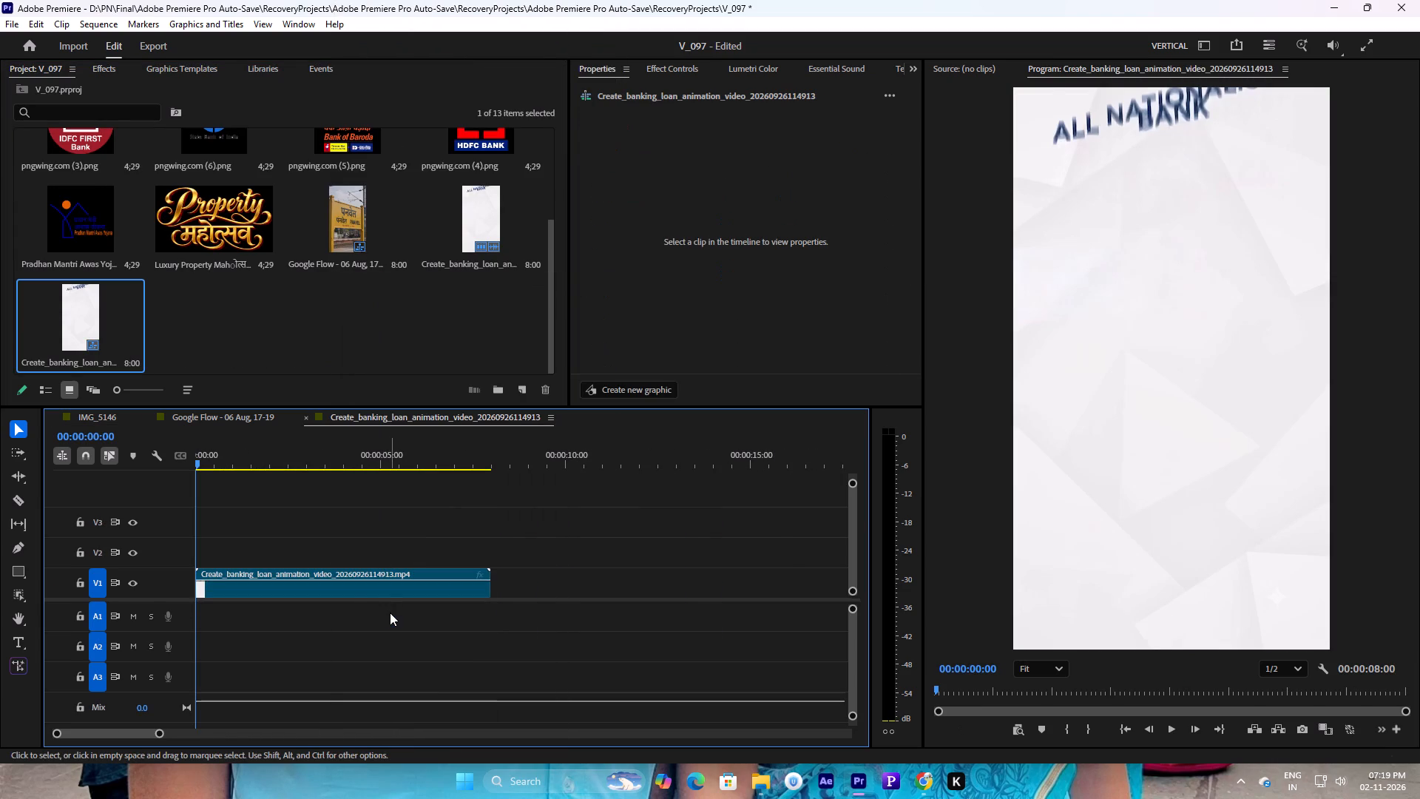
Review the banking loan animation and trim its start to 00:00:04:17, where the Bank of Baroda logo begins fading in.
click(314, 587)
key(space)
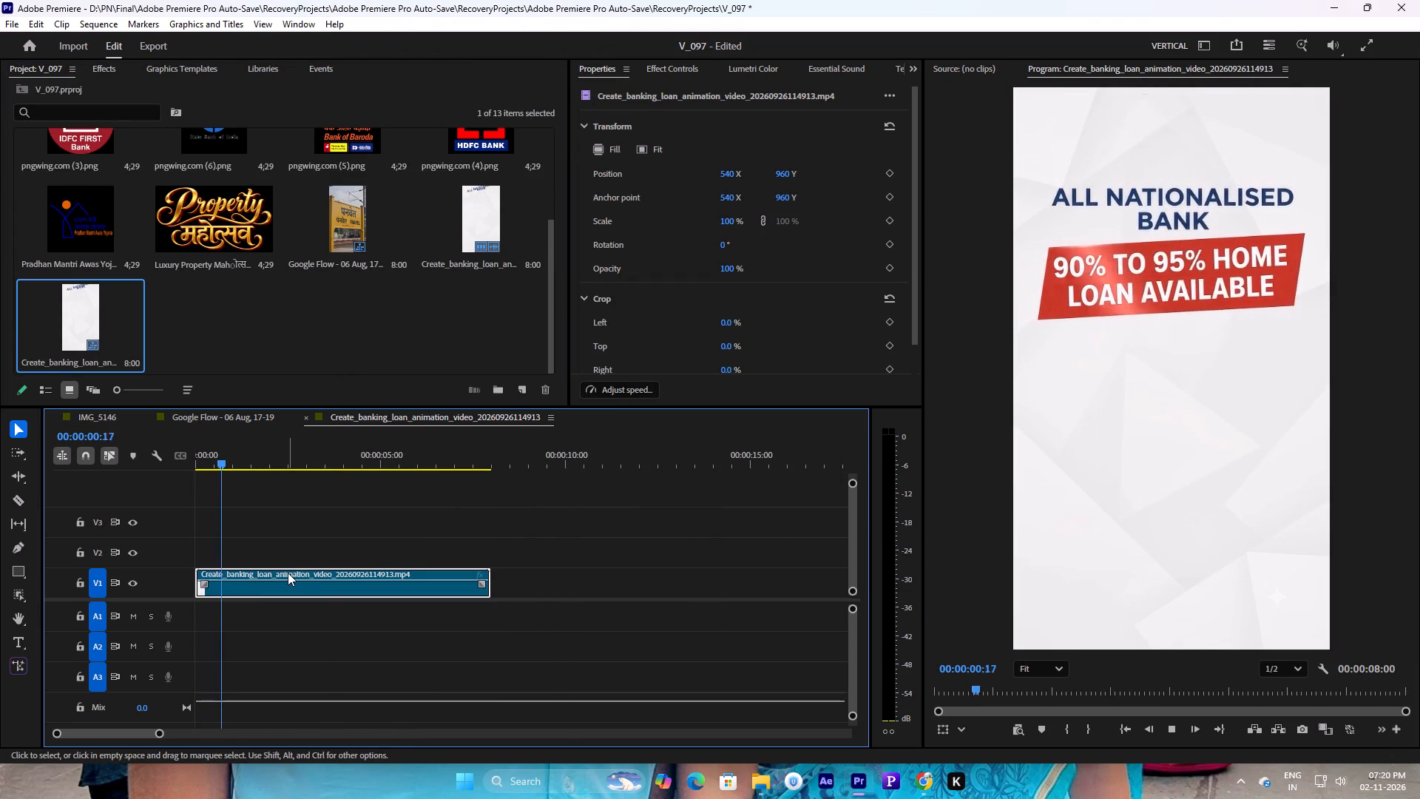
drag(264, 463, 393, 483)
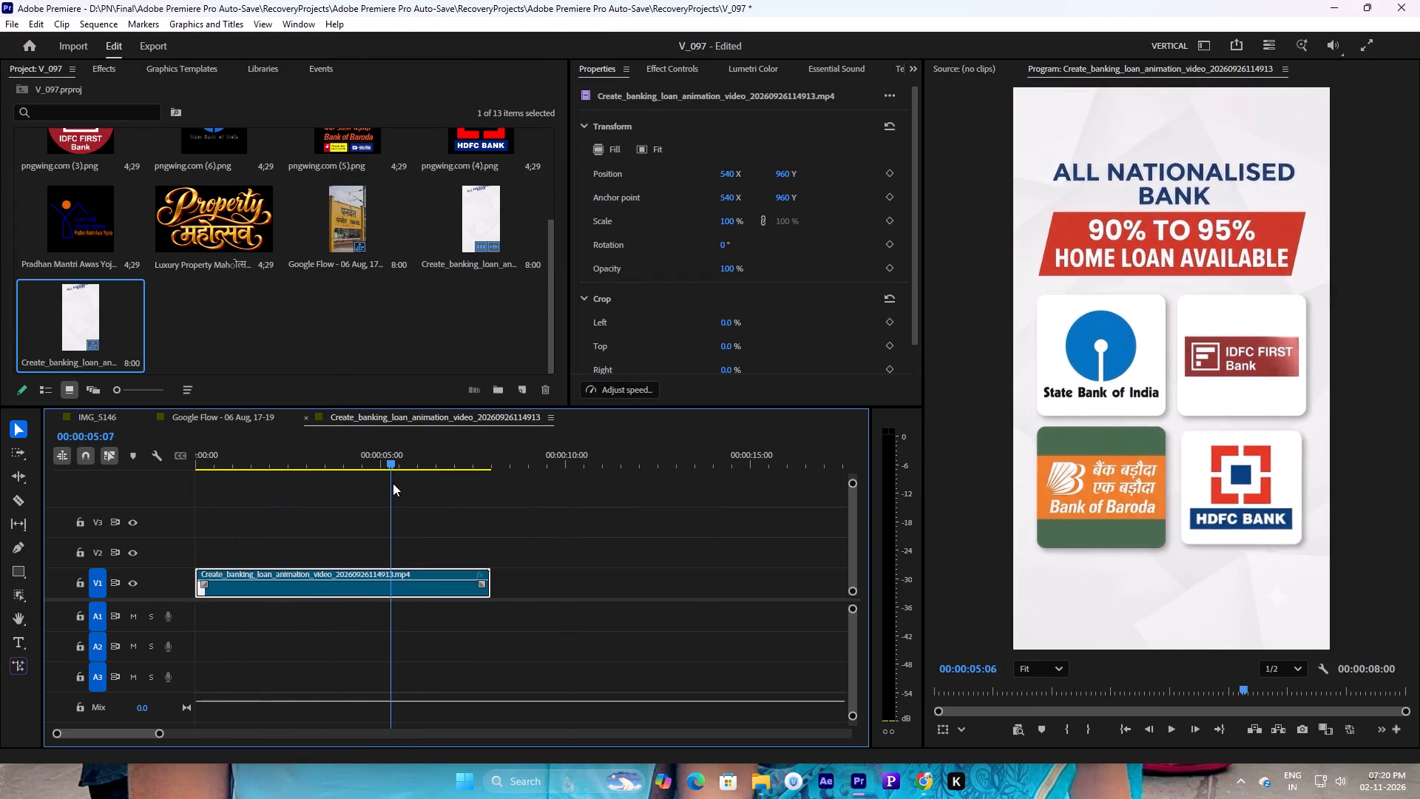
drag(393, 483, 340, 542)
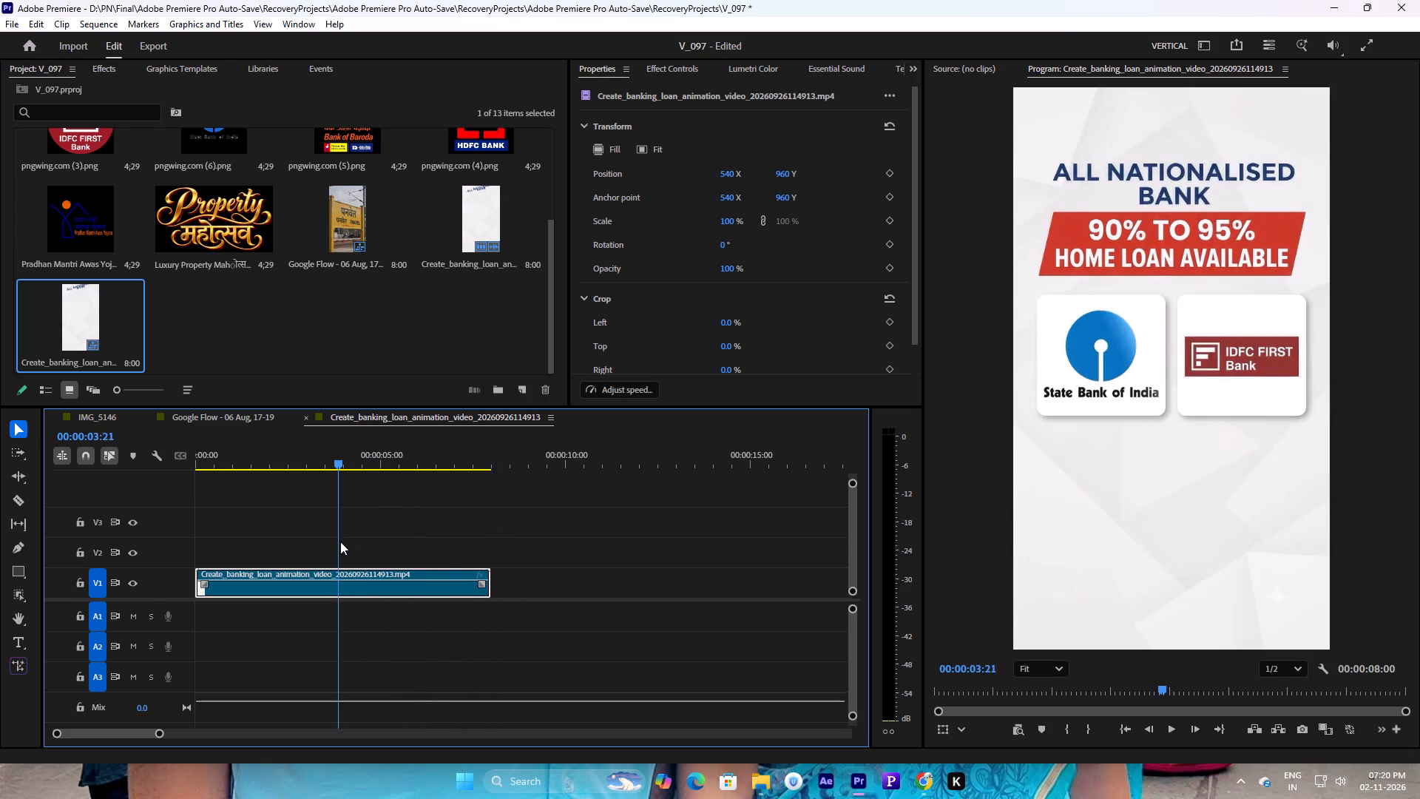
drag(340, 542, 371, 547)
drag(200, 588, 371, 609)
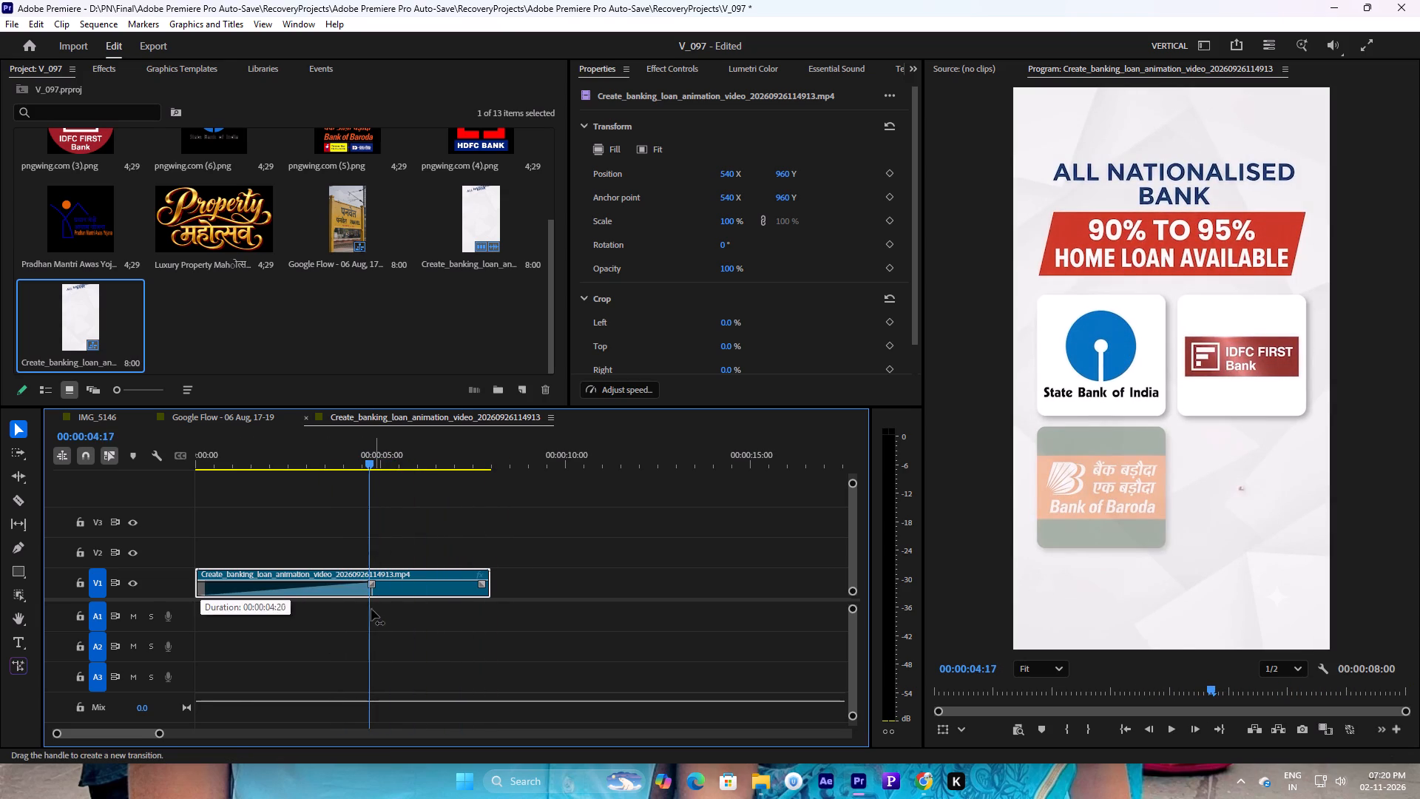
drag(371, 609, 157, 593)
drag(199, 596, 369, 588)
Copy the trimmed banking loan clip into the IMG_5146 sequence on V2, starting at 00:00:20:047.
drag(414, 589, 190, 445)
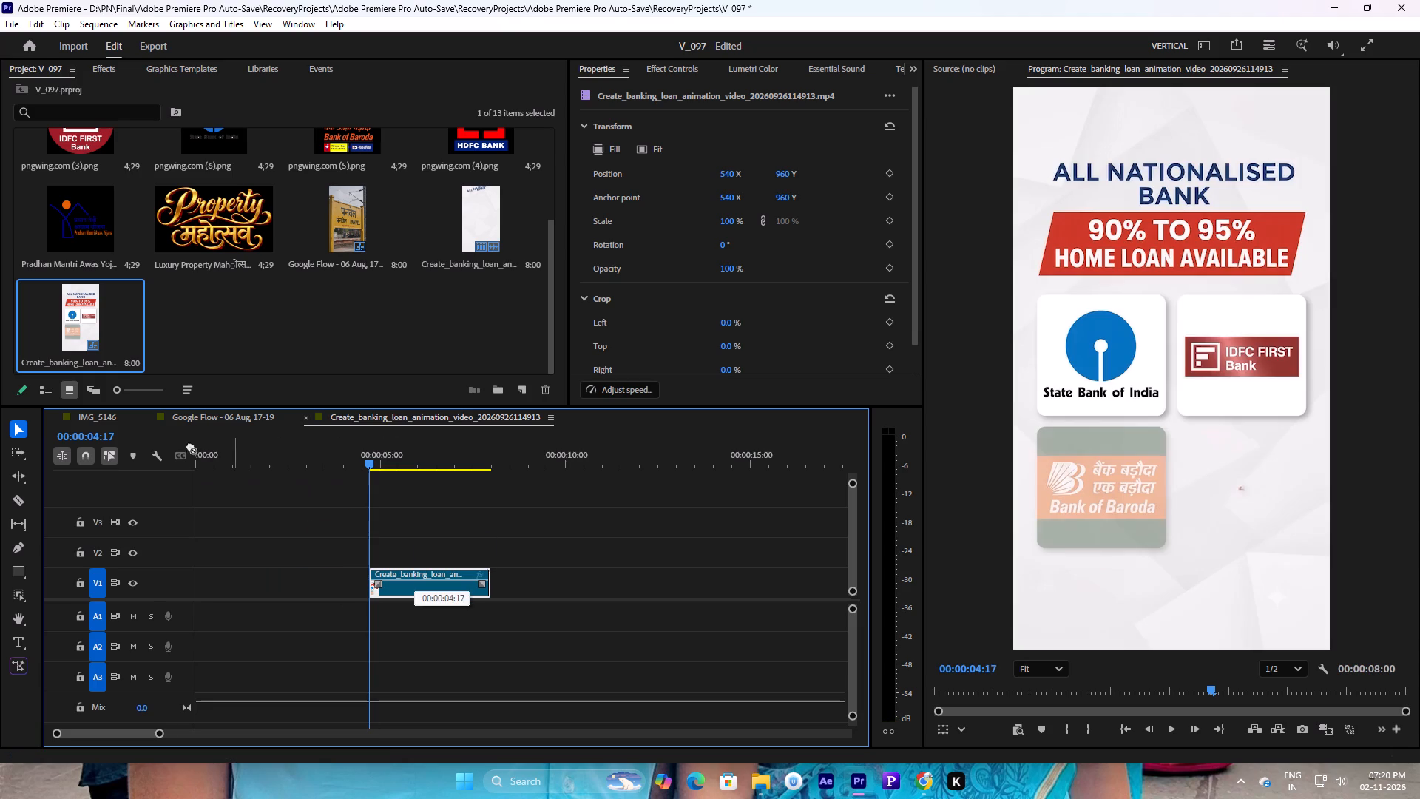
drag(190, 445, 527, 547)
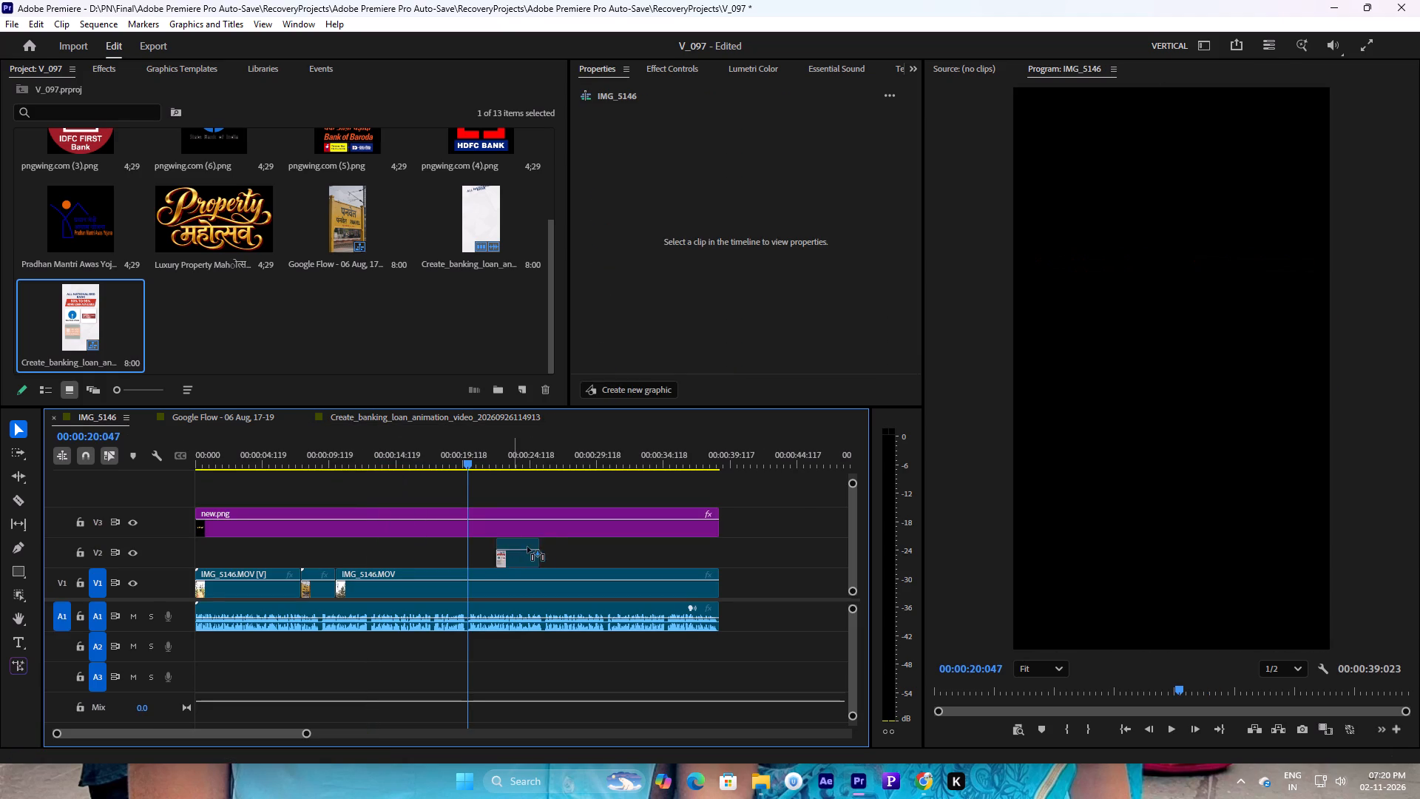
drag(527, 547, 490, 548)
Play the banking loan overlay to examine it and the footage around its end at about 23 seconds.
key(space)
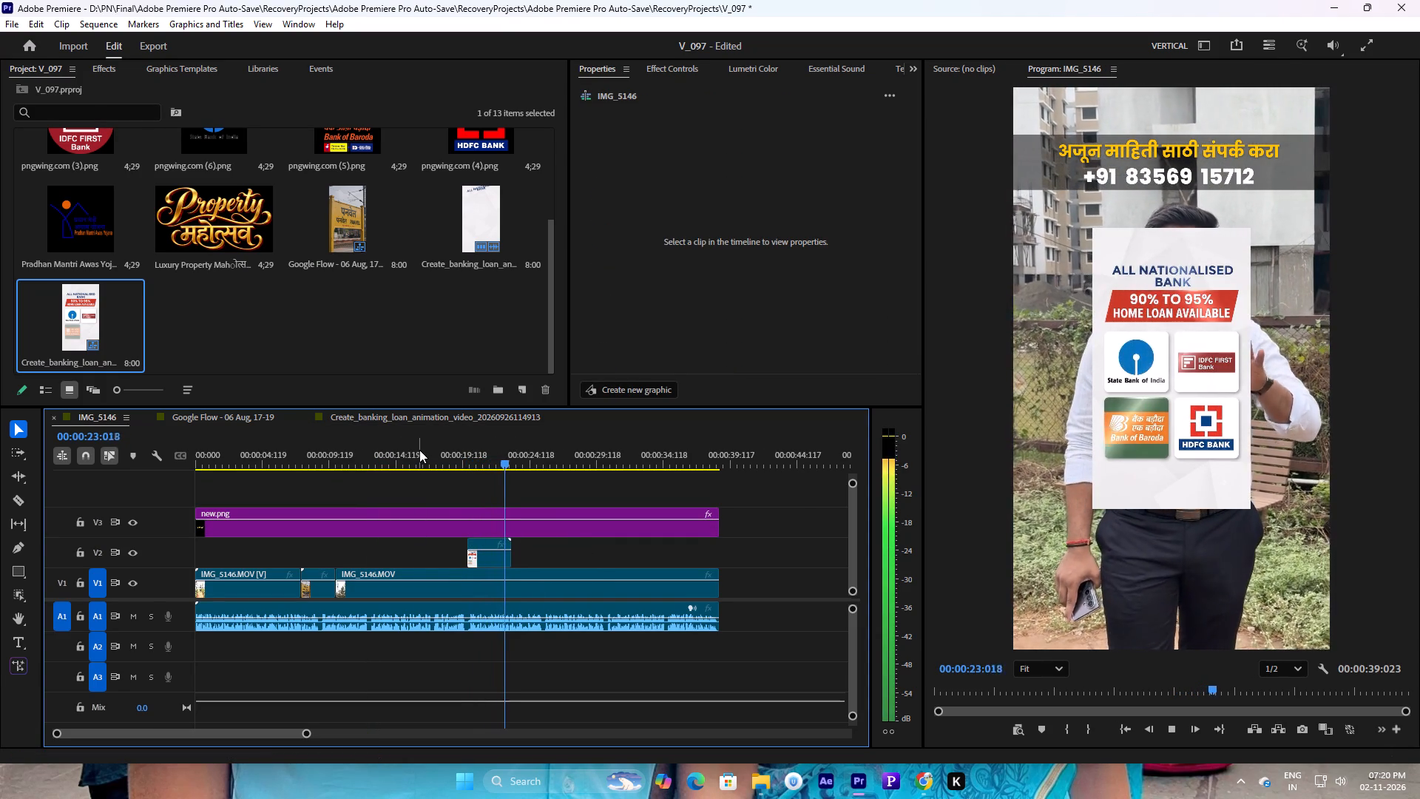
key(space)
drag(522, 462, 516, 464)
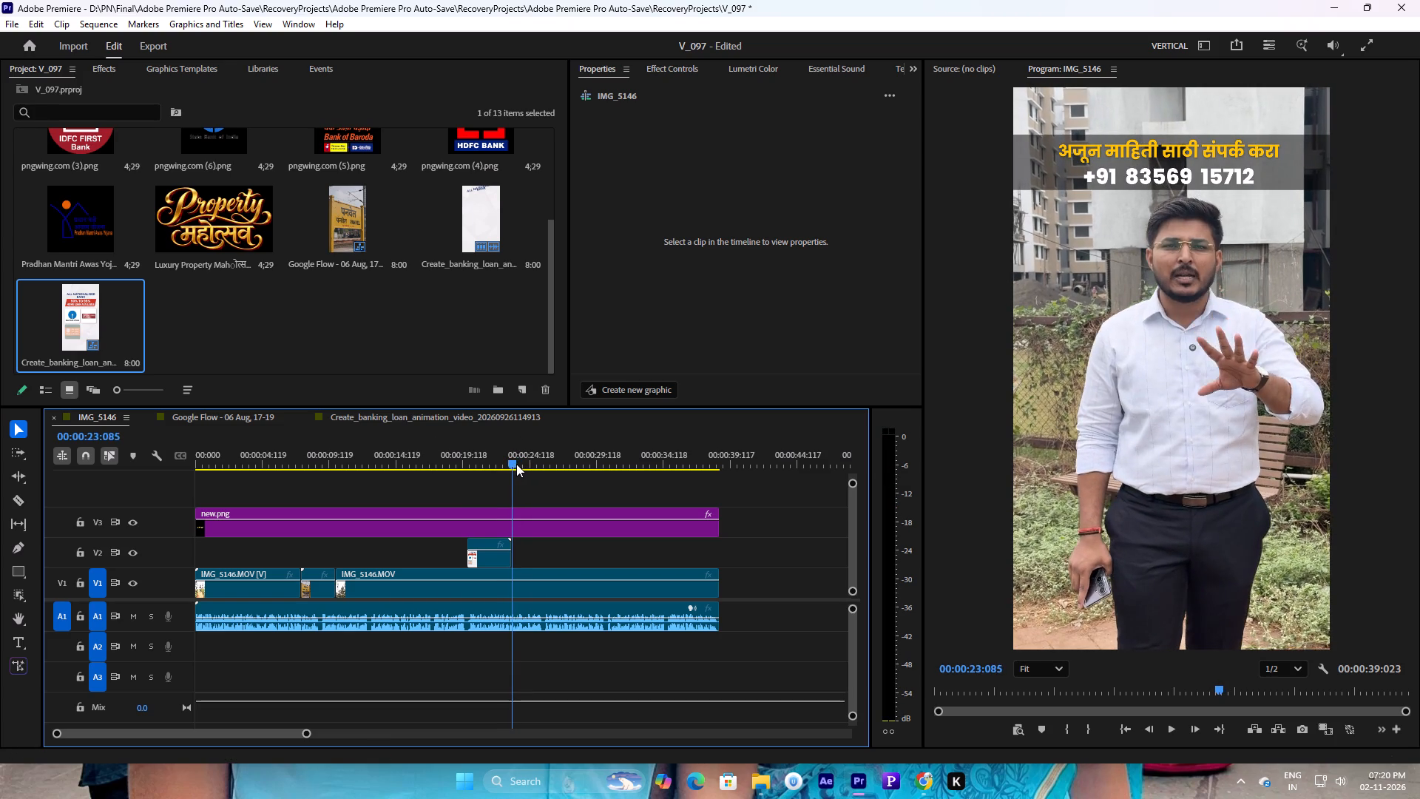
drag(516, 464, 515, 464)
key(space)
click(515, 459)
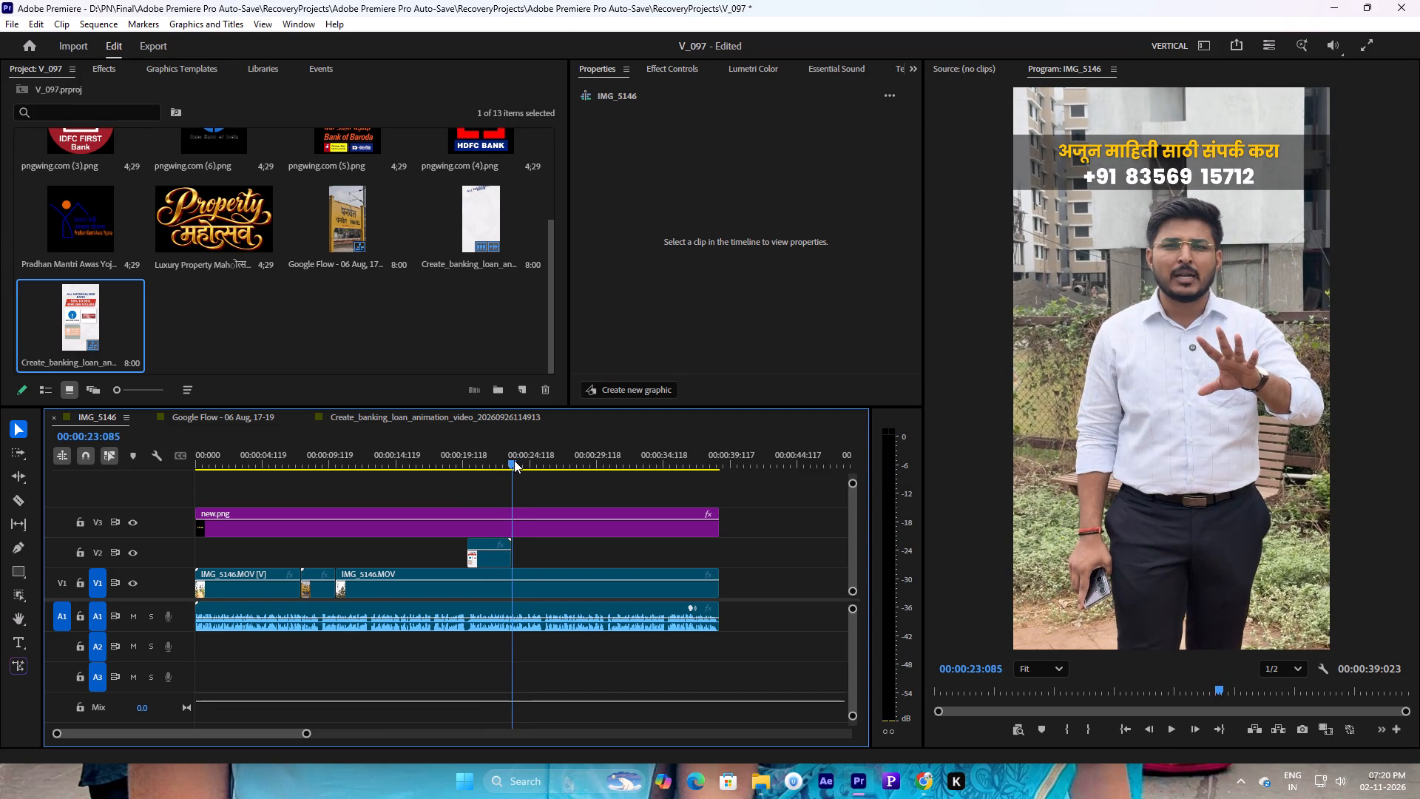
key(space)
click(513, 460)
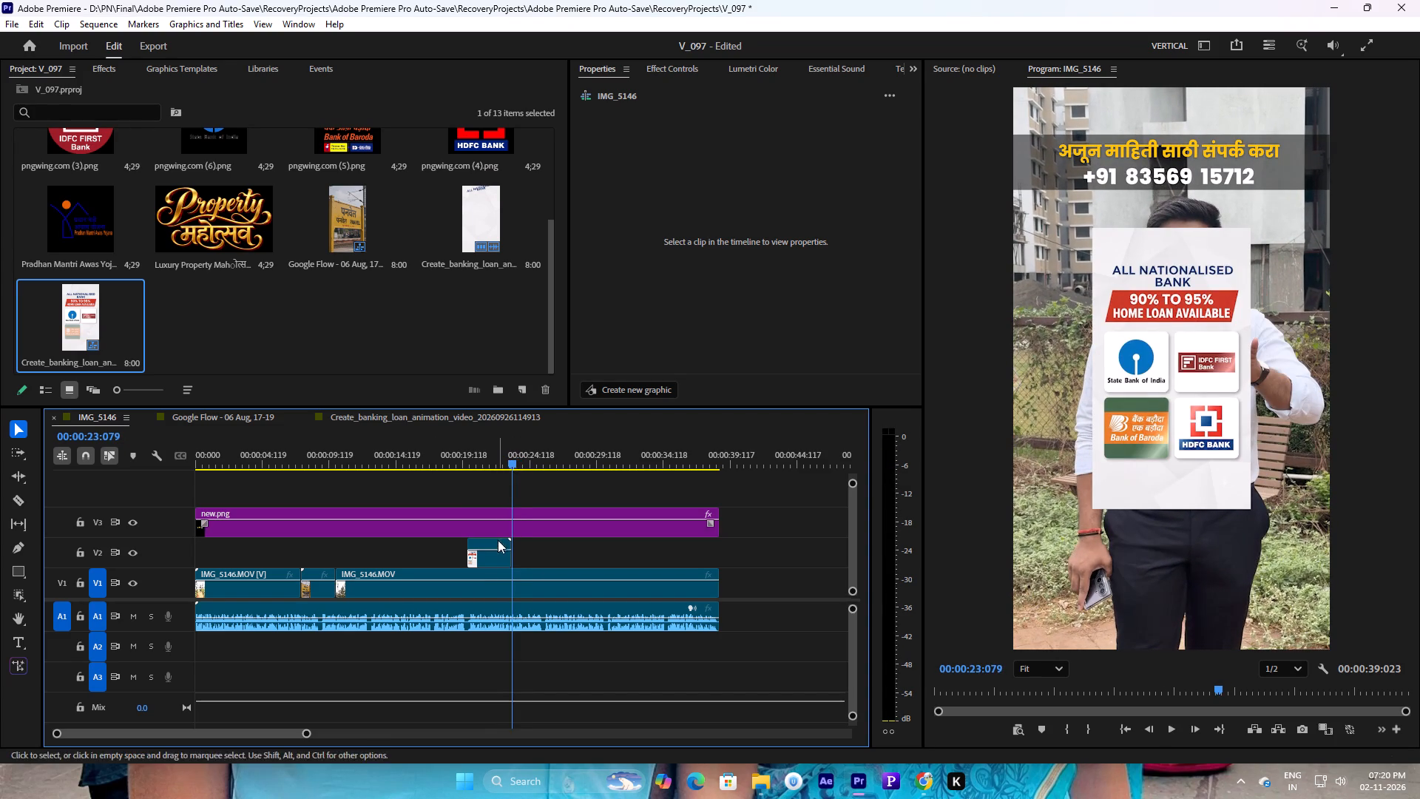
Move the banking loan clip from V2 straight down to V1, overwriting the footage beneath it.
drag(498, 560, 498, 584)
Place the Pradhan Mantri Awas Yojana logo on V2, starting where the banking loan clip ends.
key(space)
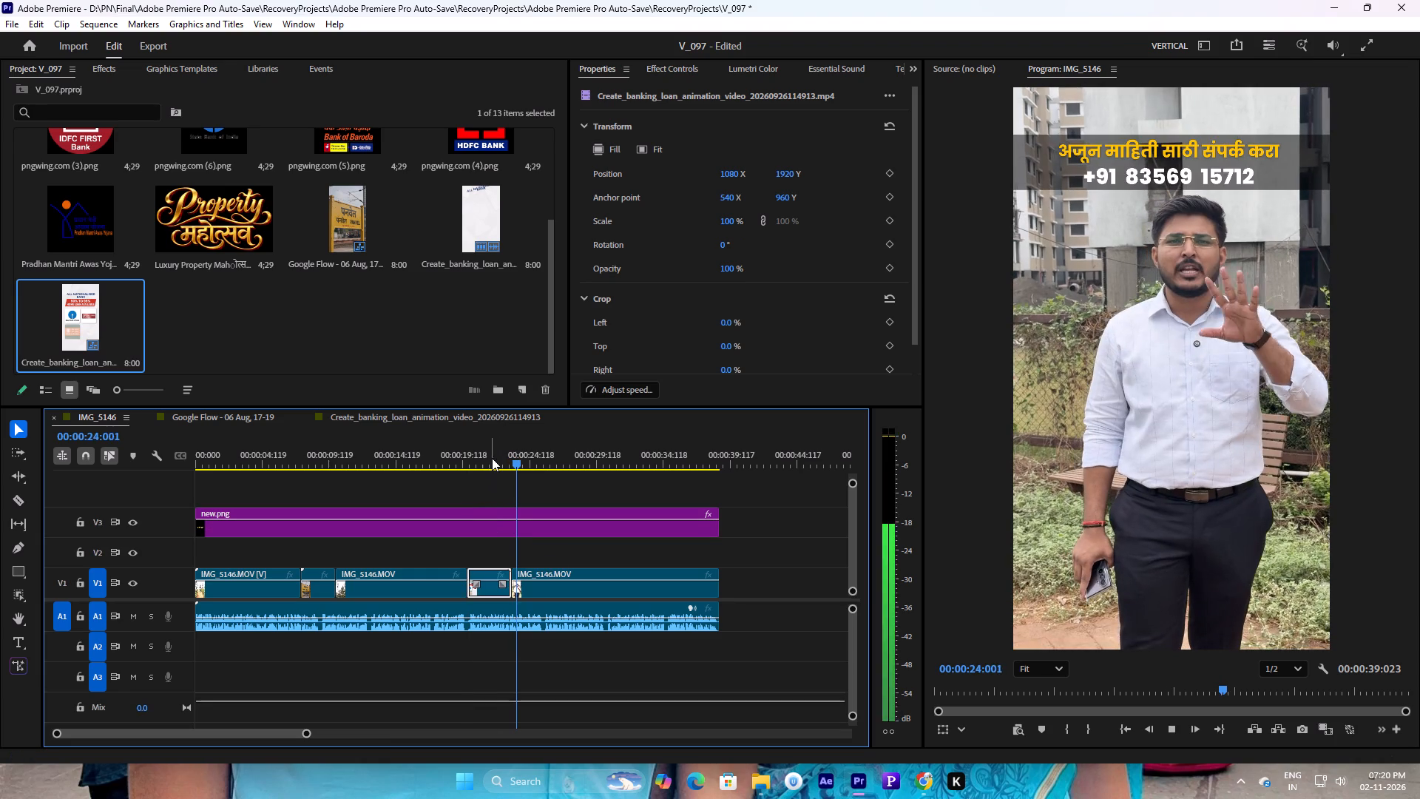
key(space)
drag(101, 238, 517, 556)
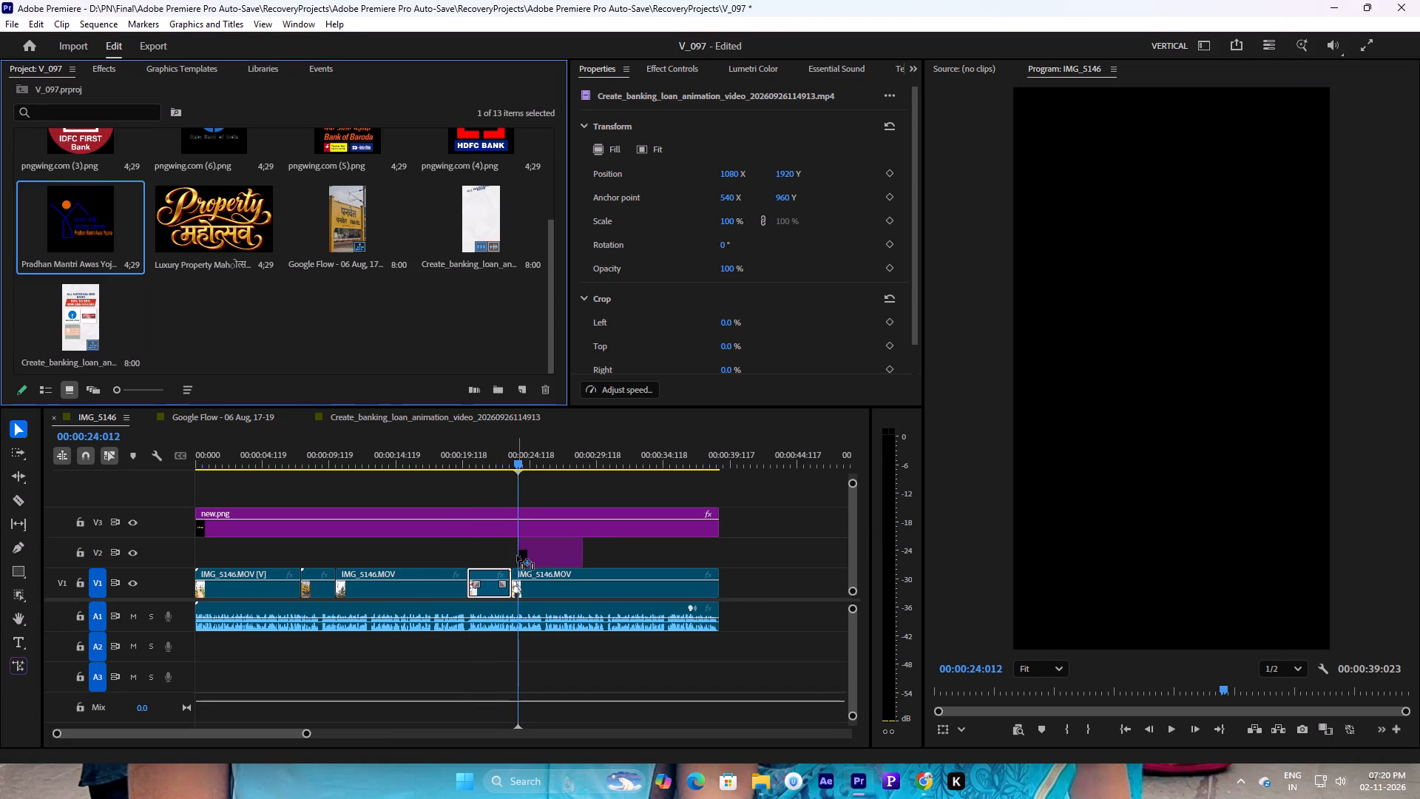
drag(517, 556, 514, 556)
Play from the banking loan clip into the Pradhan Mantri Awas Yojana logo to check the transition and timing.
click(493, 454)
key(space)
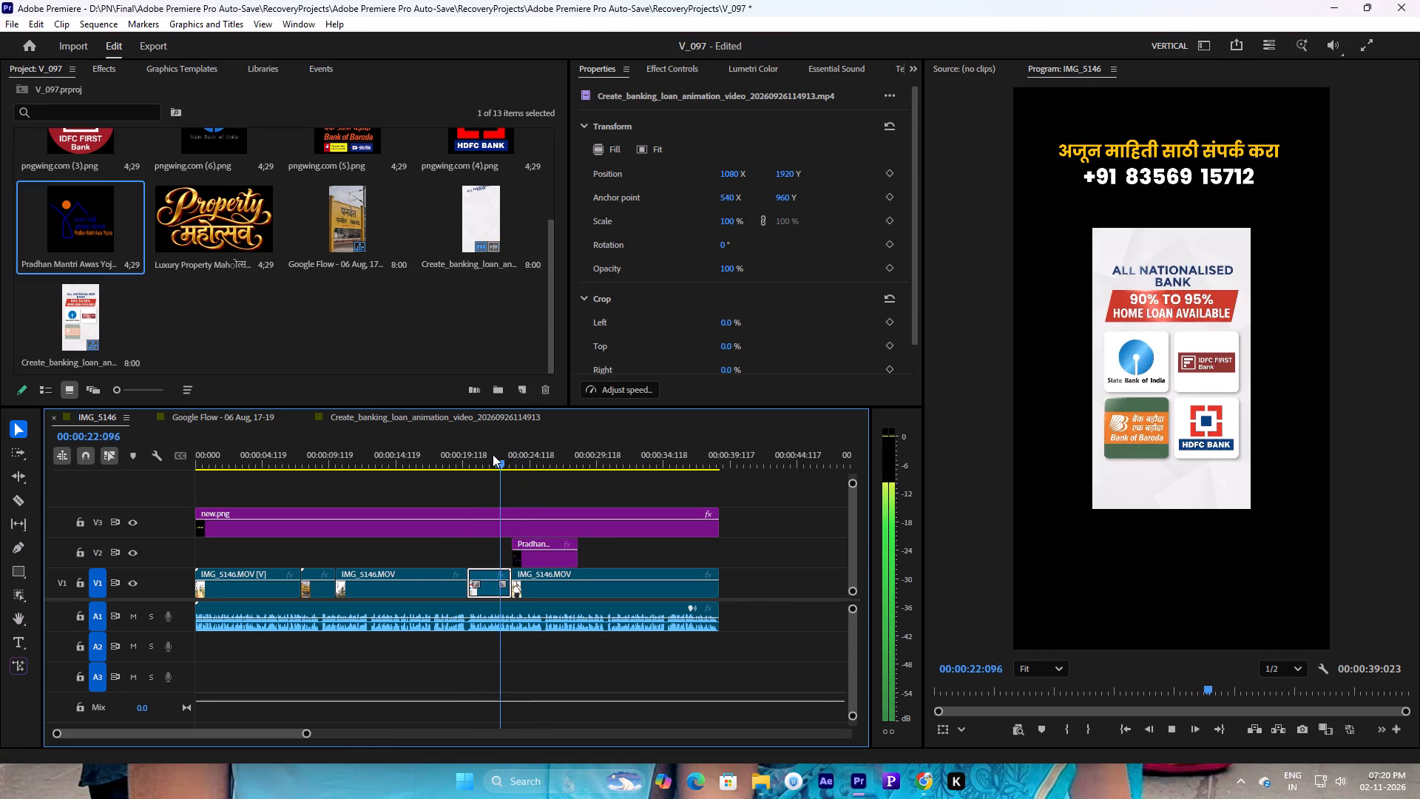
key(space)
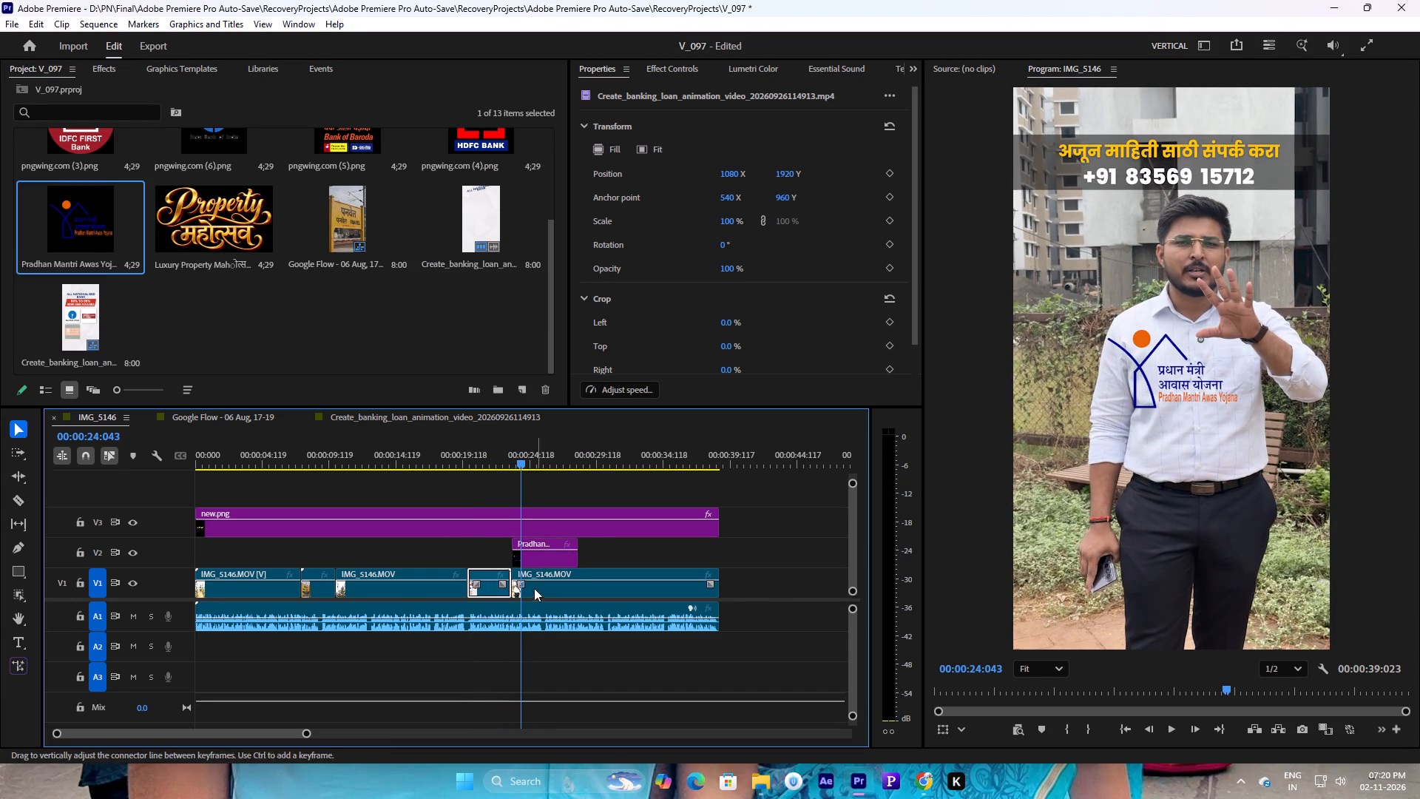
Undo the Pradhan Mantri Awas Yojana logo placement and the banking loan clip's move to V1.
key(ctrl+z)
key(ctrl+z)
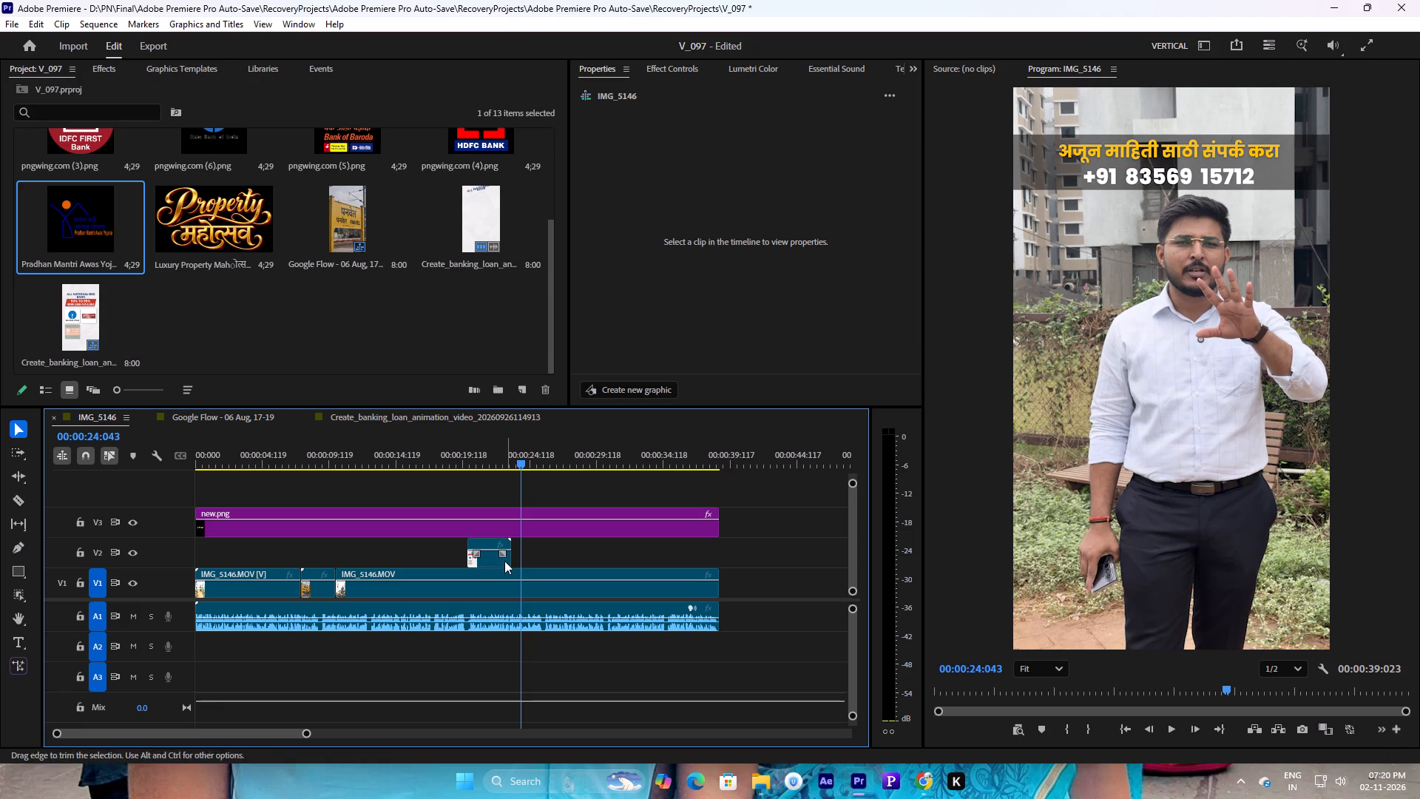
Trim the banking loan clip's end back to about 23 seconds and move the clip straight down onto V1.
click(498, 564)
click(510, 559)
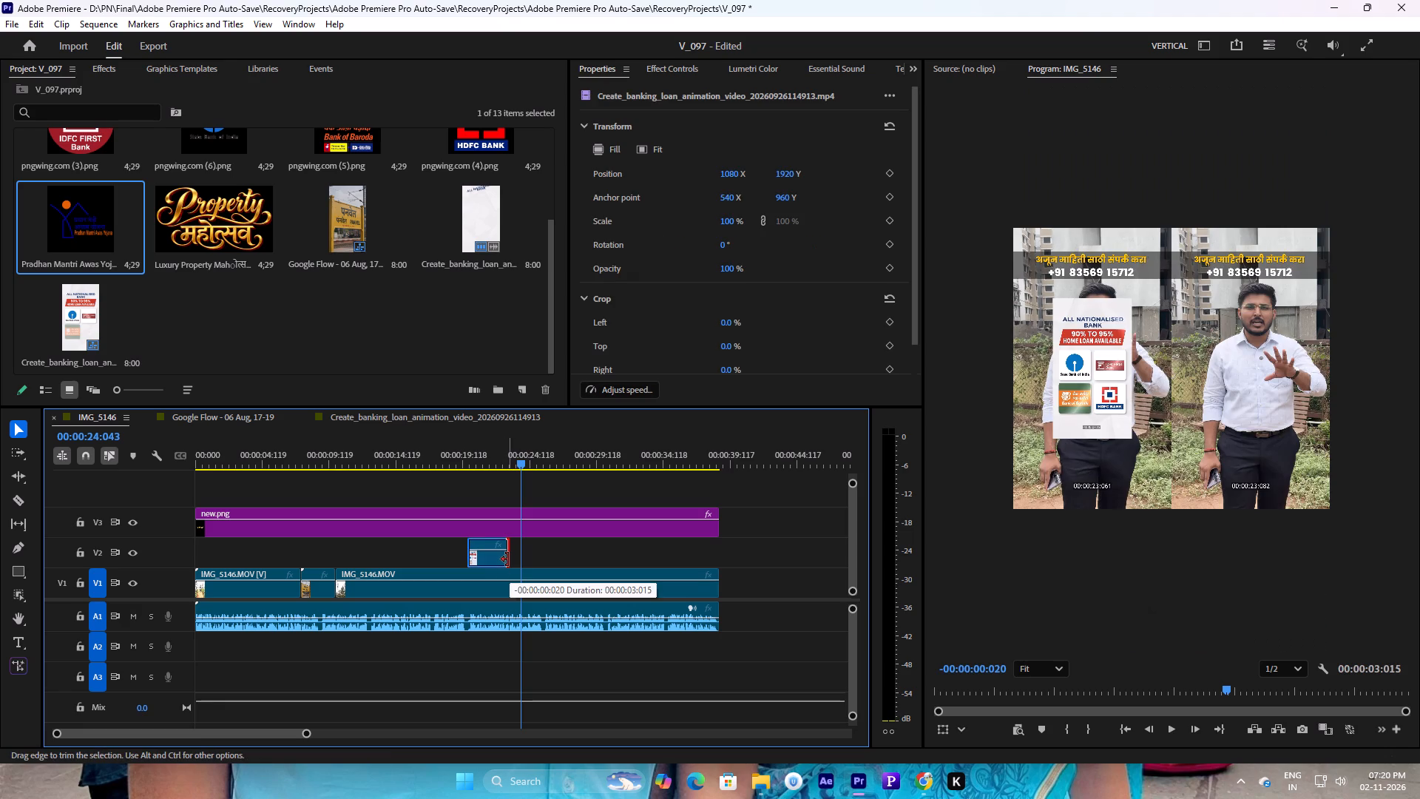
drag(305, 732, 203, 744)
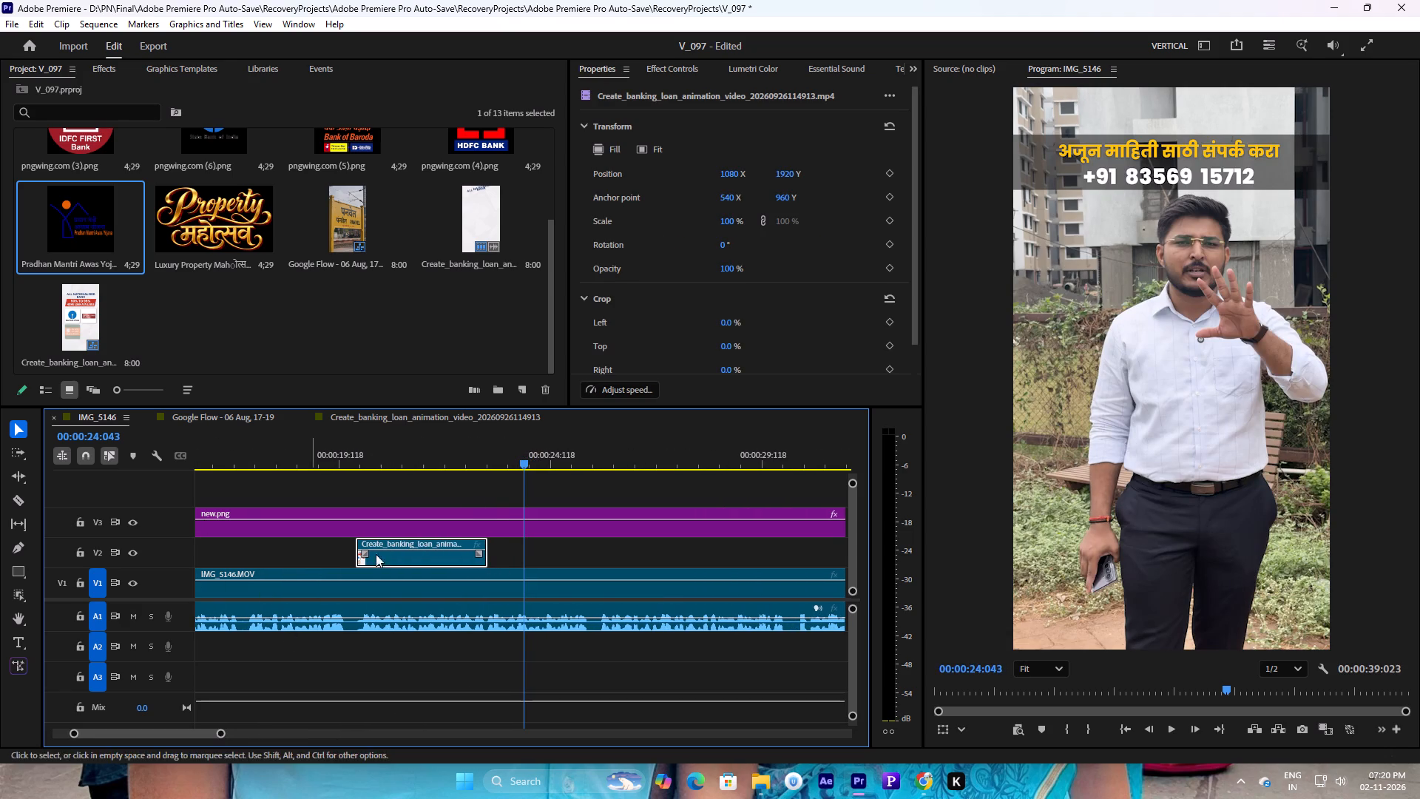
drag(491, 553, 483, 554)
drag(450, 558, 450, 578)
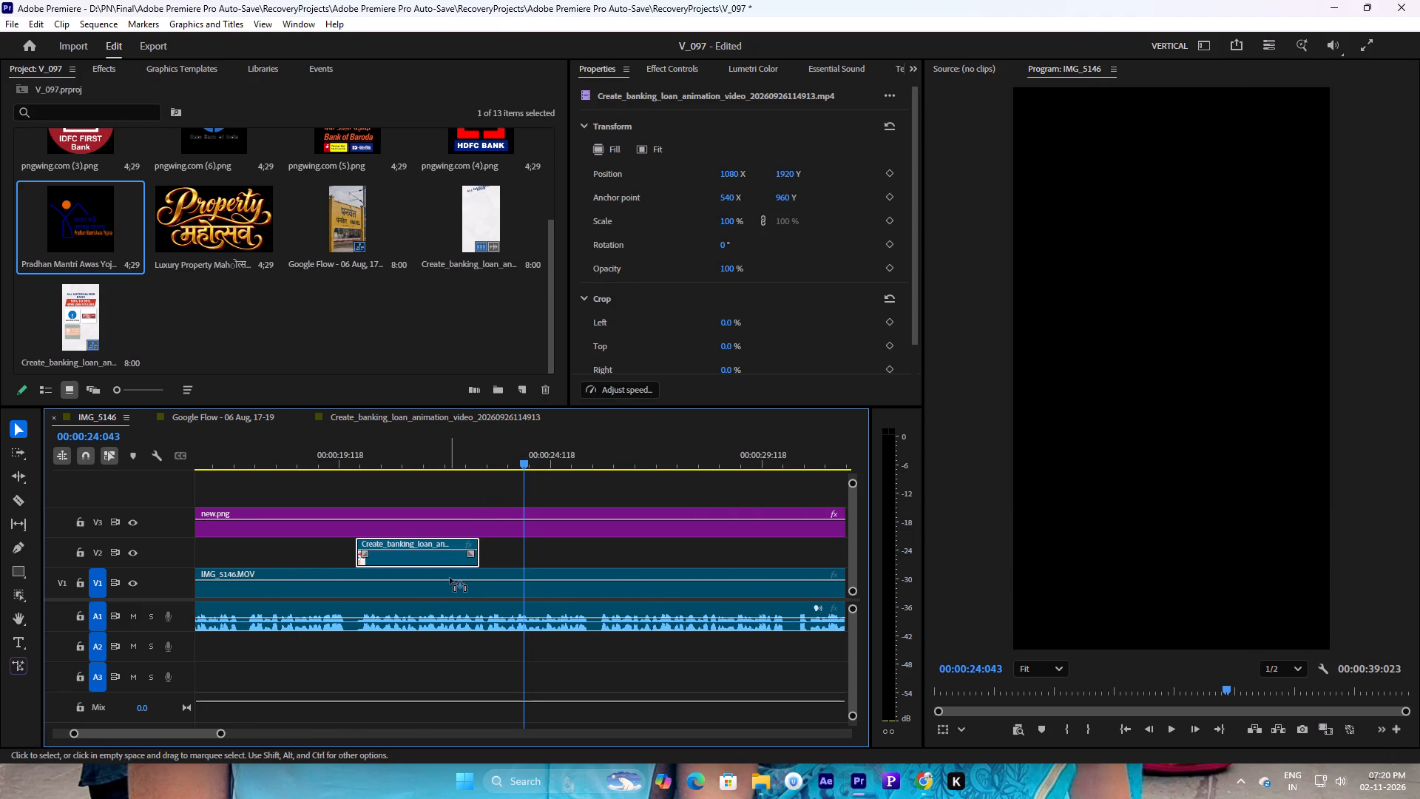
drag(450, 578, 450, 586)
Find the cue just after the banking loan clip and place the Pradhan Mantri Awas Yojana logo on V2 at 00:00:23:063.
click(481, 456)
key(space)
click(484, 455)
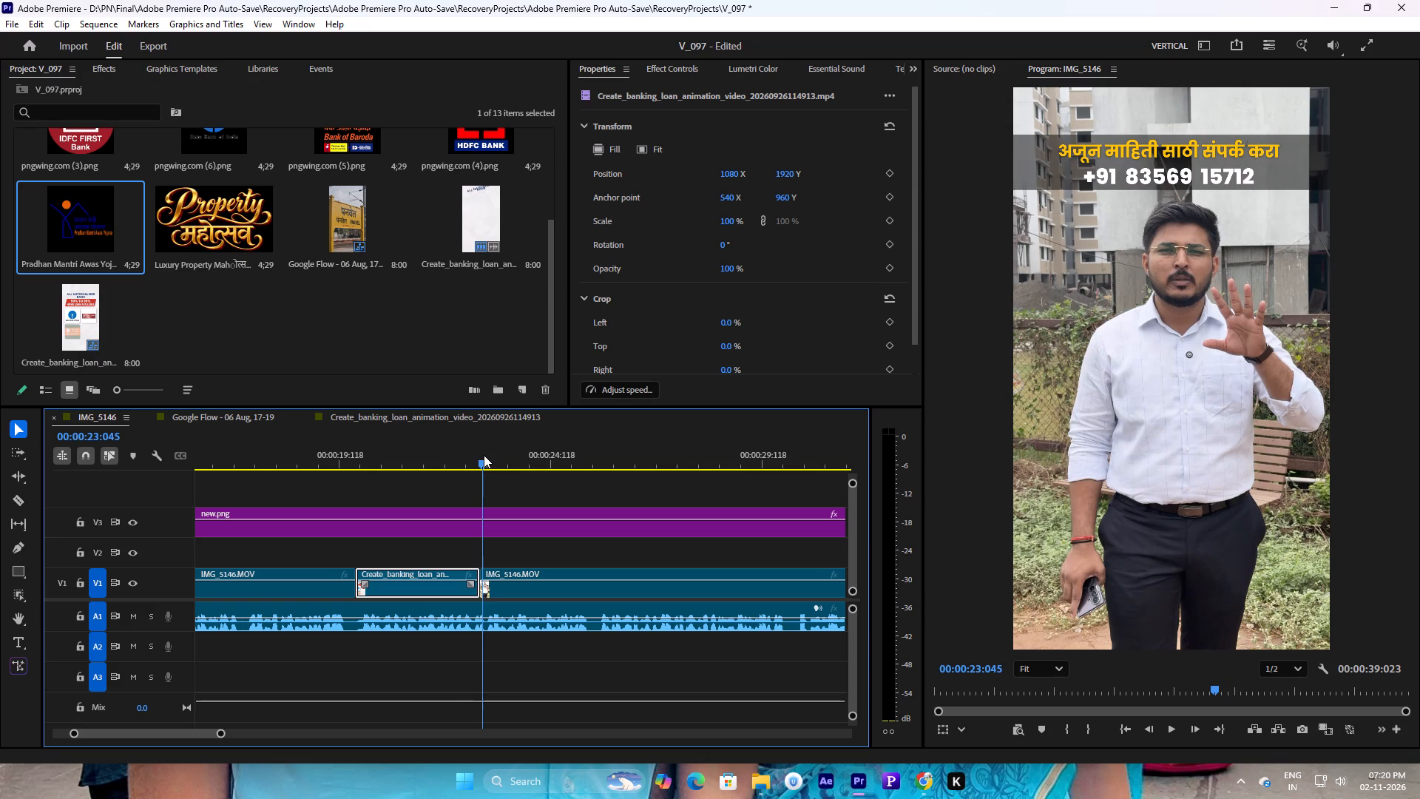
key(space)
click(484, 455)
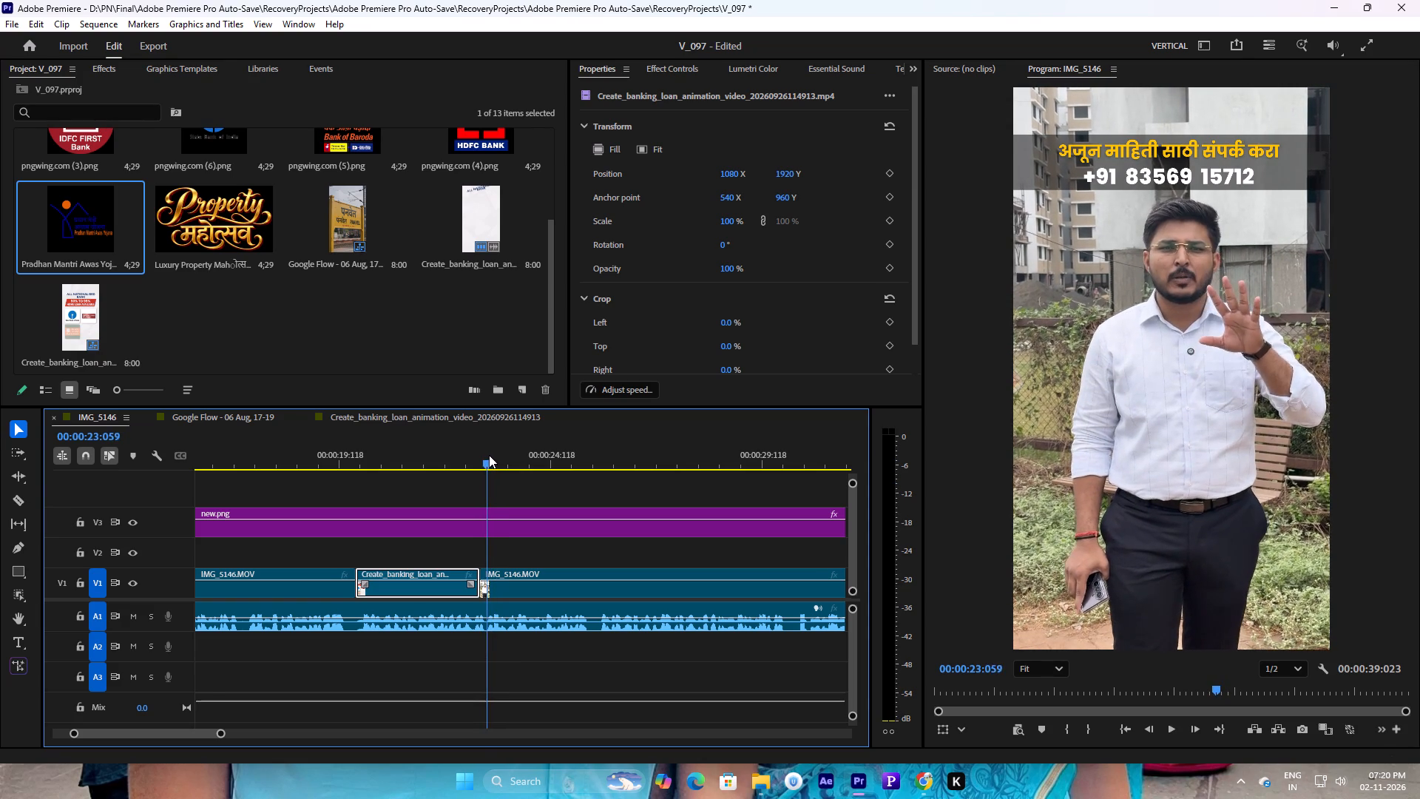
key(space)
click(493, 455)
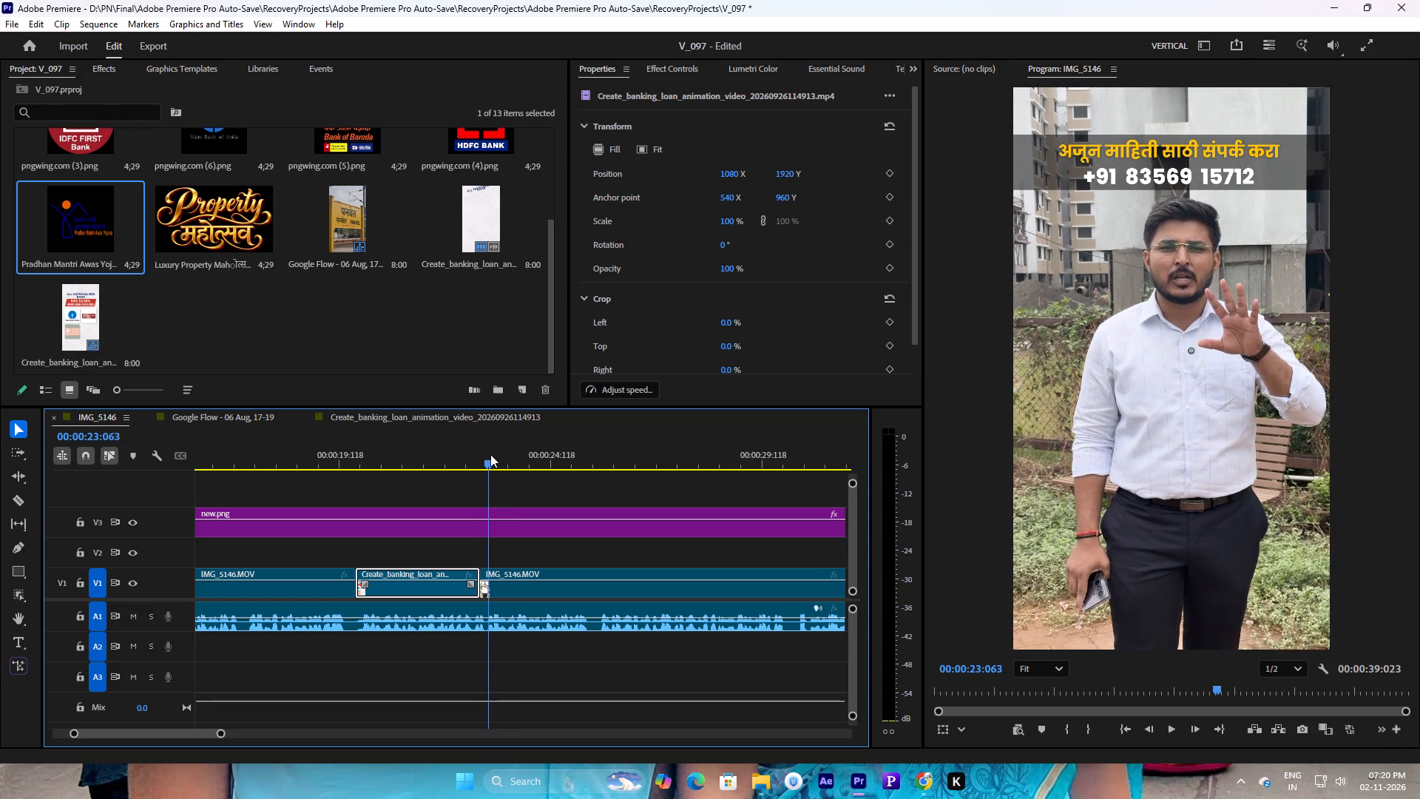
drag(99, 218, 493, 559)
Set the scale of the Pradhan Mantri Awas Yojana logo to 180%.
key(space)
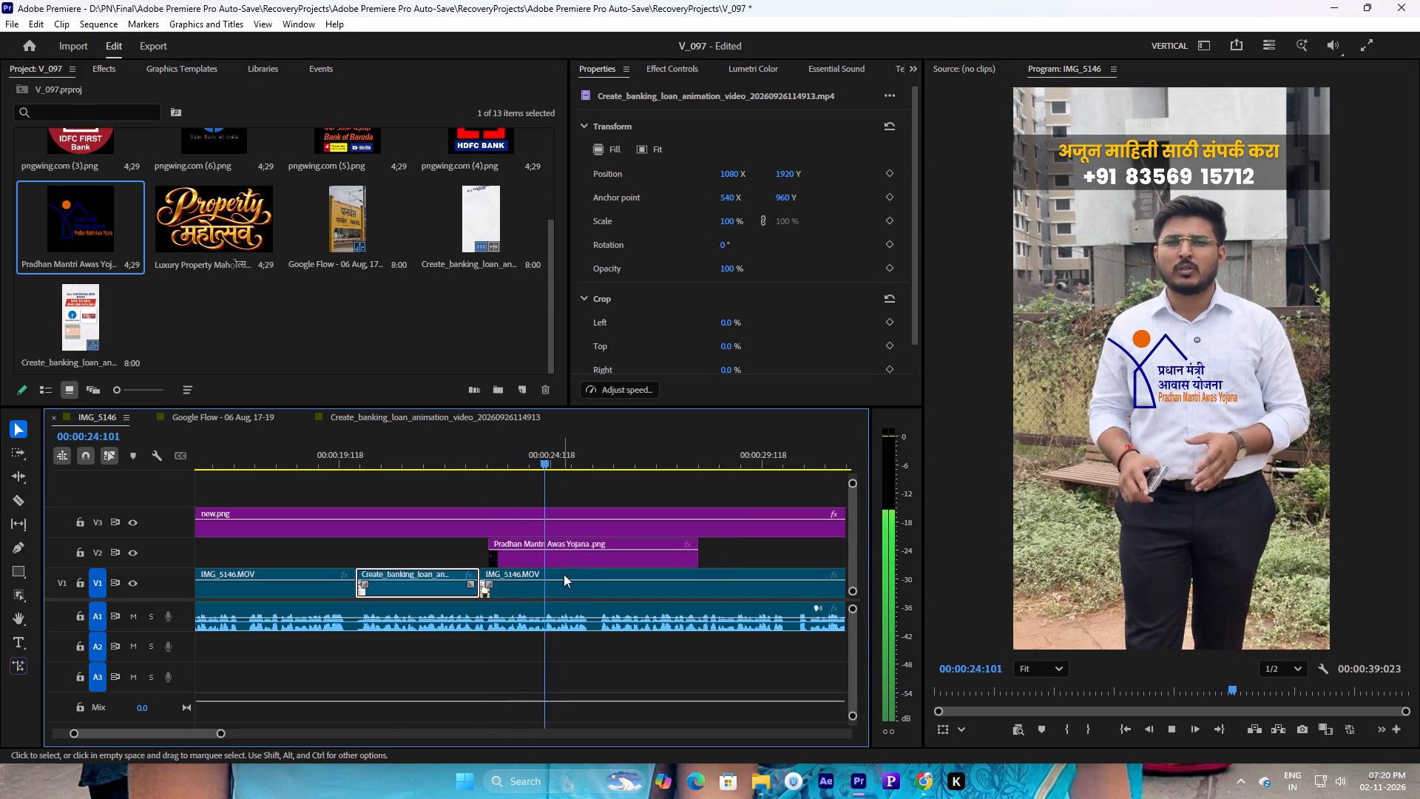
key(space)
click(592, 555)
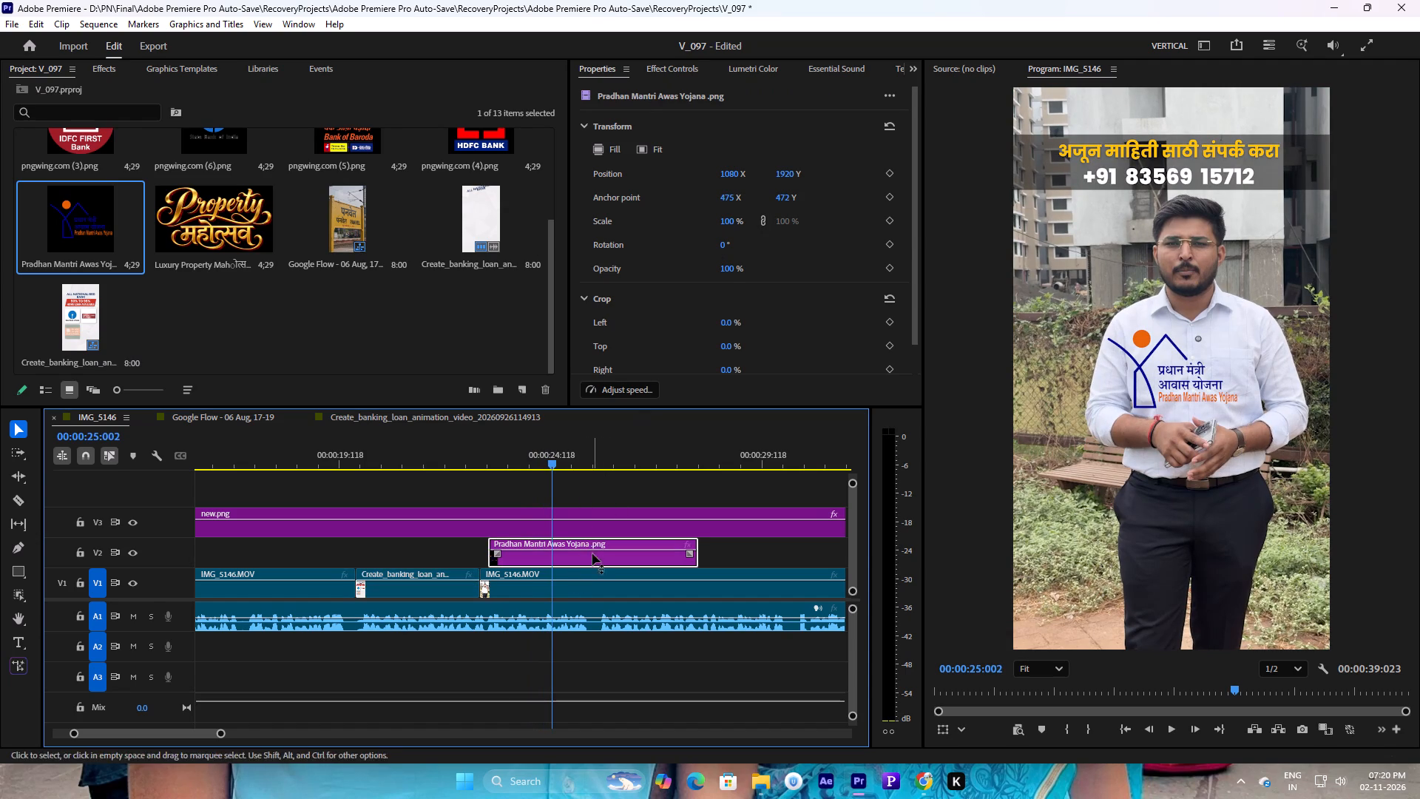
drag(737, 220, 775, 220)
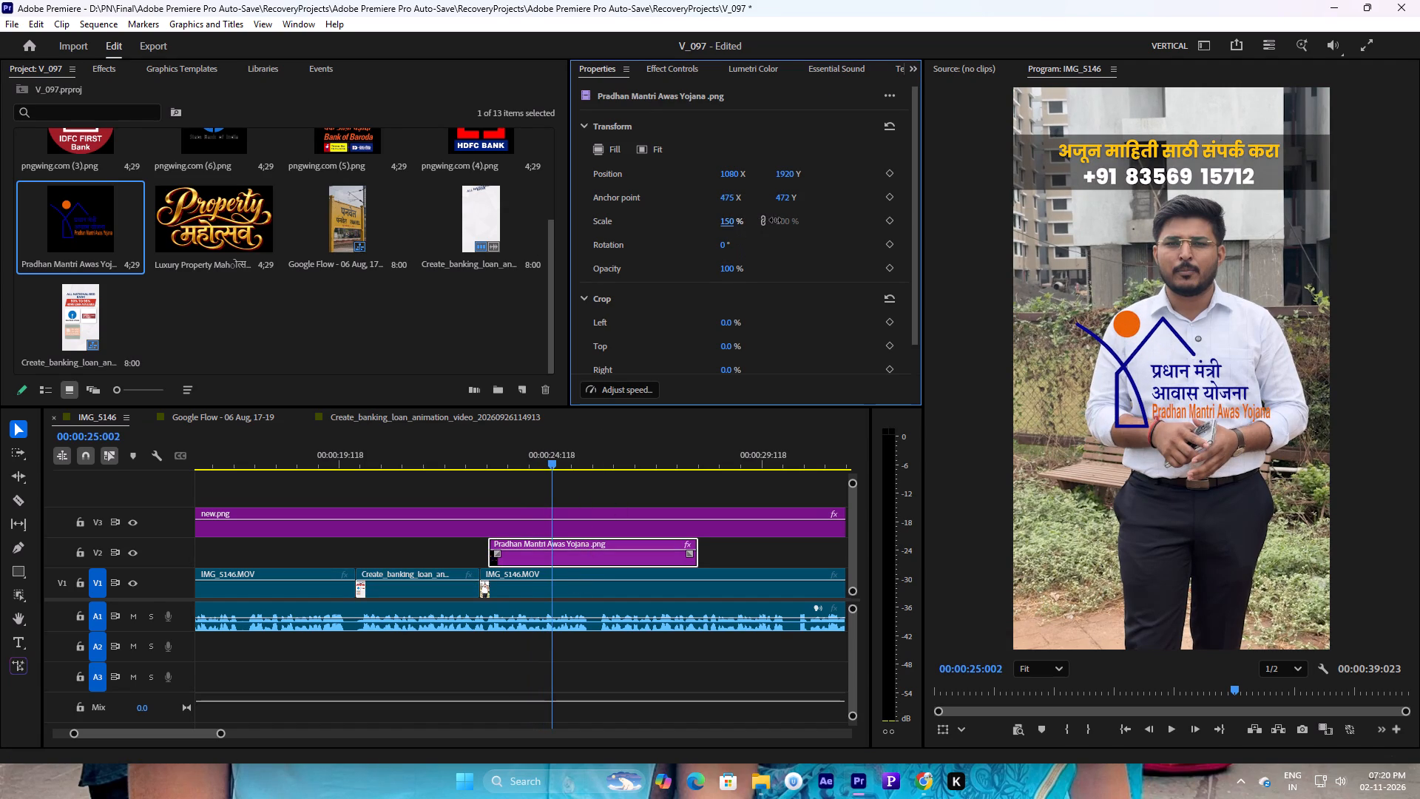
drag(775, 220, 791, 217)
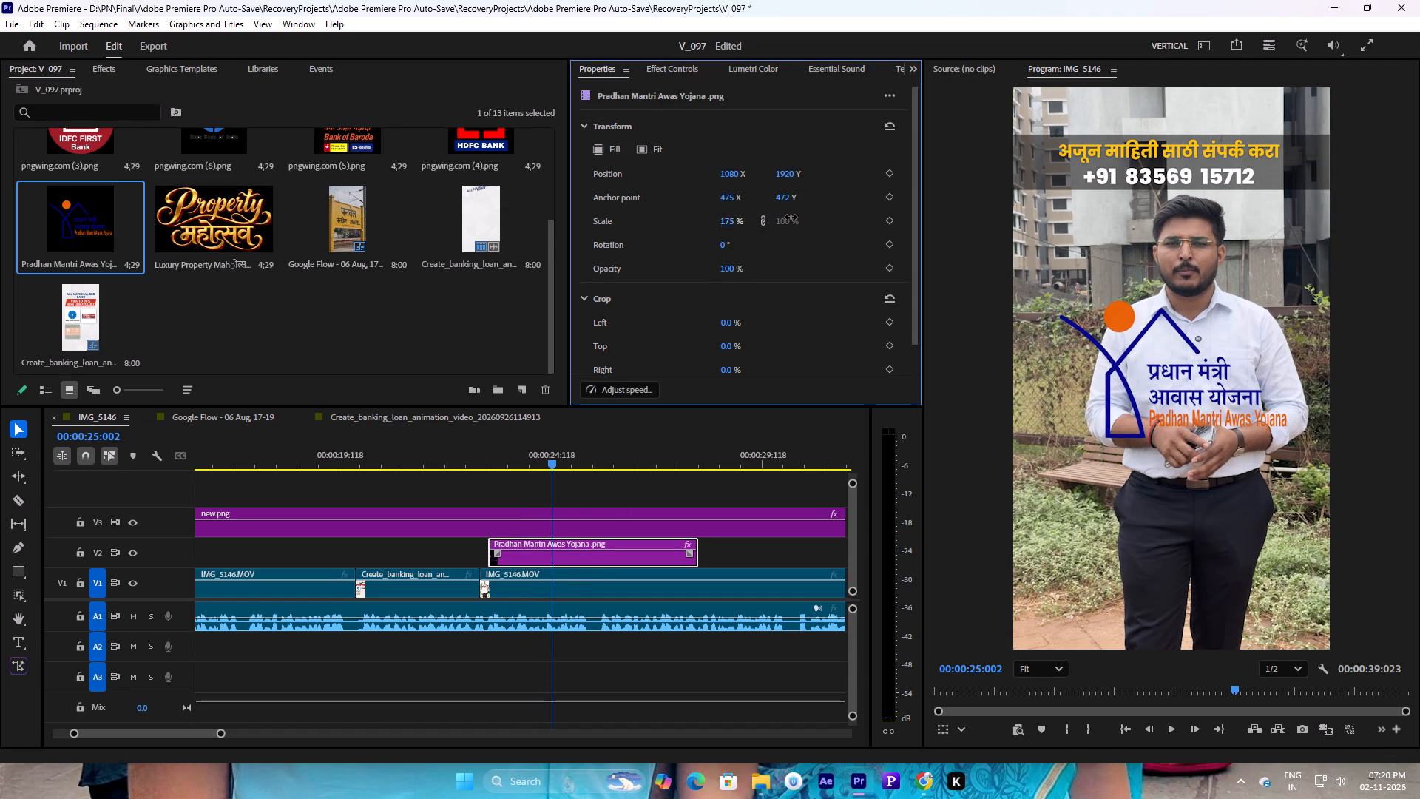
drag(791, 217, 791, 217)
drag(791, 217, 794, 217)
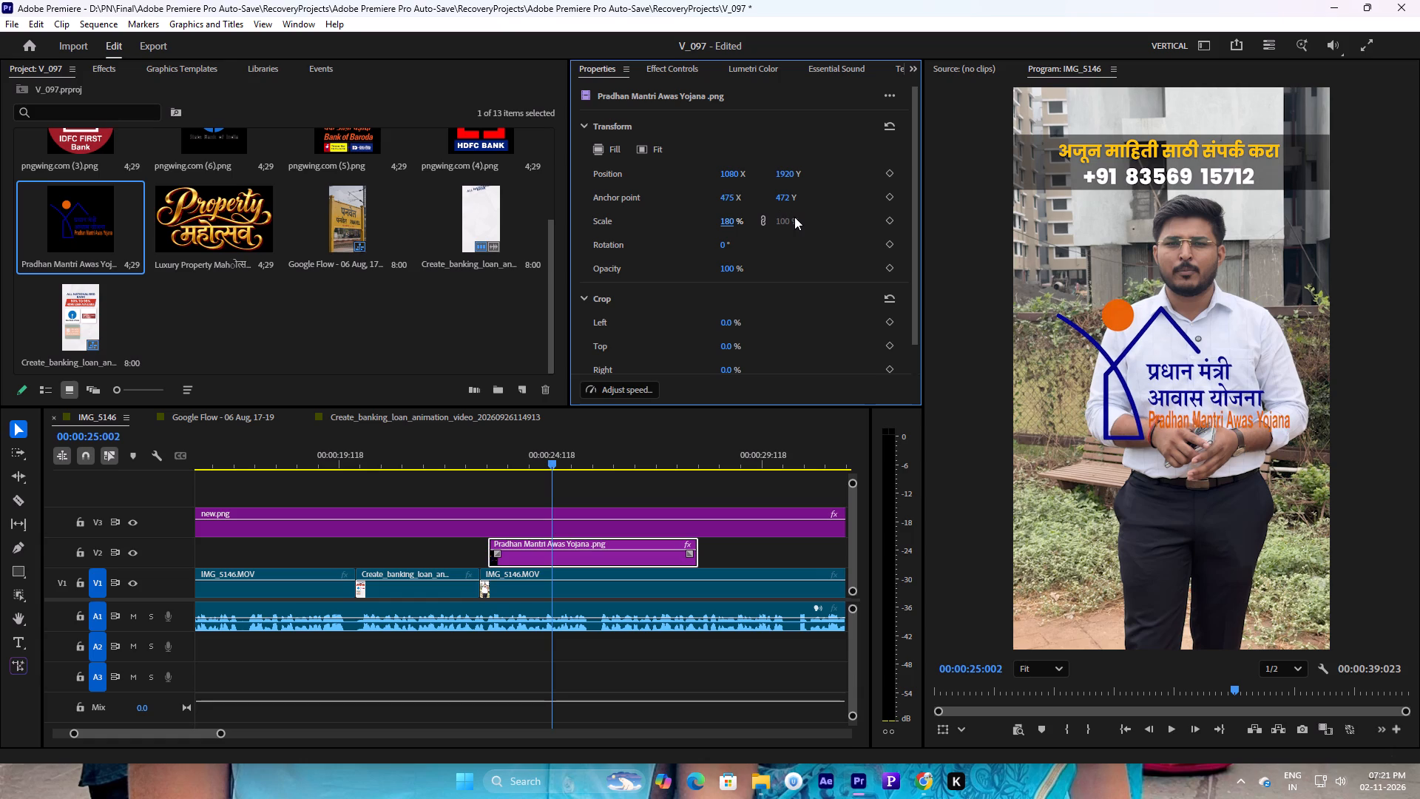
Lower the Pradhan Mantri Awas Yojana logo in the frame by setting its vertical position to 2102.
key(space)
key(space)
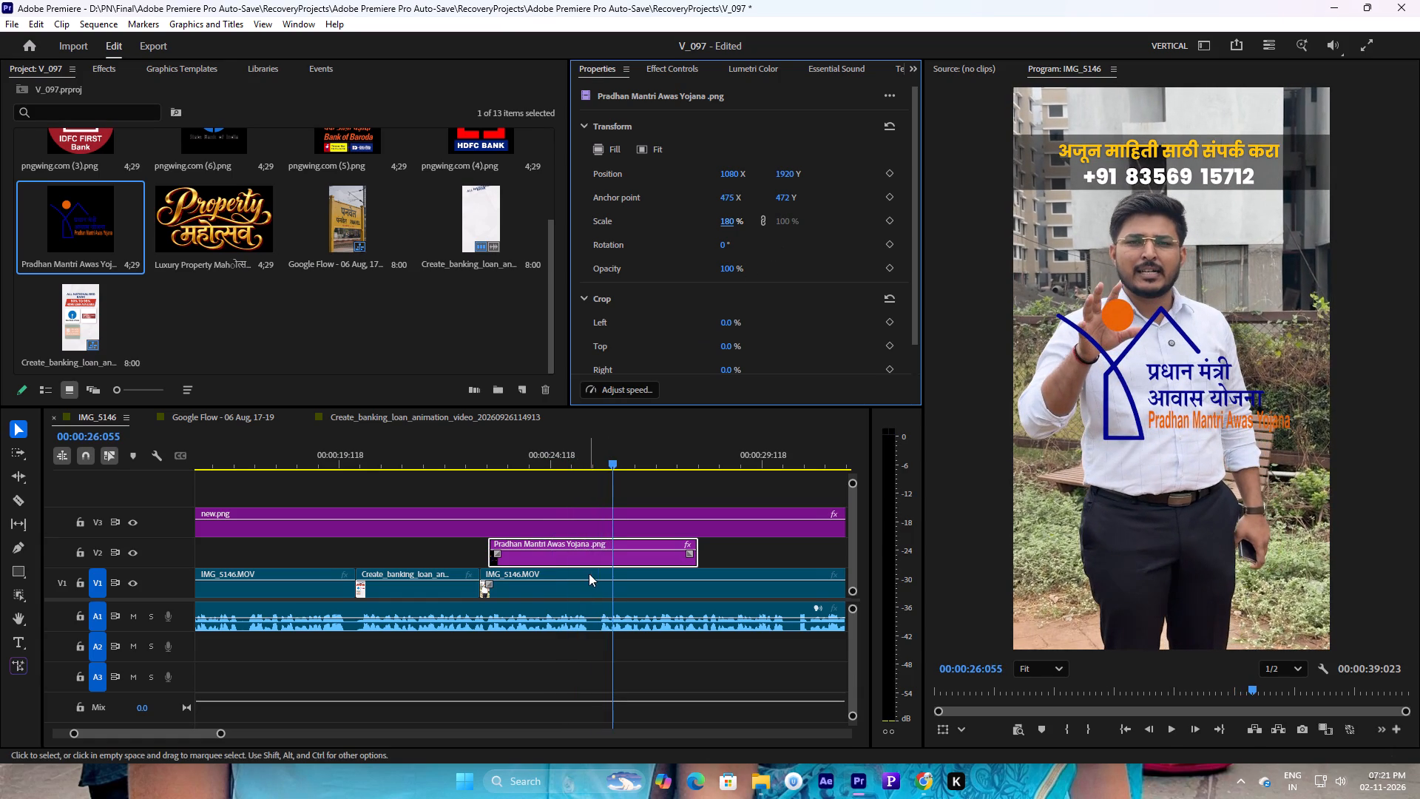
drag(787, 169, 867, 174)
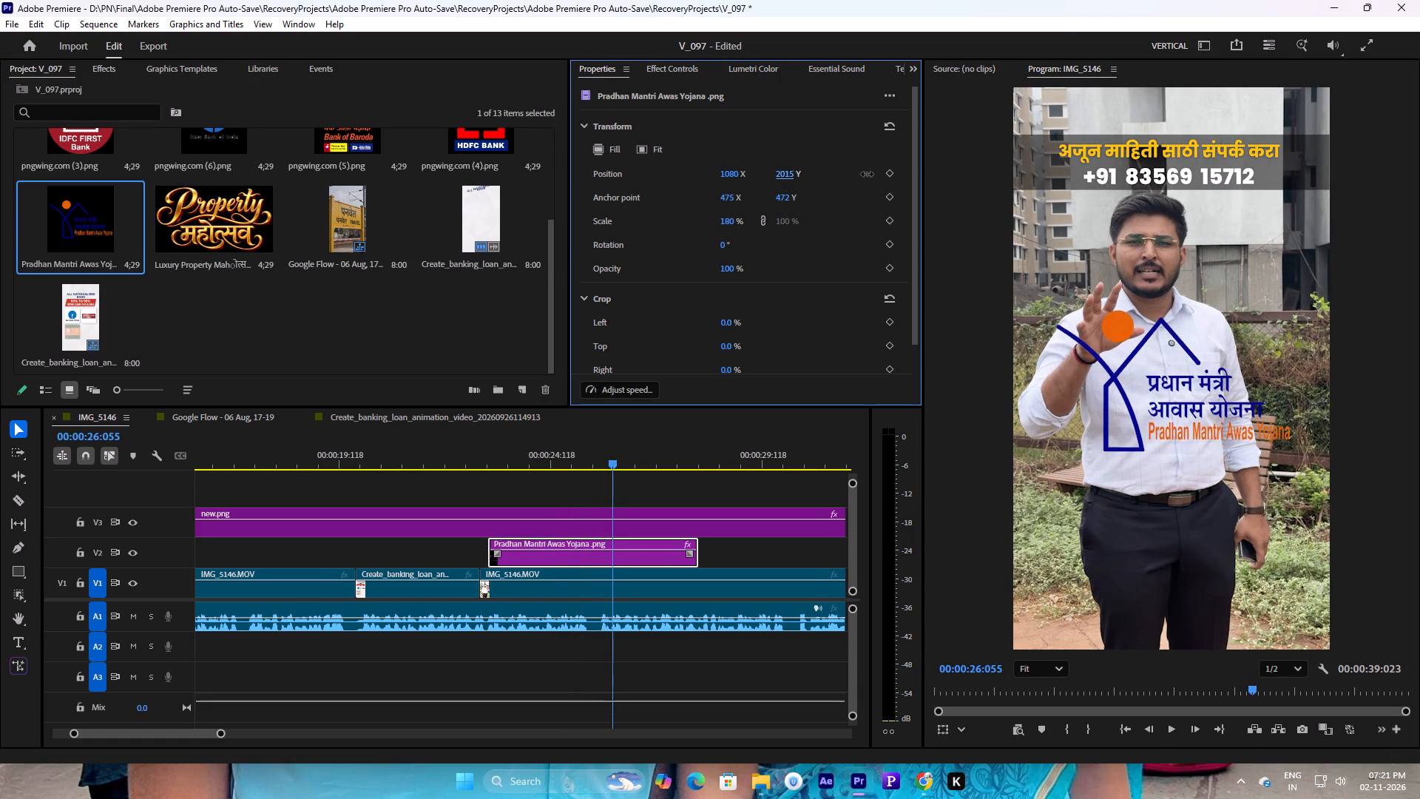
drag(867, 174, 924, 172)
Play through the Pradhan Mantri Awas Yojana logo section and trim the logo's end to 00:00:25:106.
click(482, 453)
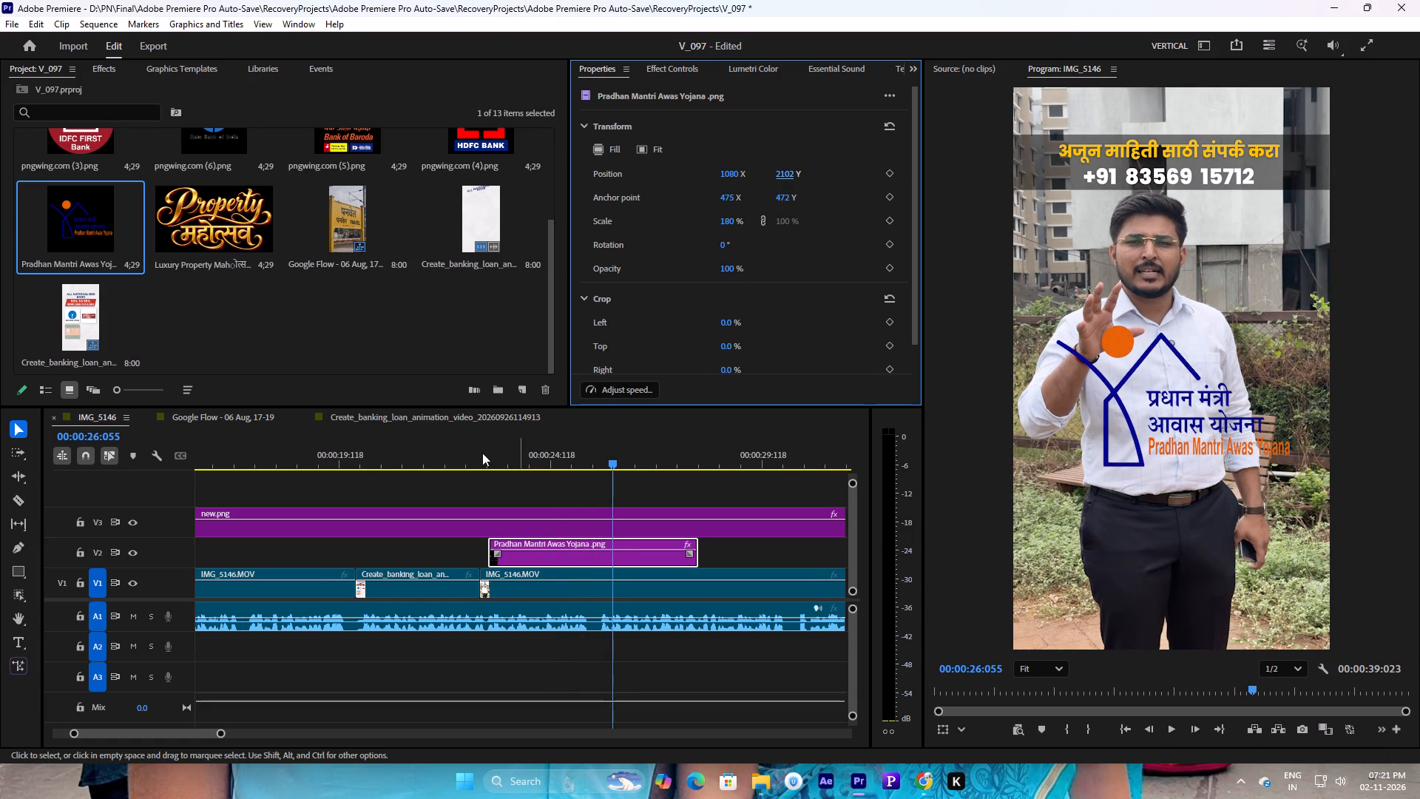
key(space)
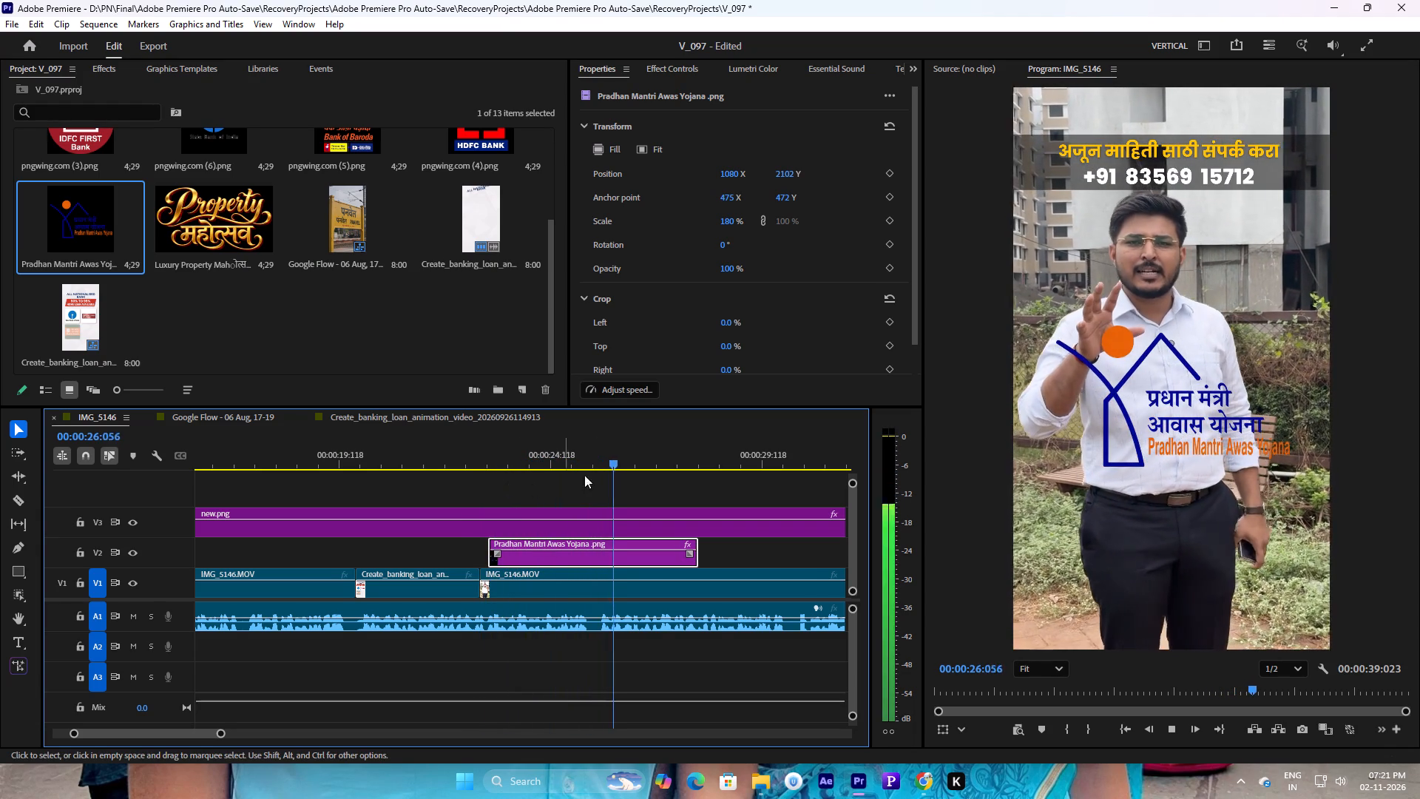
key(space)
drag(615, 463, 588, 468)
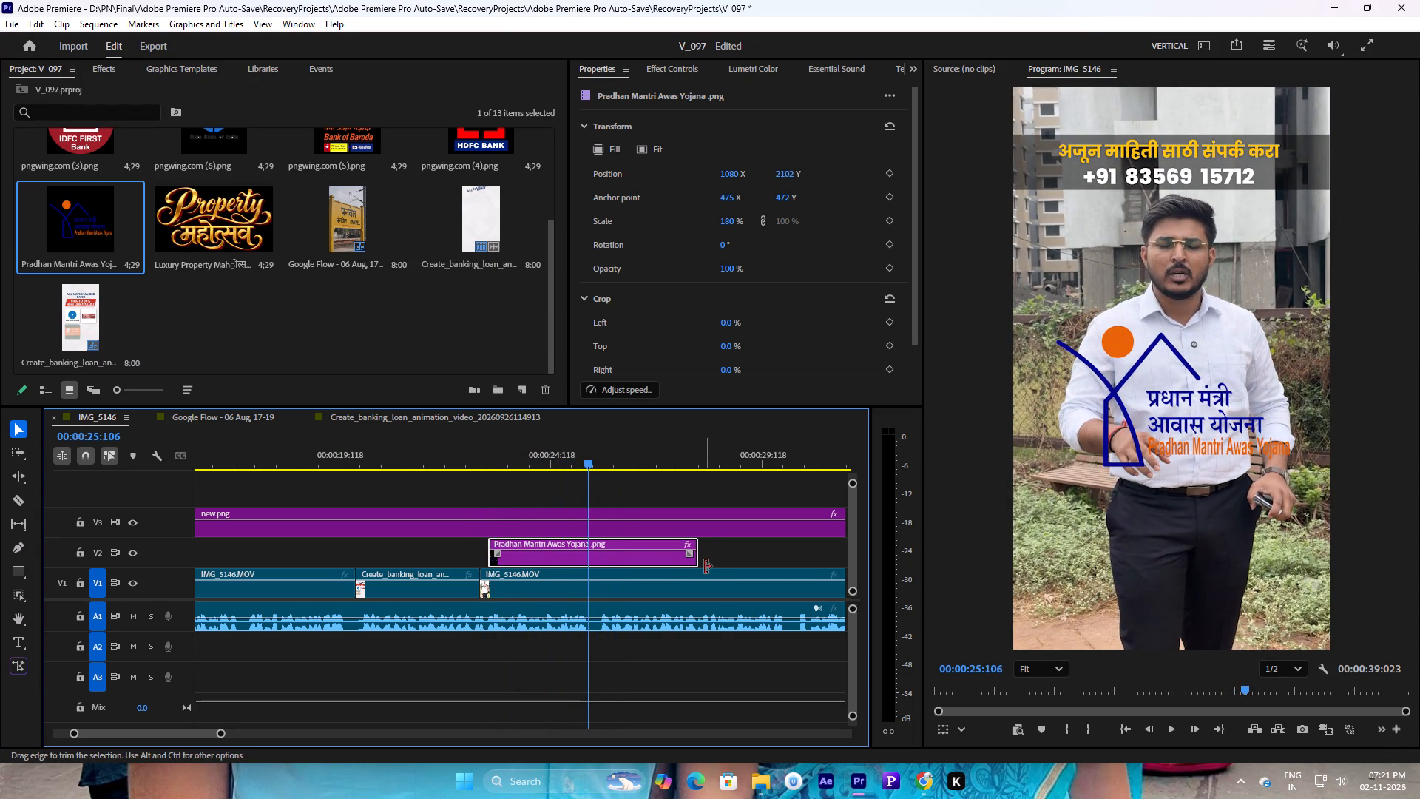
drag(698, 560, 585, 553)
Play ahead to find the cue and place the Luxury Property Mahotsav Gold Logo on V2 at 00:00:28:101.
key(space)
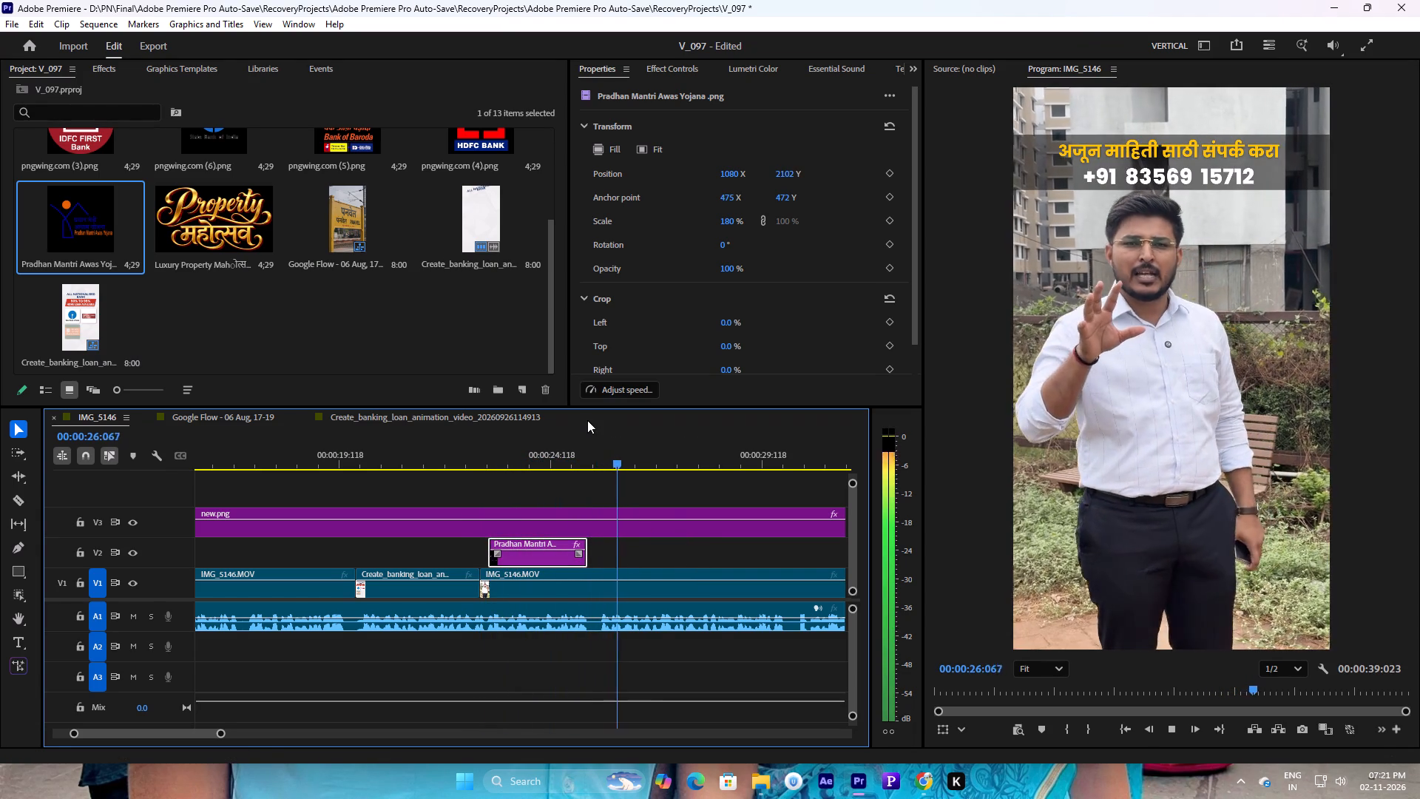
drag(222, 735, 285, 724)
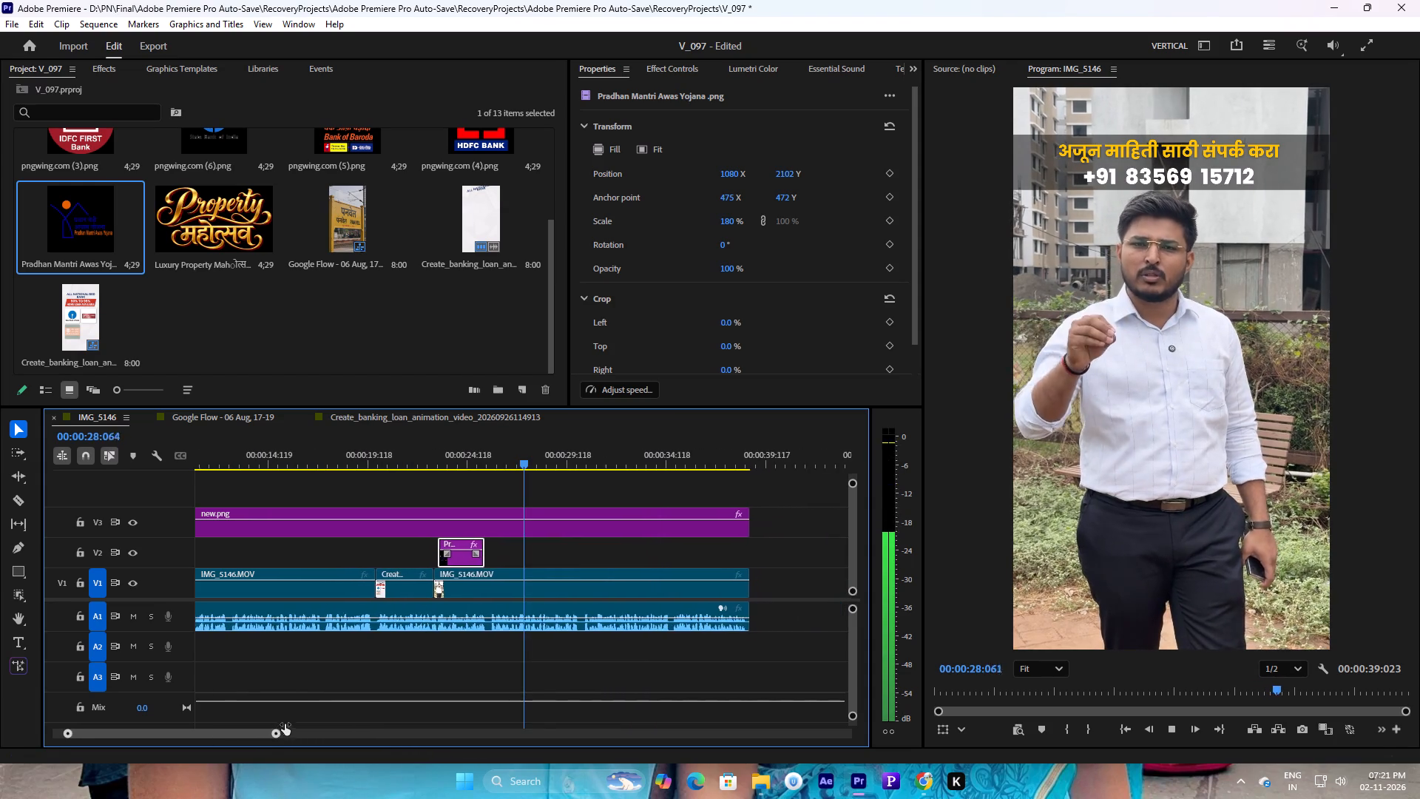
drag(285, 724, 291, 723)
key(space)
drag(545, 461, 517, 467)
key(space)
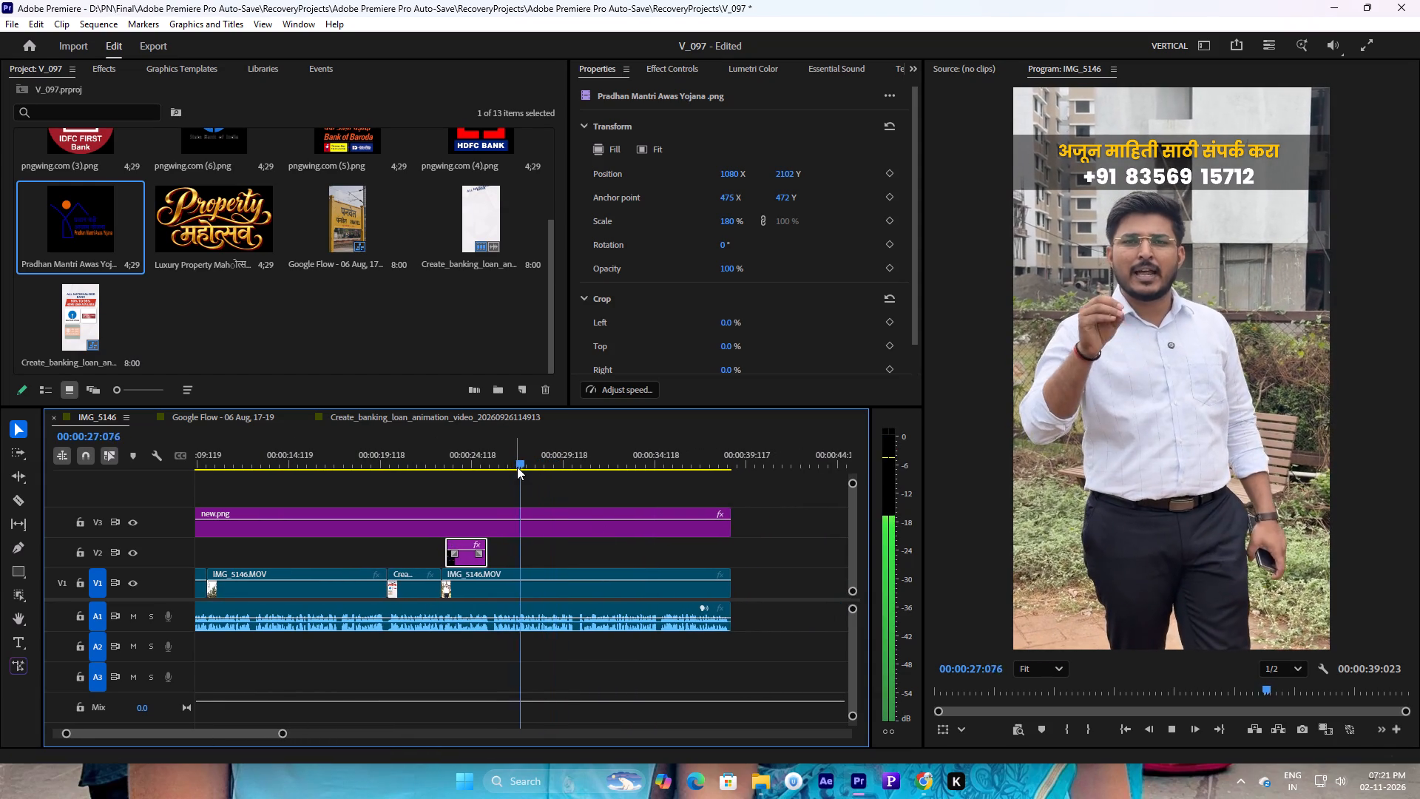
key(space)
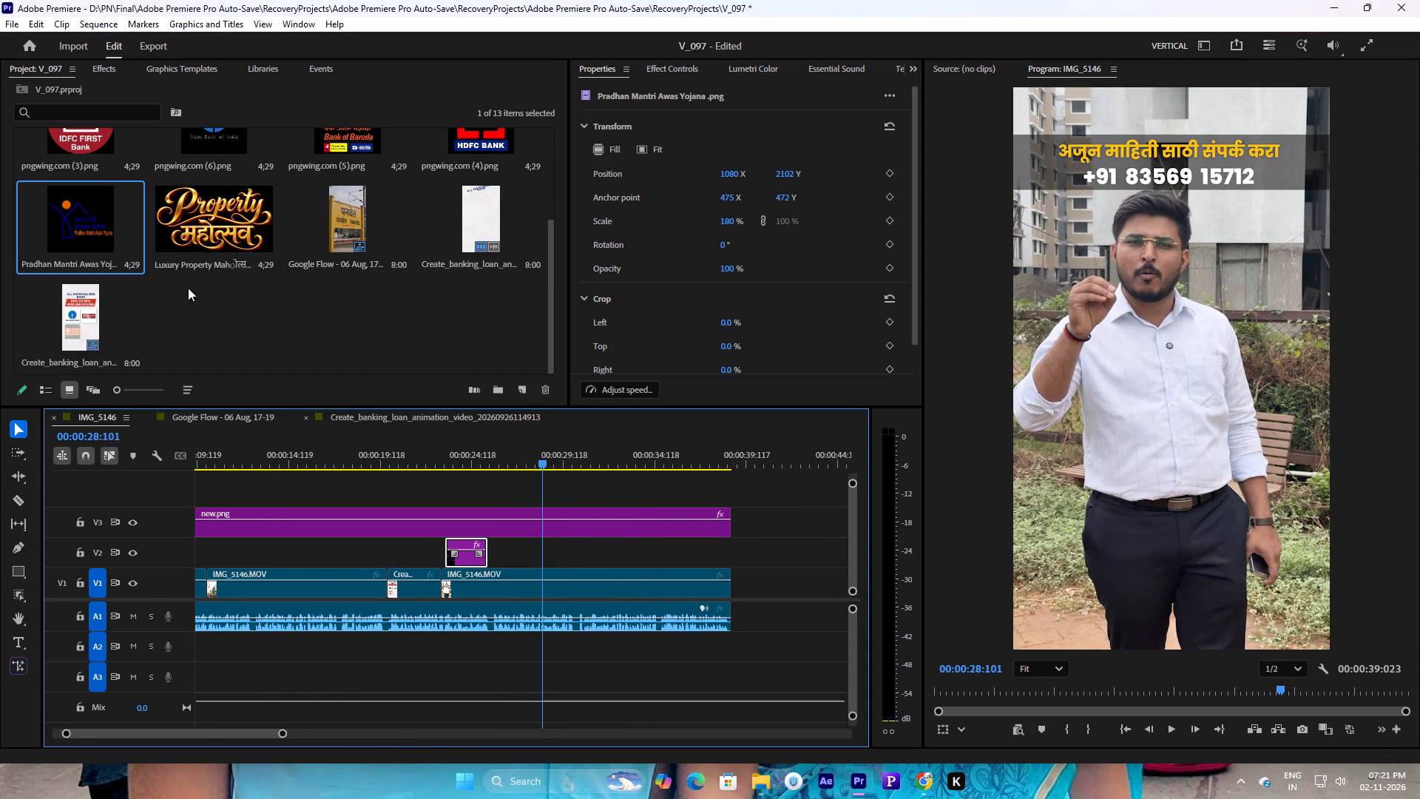
drag(209, 240, 546, 550)
Lower the Property Mahotsav logo in the frame by setting its vertical position to 2290.
key(space)
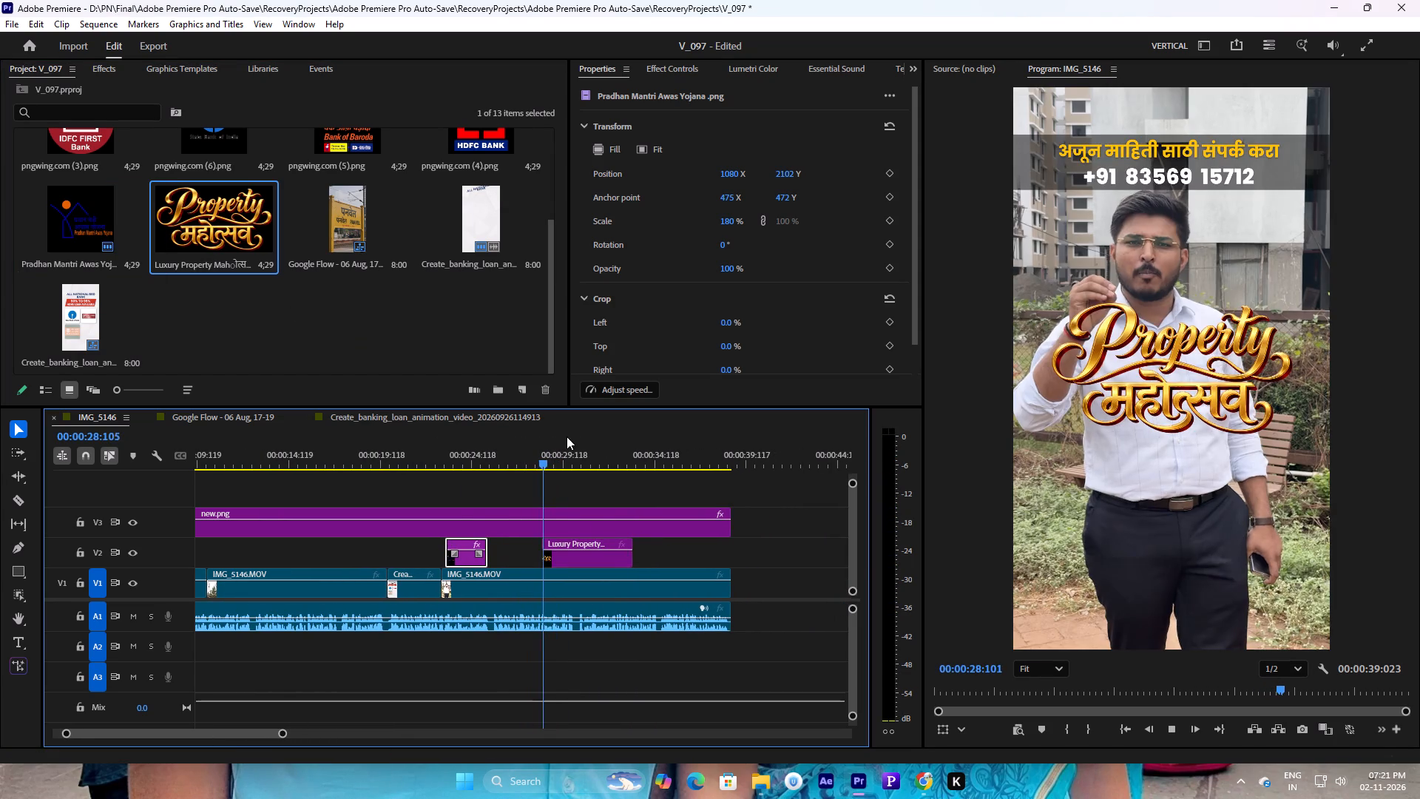
key(space)
click(608, 556)
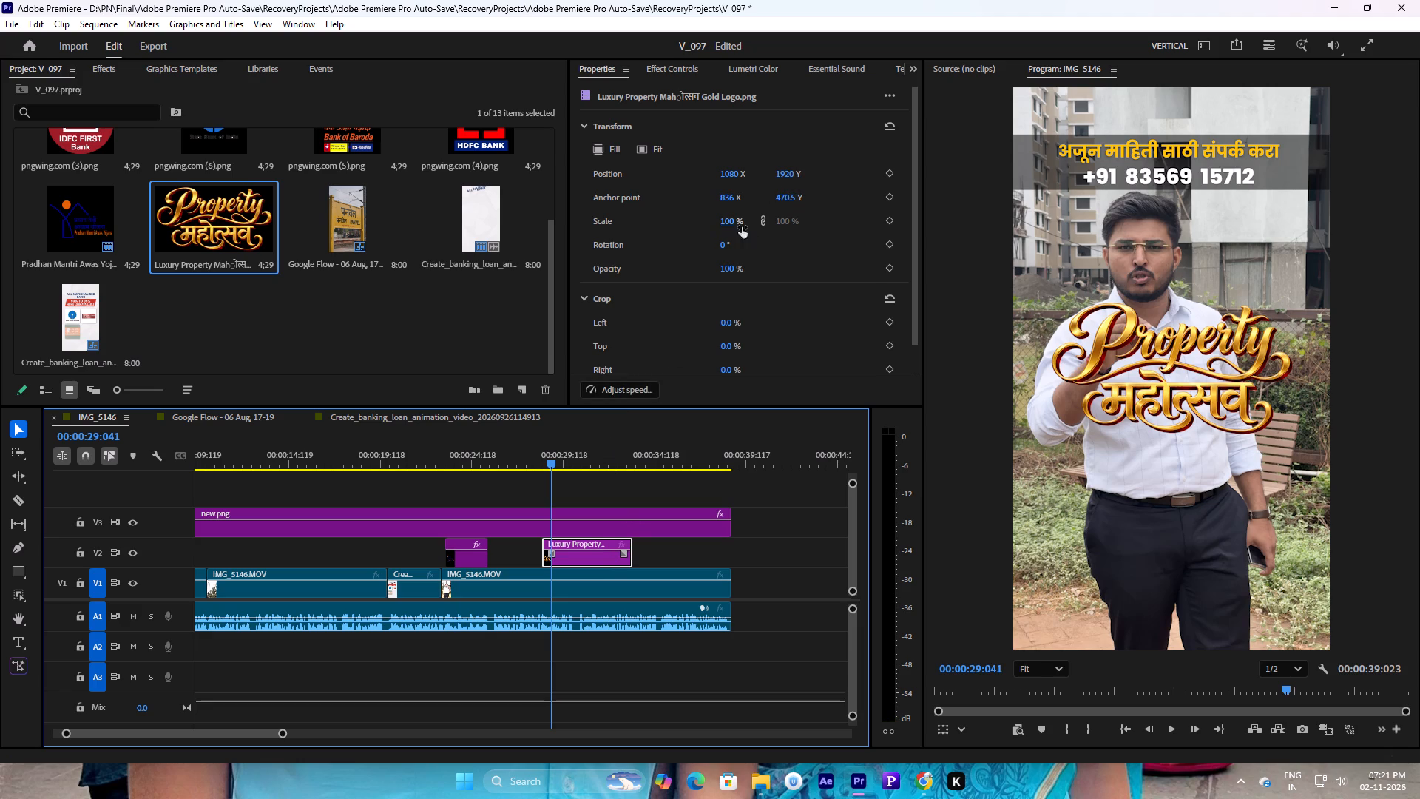
drag(787, 174, 1120, 219)
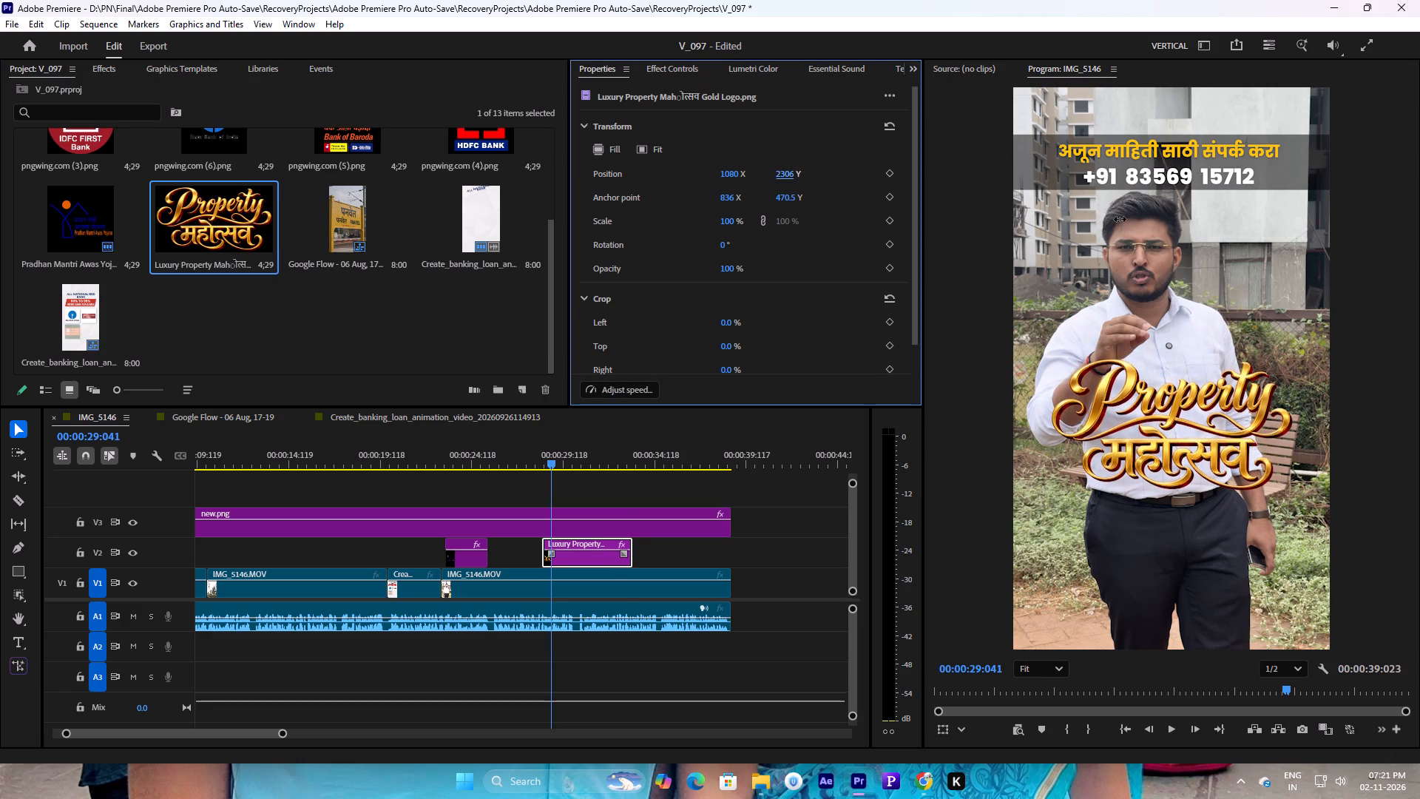
drag(1120, 219, 1110, 221)
Play to find where the Property Mahotsav logo should stop and trim its end to 00:00:30:068.
key(space)
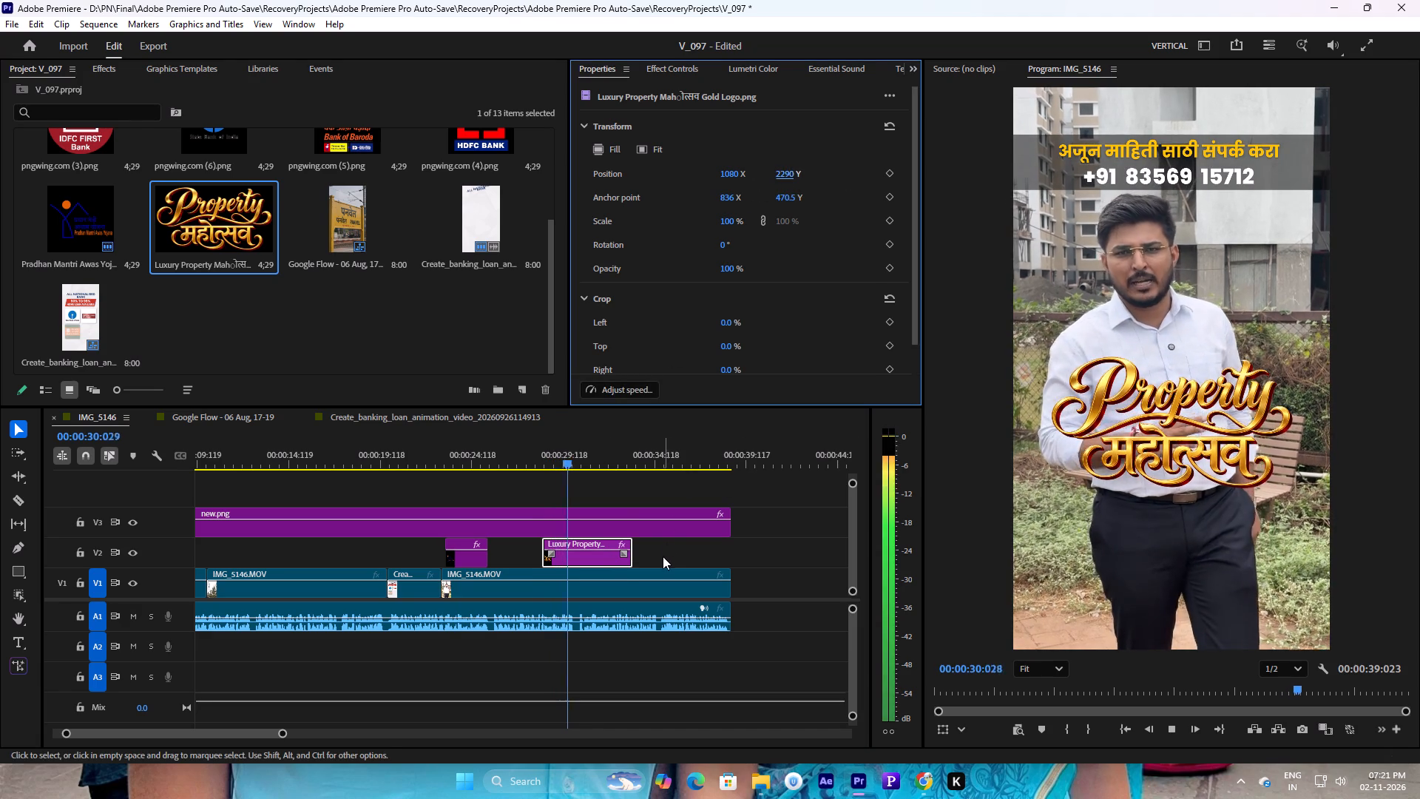
key(space)
click(577, 462)
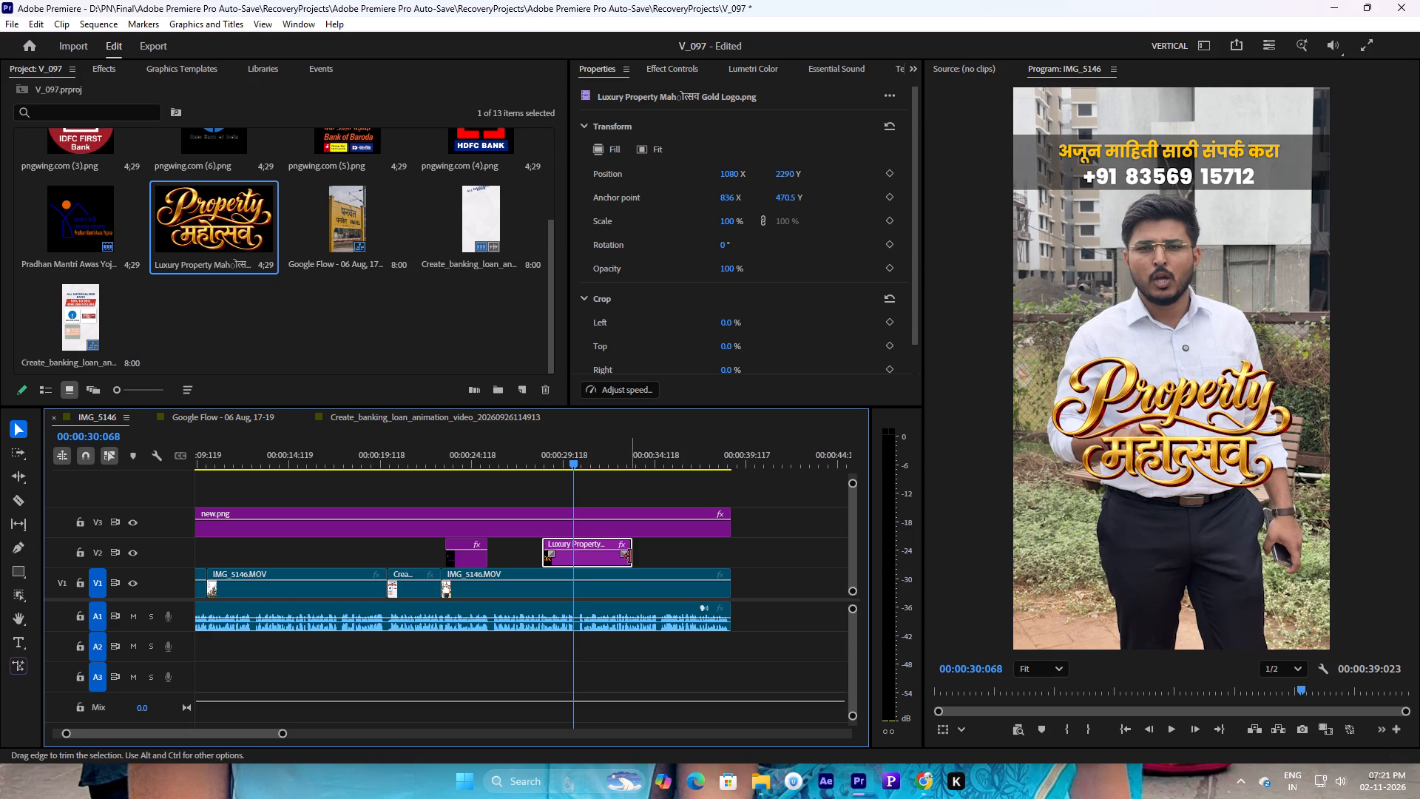
drag(630, 556, 567, 550)
Play back both logo overlays and the remaining footage to check their timing and placement.
key(space)
click(547, 448)
key(space)
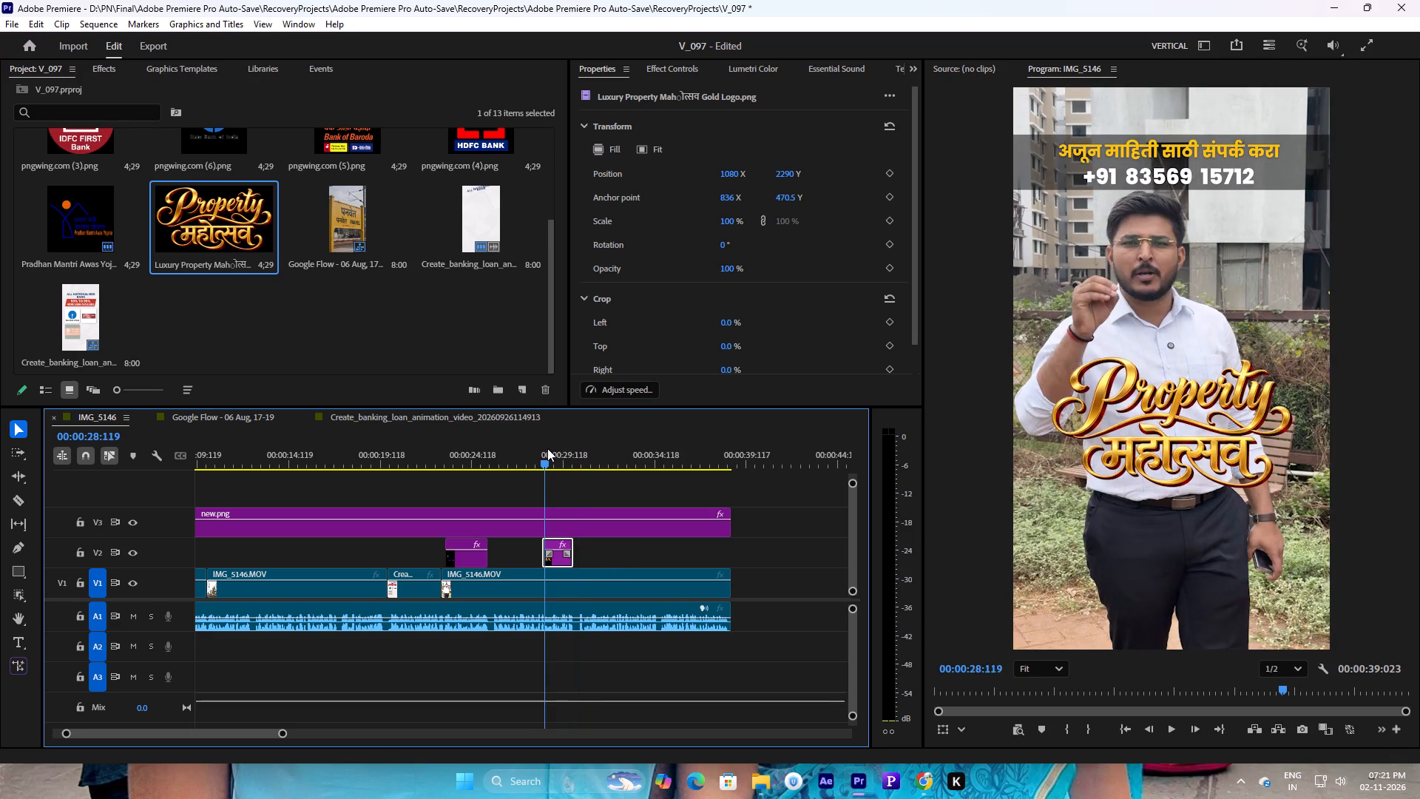
key(space)
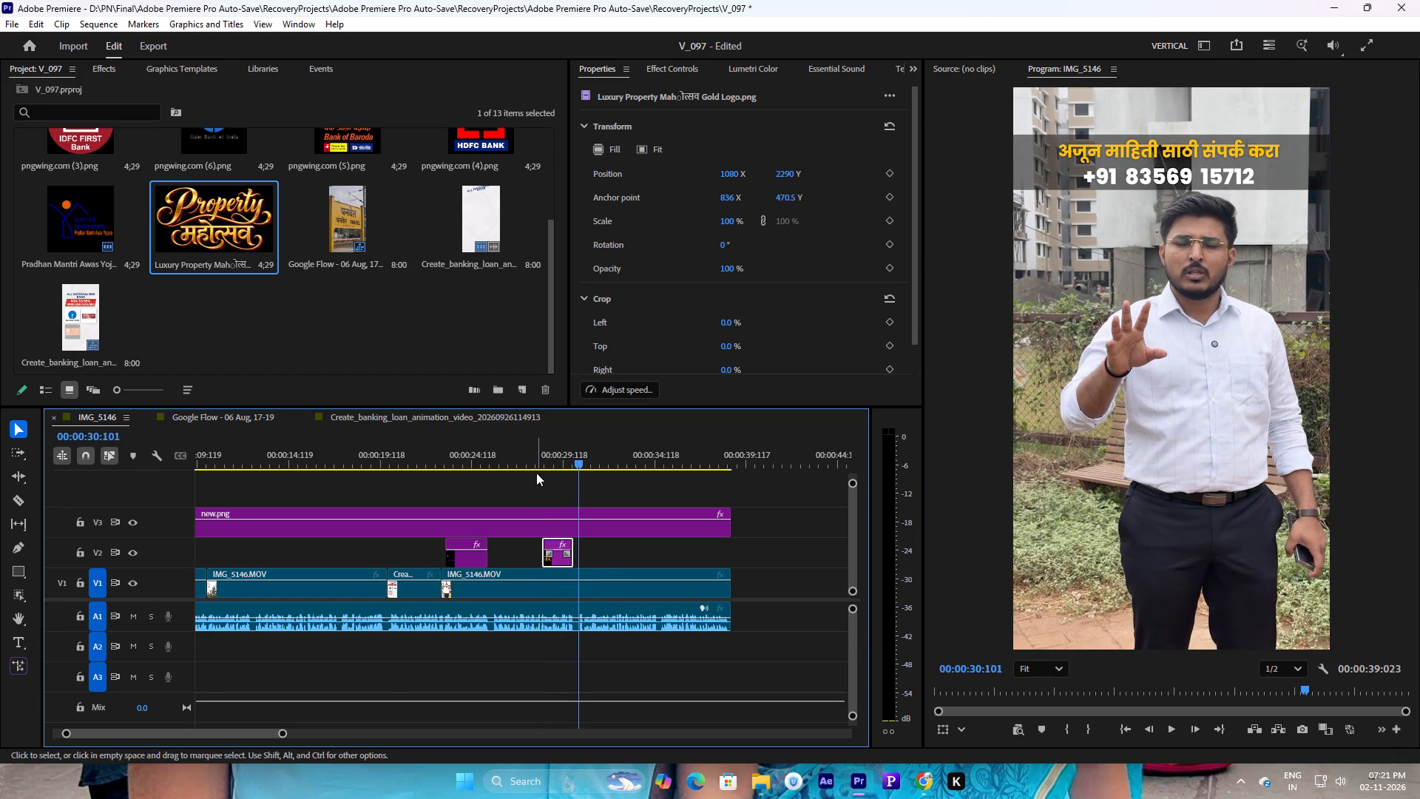
drag(536, 460, 526, 460)
key(space)
drag(527, 453, 438, 480)
key(space)
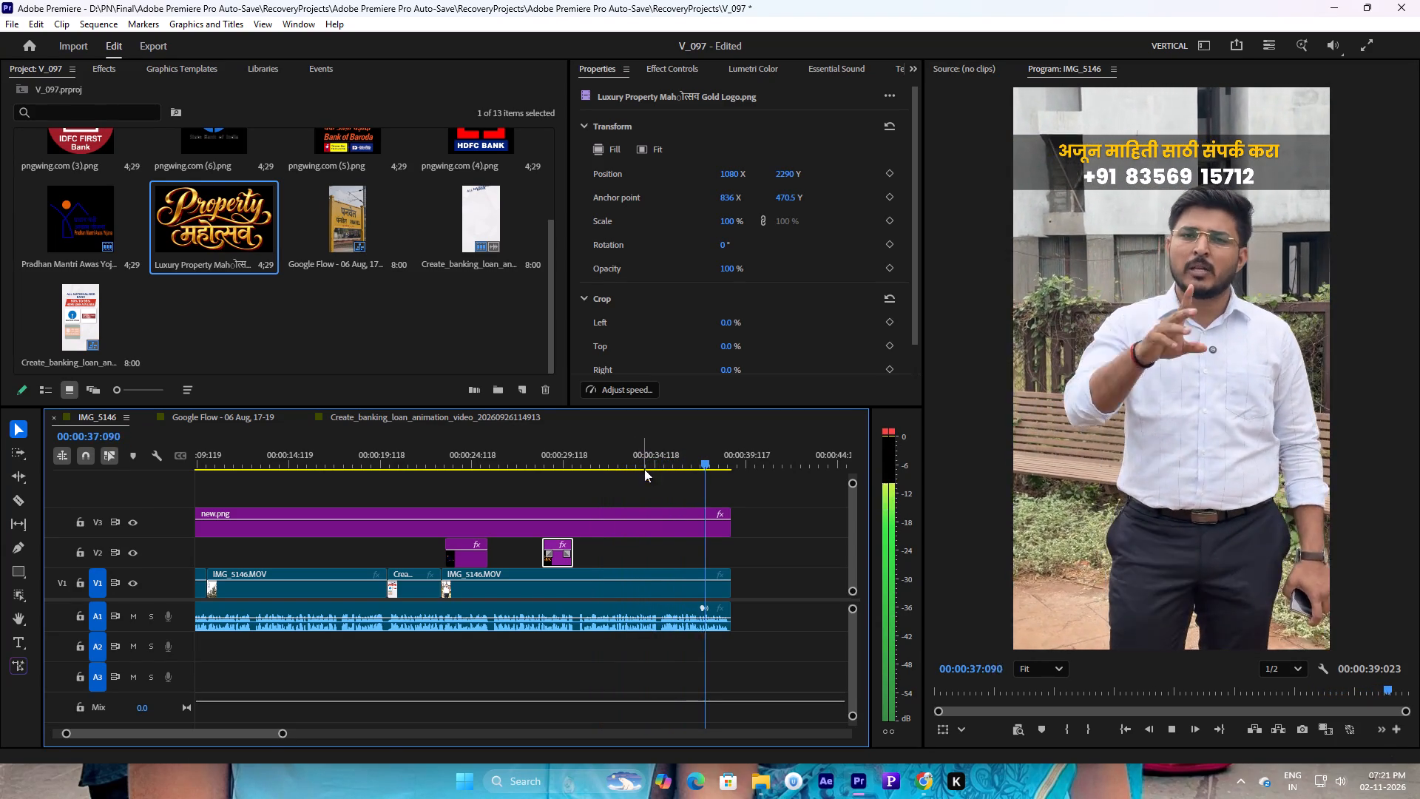
key(space)
Place the Pro FX 10 graphics template on V4 at the start of the sequence and accept the font substitution.
drag(283, 734, 221, 738)
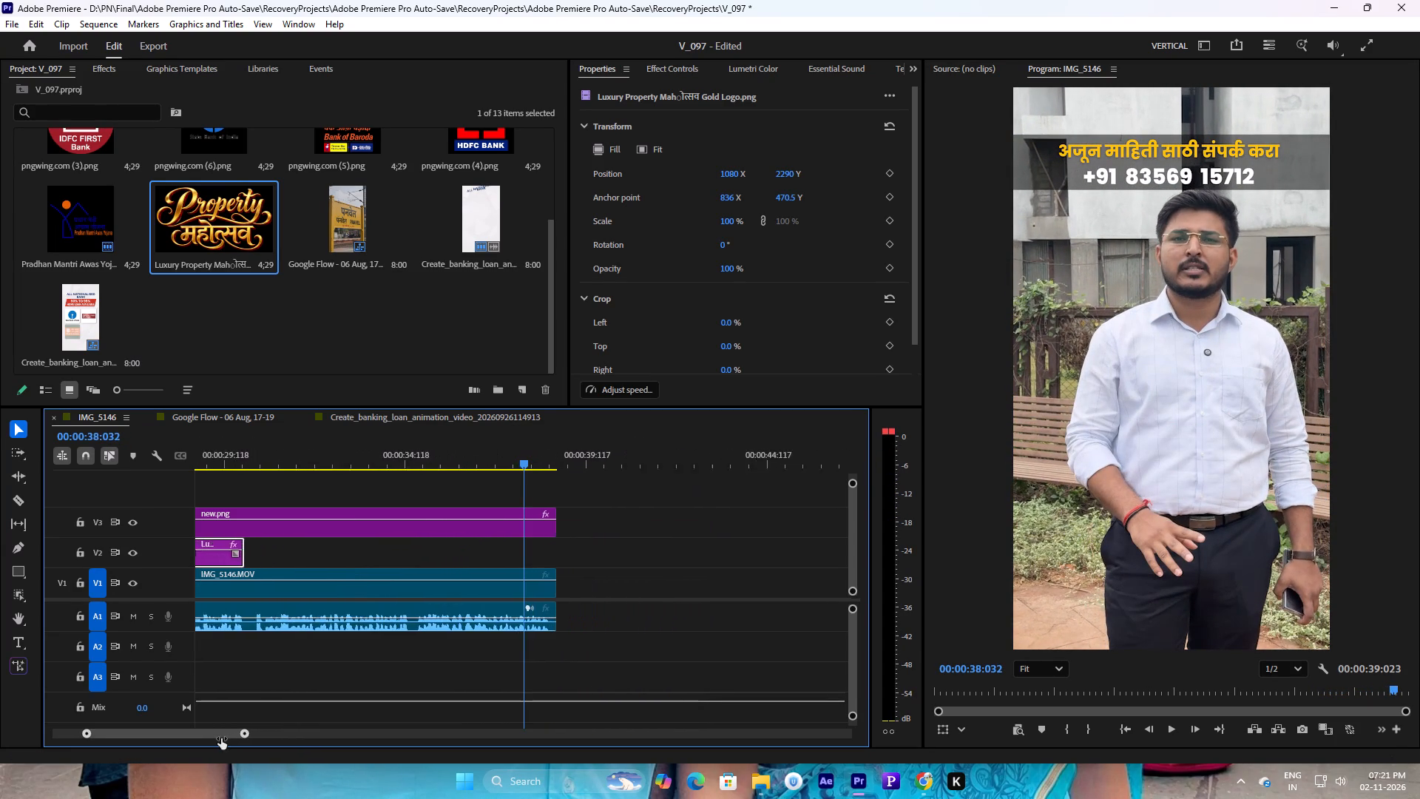
drag(221, 738, 271, 737)
drag(252, 730, 165, 742)
drag(265, 735, 281, 732)
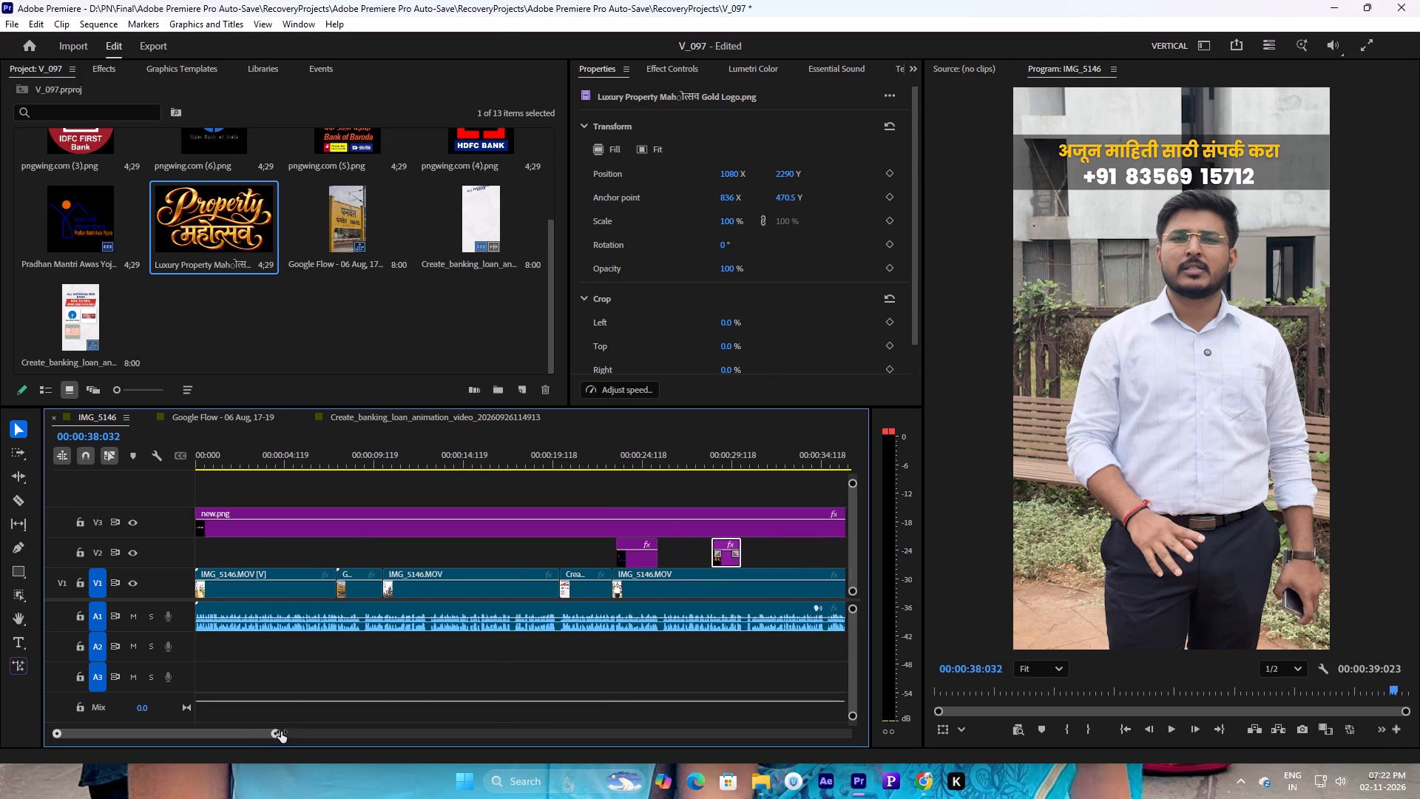
drag(281, 732, 285, 723)
click(145, 66)
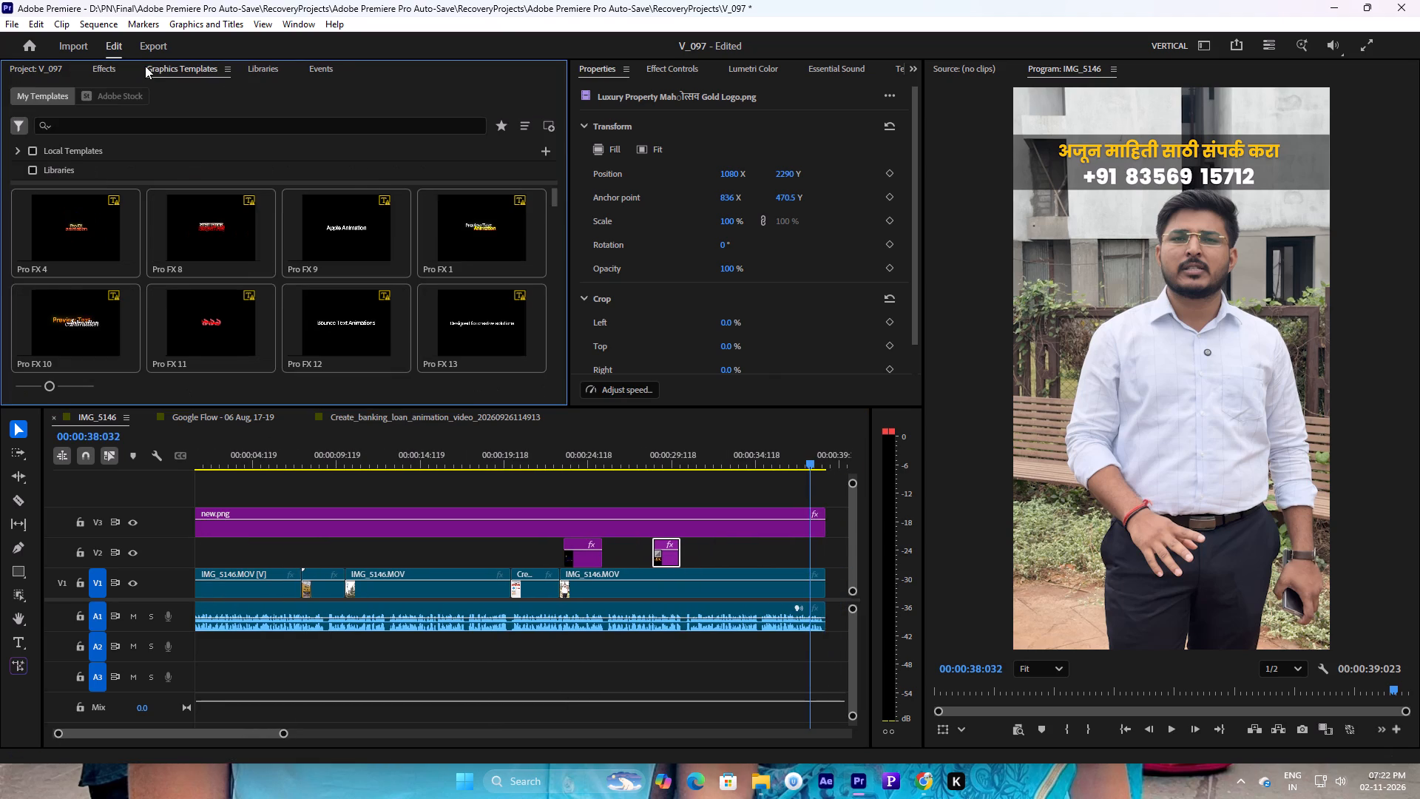
drag(257, 454, 150, 452)
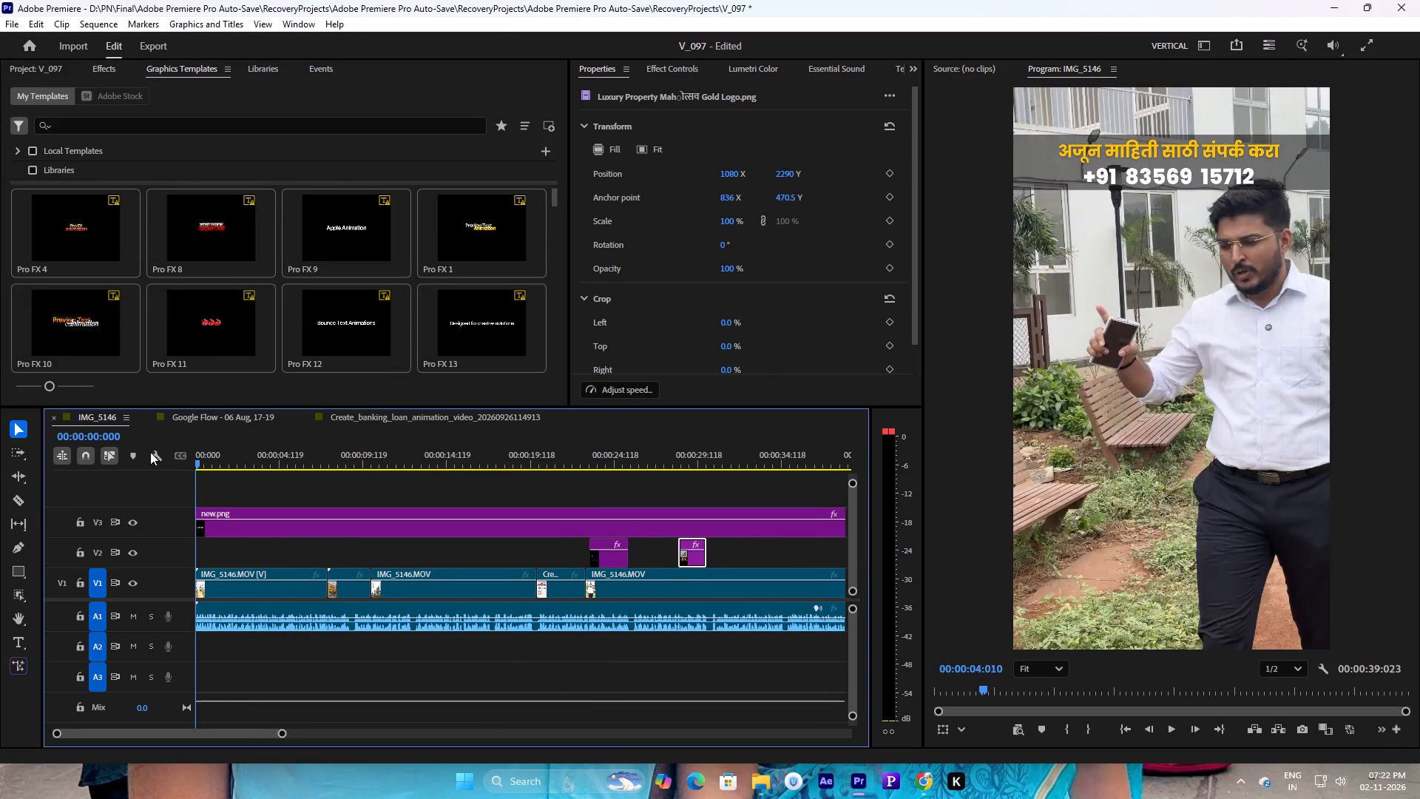
drag(150, 452, 131, 444)
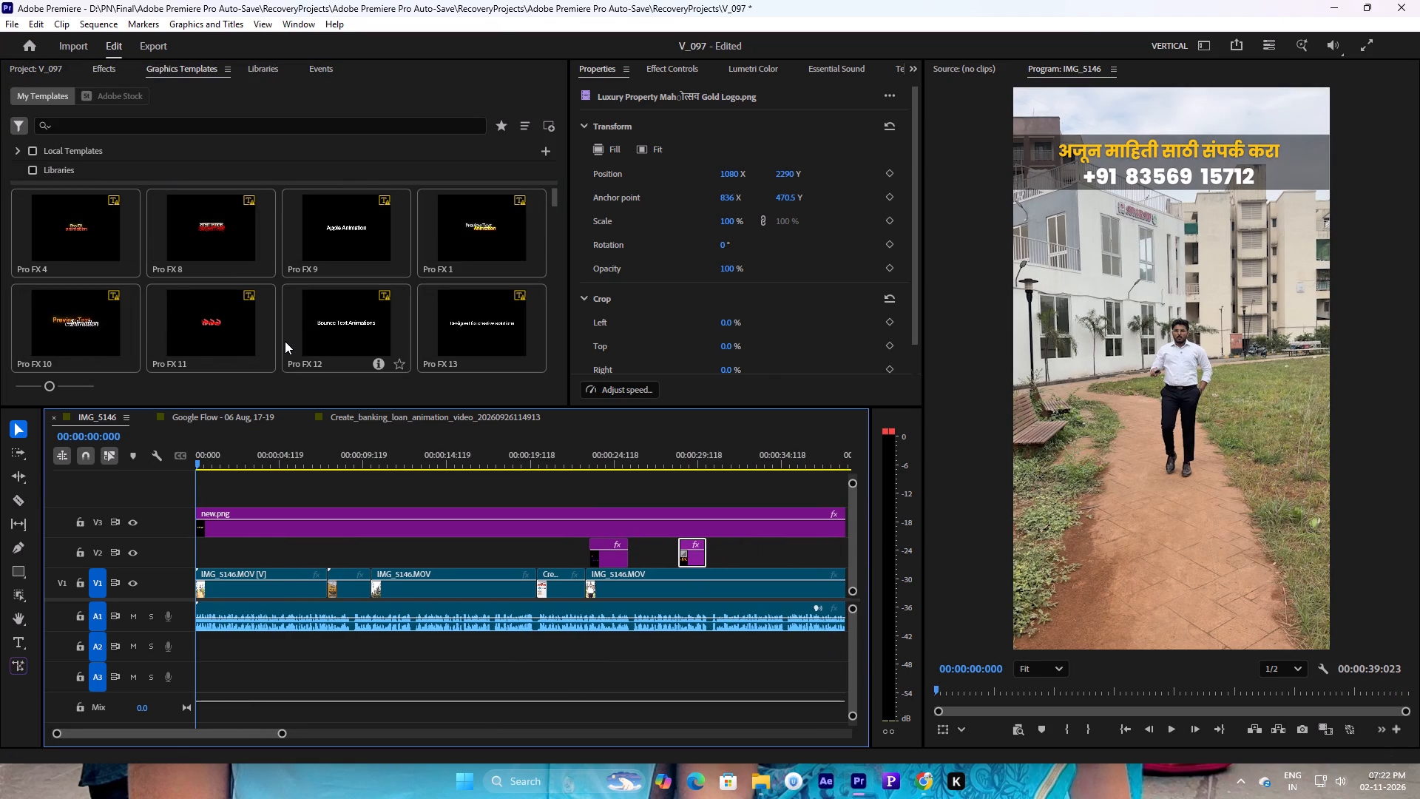
scroll(285, 341, up, 4)
drag(78, 320, 198, 552)
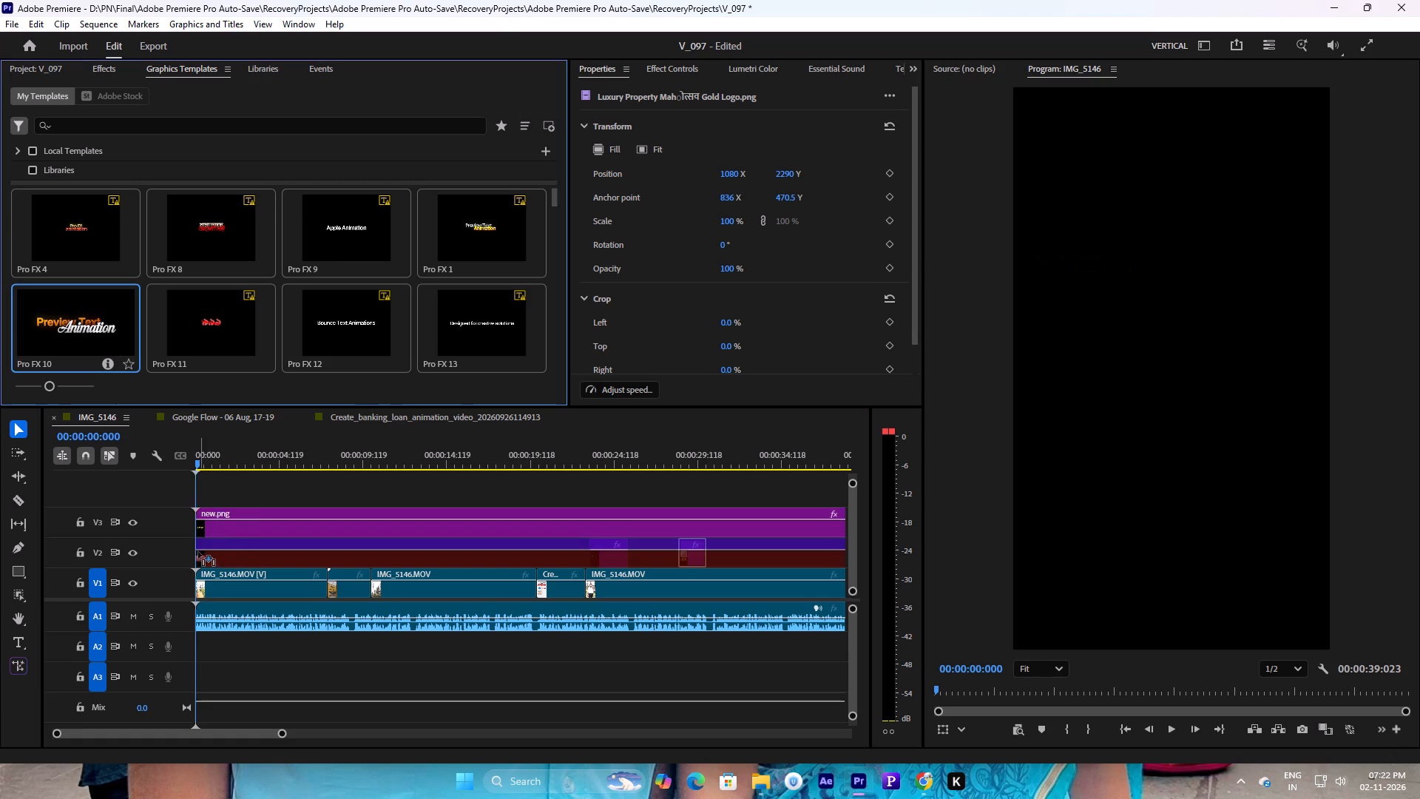
drag(198, 552, 198, 489)
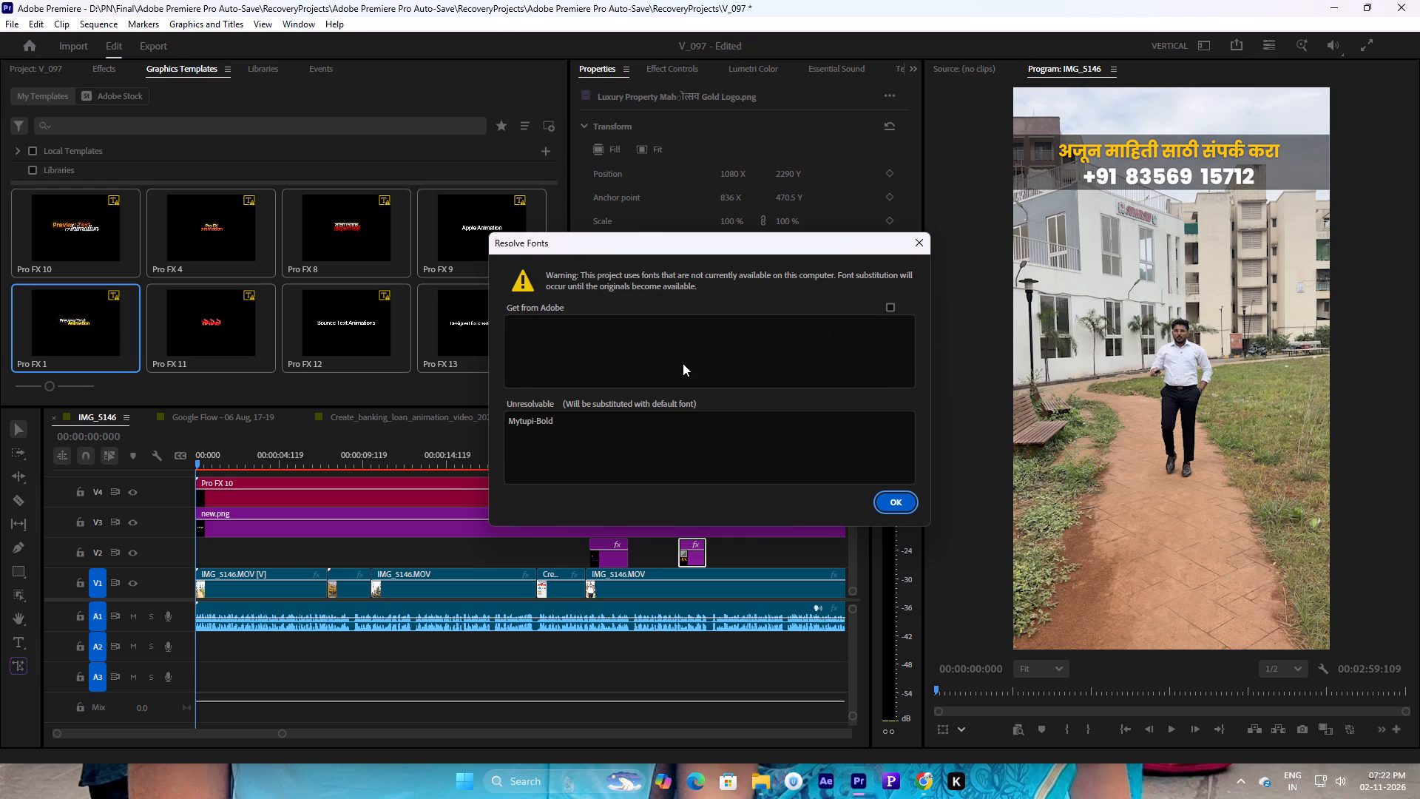
click(901, 508)
Cut the Pro FX 10 template at 00:00:04:049 and delete the part after the cut.
key(c)
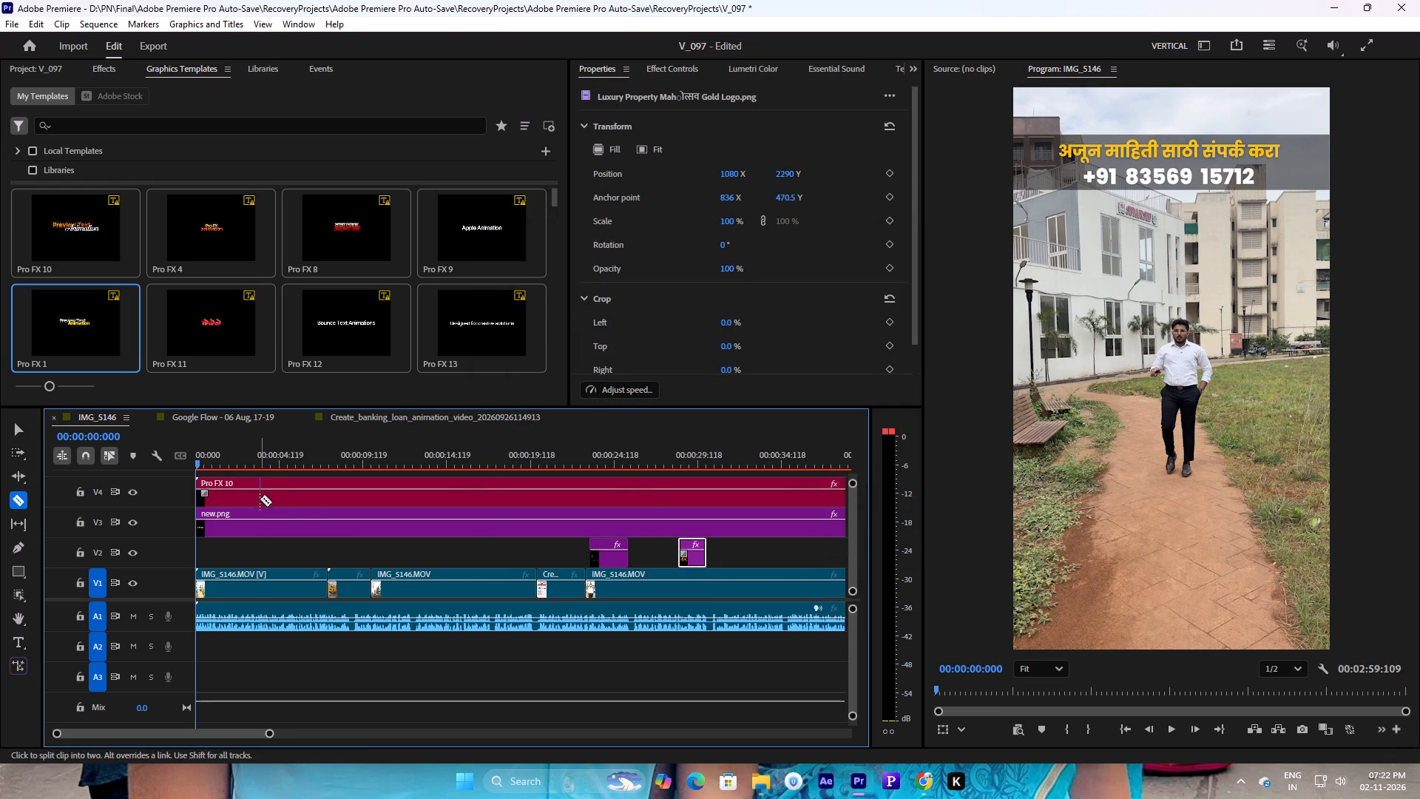
click(269, 493)
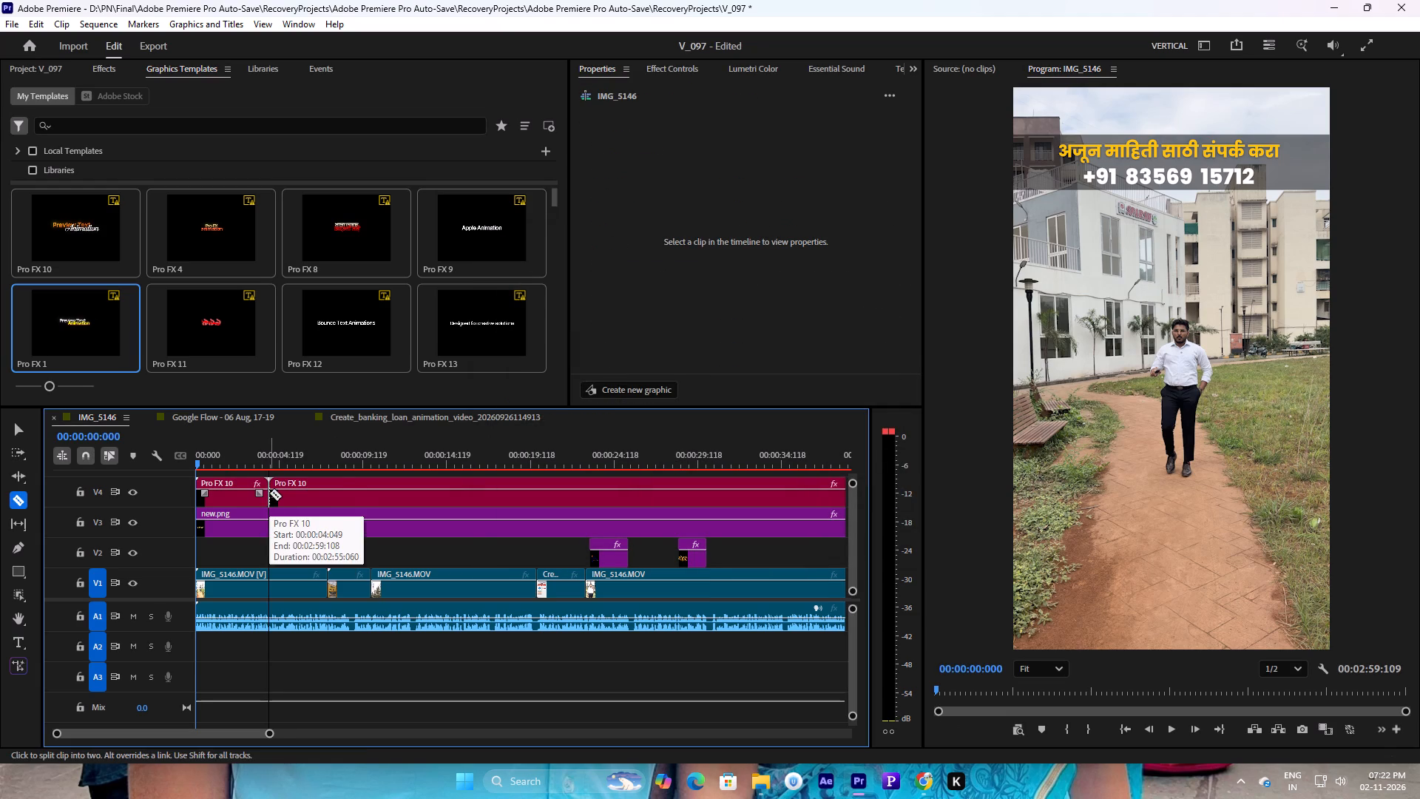
key(v)
click(302, 496)
key(Delete)
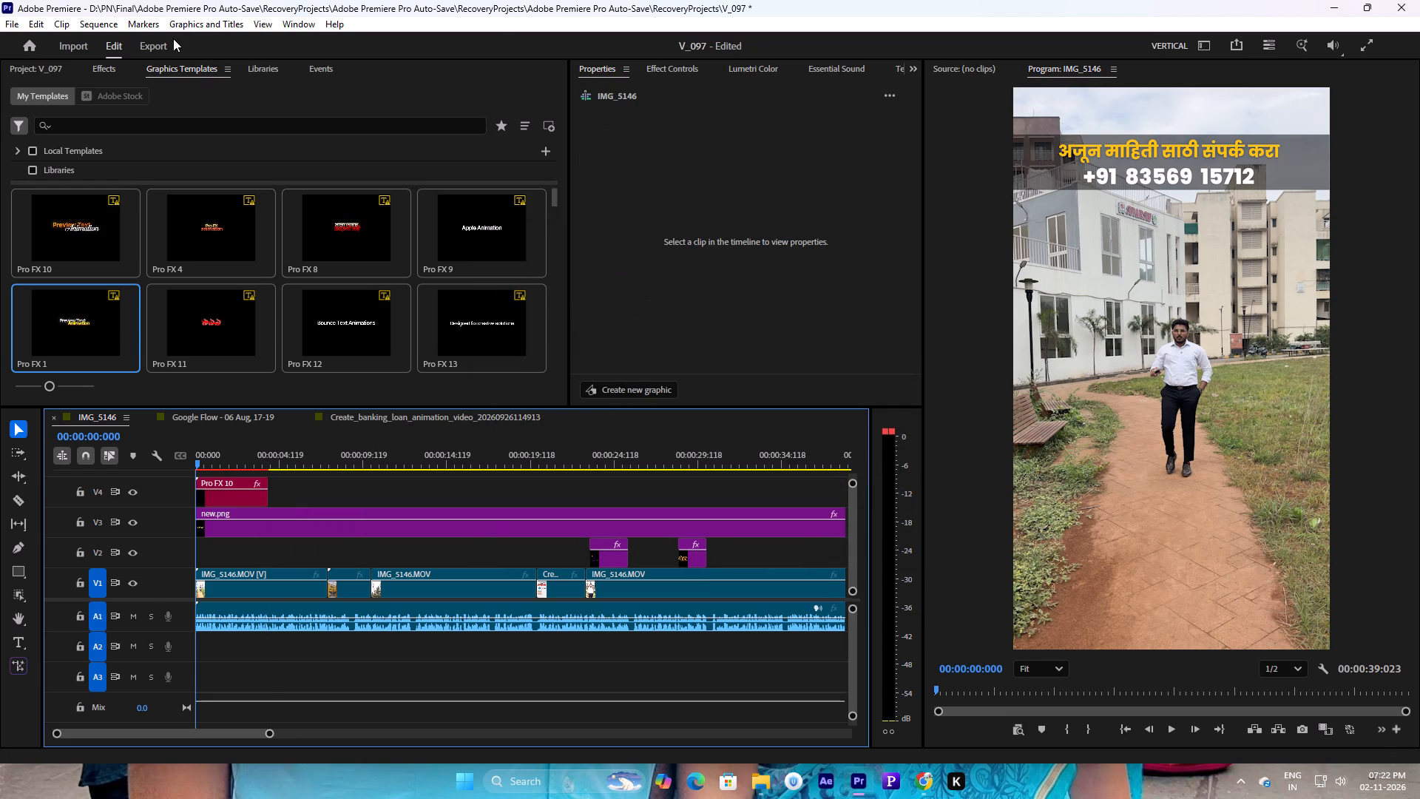
Generate automatic subtitles for the whole sequence with the Pro FX extension's Caption Animation, using Google Gemini with 3-5 words per single line.
click(295, 30)
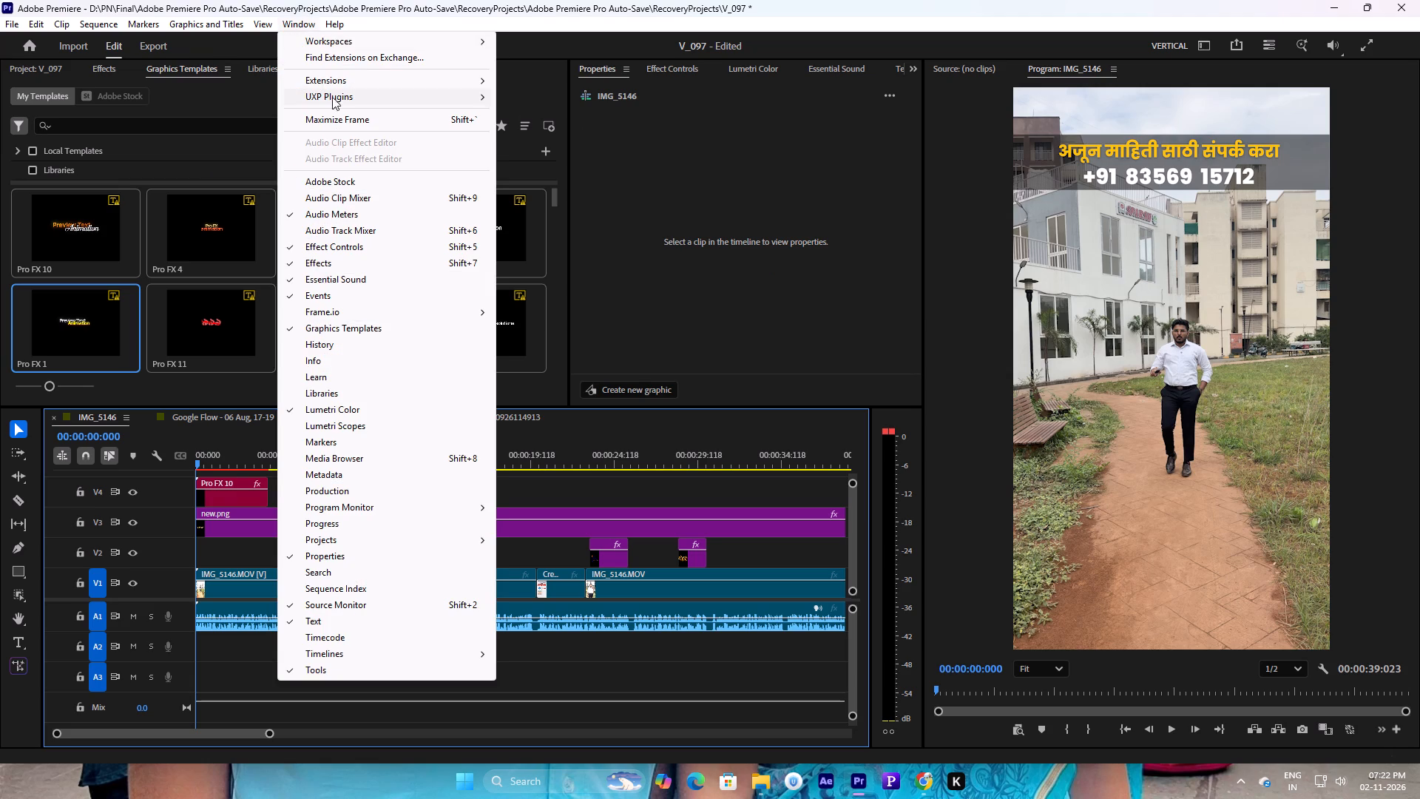
click(328, 78)
click(584, 124)
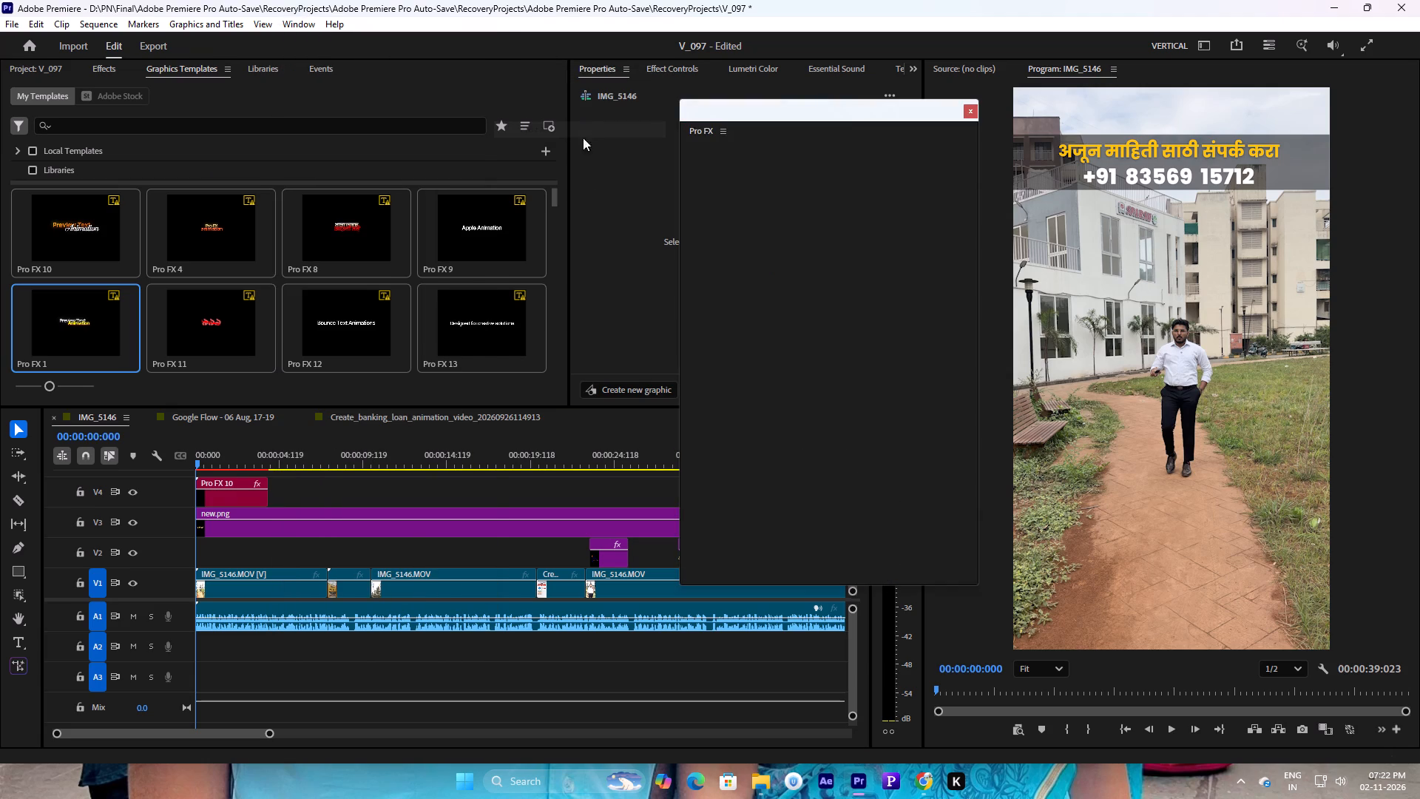
drag(980, 234, 1041, 233)
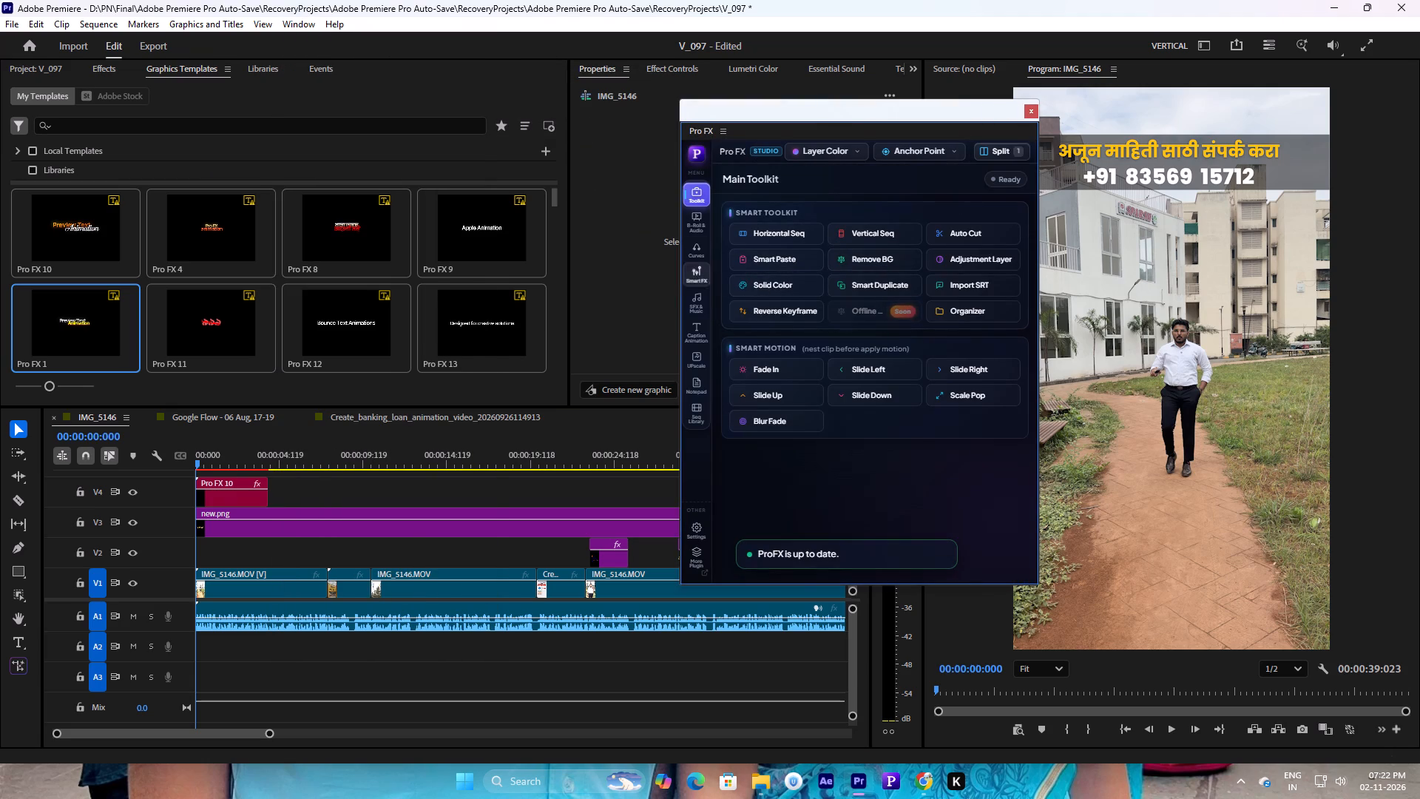
click(697, 330)
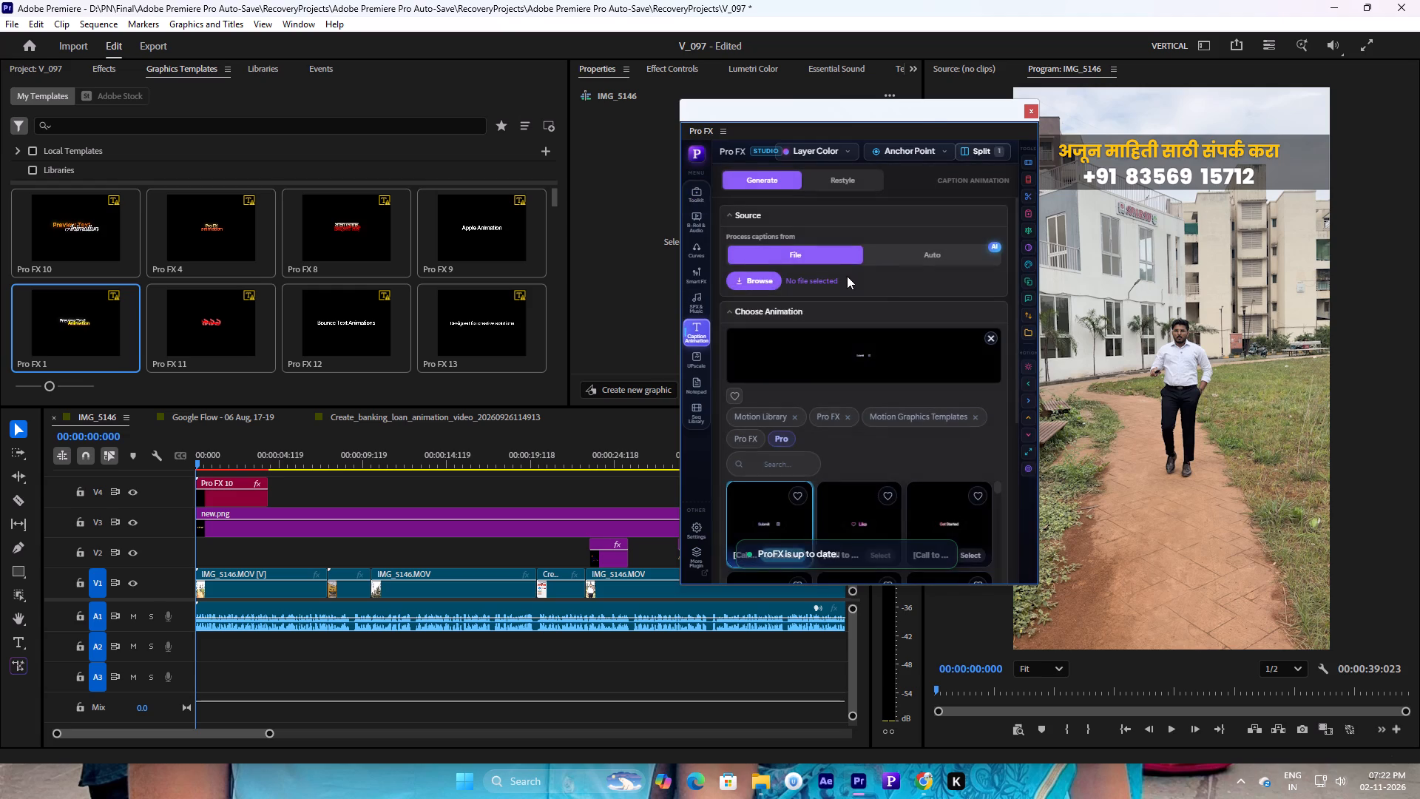
click(940, 255)
scroll(898, 376, down, 1)
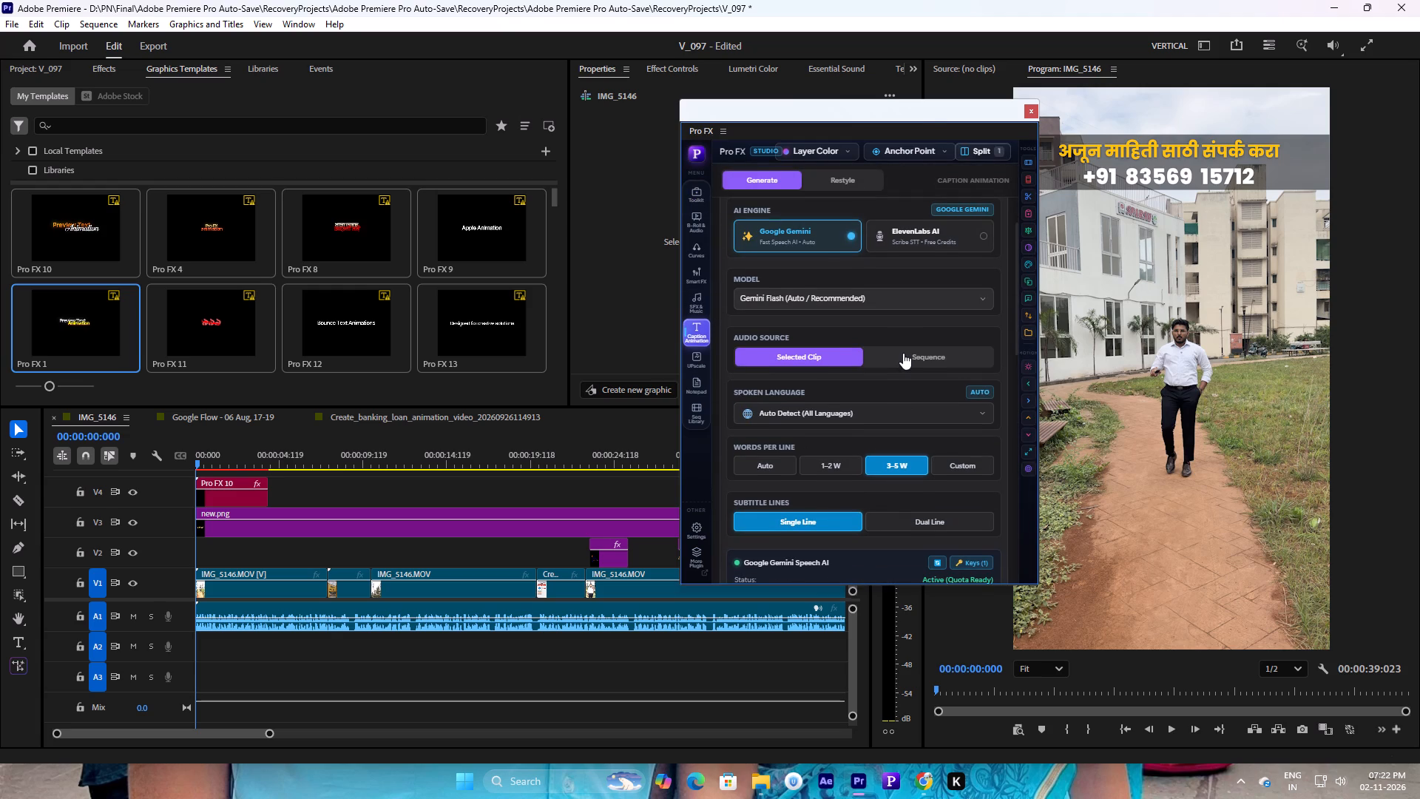
click(903, 353)
scroll(870, 433, down, 2)
click(879, 472)
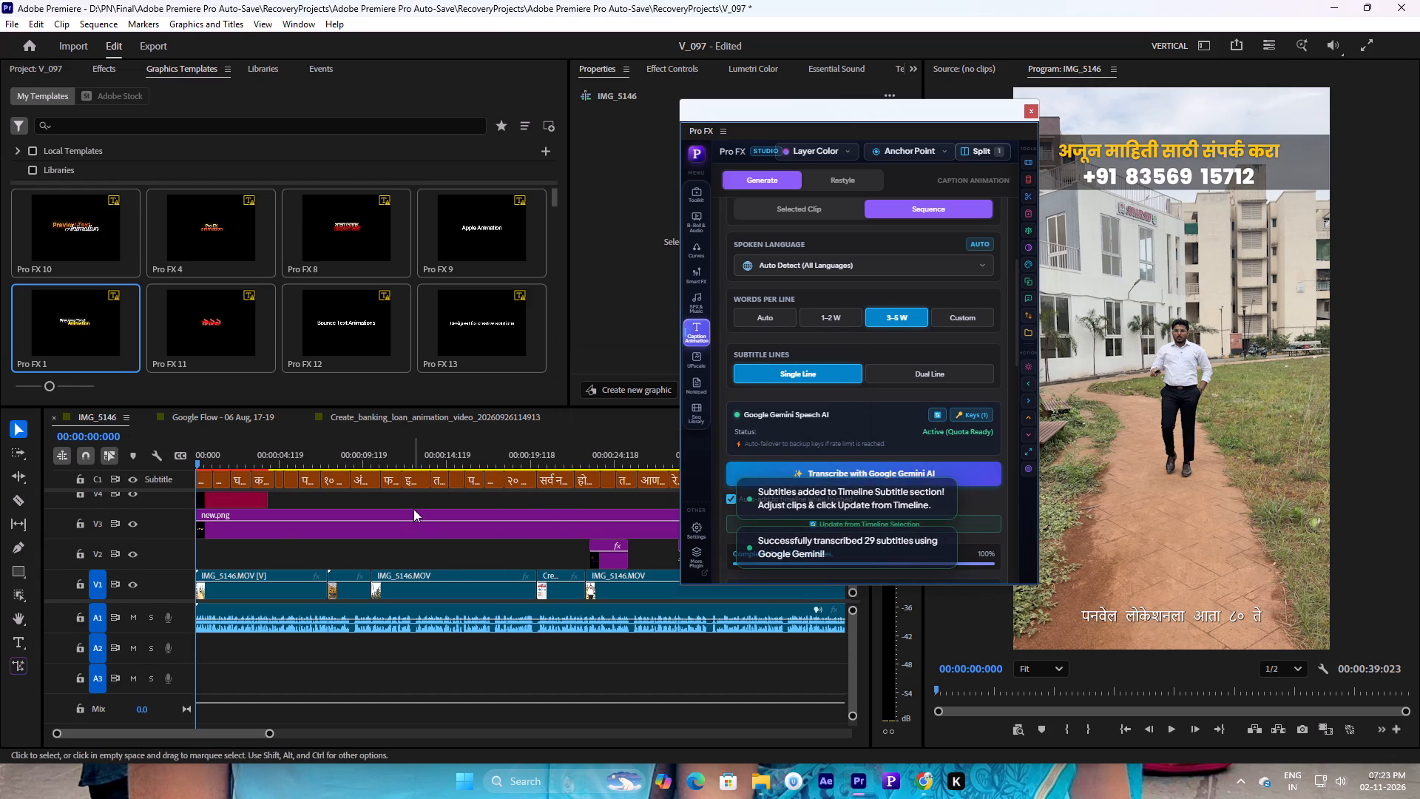
click(1035, 112)
Play the opening captions and replace text 1 of the Pro FX 10 title with the first subtitle, "पनवेल लोकेशनला आता ८० ते".
key(space)
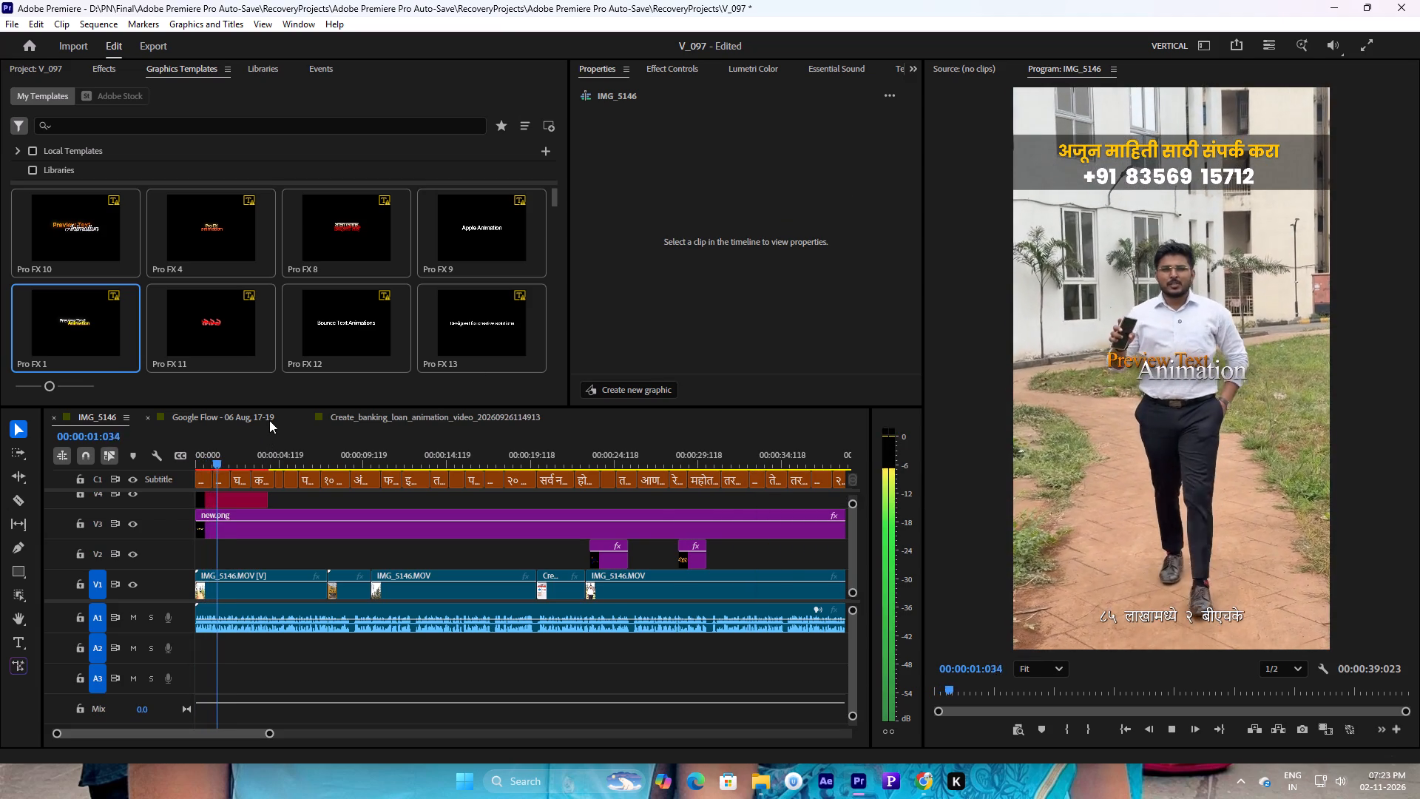
drag(212, 456, 193, 454)
key(space)
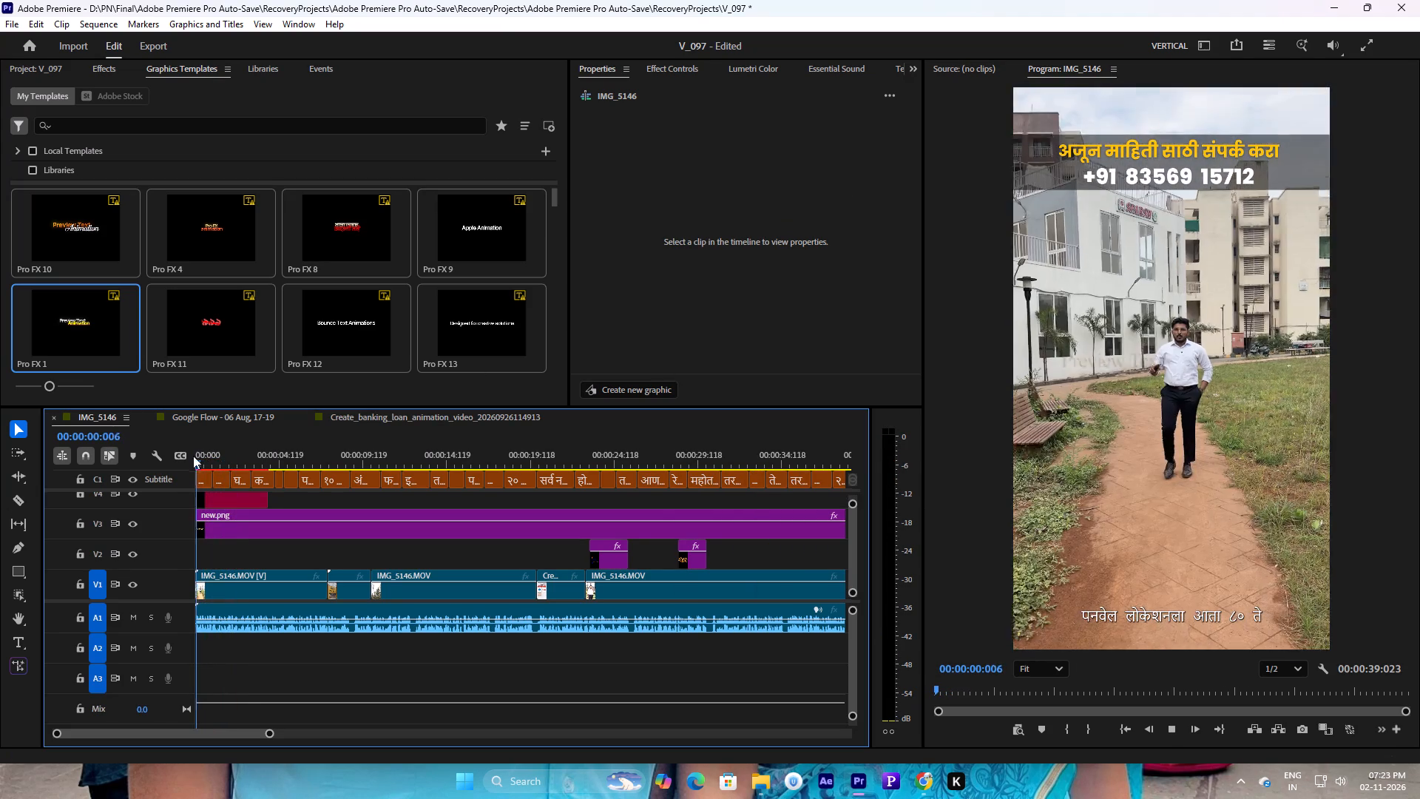
key(space)
click(207, 478)
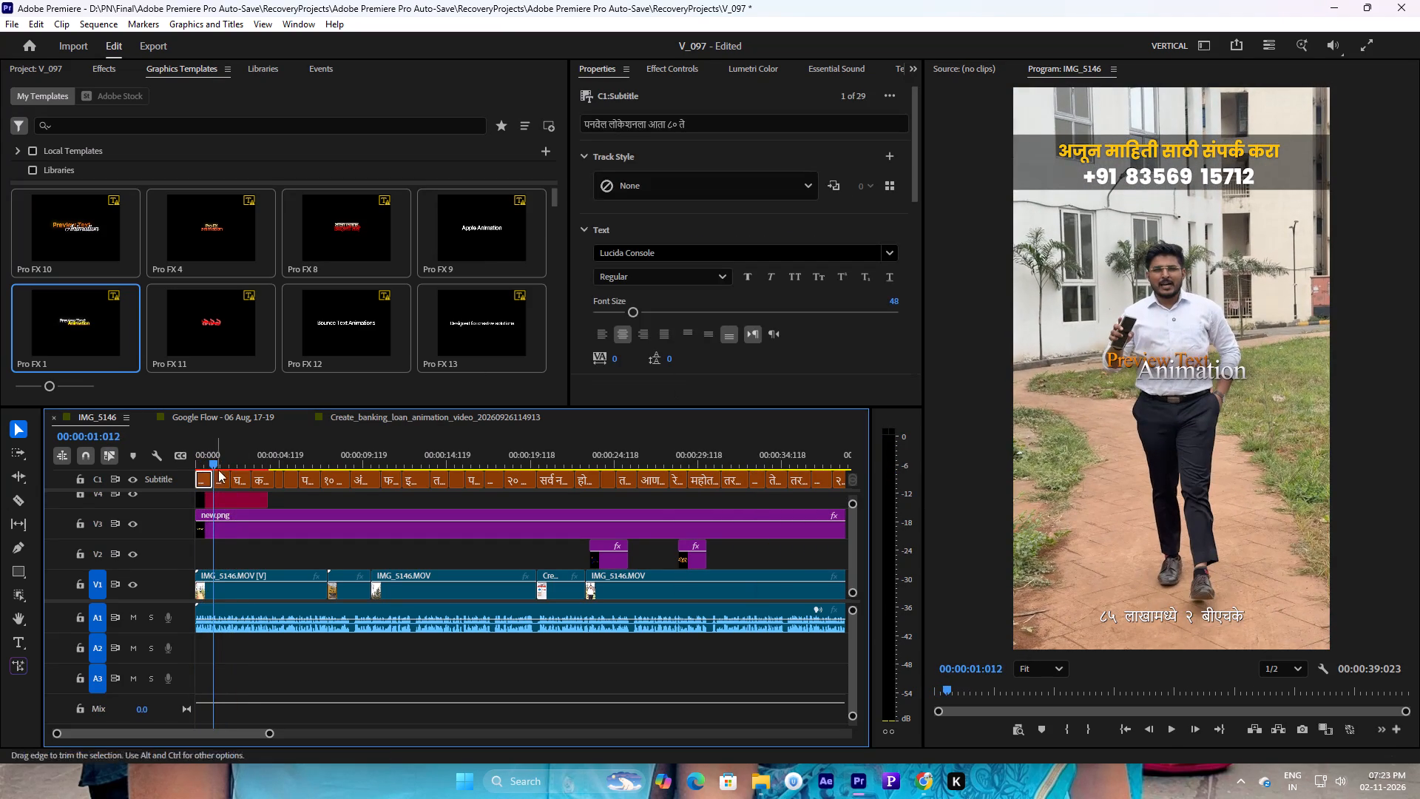
double_click(637, 122)
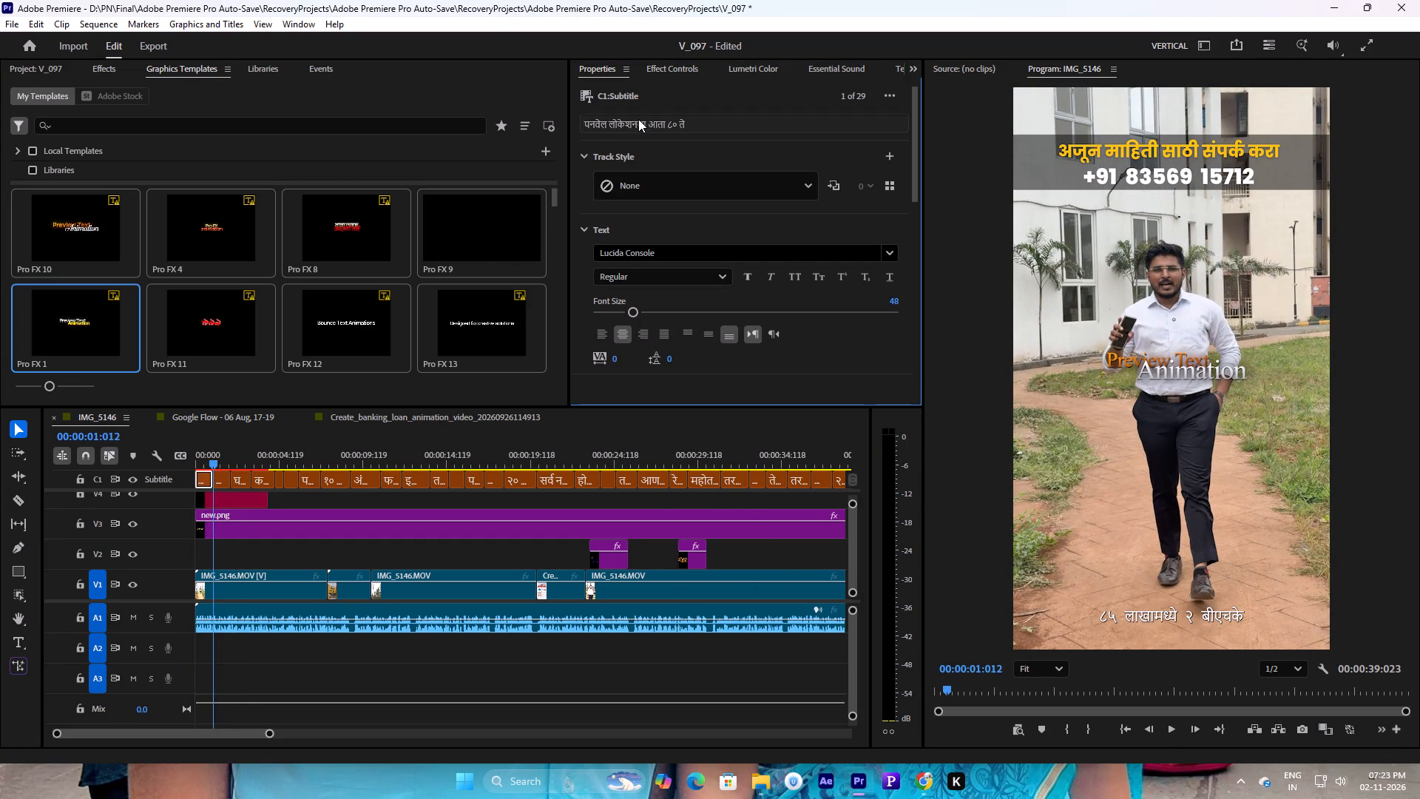
key(ctrl+c)
click(231, 498)
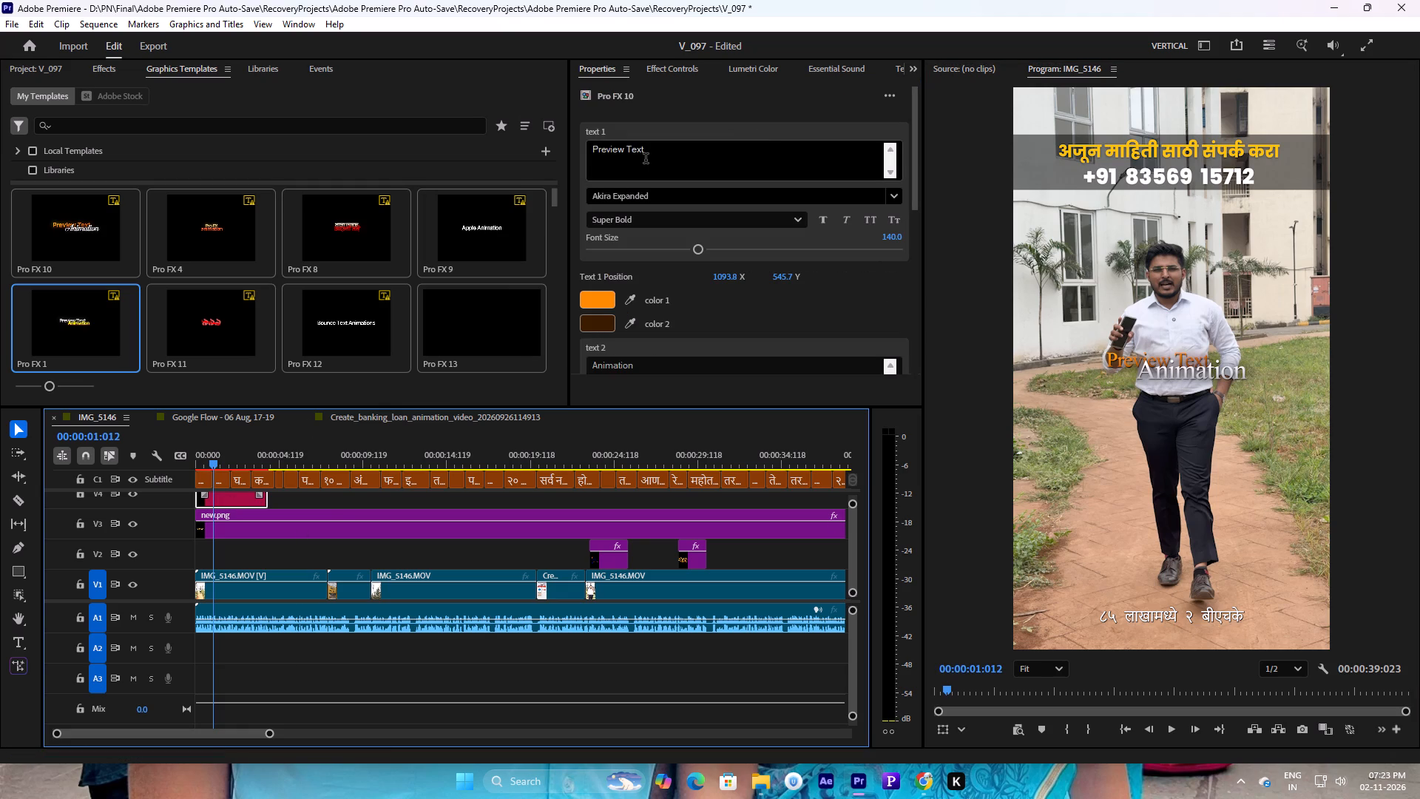
drag(649, 152, 543, 129)
key(ctrl+v)
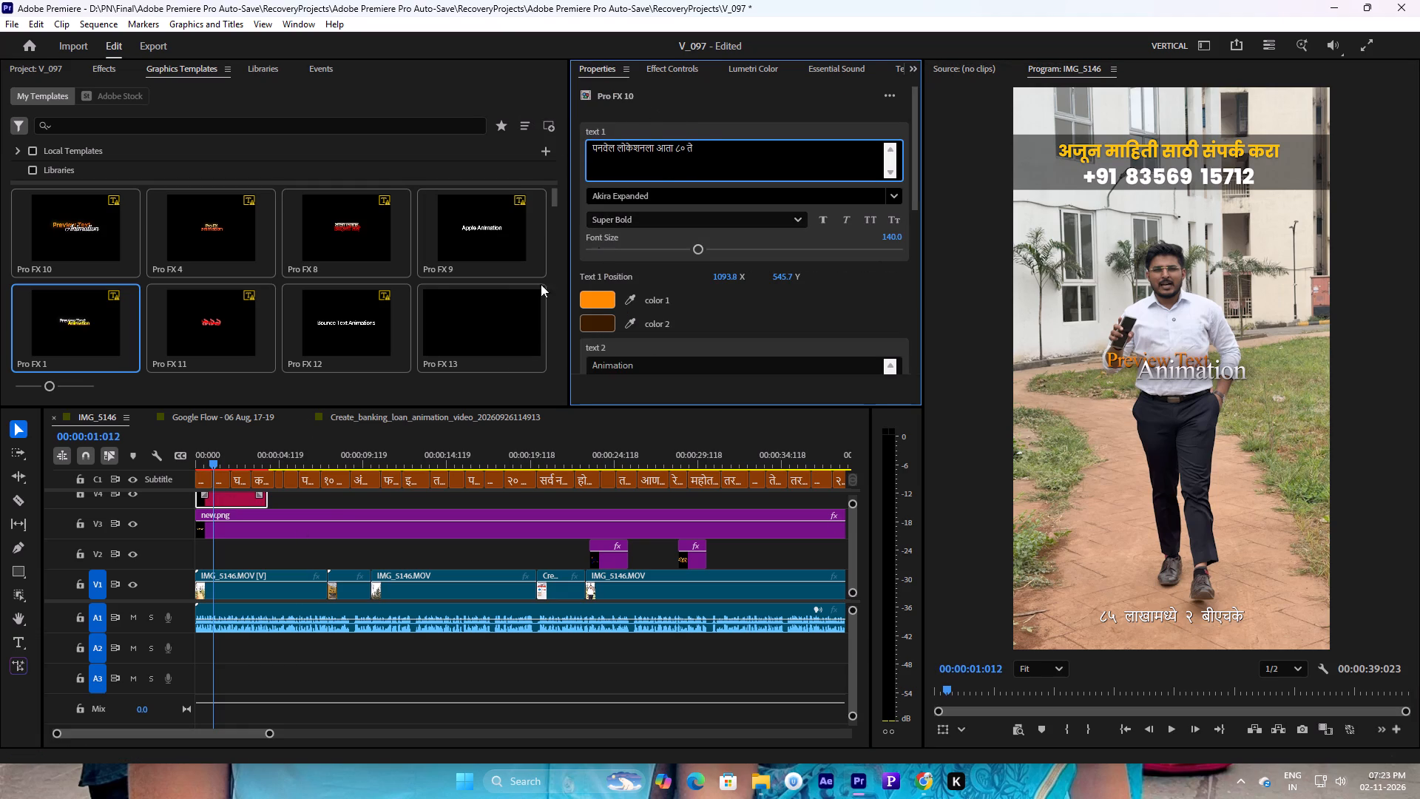
Replace text 2 of the Pro FX 10 title with the second subtitle, "८५ लाखामध्ये २ बीएचके".
click(223, 476)
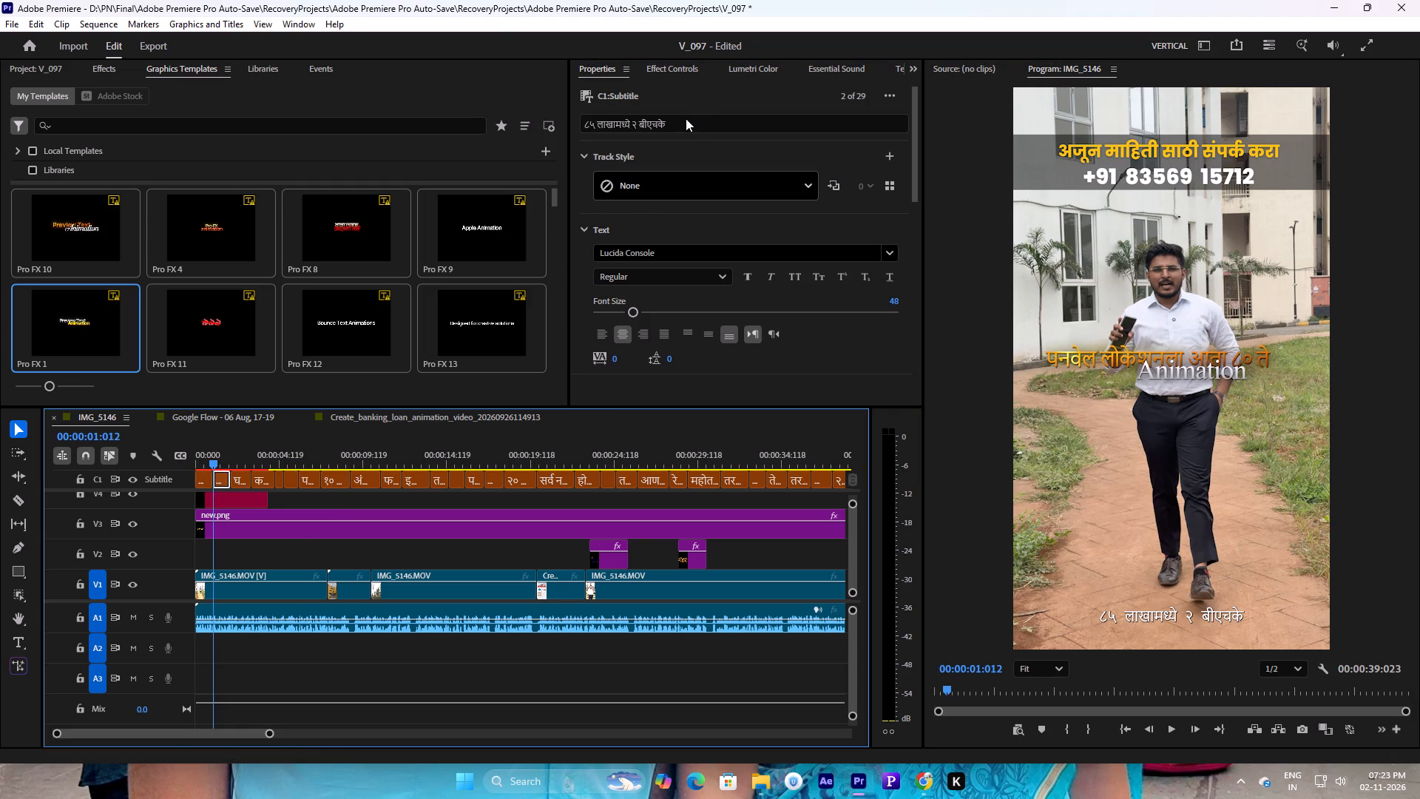
double_click(686, 118)
key(ctrl+c)
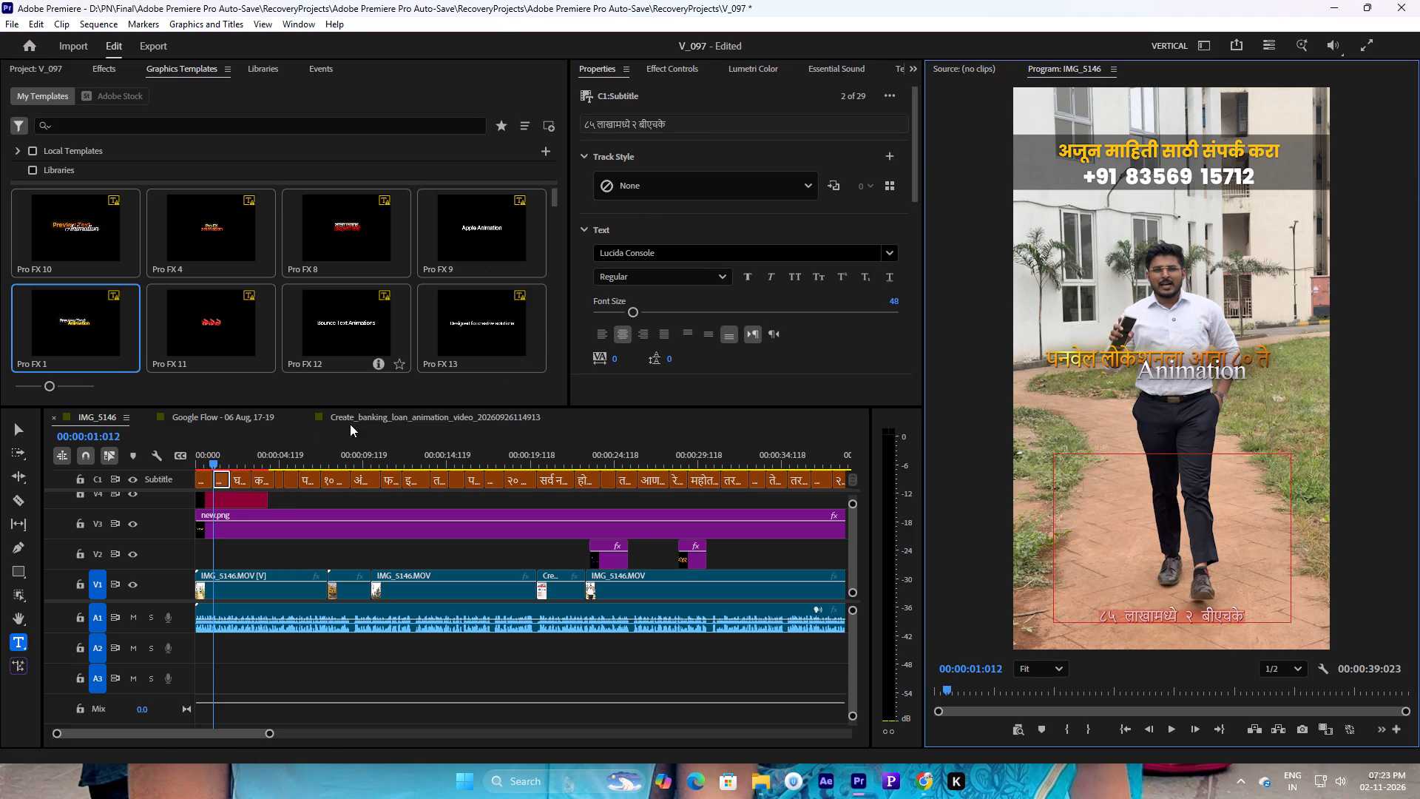
click(231, 521)
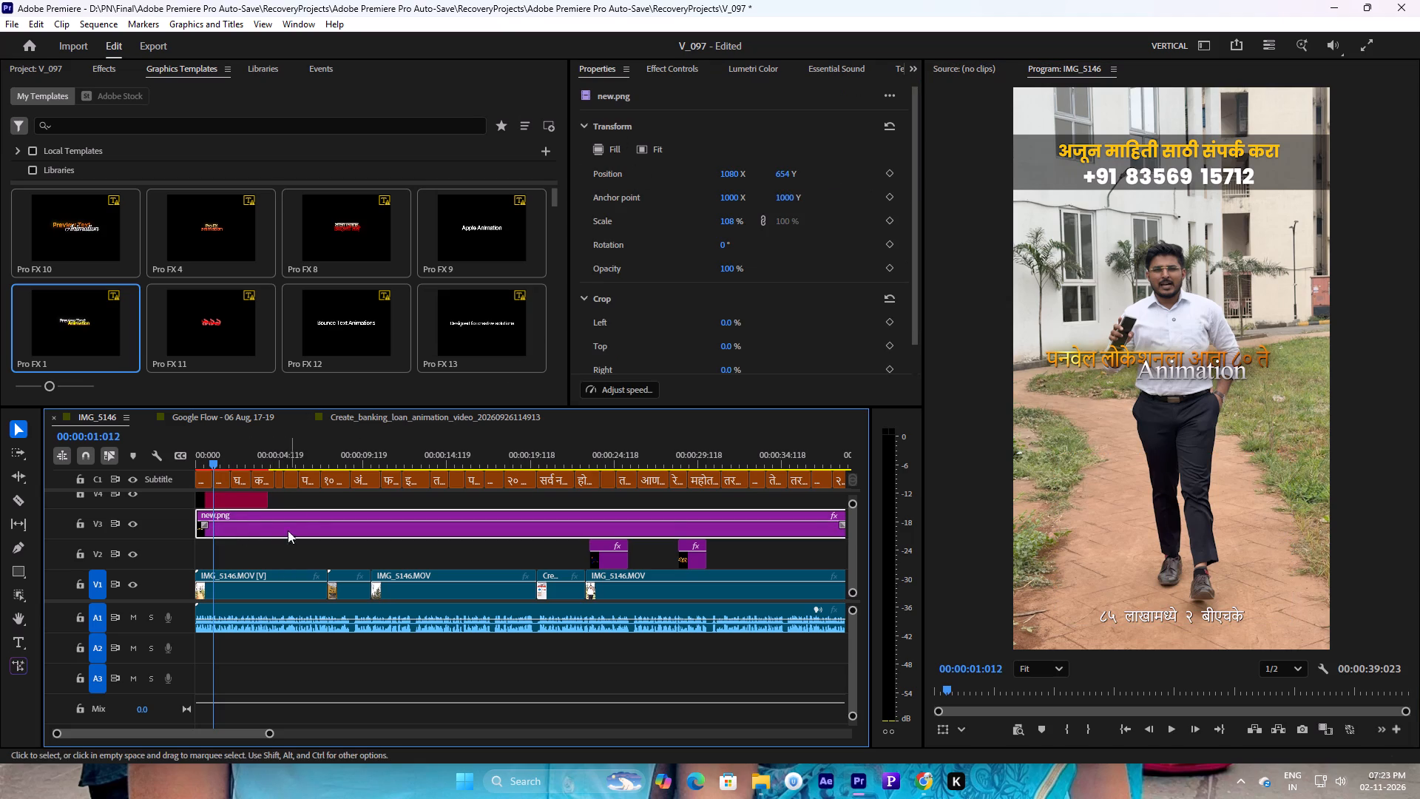
click(234, 498)
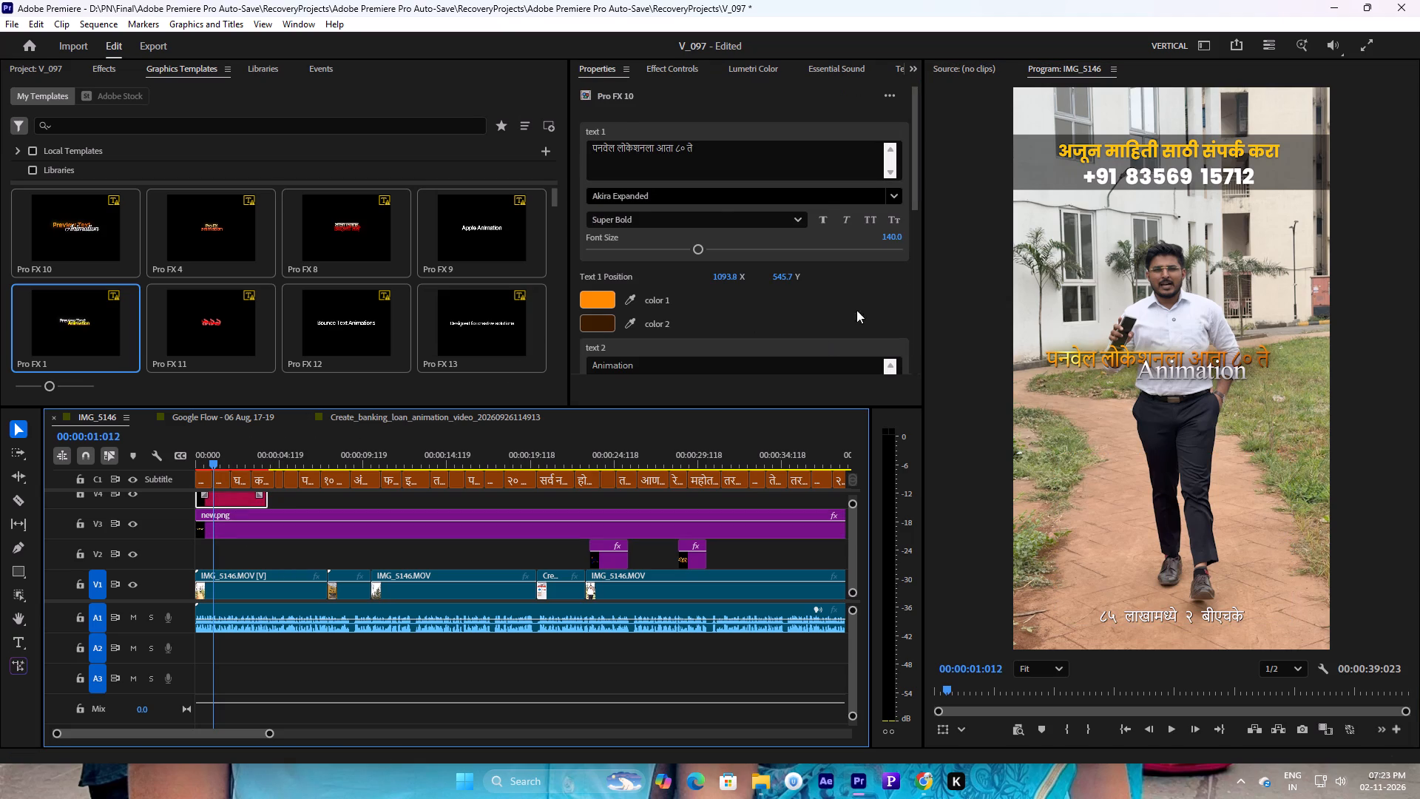
drag(917, 178, 907, 223)
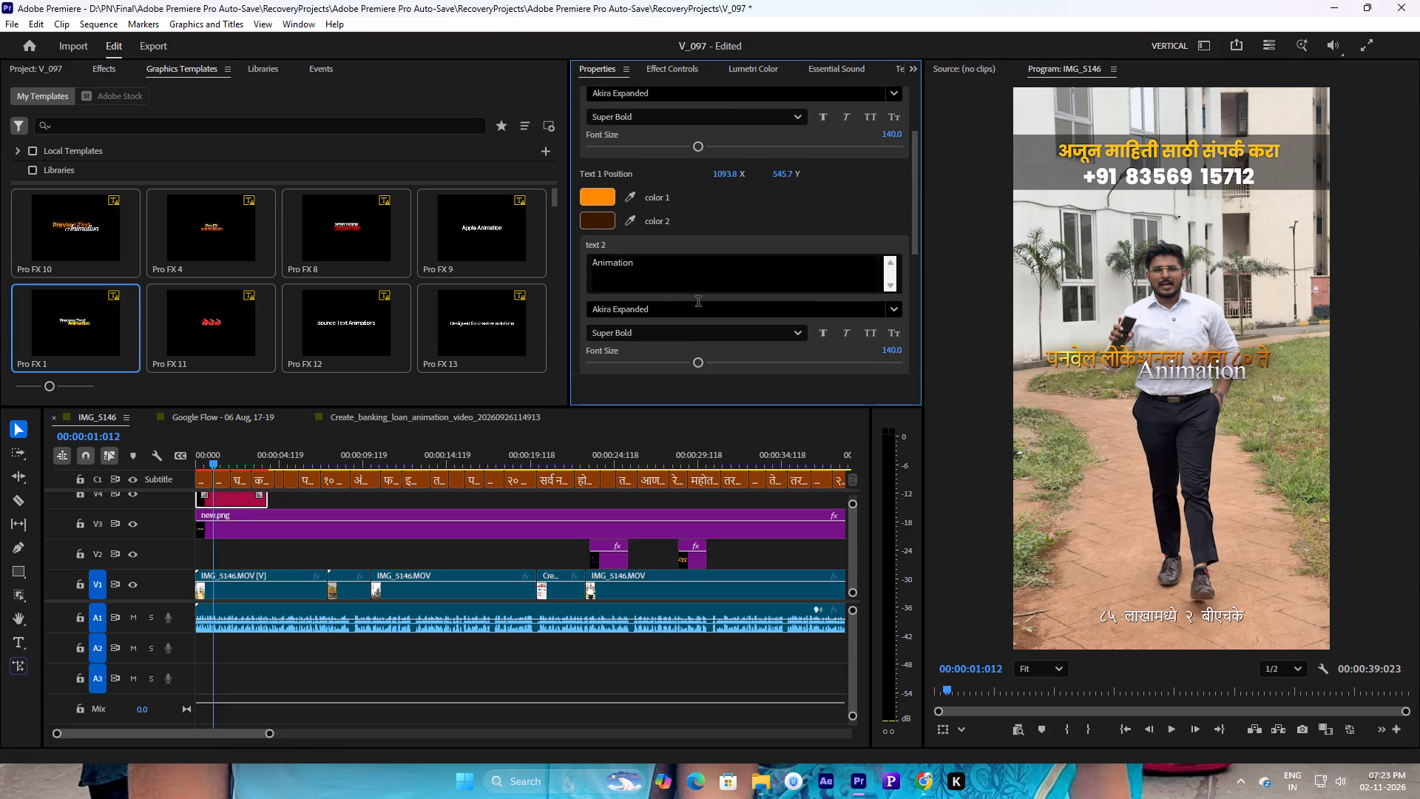
drag(651, 265, 527, 241)
key(ctrl+v)
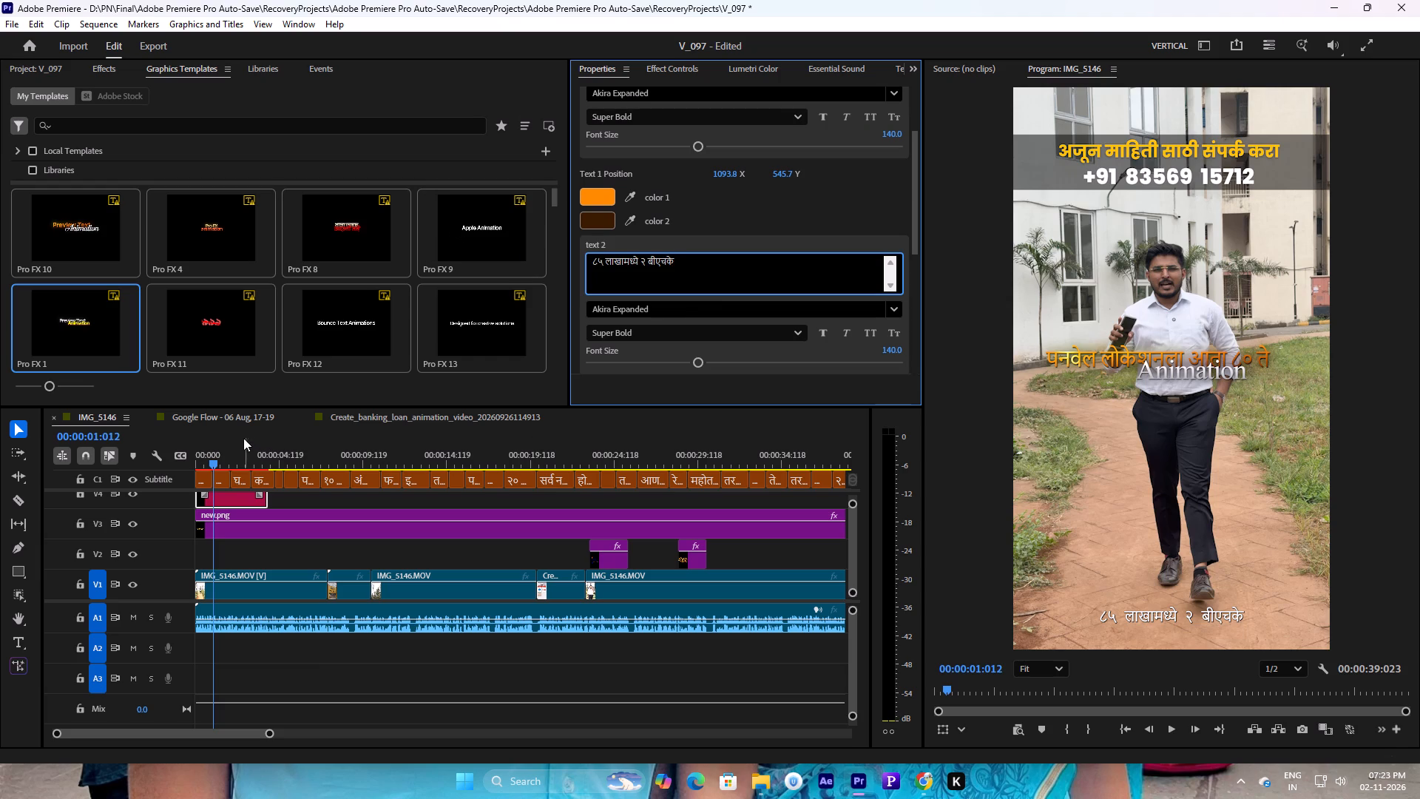
Play the opening title and reduce the font size of its text 2 to 89.
drag(213, 462, 192, 467)
key(space)
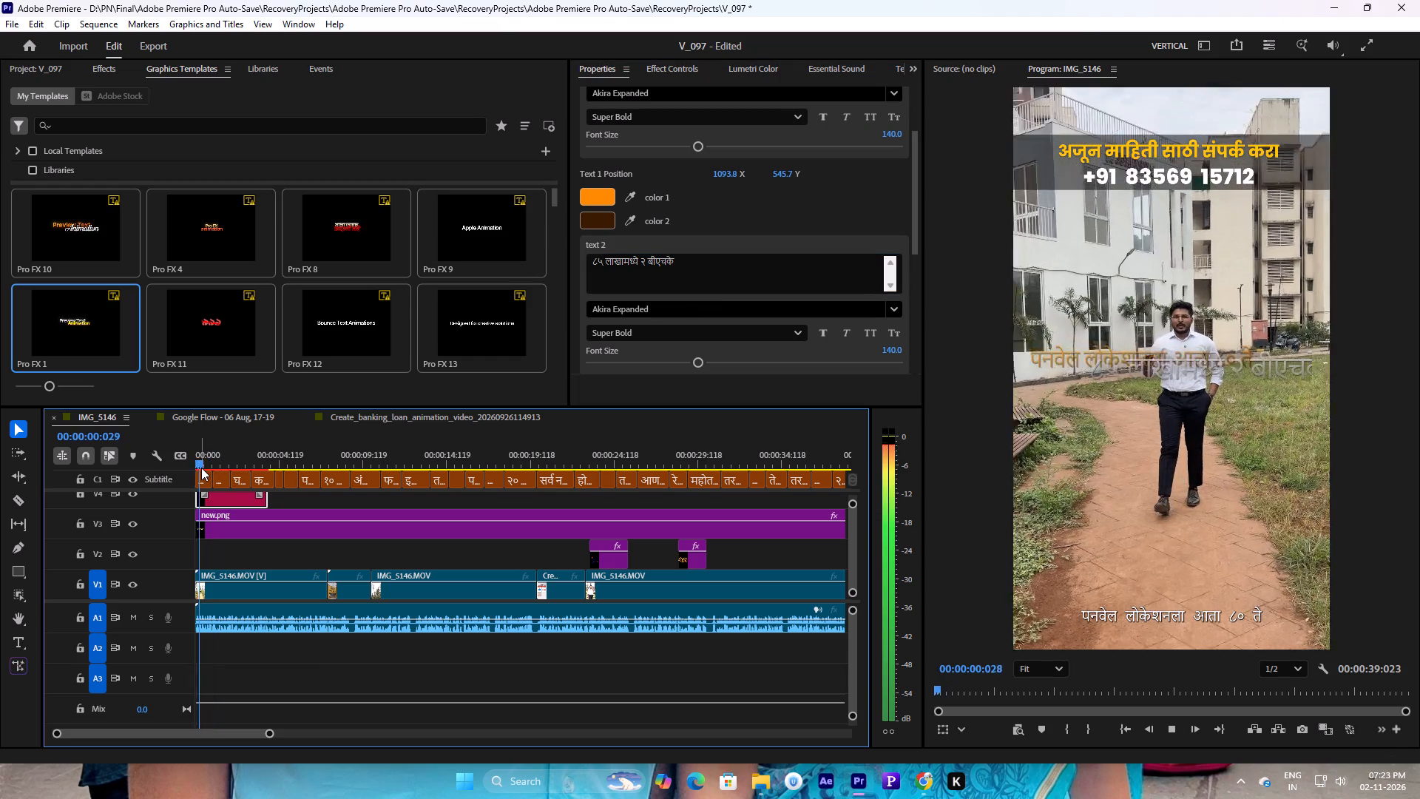
key(space)
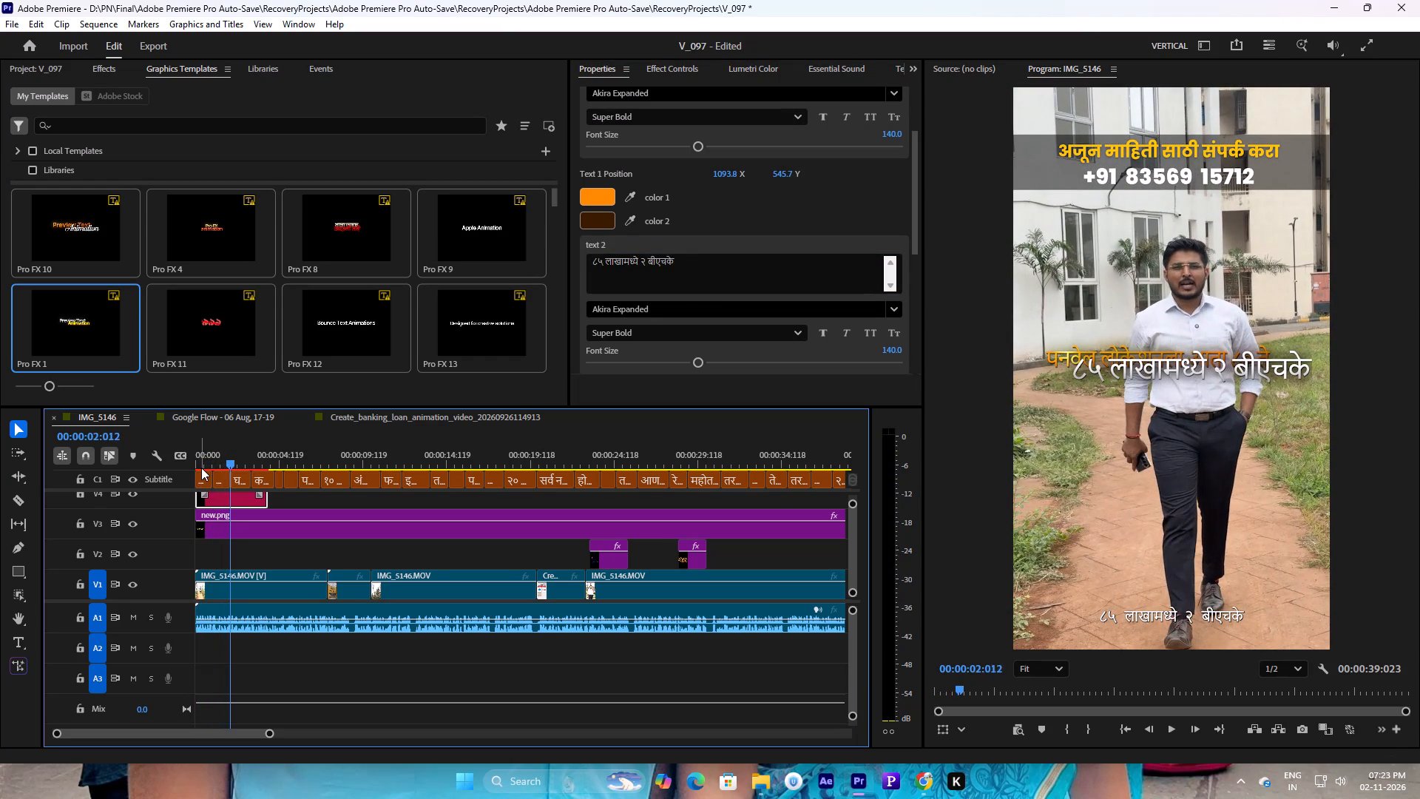
drag(696, 359, 686, 361)
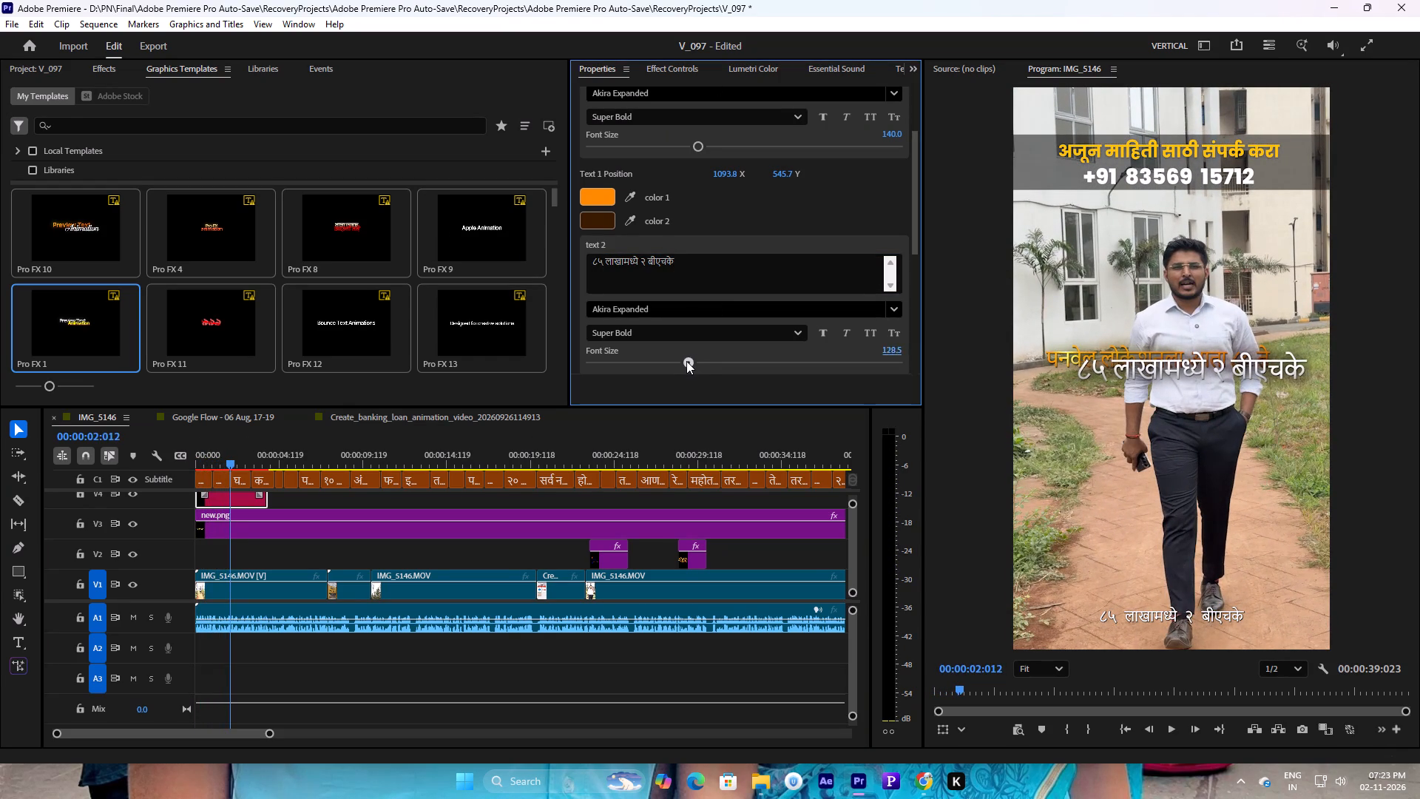
drag(686, 361, 664, 365)
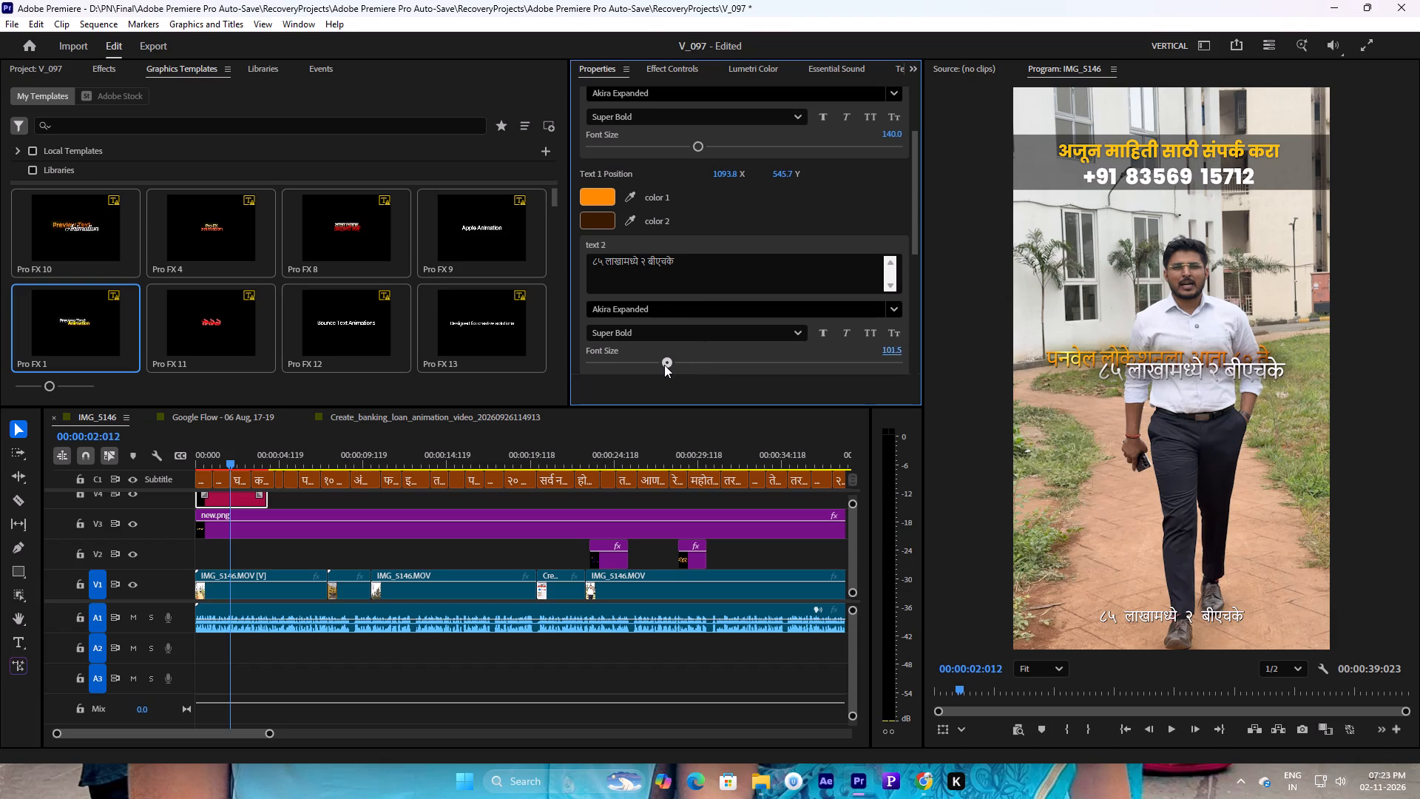
drag(664, 365, 657, 366)
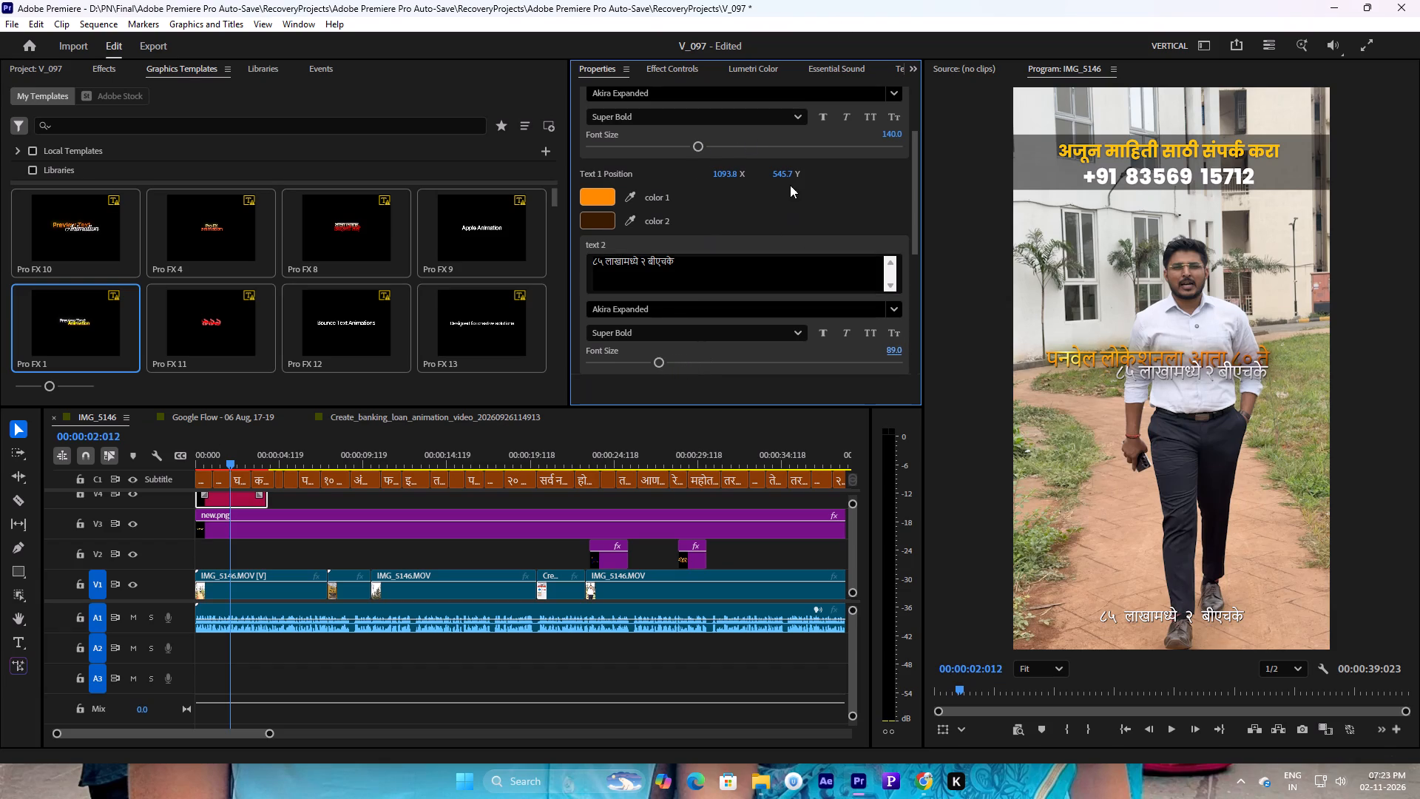
Set the opening Pro FX 10 title's Text 1 Position Y value to 570.0.
drag(779, 176, 795, 172)
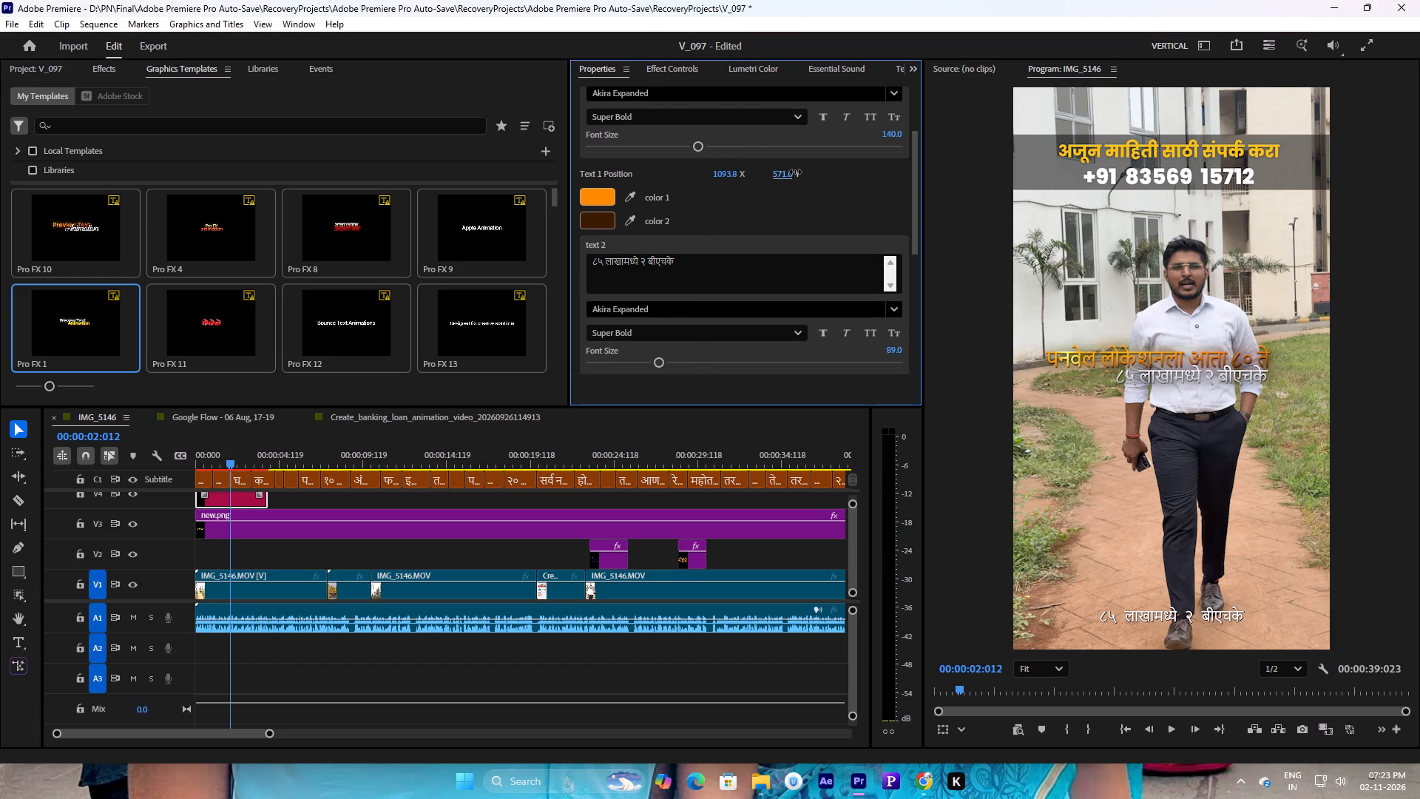
drag(795, 172, 794, 172)
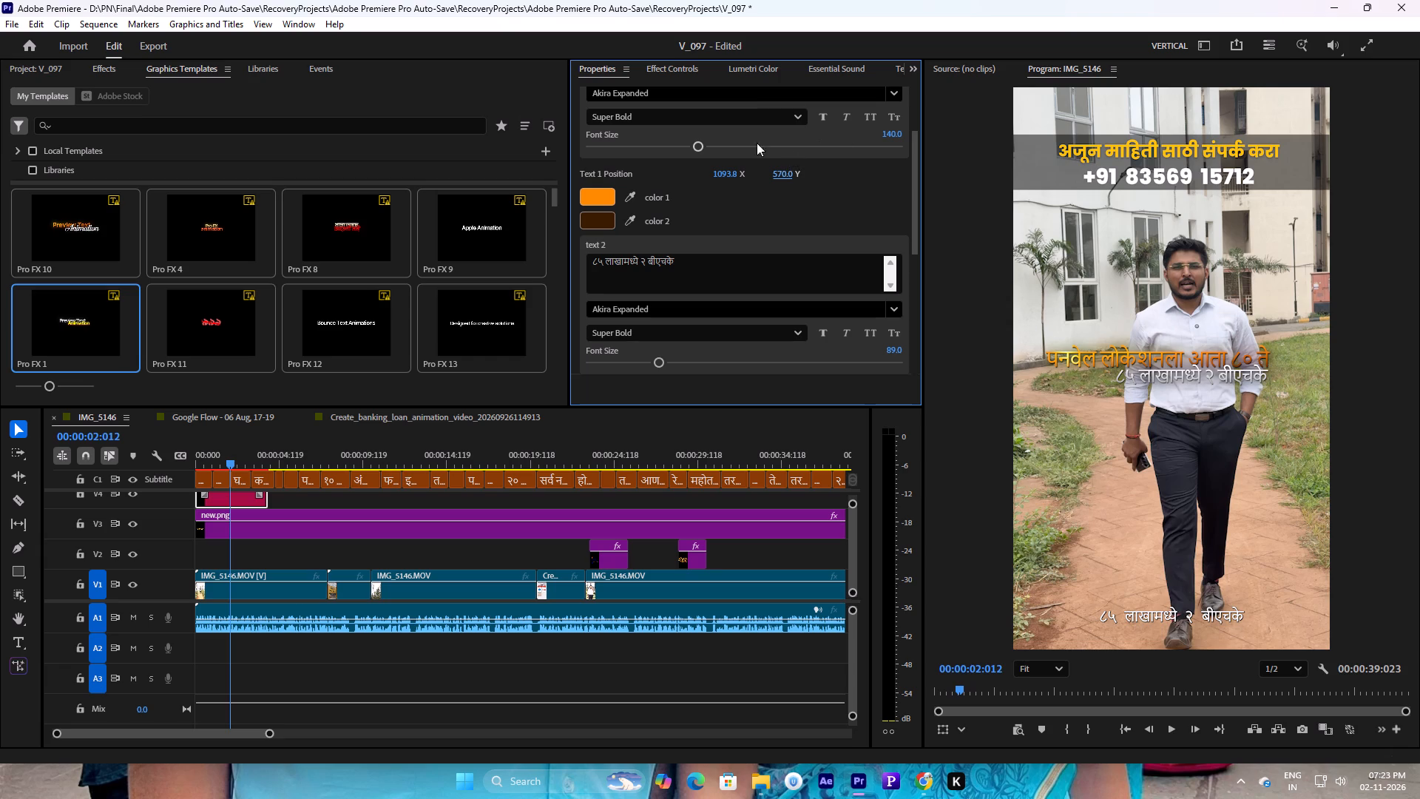
Change the font of the opening title's text 1 to Poppins Bold and reduce its font size to 121.7.
click(733, 98)
text(po)
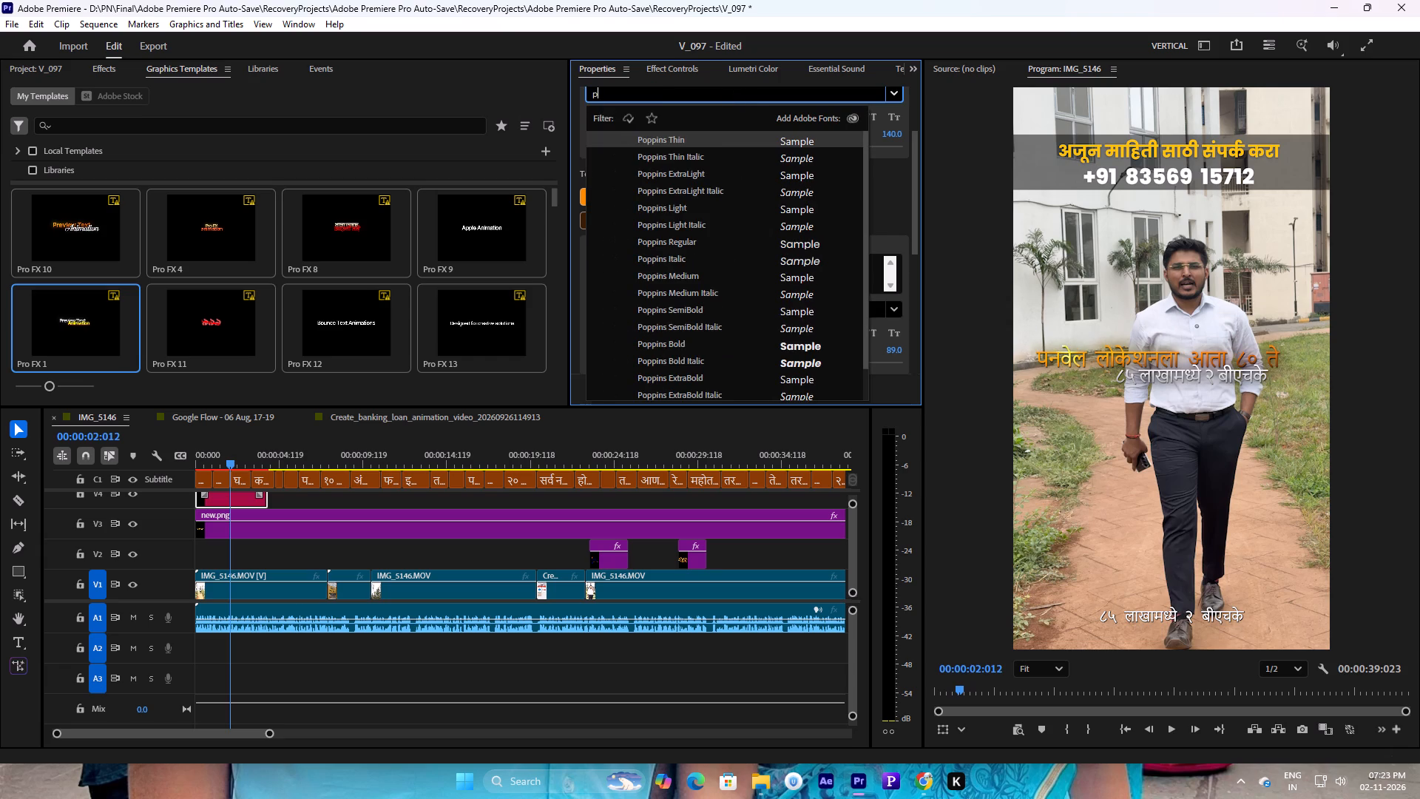
key(p)
click(705, 344)
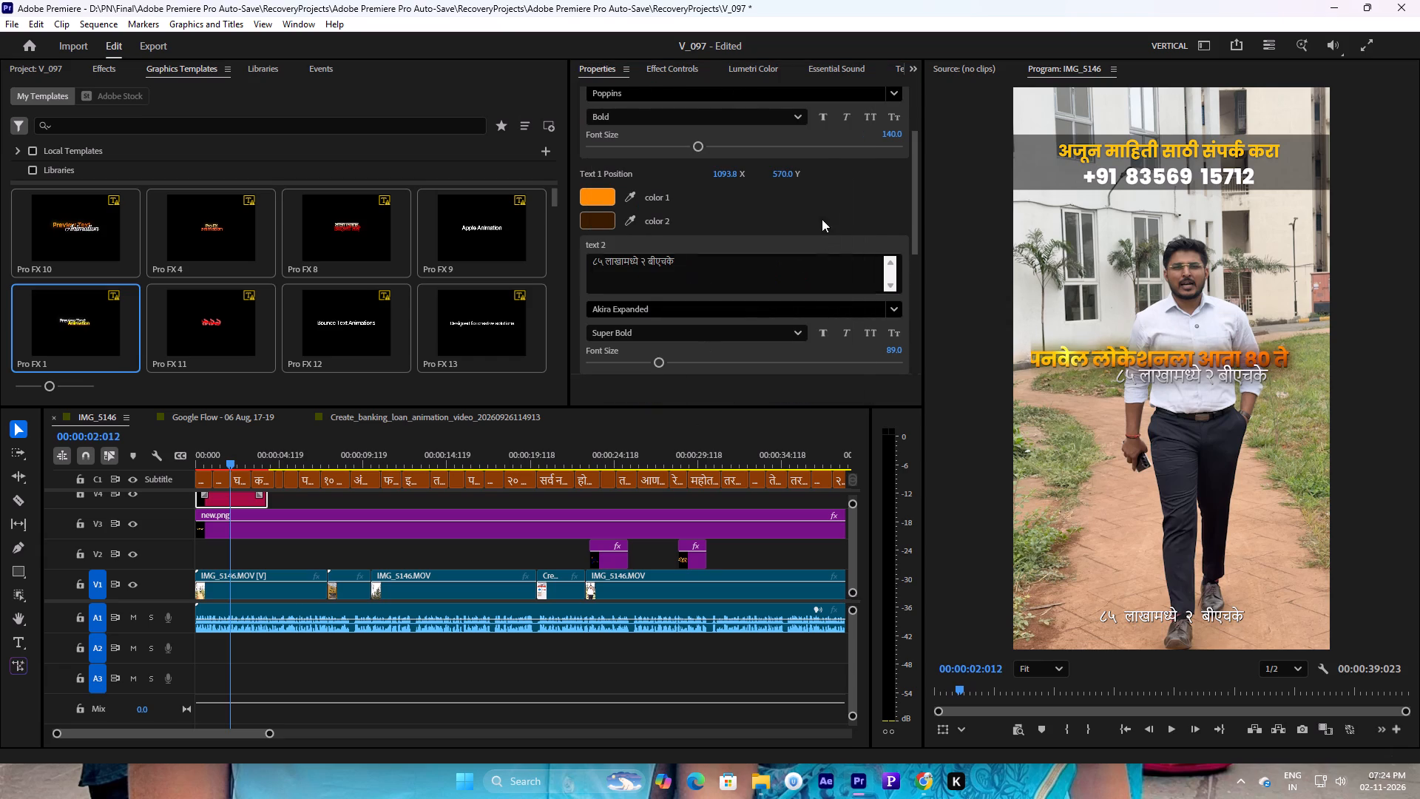
drag(701, 146, 687, 147)
Change the font of the opening title's text 2 to Poppins Bold Italic.
click(705, 306)
text(pop)
click(697, 557)
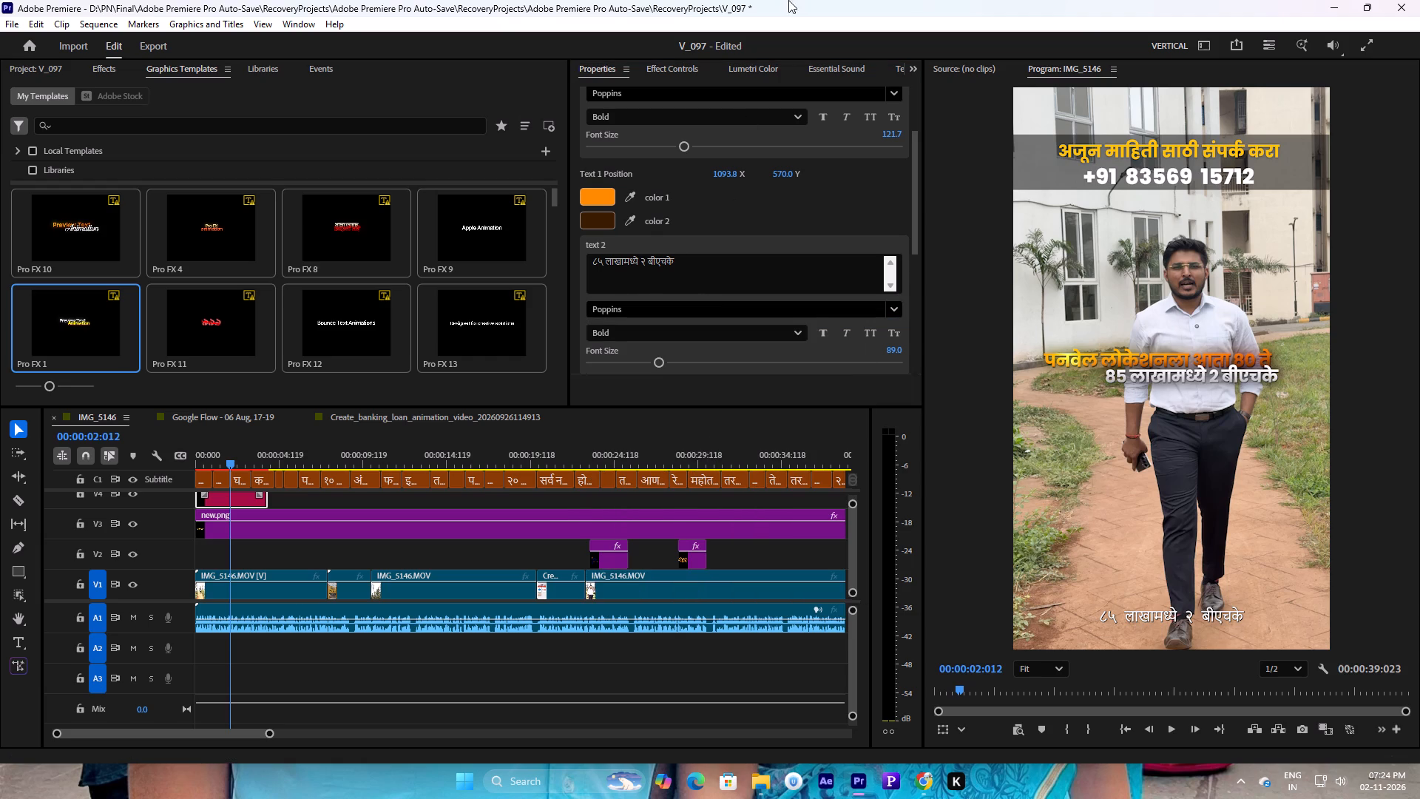
click(660, 331)
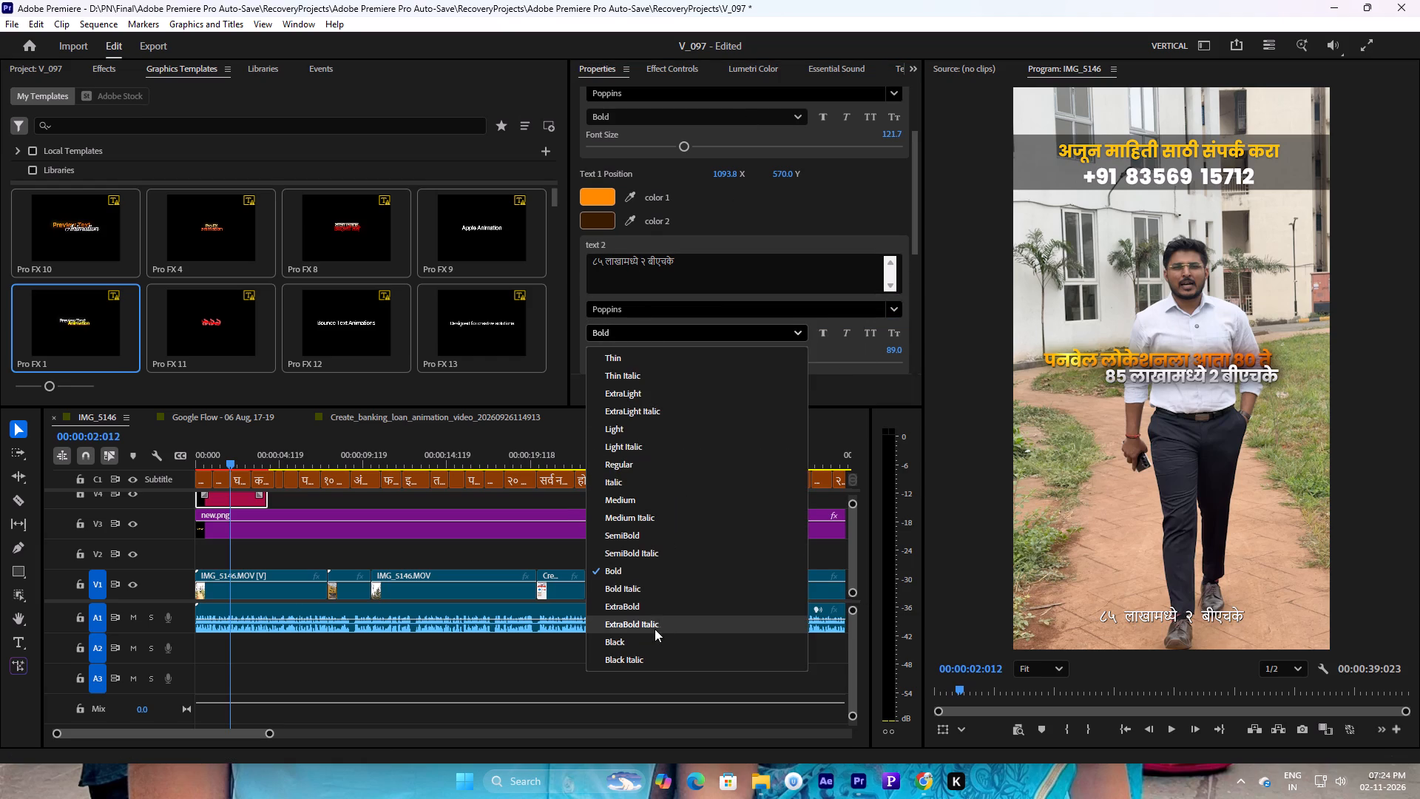
click(641, 590)
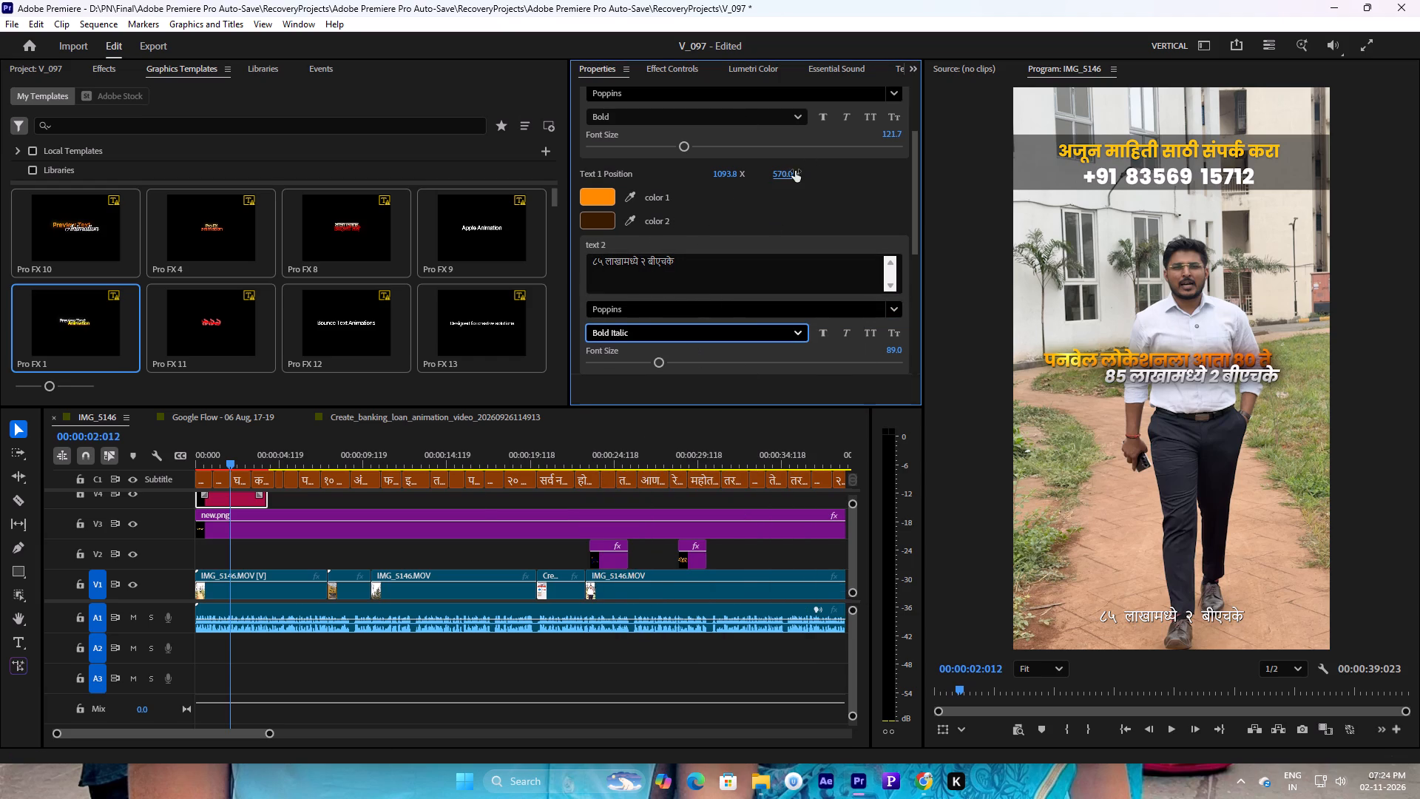
Set the opening title's Text 1 Position X value to 1018.0, keeping Y at 570.0.
drag(788, 171, 814, 166)
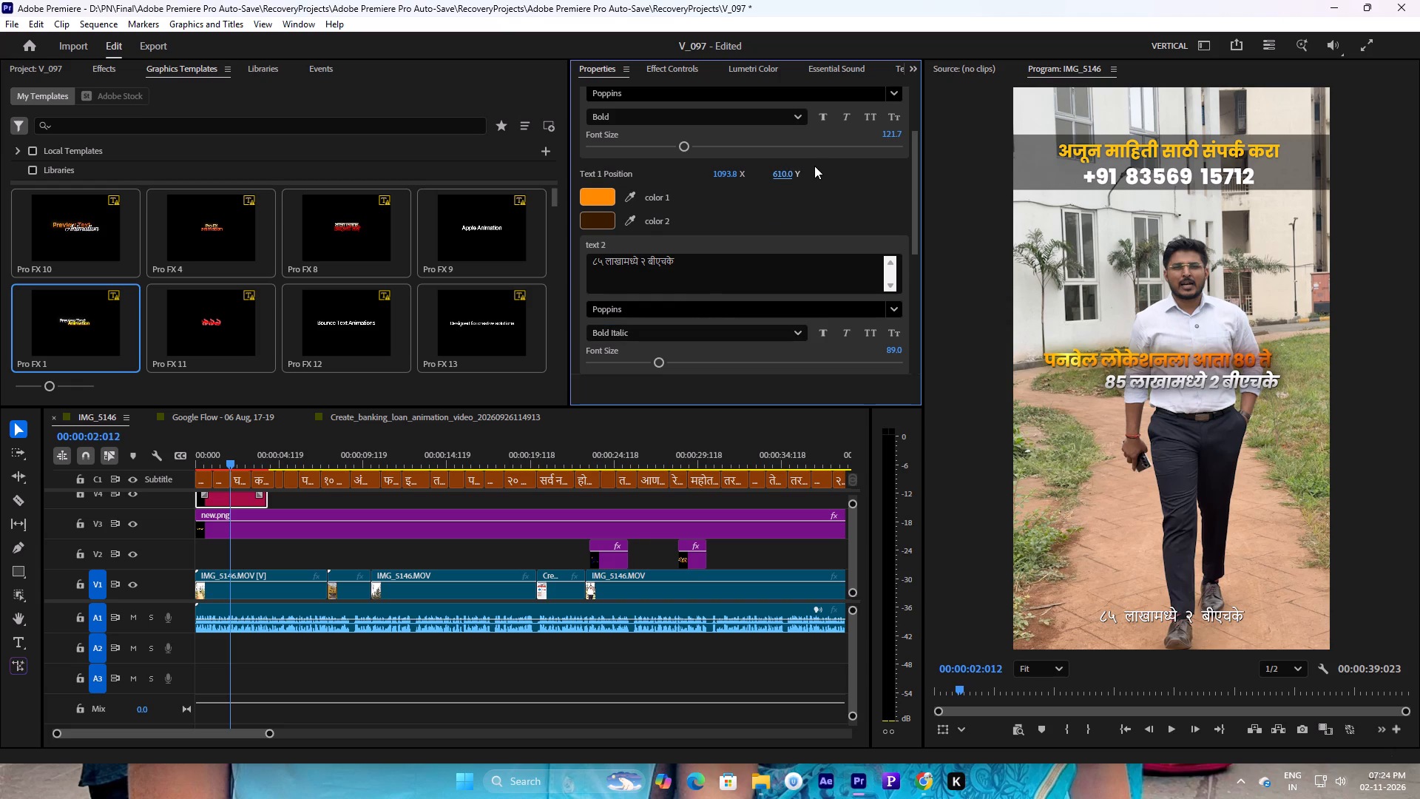
key(ctrl+z)
drag(728, 176, 714, 178)
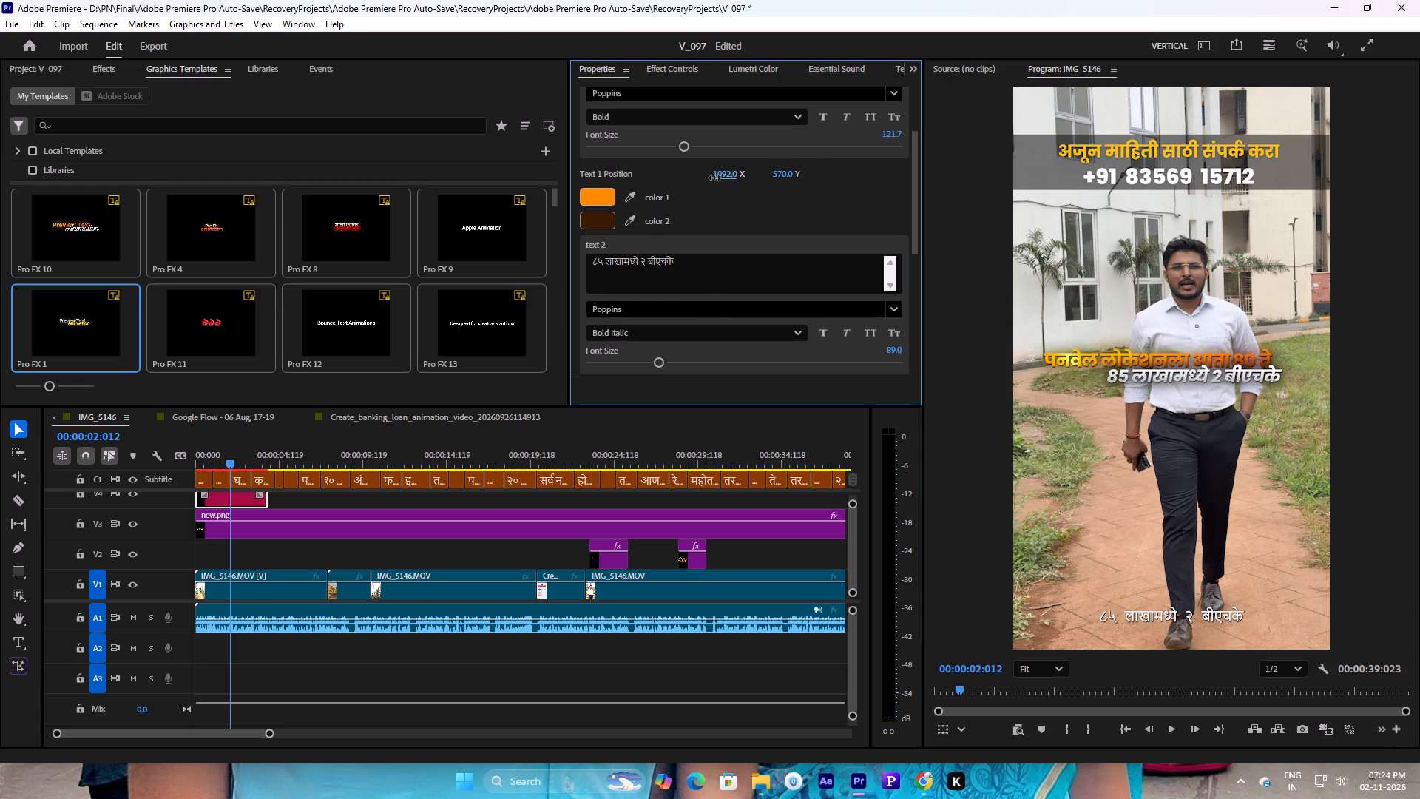
drag(714, 178, 670, 181)
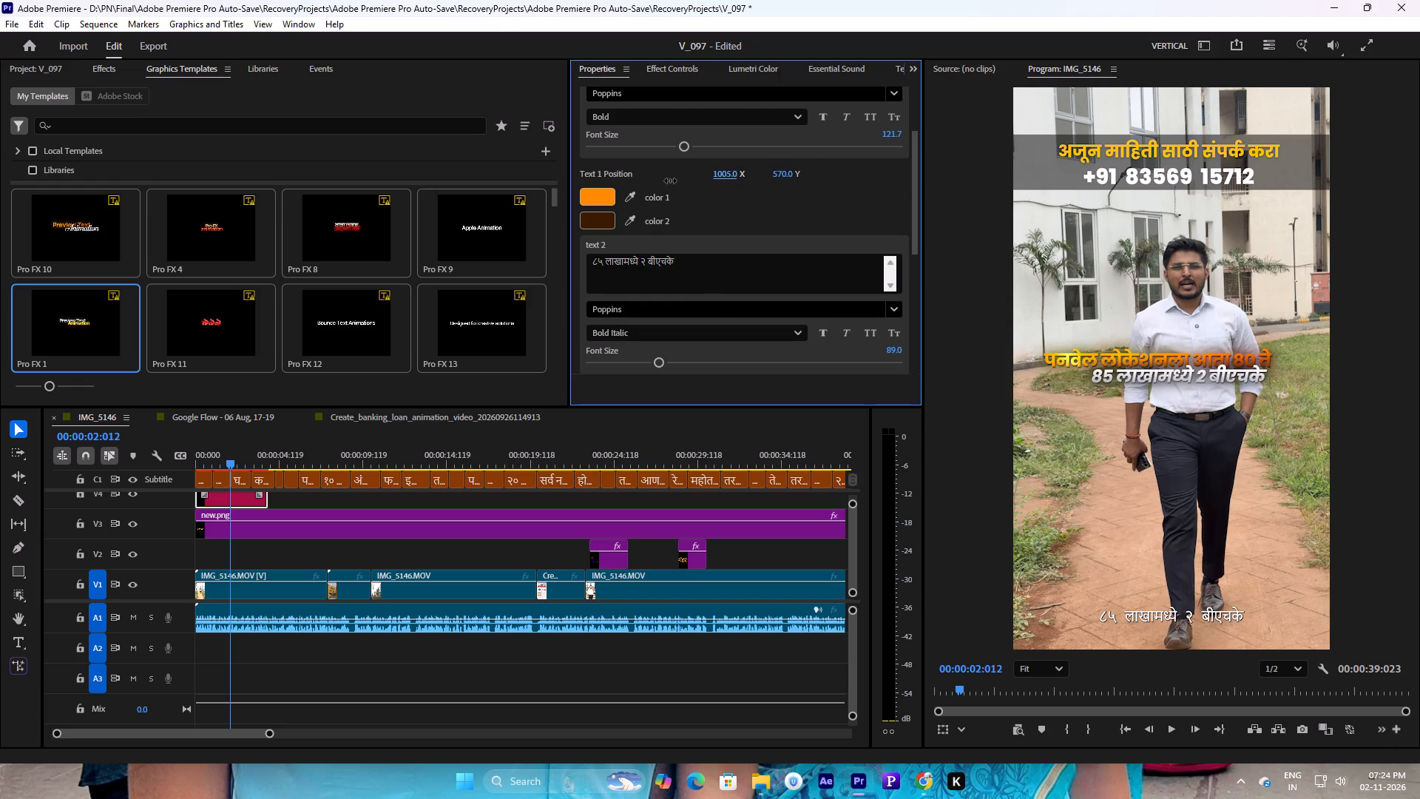
drag(670, 181, 678, 180)
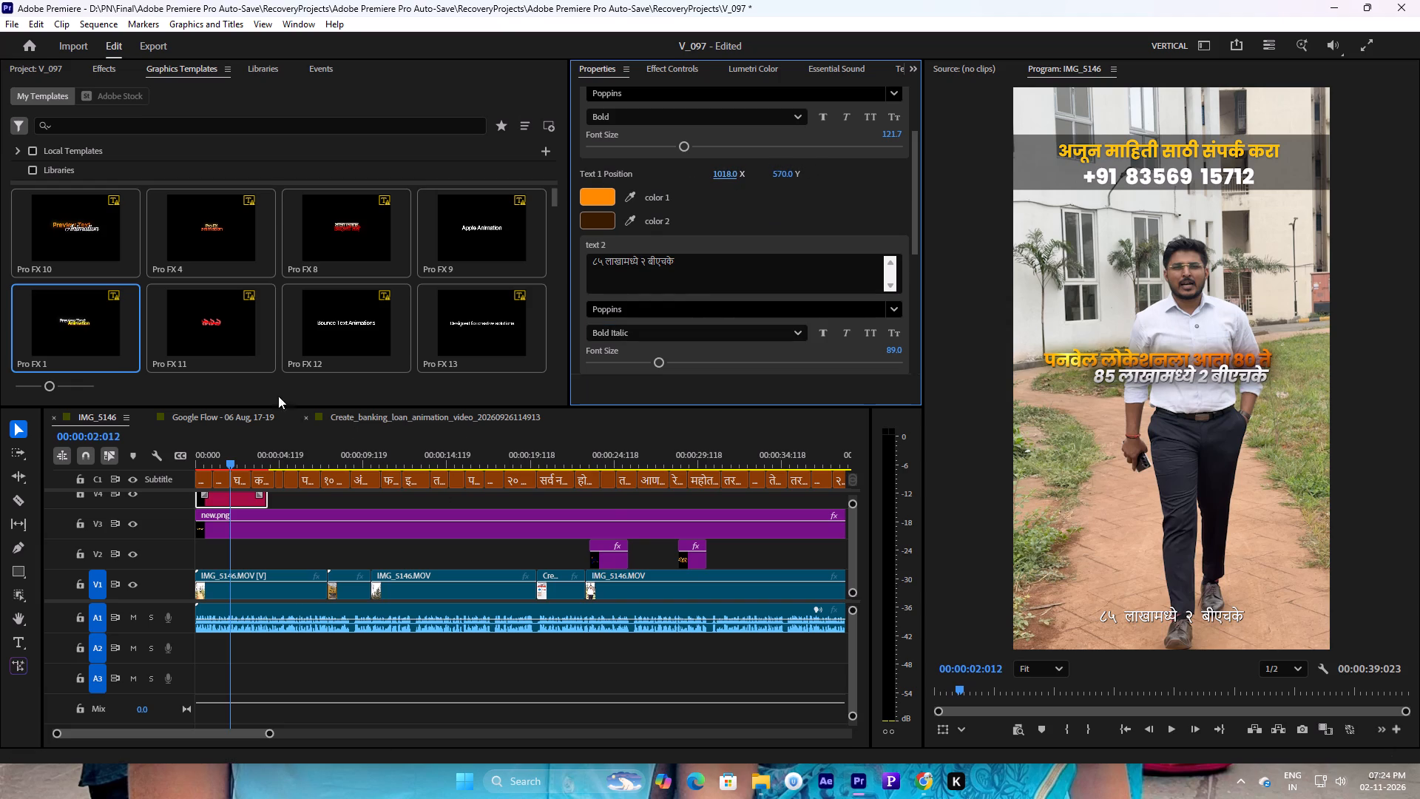
Scale the whole opening title to 107% and set its transform position to X 1177, Y 2054.
drag(232, 456, 177, 454)
key(space)
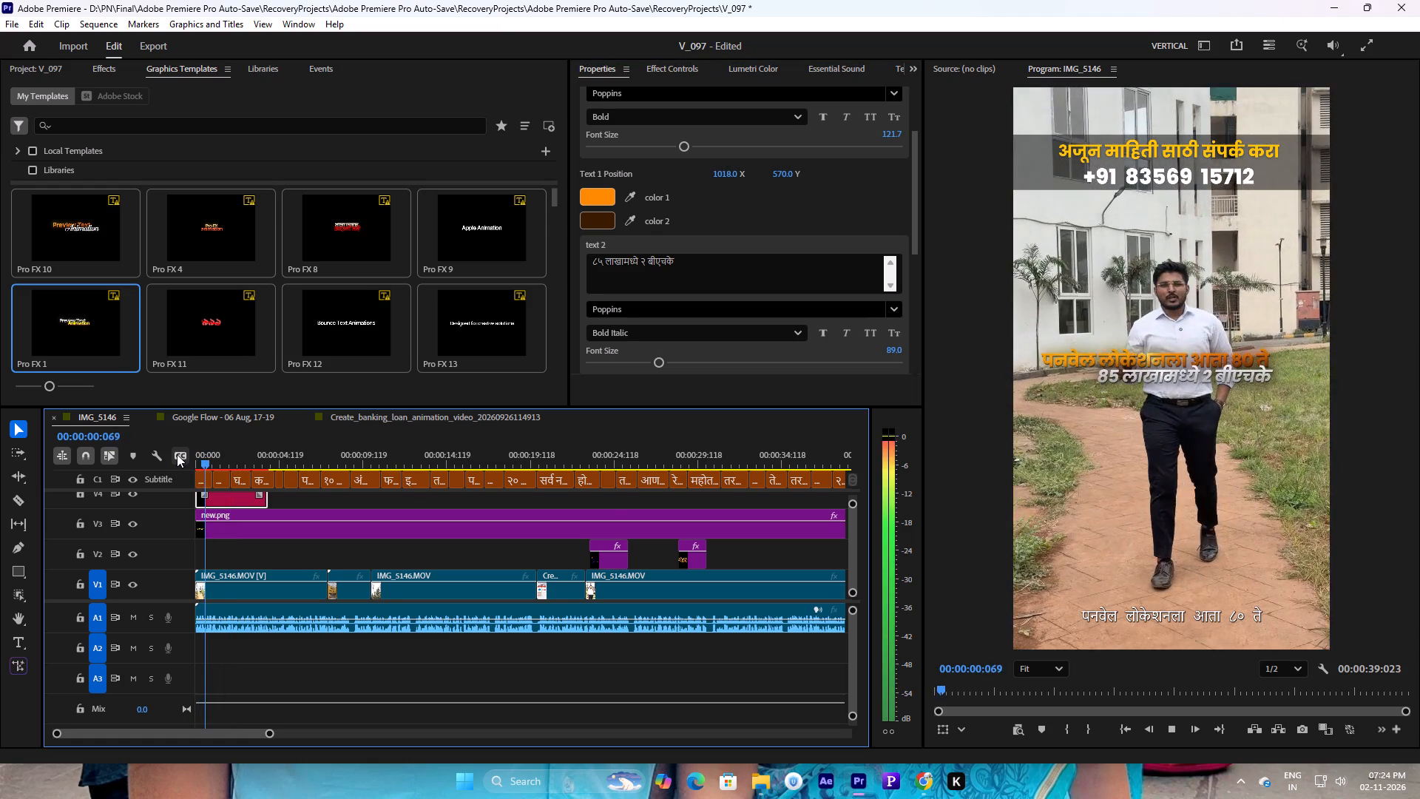
key(space)
drag(914, 139, 913, 315)
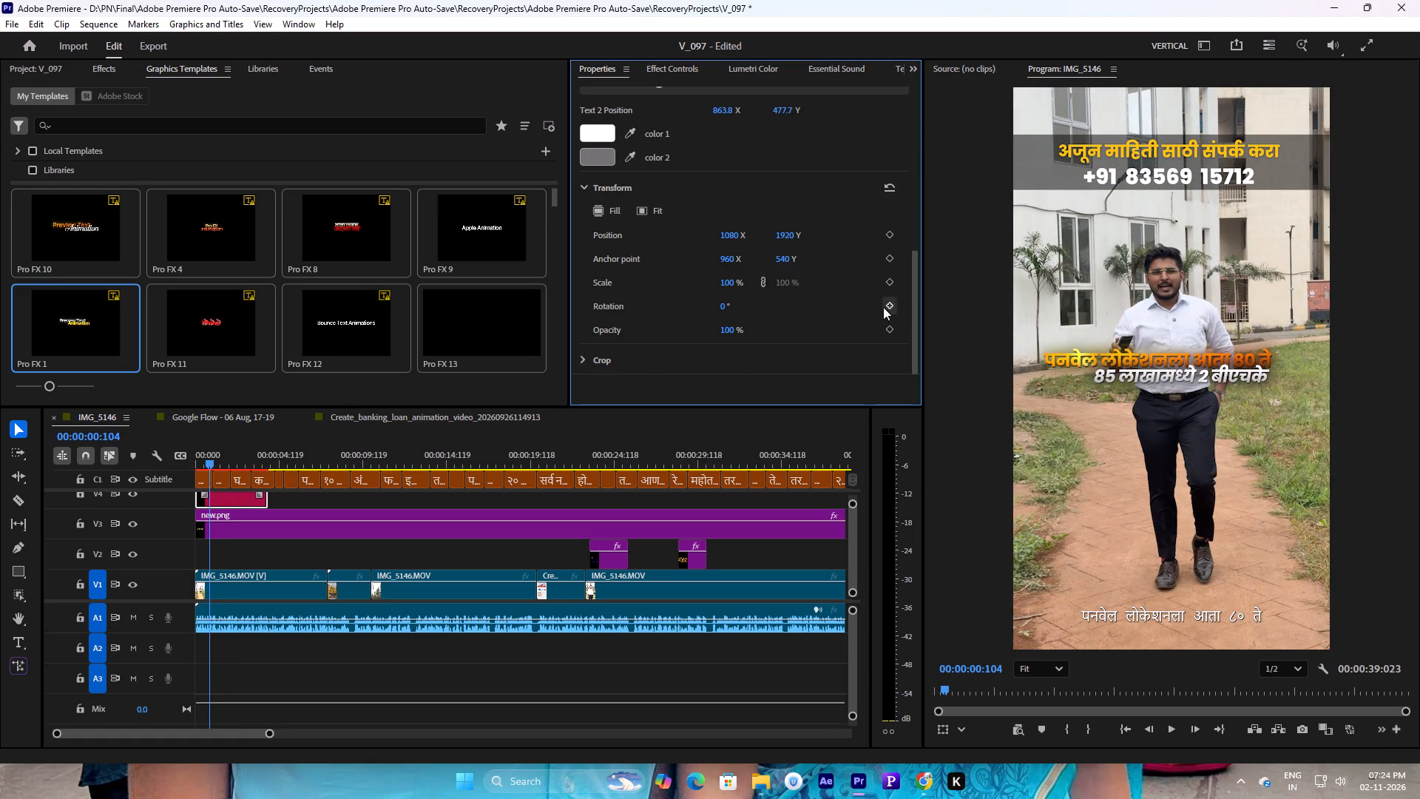
drag(731, 235, 788, 223)
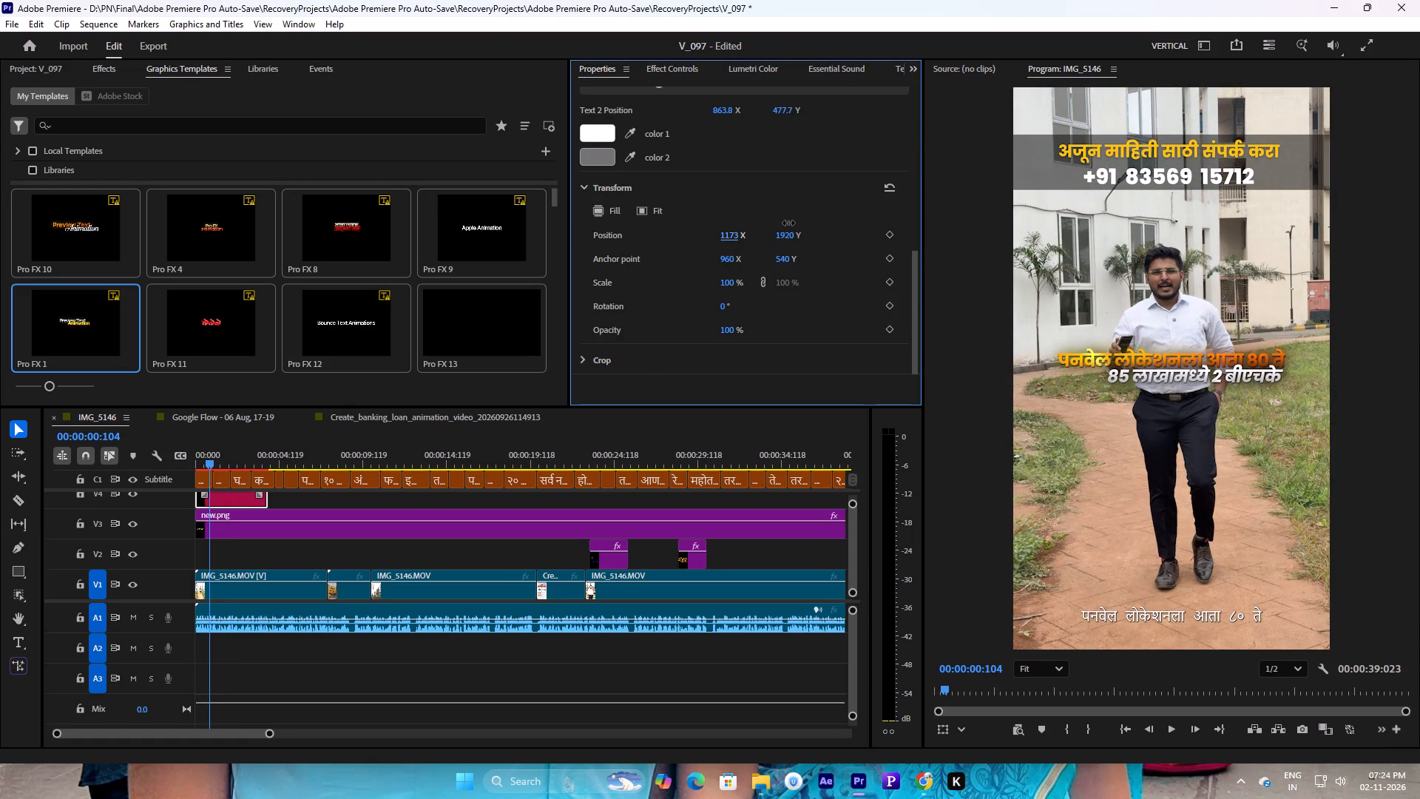
drag(788, 223, 774, 224)
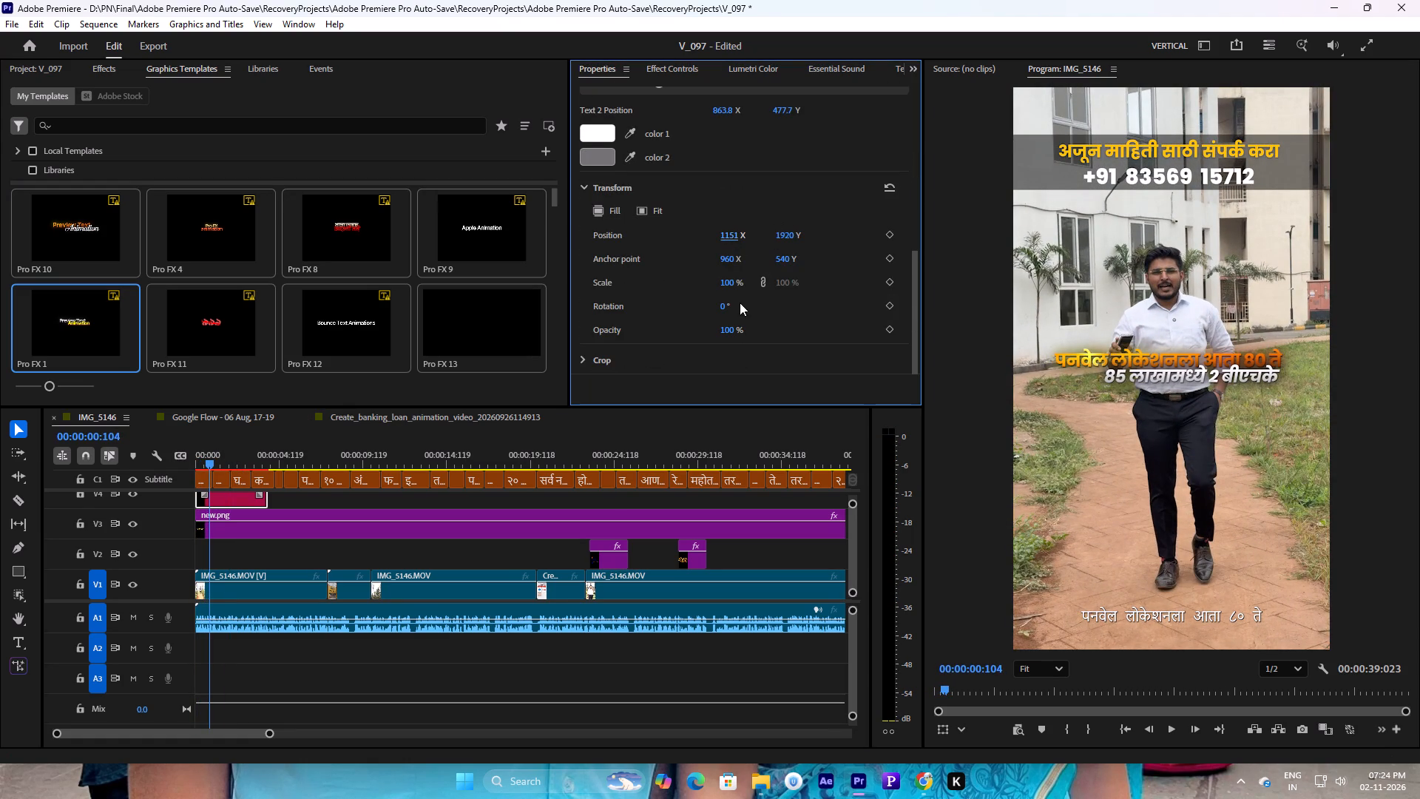
click(726, 277)
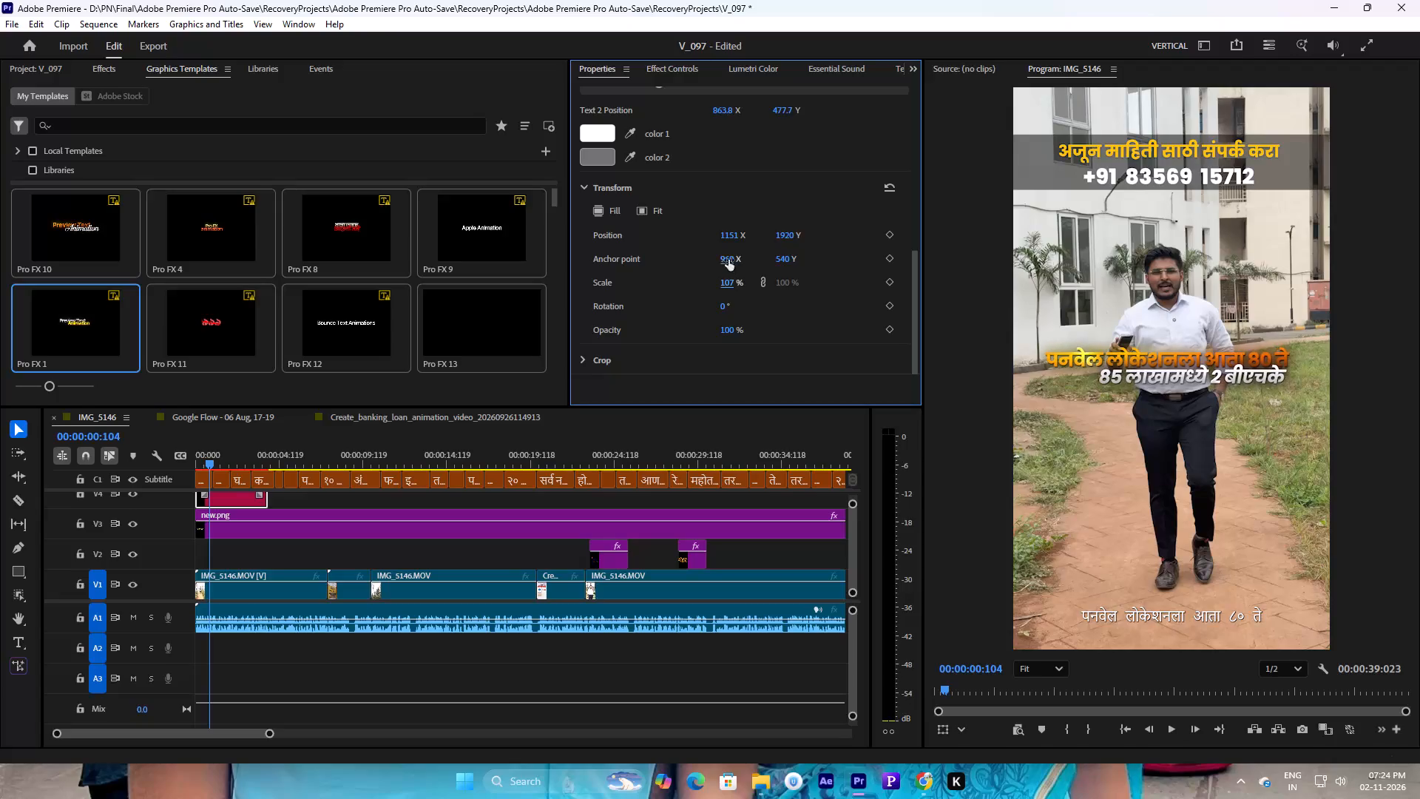
drag(728, 236, 741, 233)
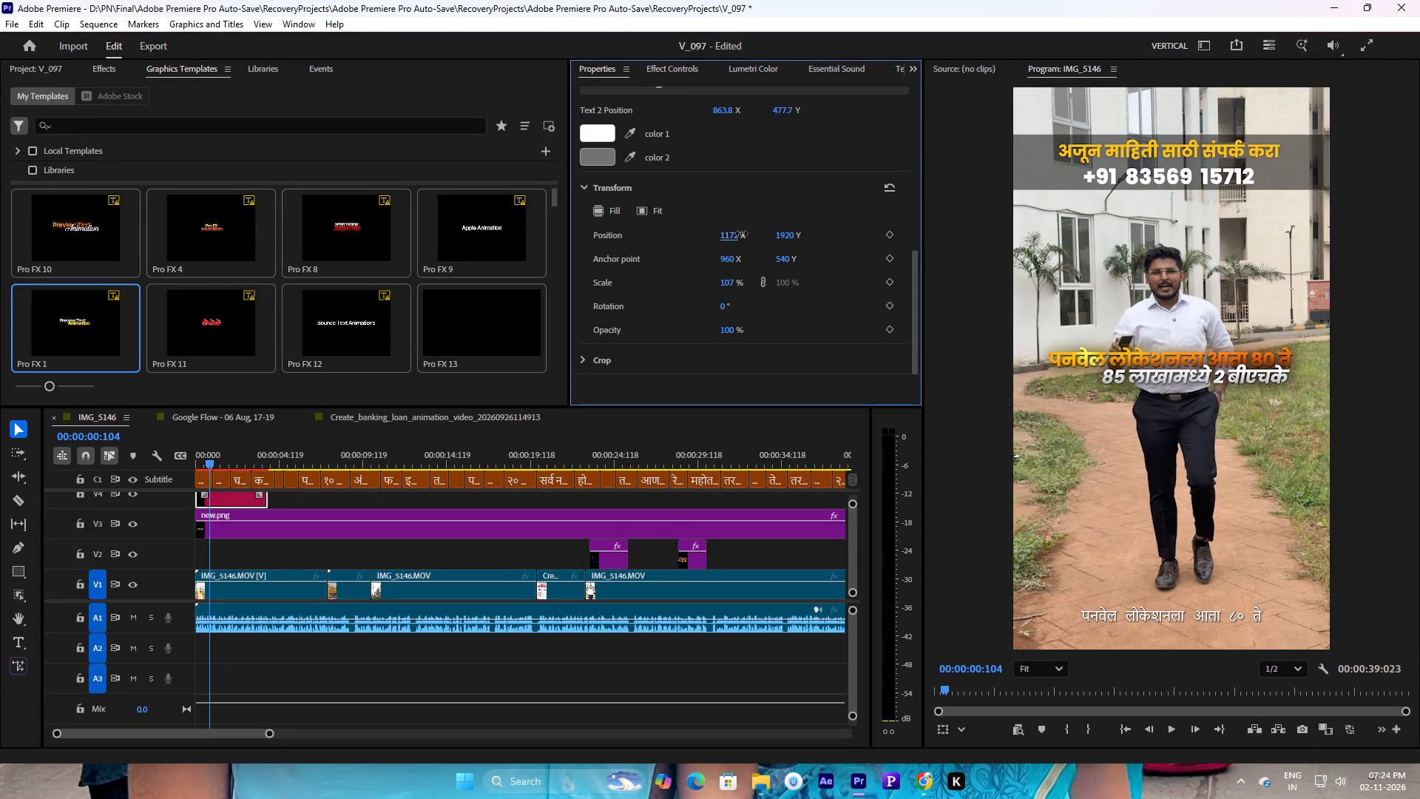
drag(741, 233, 743, 232)
drag(789, 233, 797, 232)
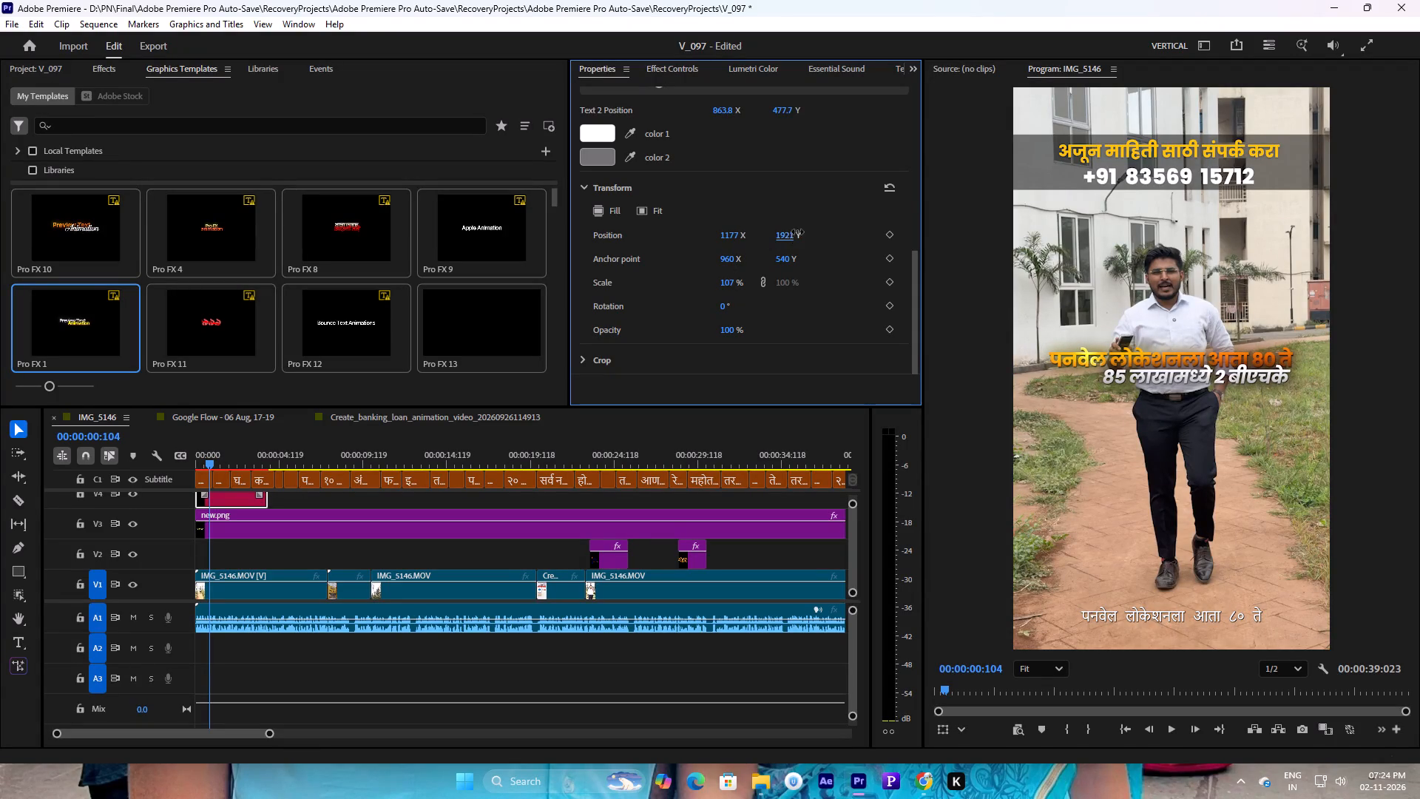
drag(797, 232, 858, 206)
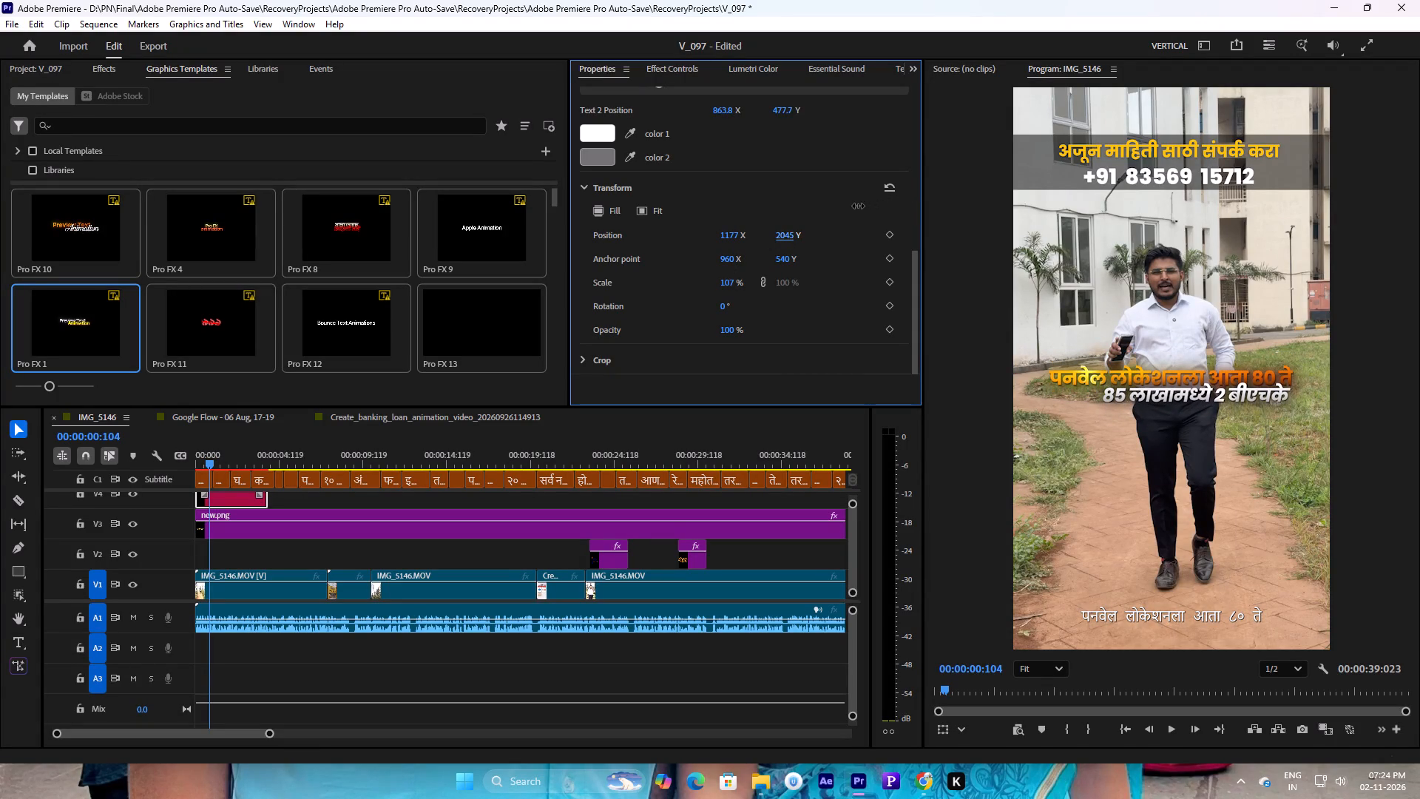
drag(858, 206, 862, 204)
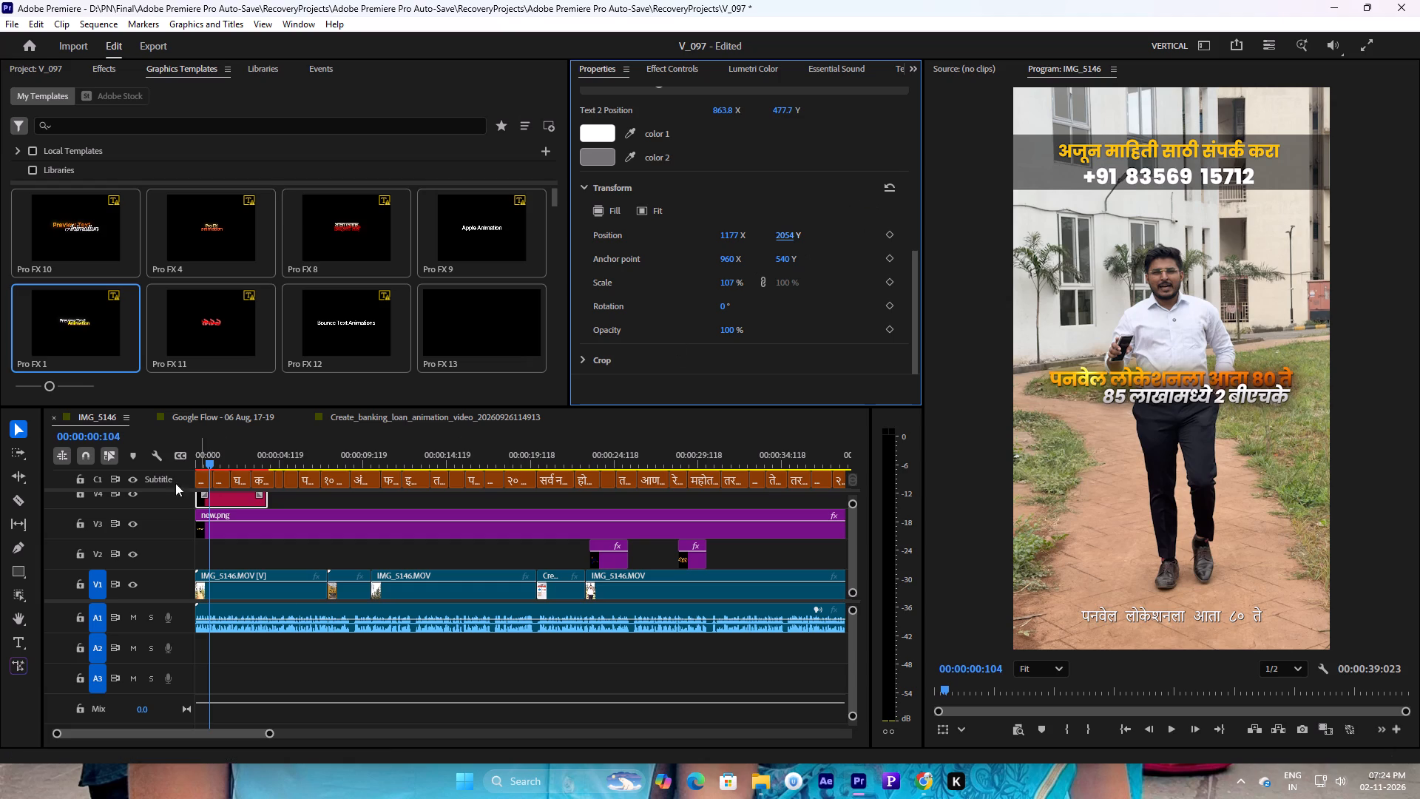
Play the opening seconds from the sequence start to review the repositioned title over the footage and subtitles.
drag(213, 461, 174, 455)
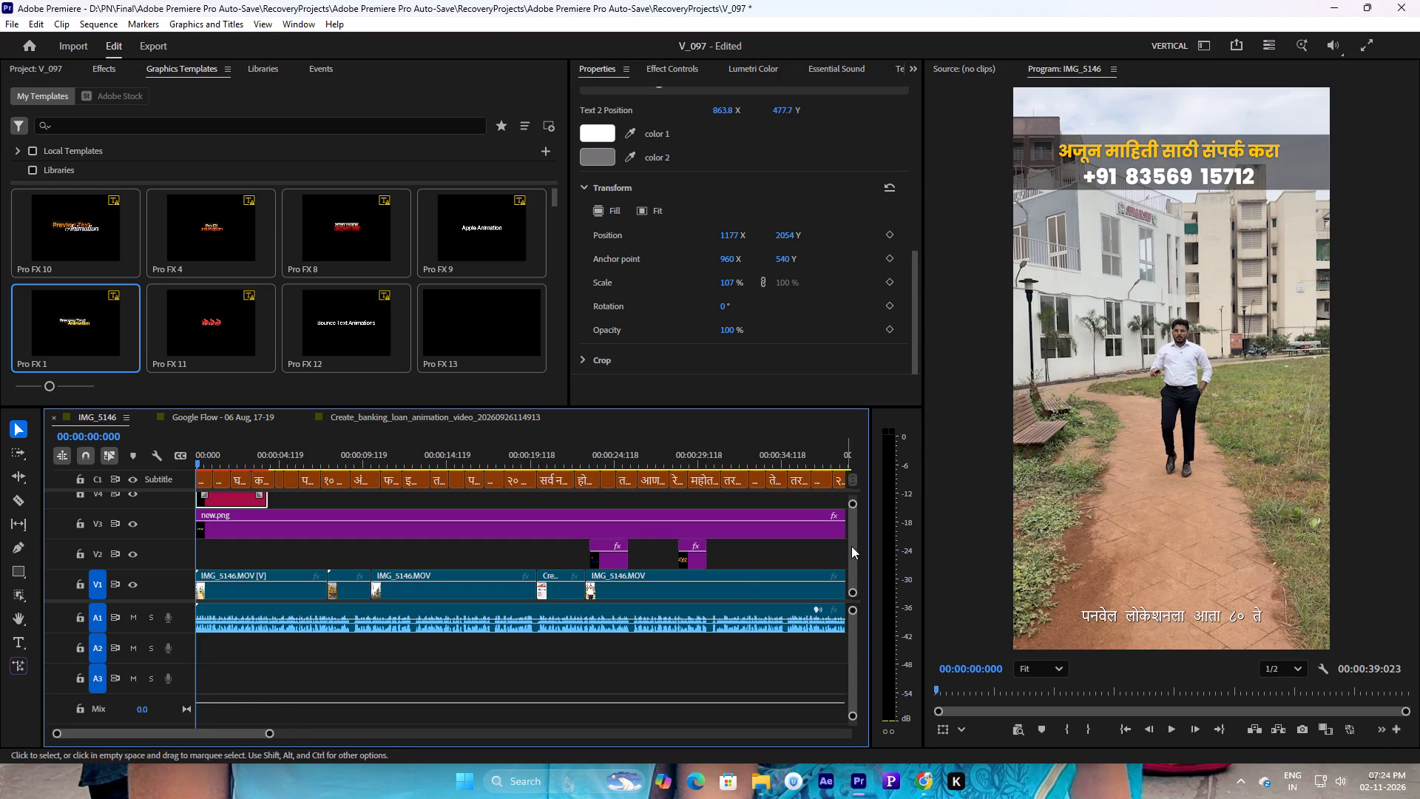
drag(851, 546, 852, 522)
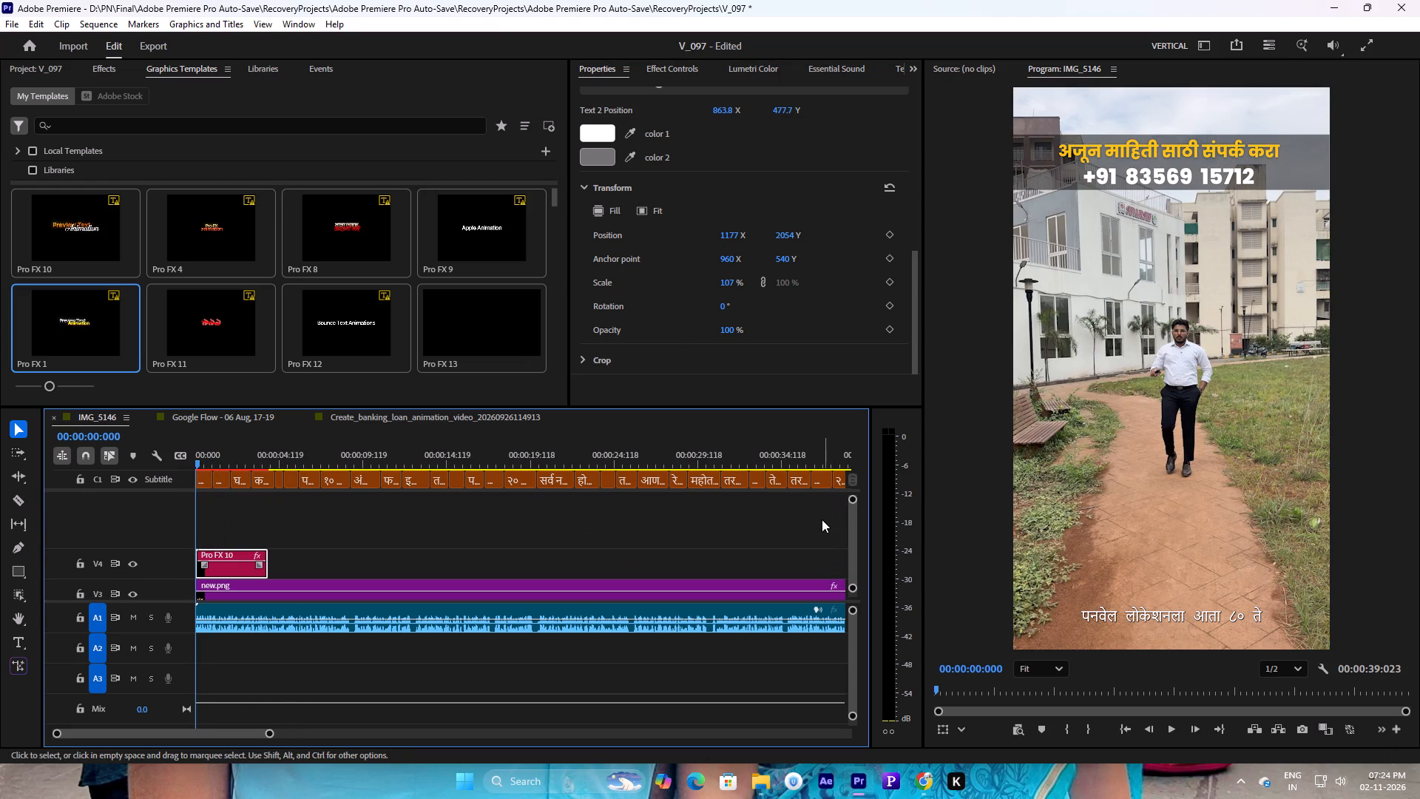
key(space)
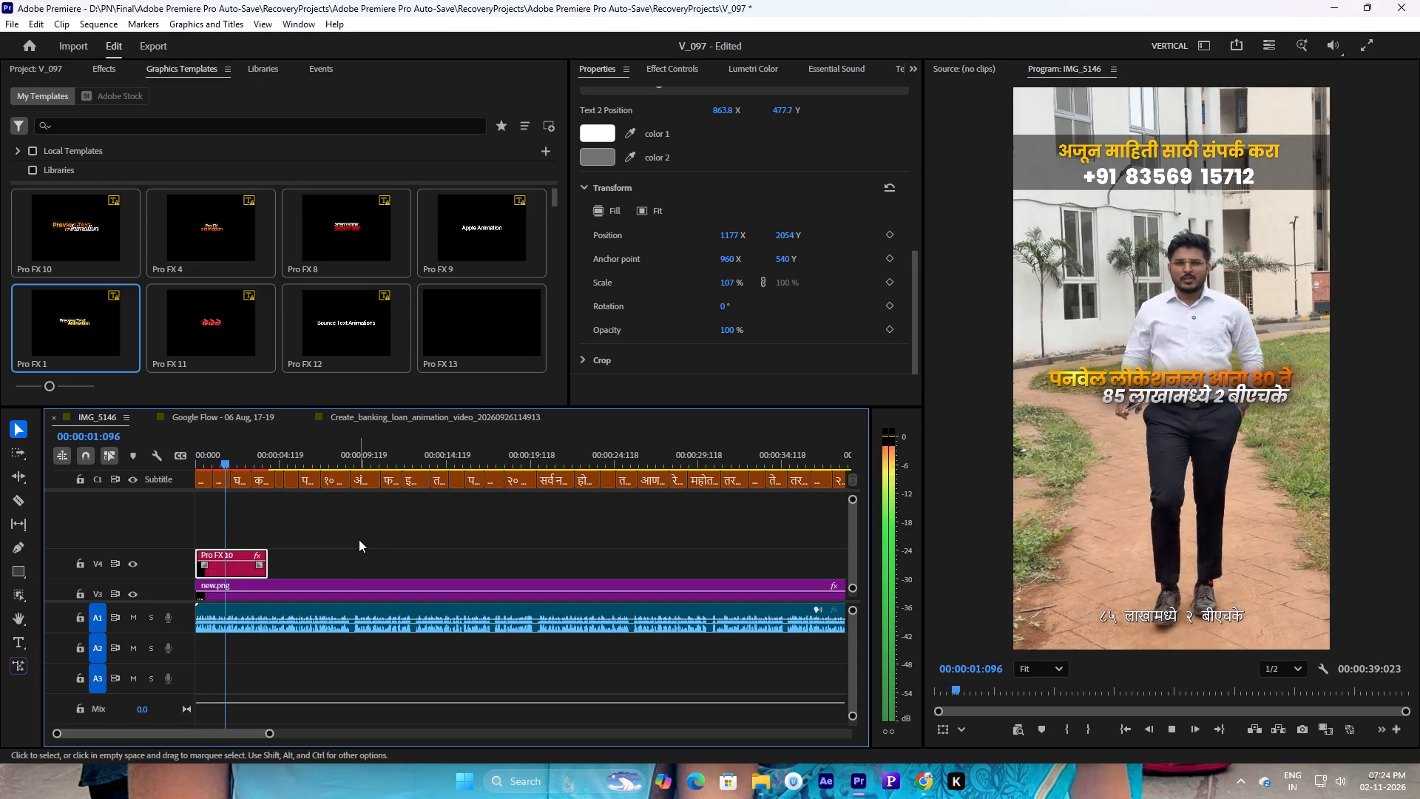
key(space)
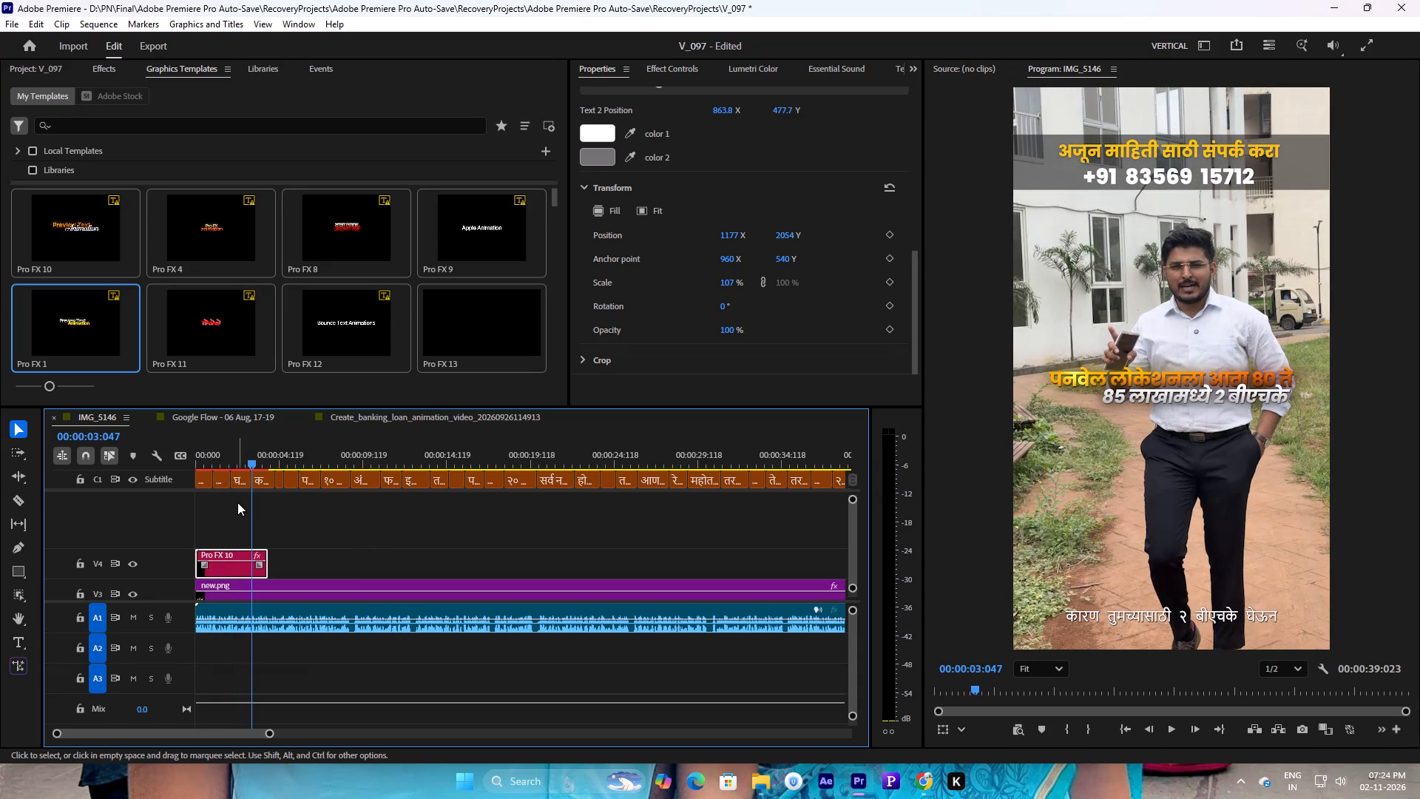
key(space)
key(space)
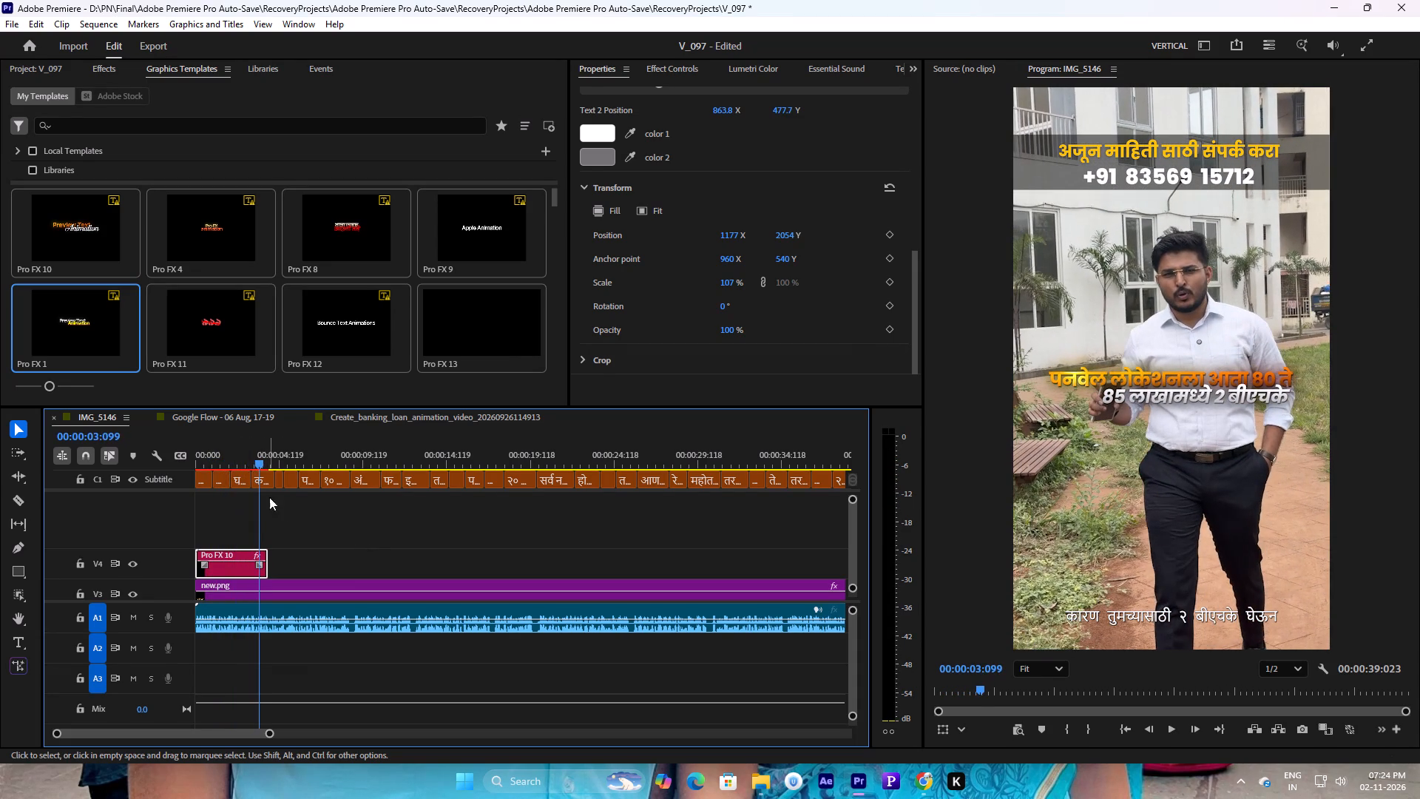
drag(257, 461, 228, 464)
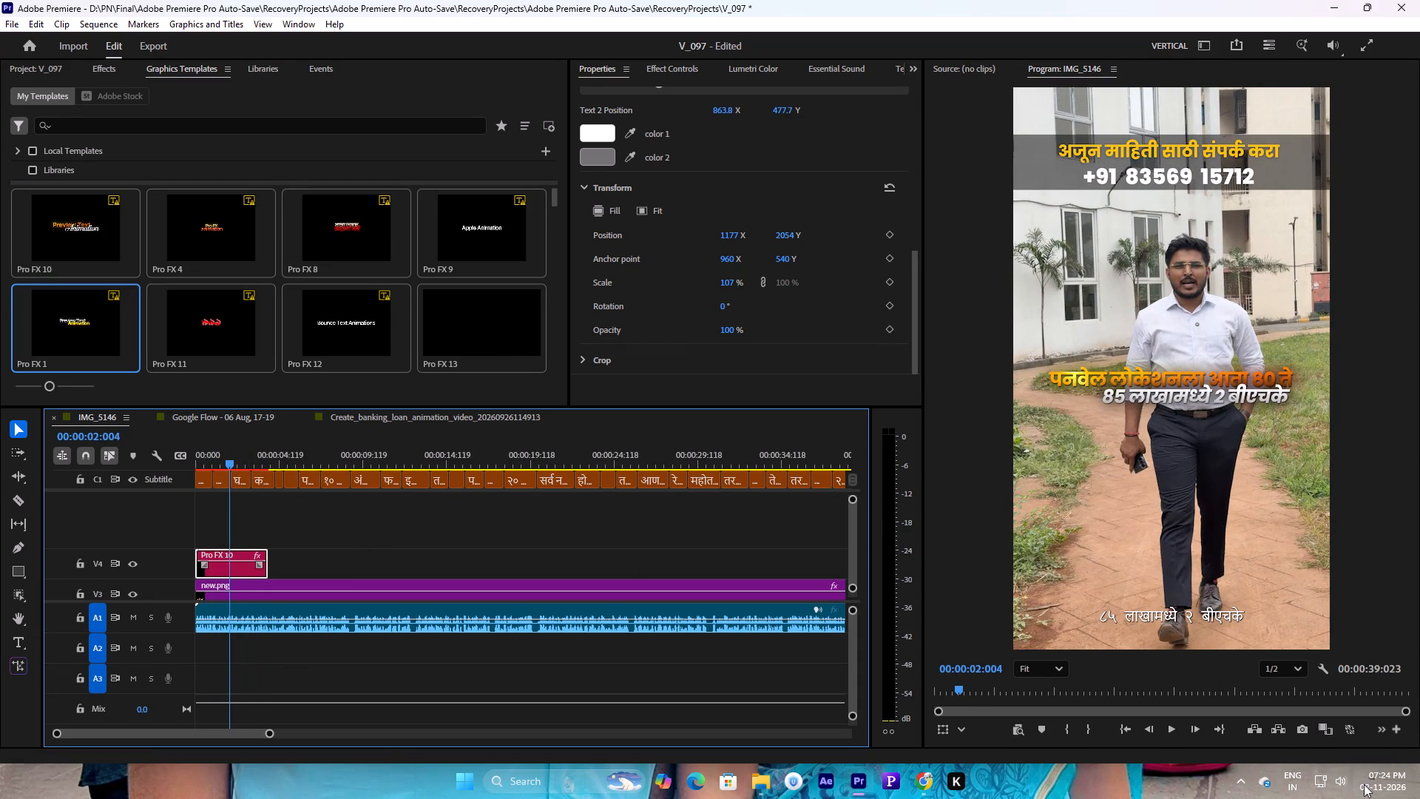
Set the system sound volume to 72.
click(1330, 769)
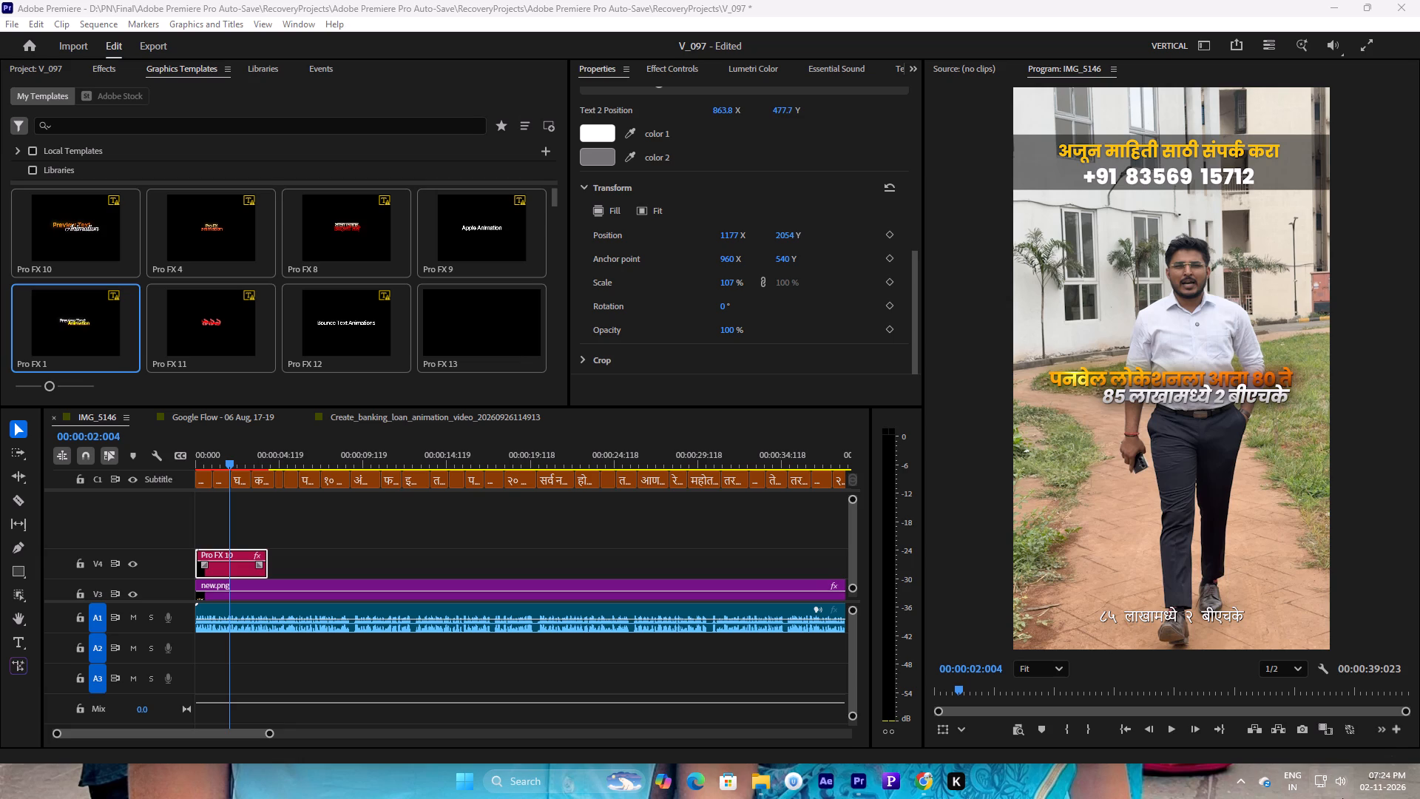
click(1342, 798)
click(1314, 689)
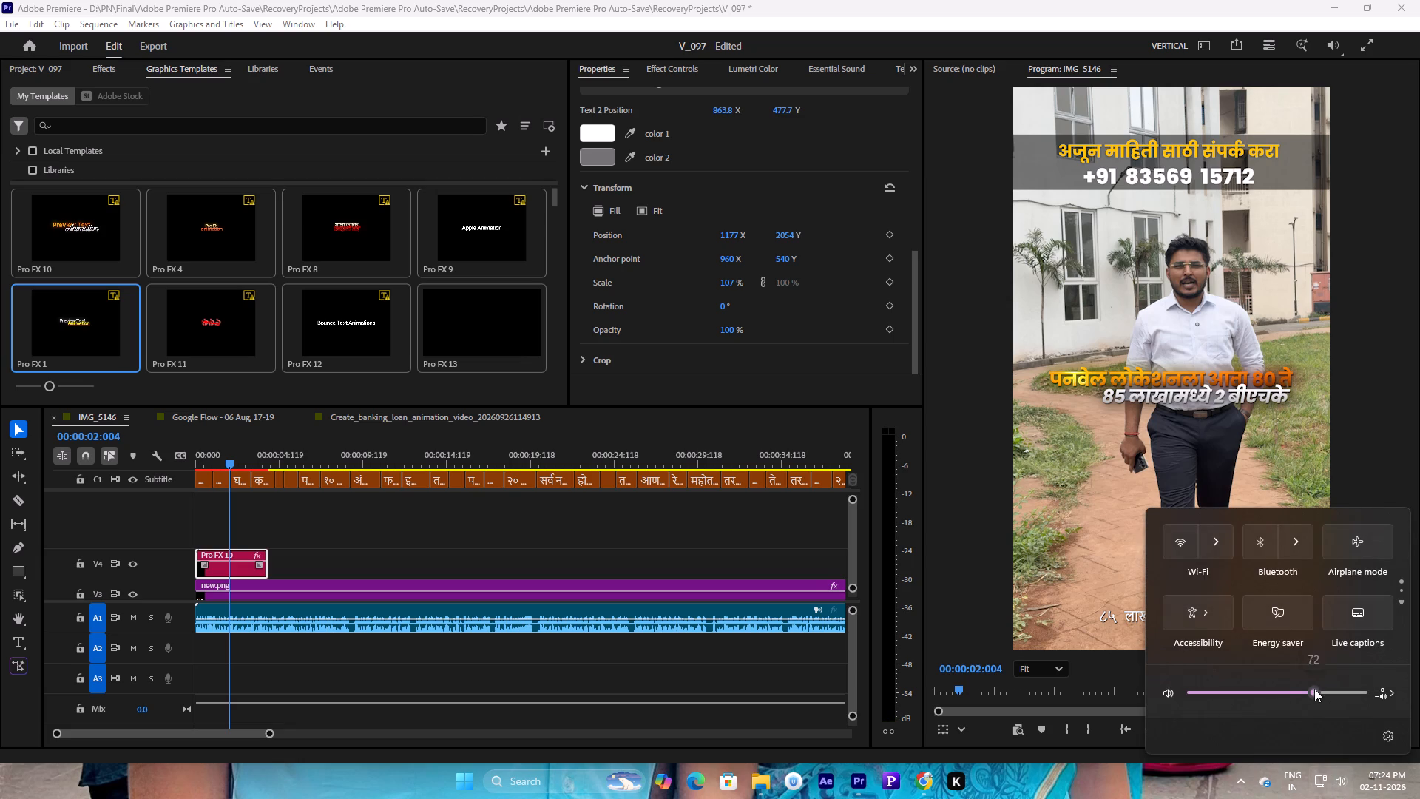
Replay the opening seconds several times to examine where the title should end relative to the speech and subtitles.
click(251, 457)
drag(247, 457, 191, 459)
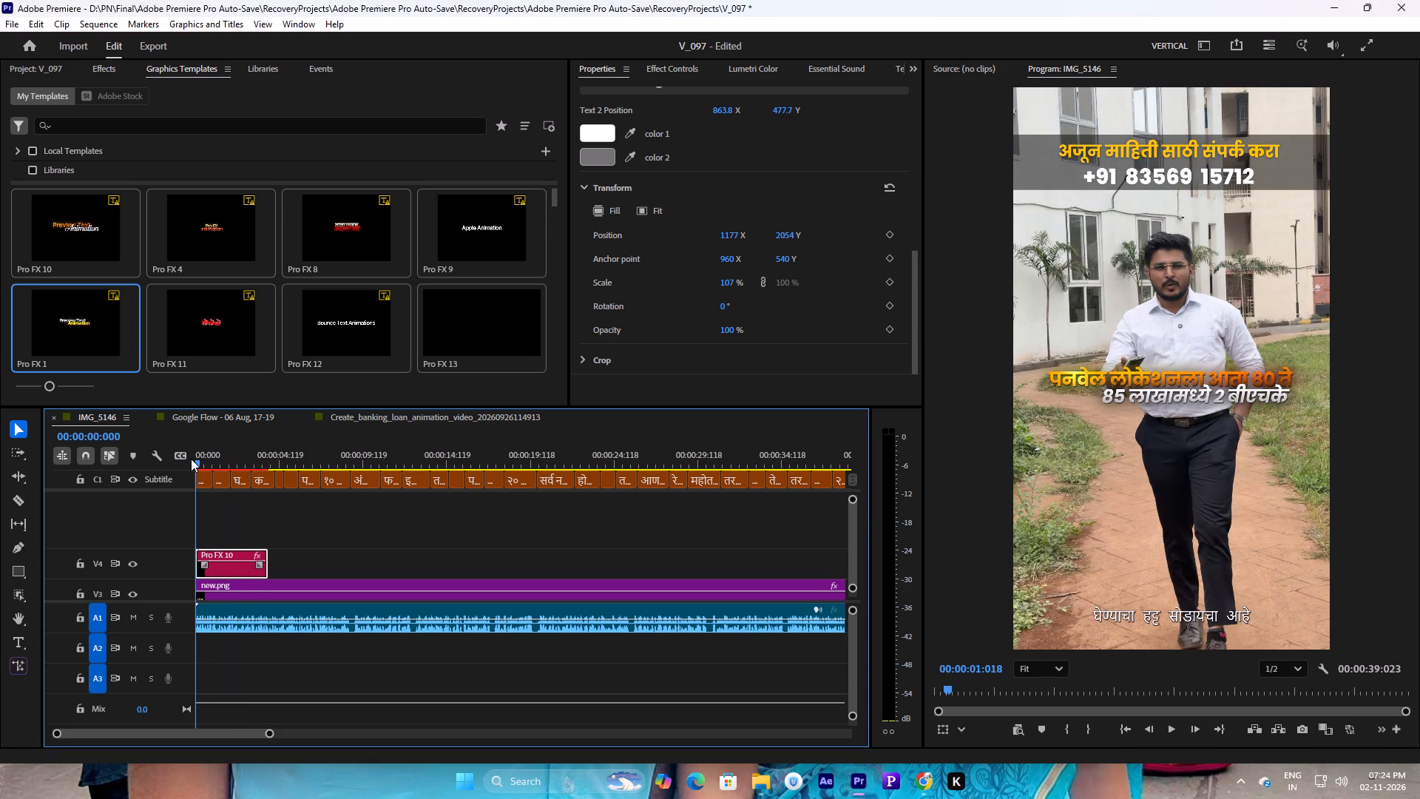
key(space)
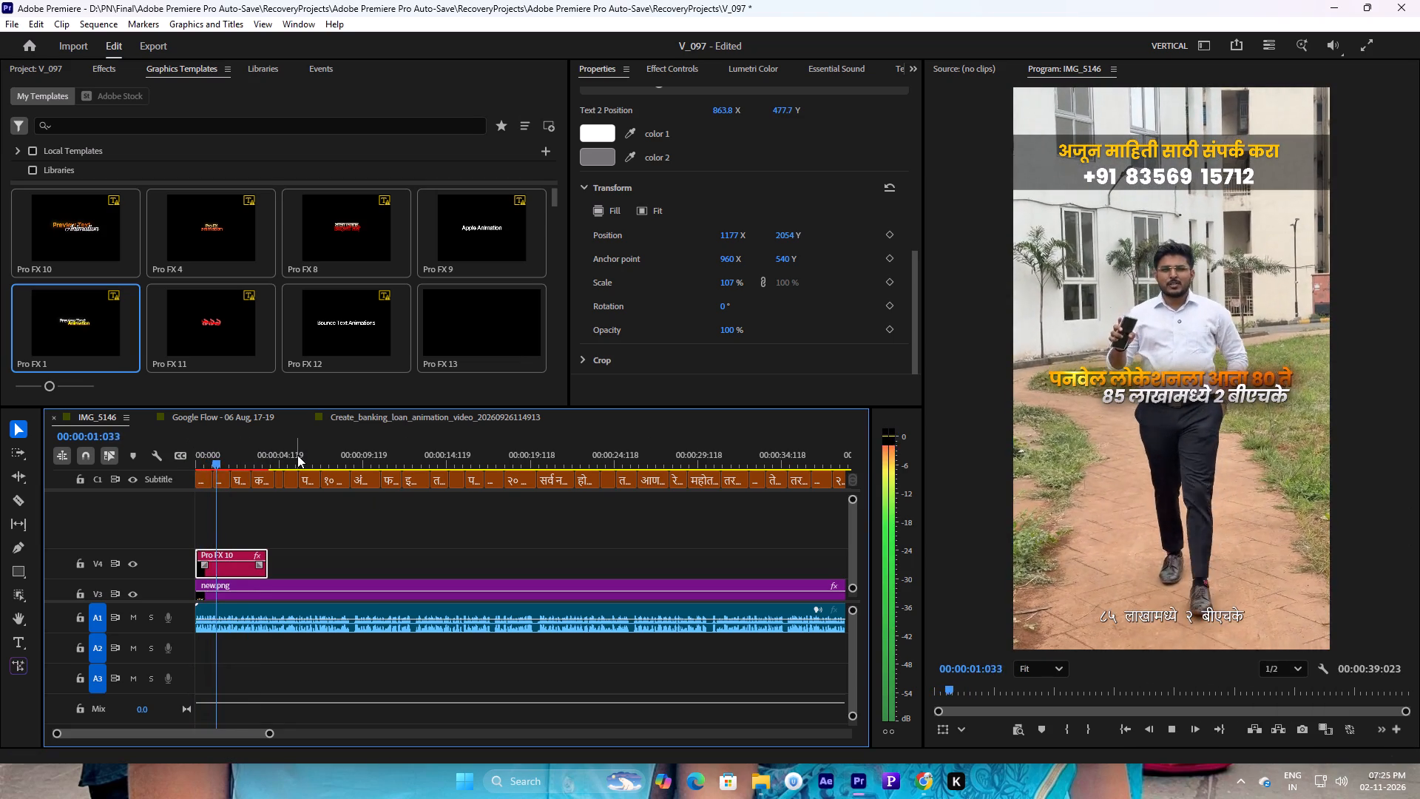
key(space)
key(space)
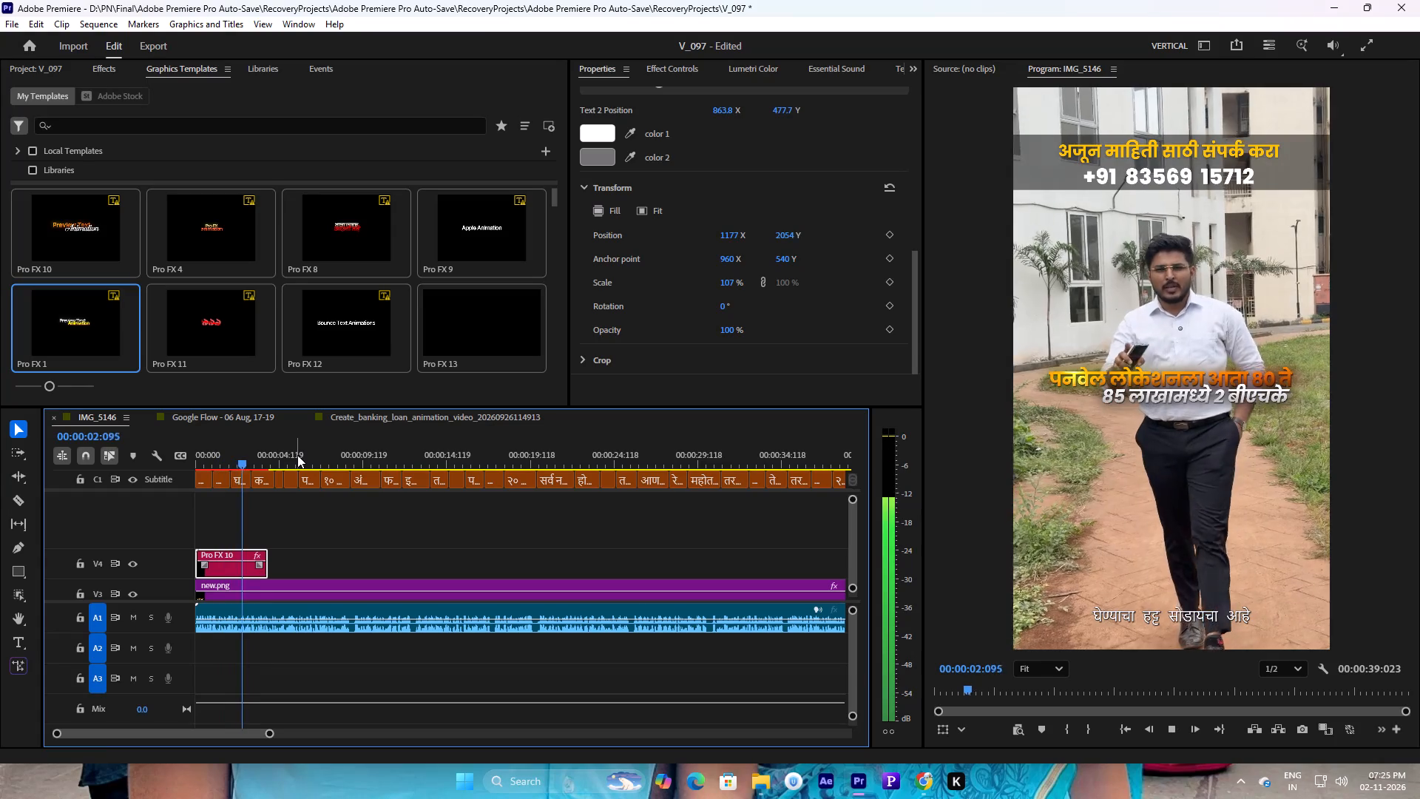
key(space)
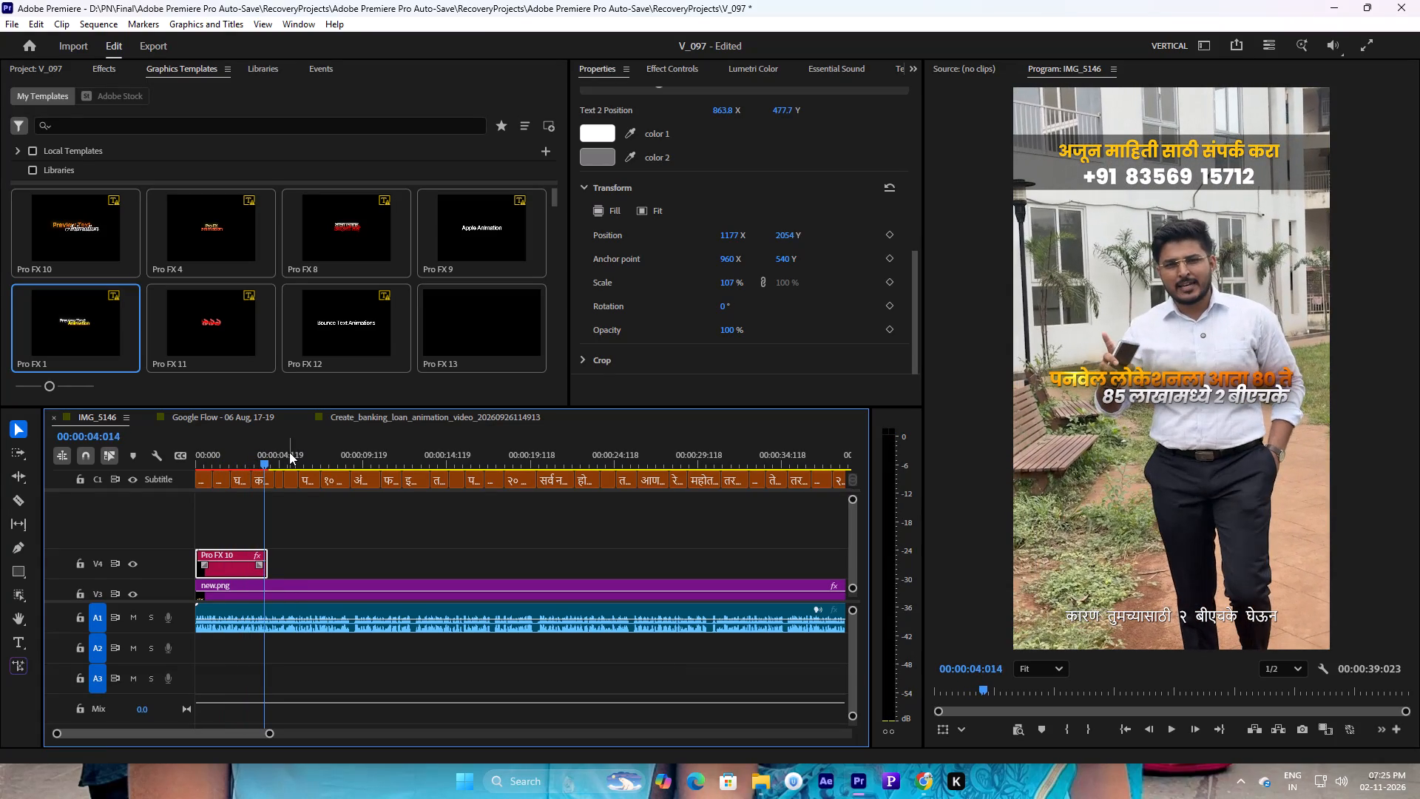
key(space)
drag(231, 453, 223, 454)
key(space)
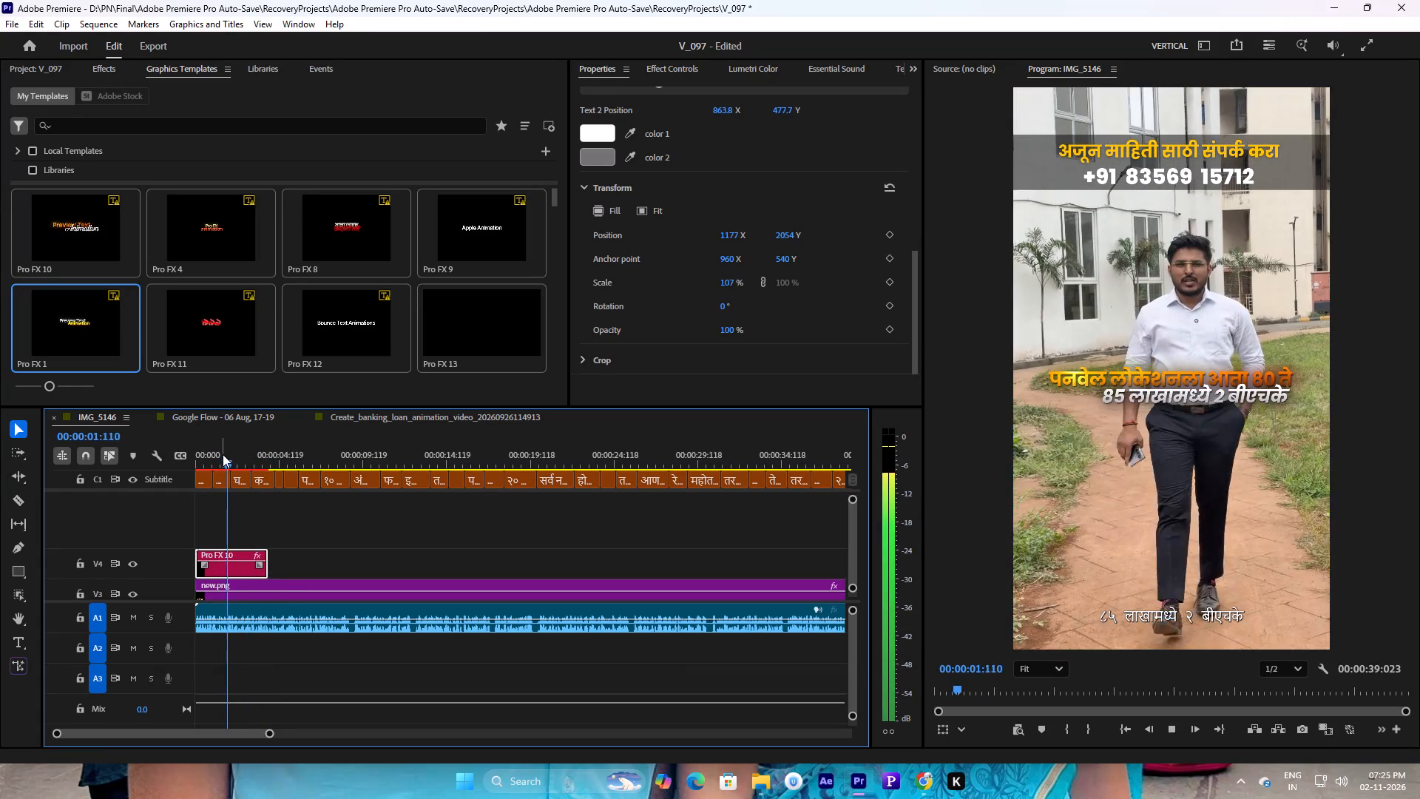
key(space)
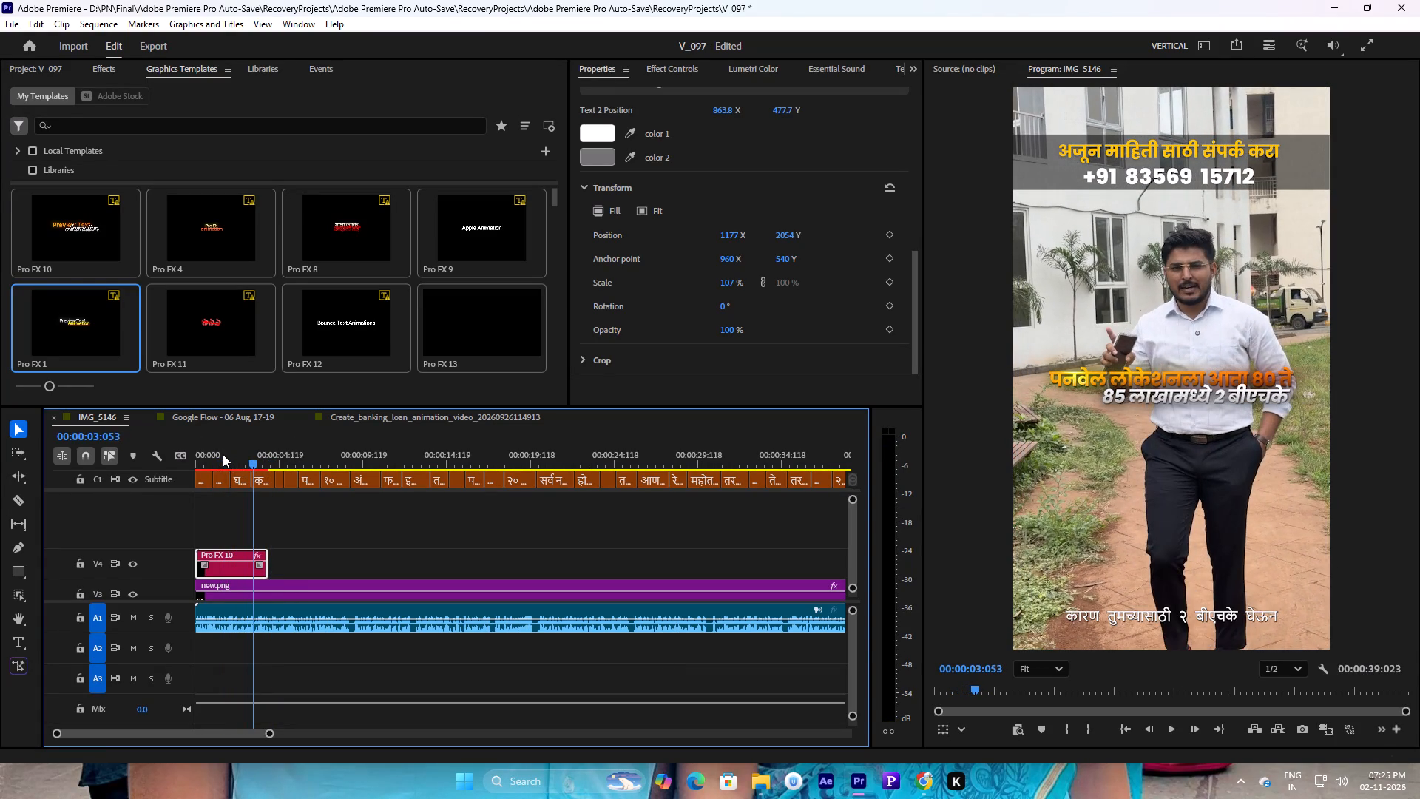
drag(223, 454, 209, 456)
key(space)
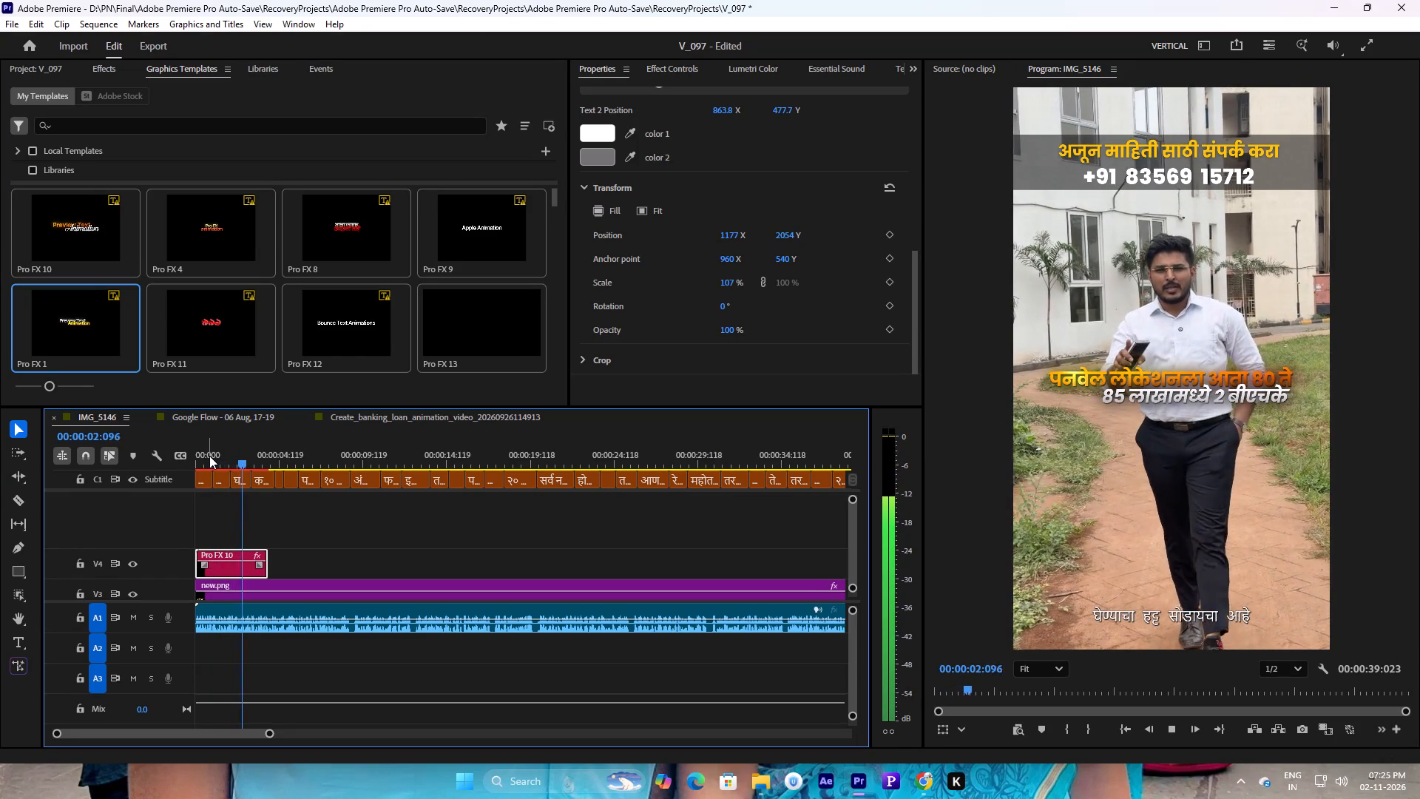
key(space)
Trim the end of the opening Pro FX 10 title on V4 back to about 3 seconds.
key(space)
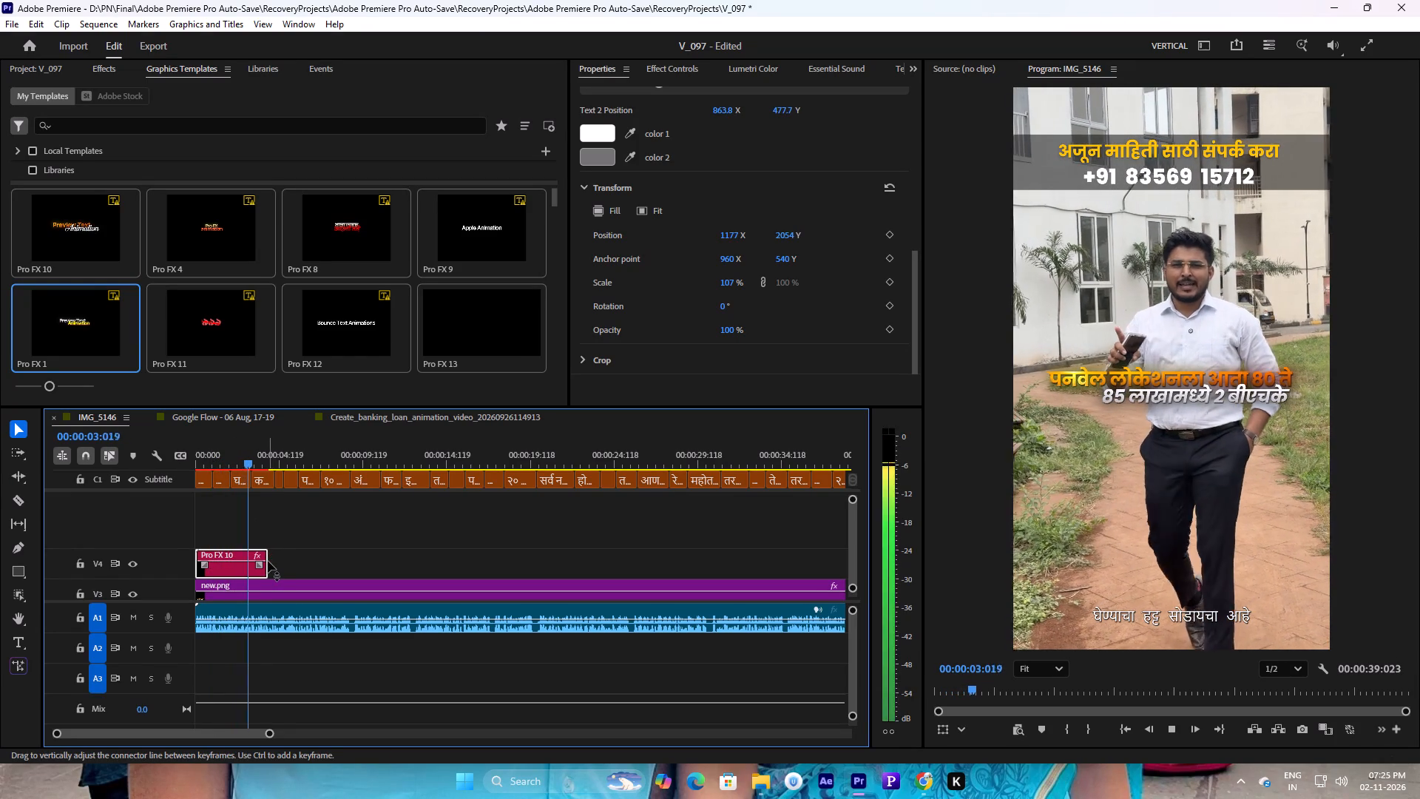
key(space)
click(248, 466)
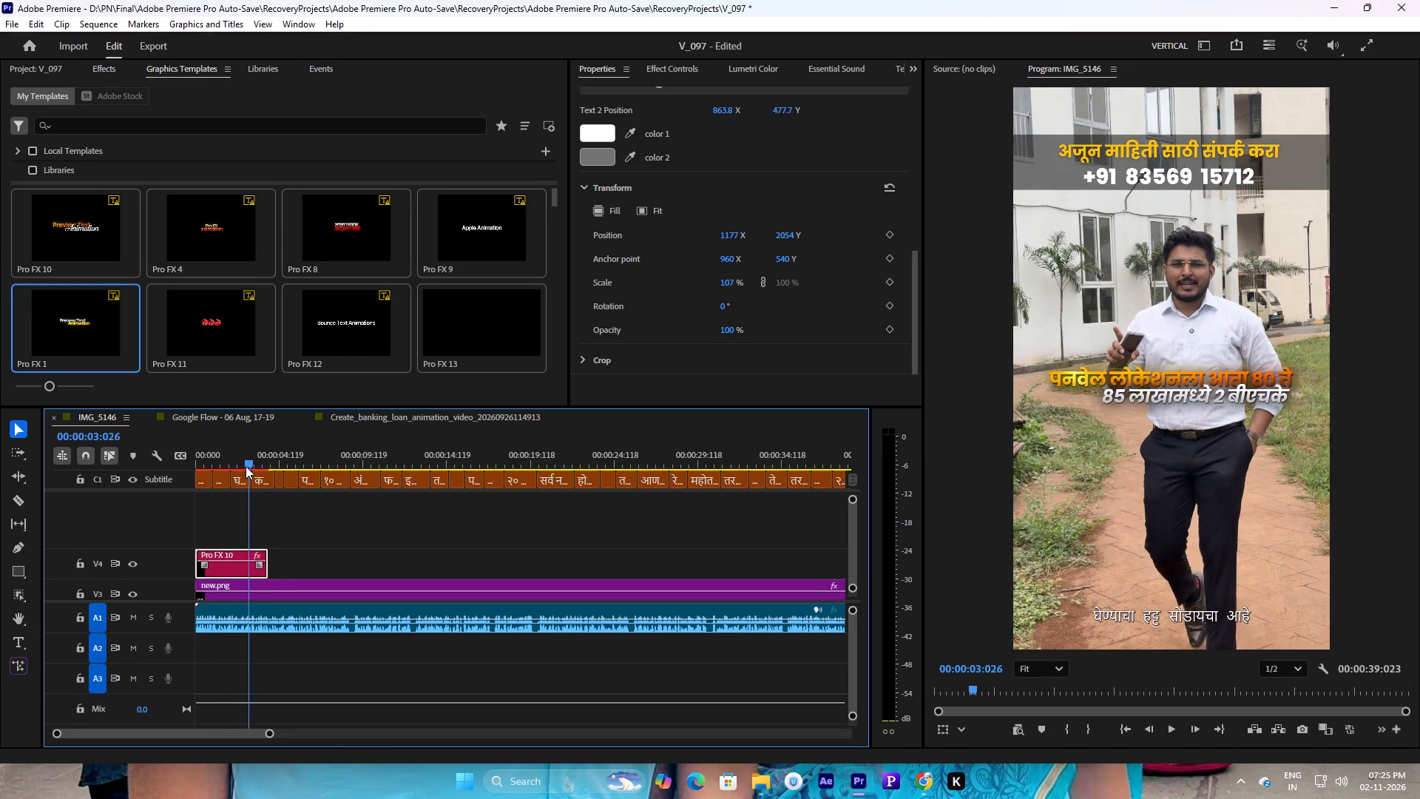
drag(268, 567, 246, 564)
Find where the fourth subtitle is spoken and paste a copy of the Pro FX 10 title on V4 at 00:00:04:044.
click(221, 465)
key(space)
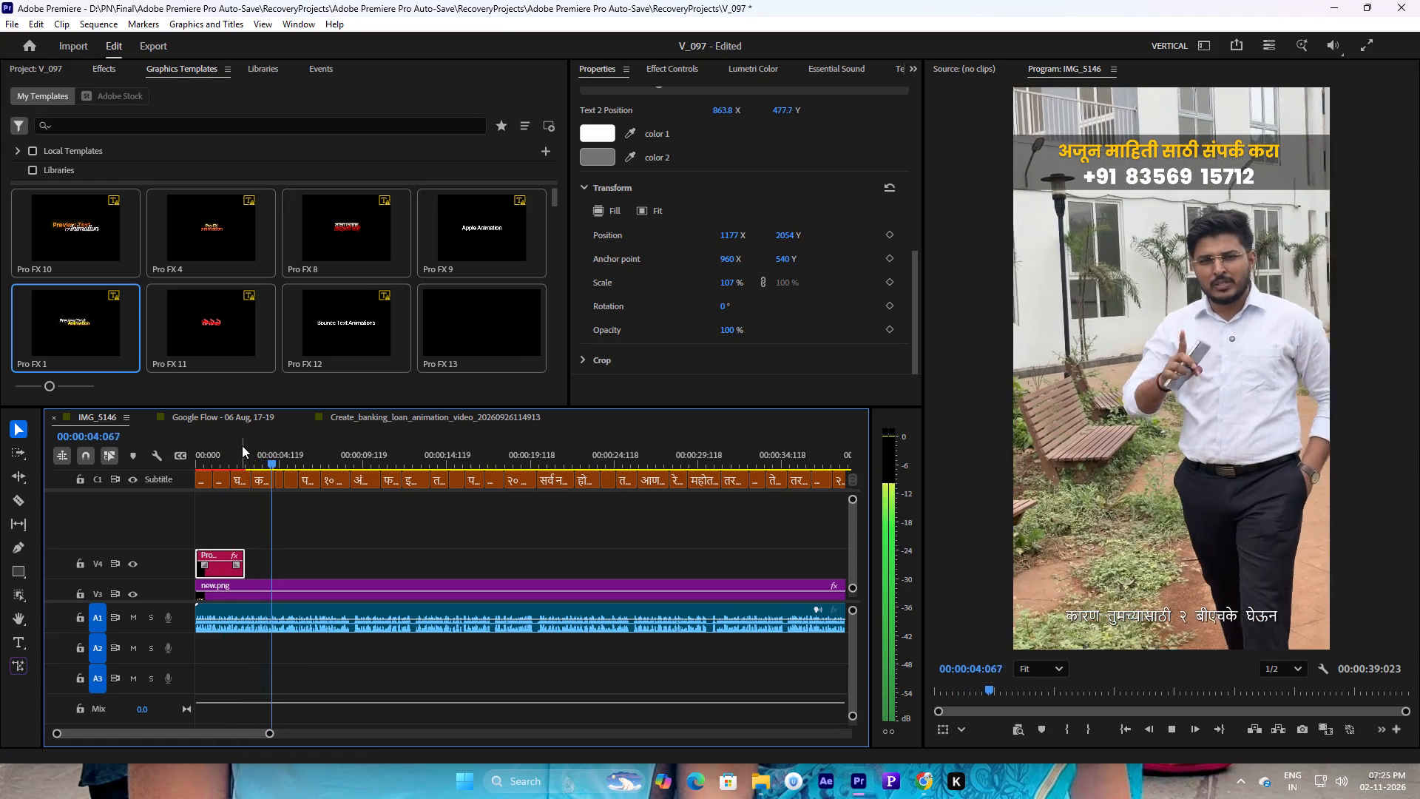
key(space)
key(space)
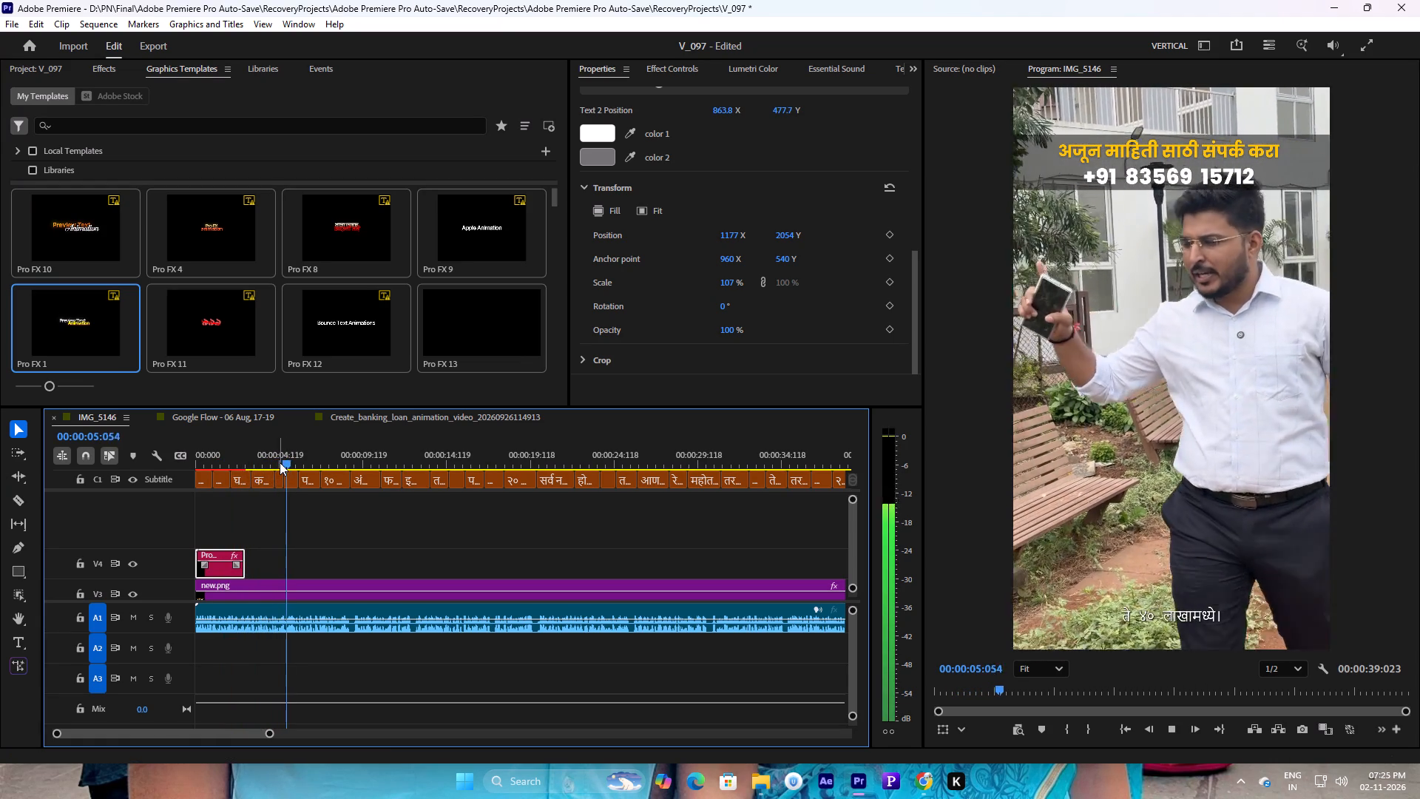
drag(280, 462, 270, 462)
click(270, 478)
click(258, 476)
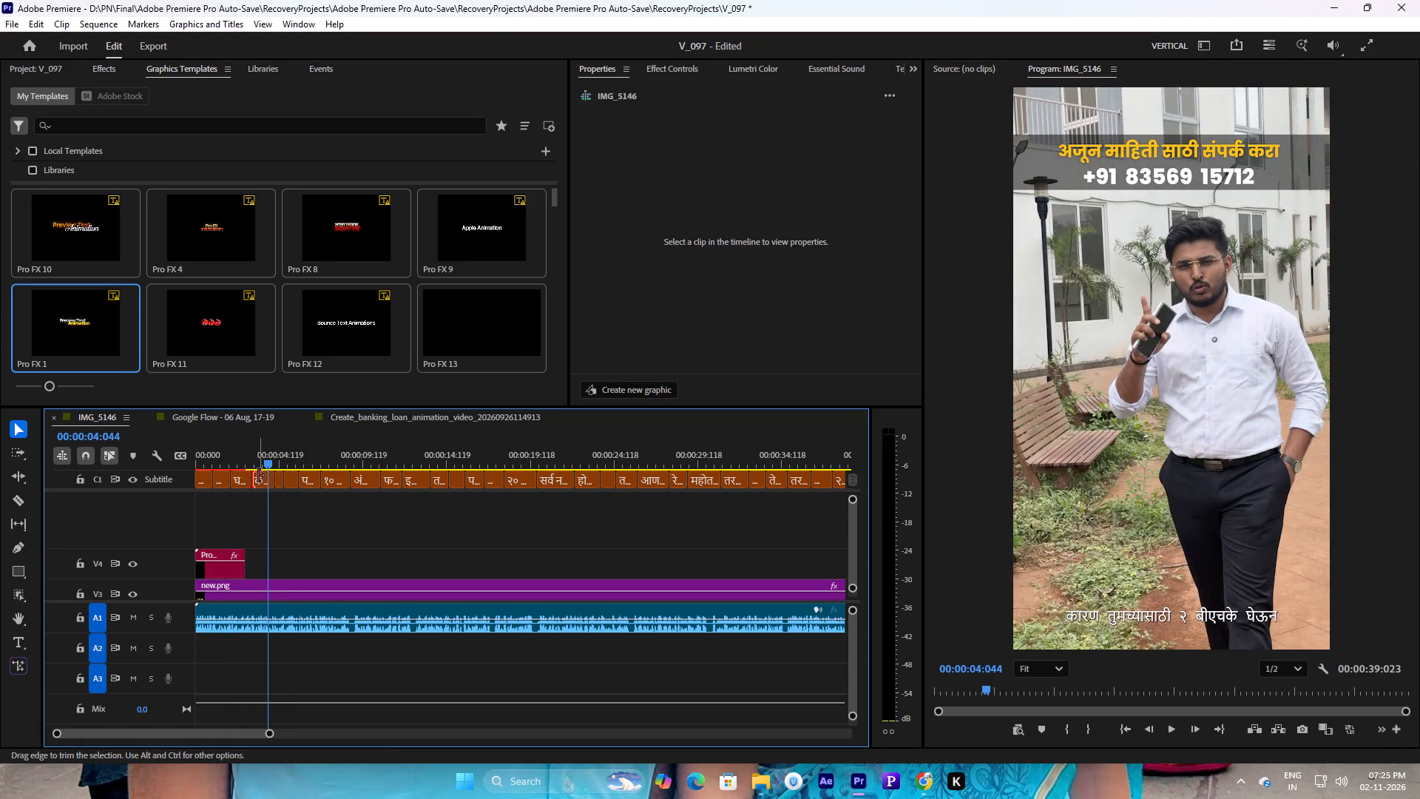
click(265, 481)
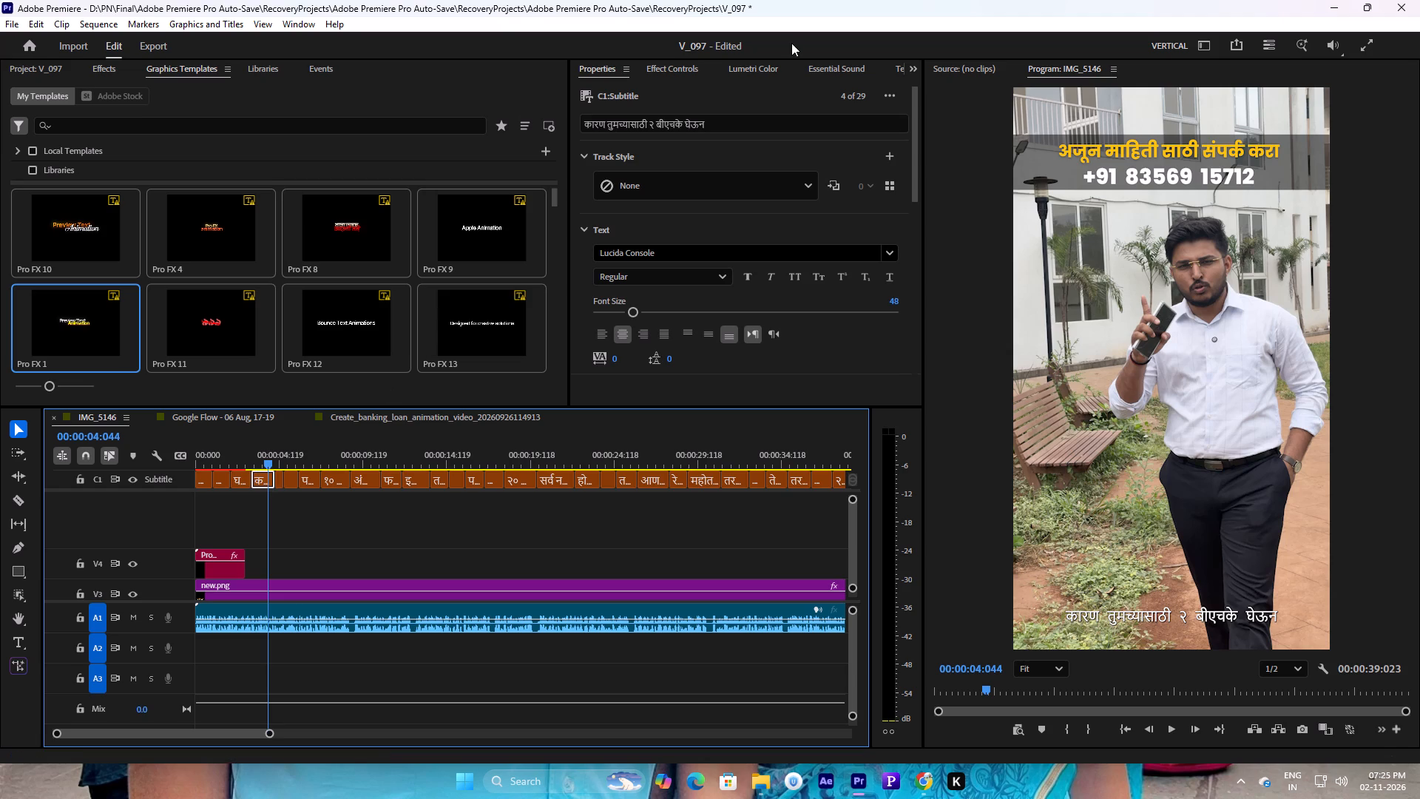
click(218, 570)
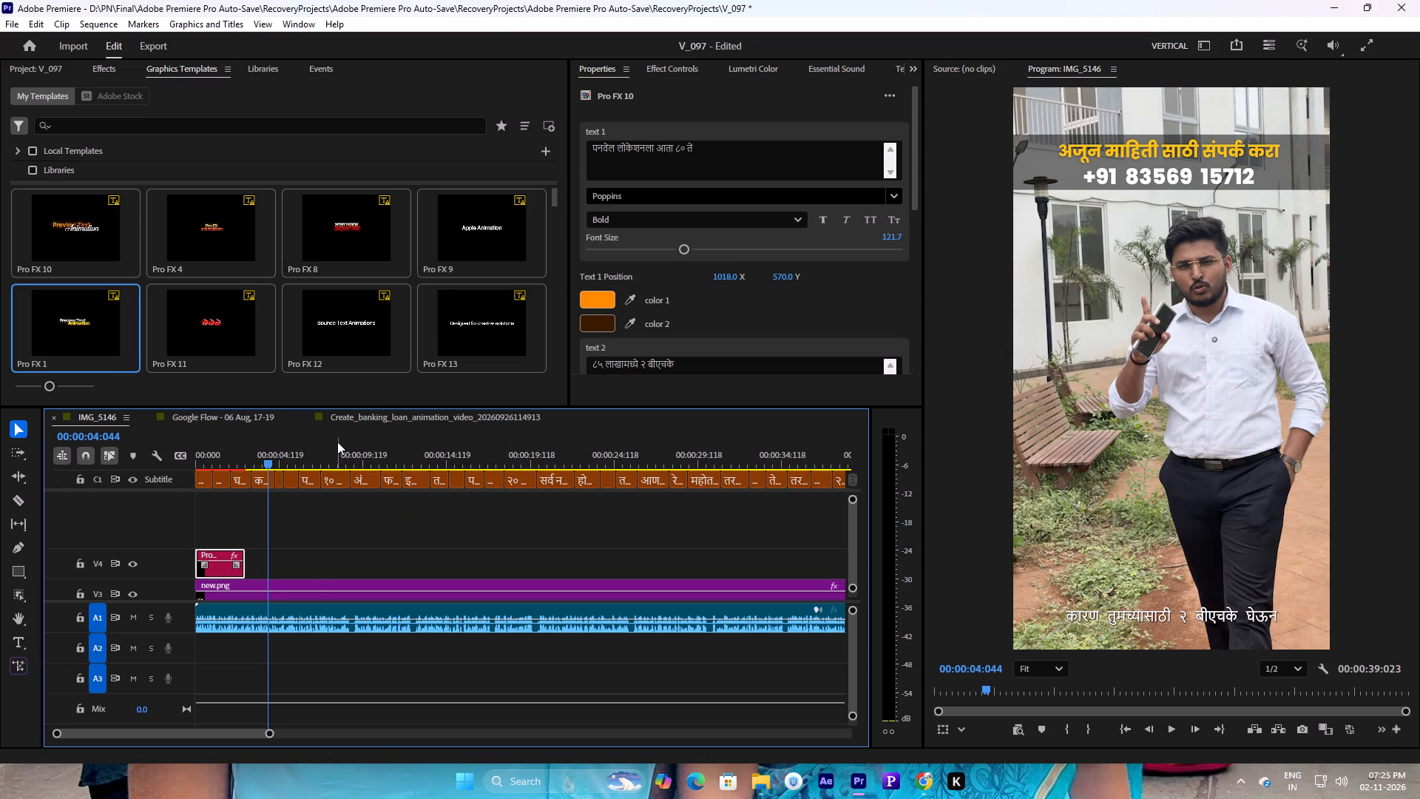
key(ctrl+c)
key(ctrl+v)
Replace text 1 of the pasted title with the fourth subtitle's text, minus its first word: "तुमच्यासाठी २ बीएचके घेऊन".
click(263, 479)
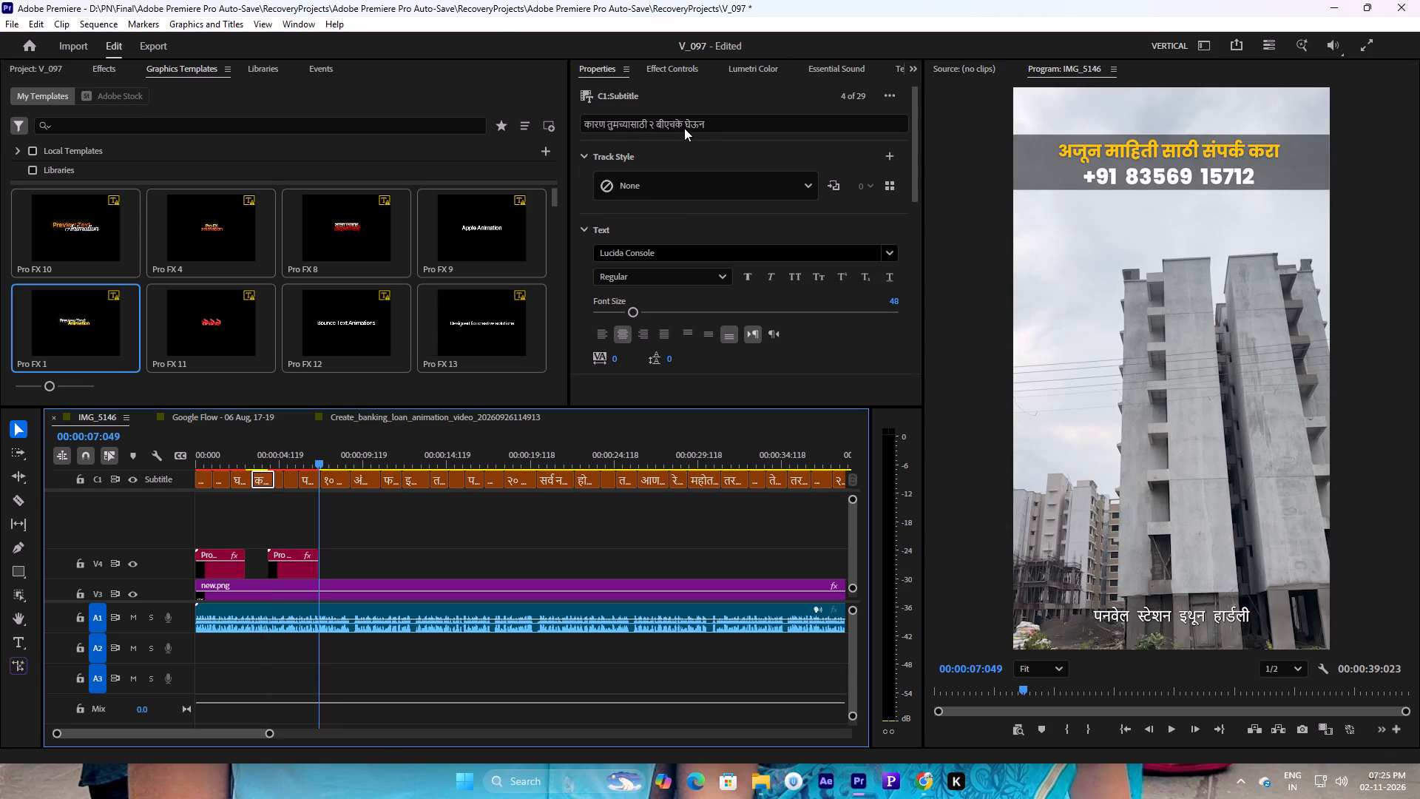
double_click(684, 128)
key(ctrl+c)
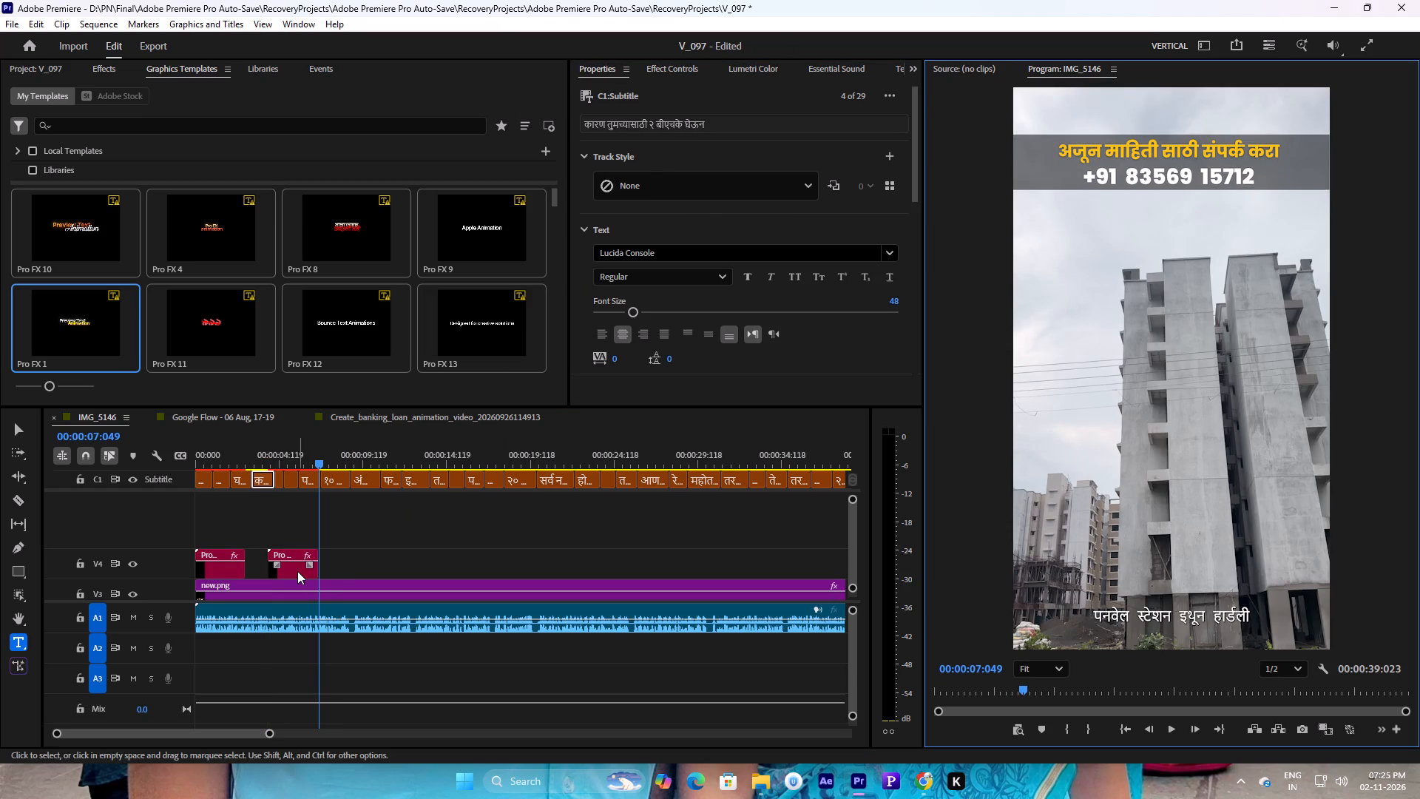
click(297, 571)
drag(714, 139, 674, 146)
drag(703, 149, 552, 152)
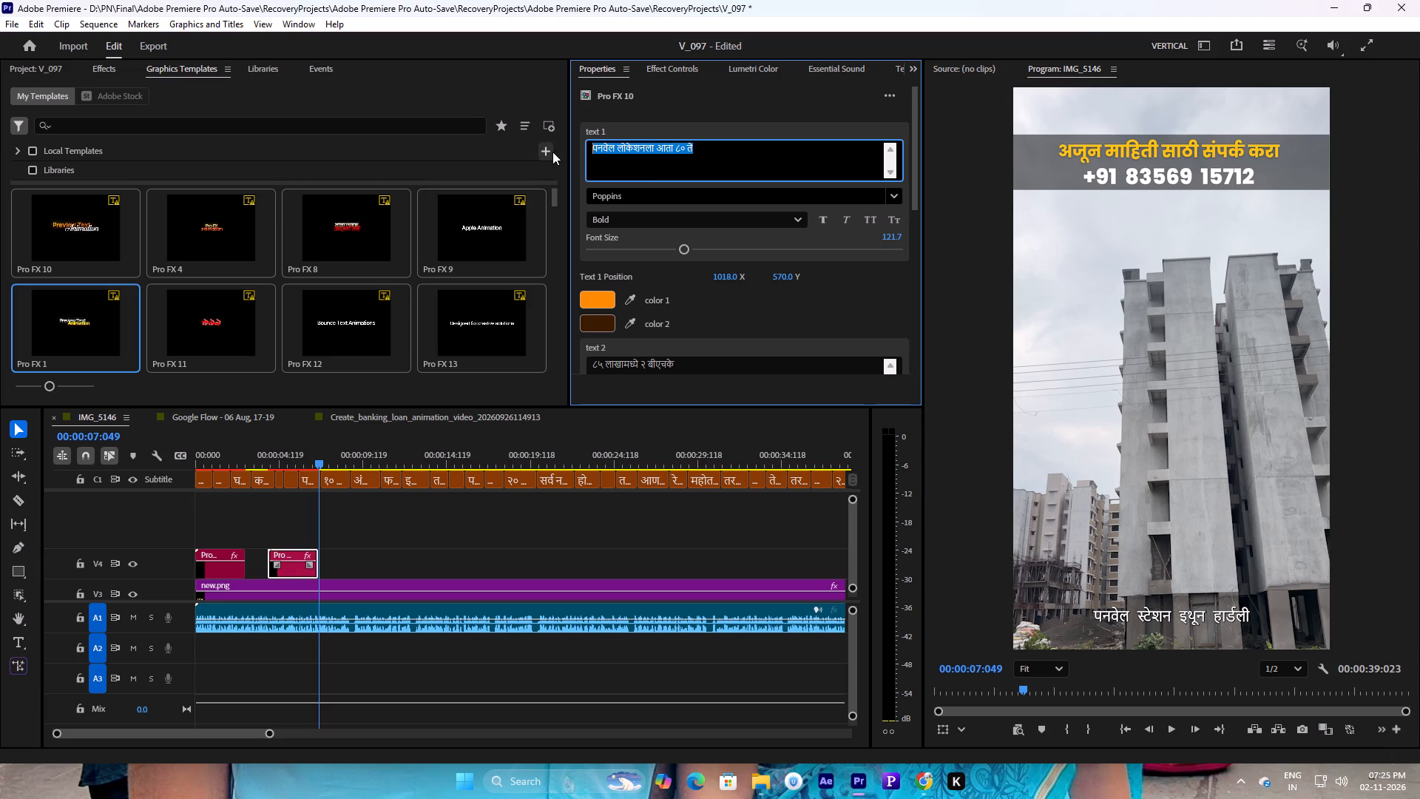
key(ctrl+v)
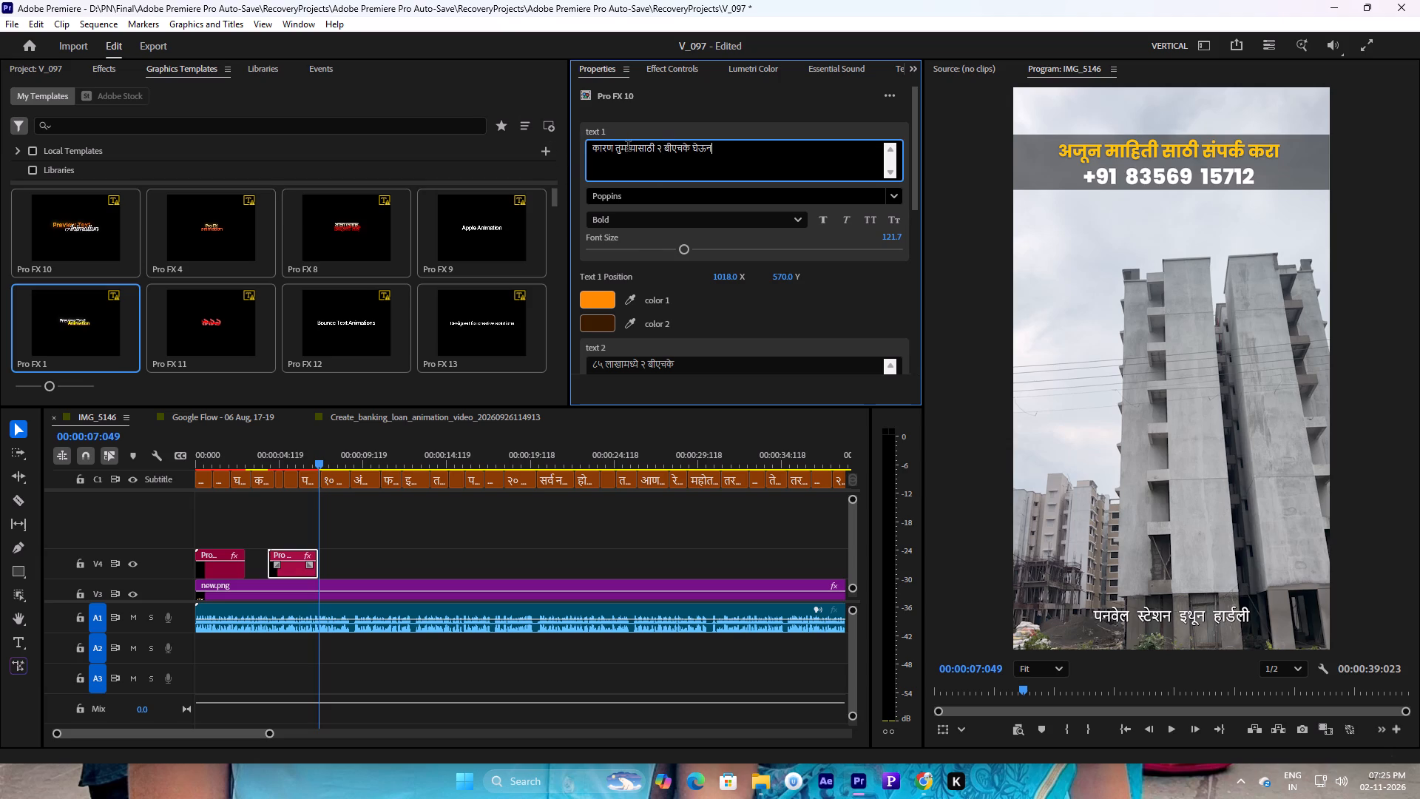
drag(615, 147, 513, 142)
key(BackSpace)
Replace text 2 of the second Pro FX 10 title with the fifth subtitle's text: "आलोय फक्त ४५".
click(279, 473)
double_click(619, 122)
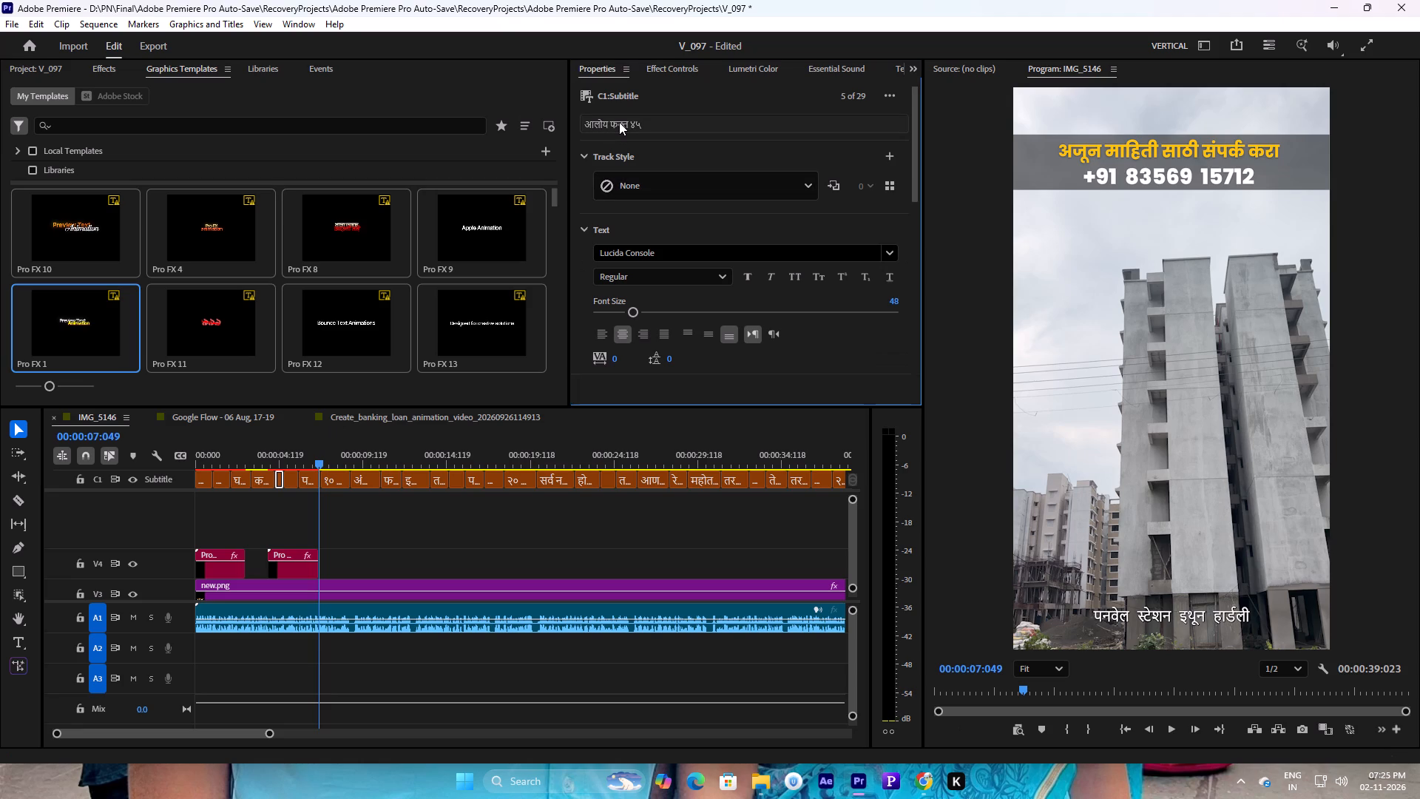
key(ctrl+c)
click(291, 560)
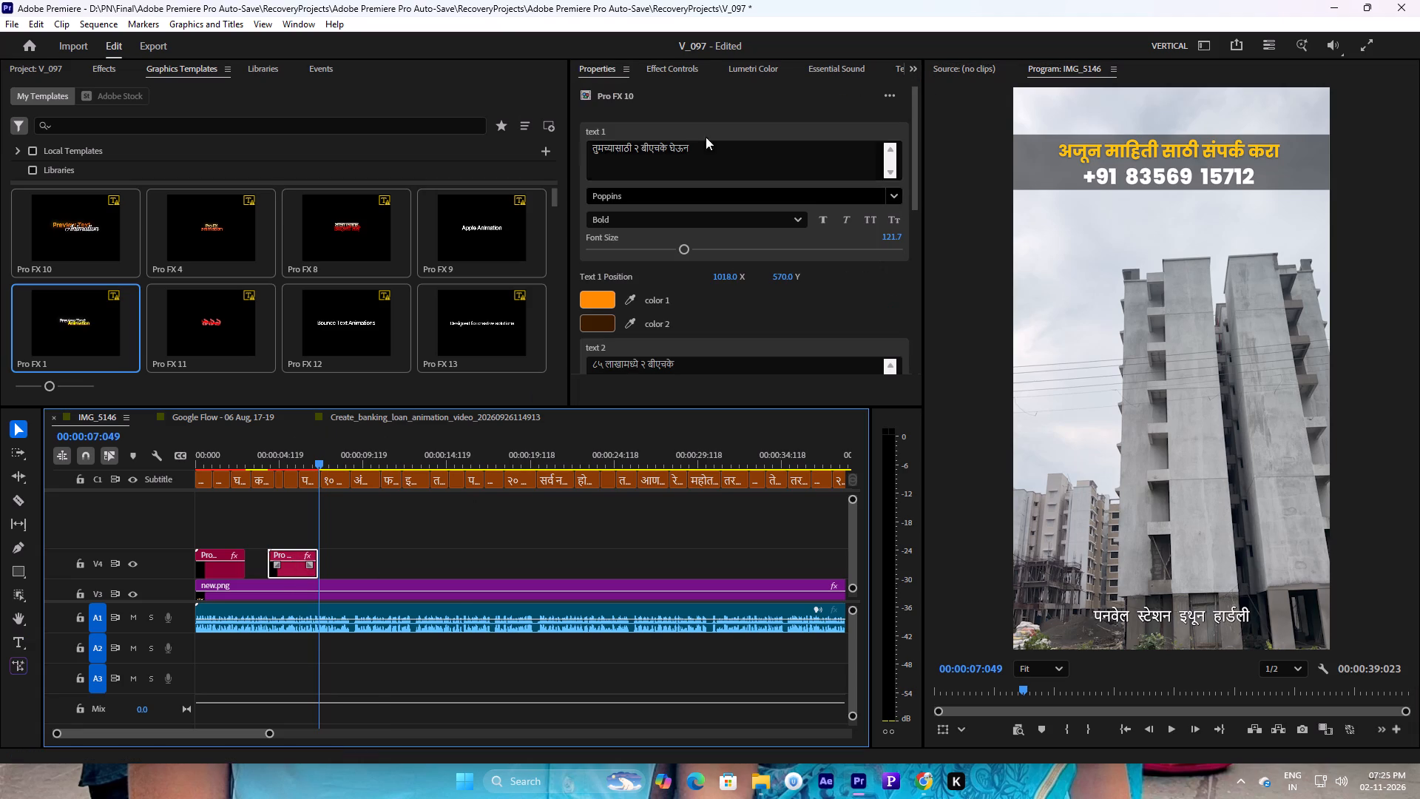
drag(691, 360, 499, 340)
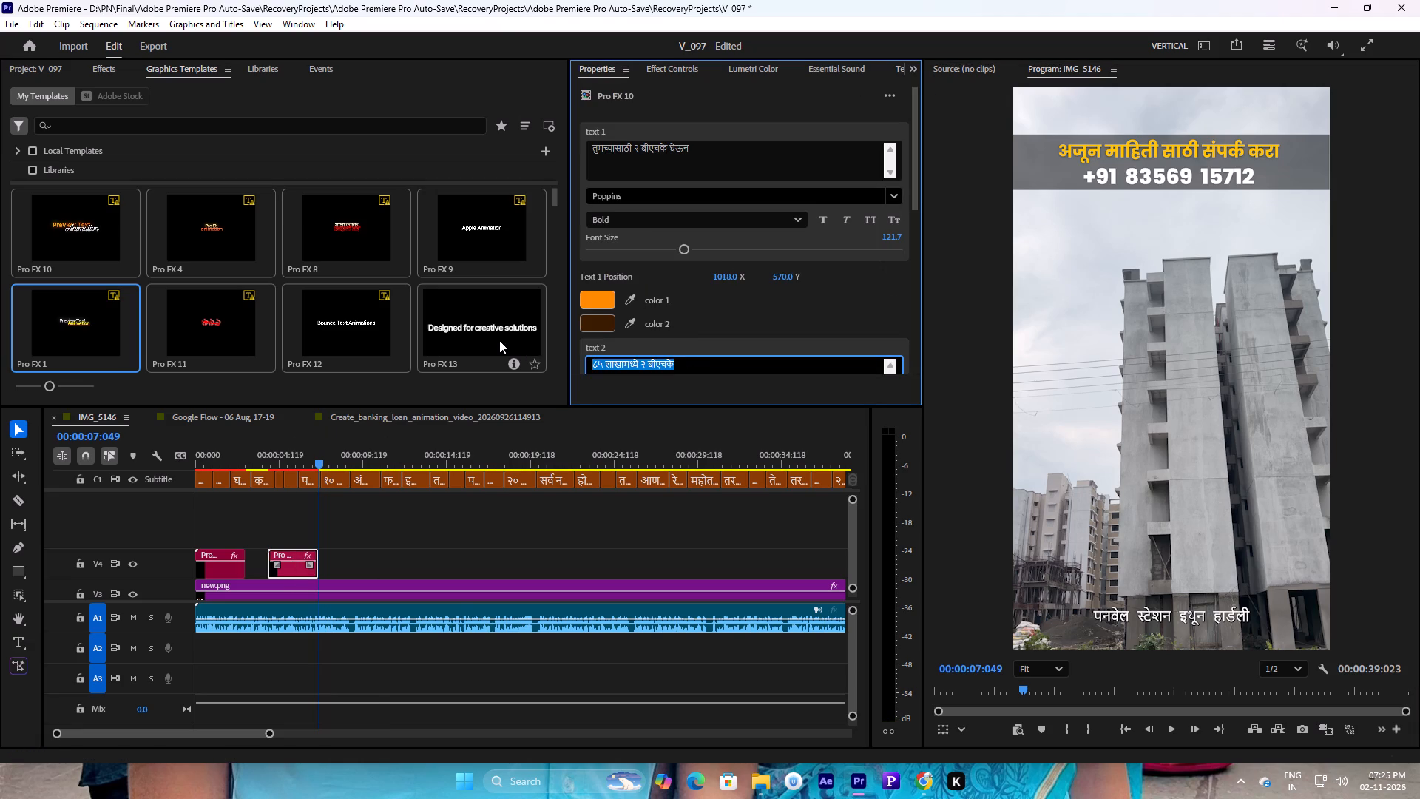
key(ctrl+v)
Append the sixth subtitle's text, "ते ४० लाखामध्ये।", after a space at the end of the title's text 2.
click(305, 482)
click(309, 477)
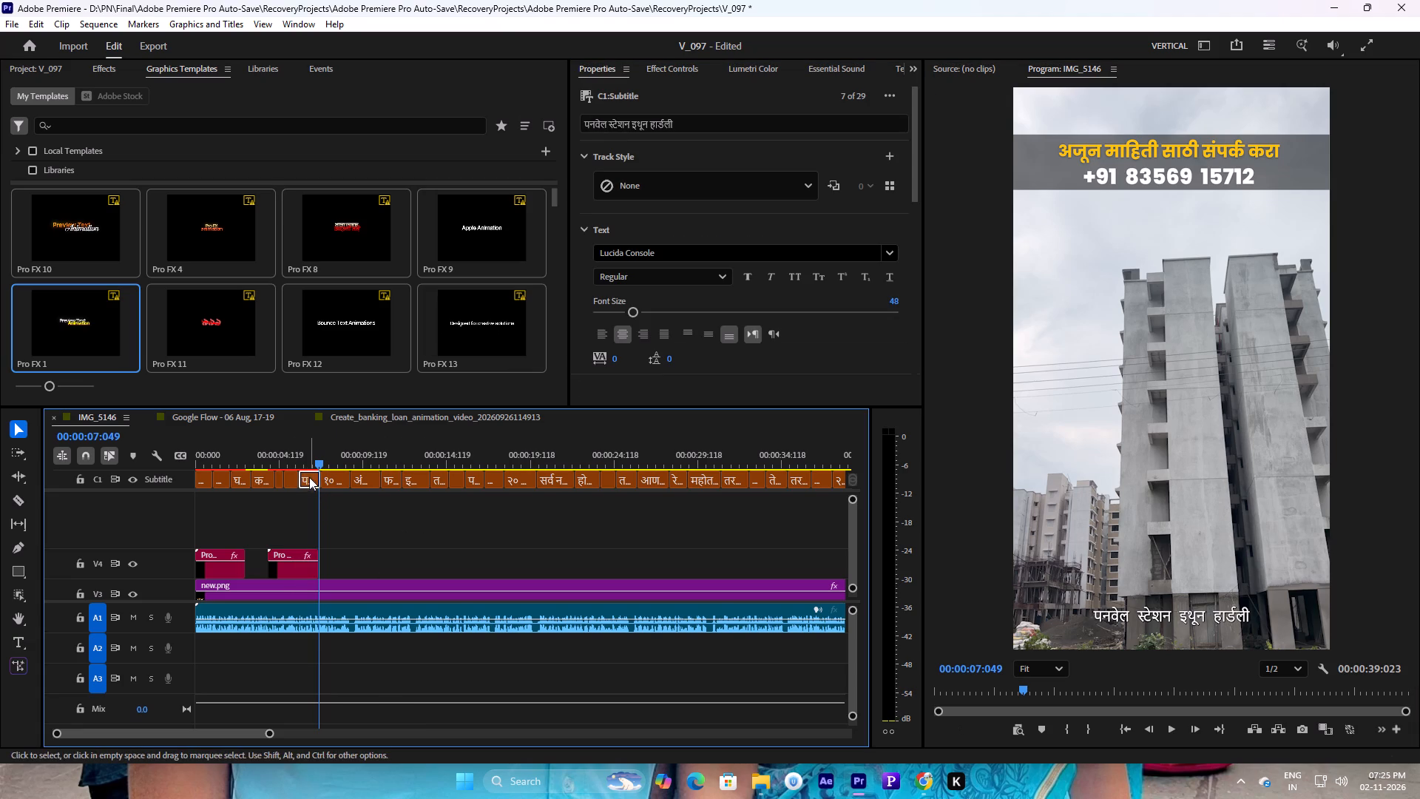
click(292, 475)
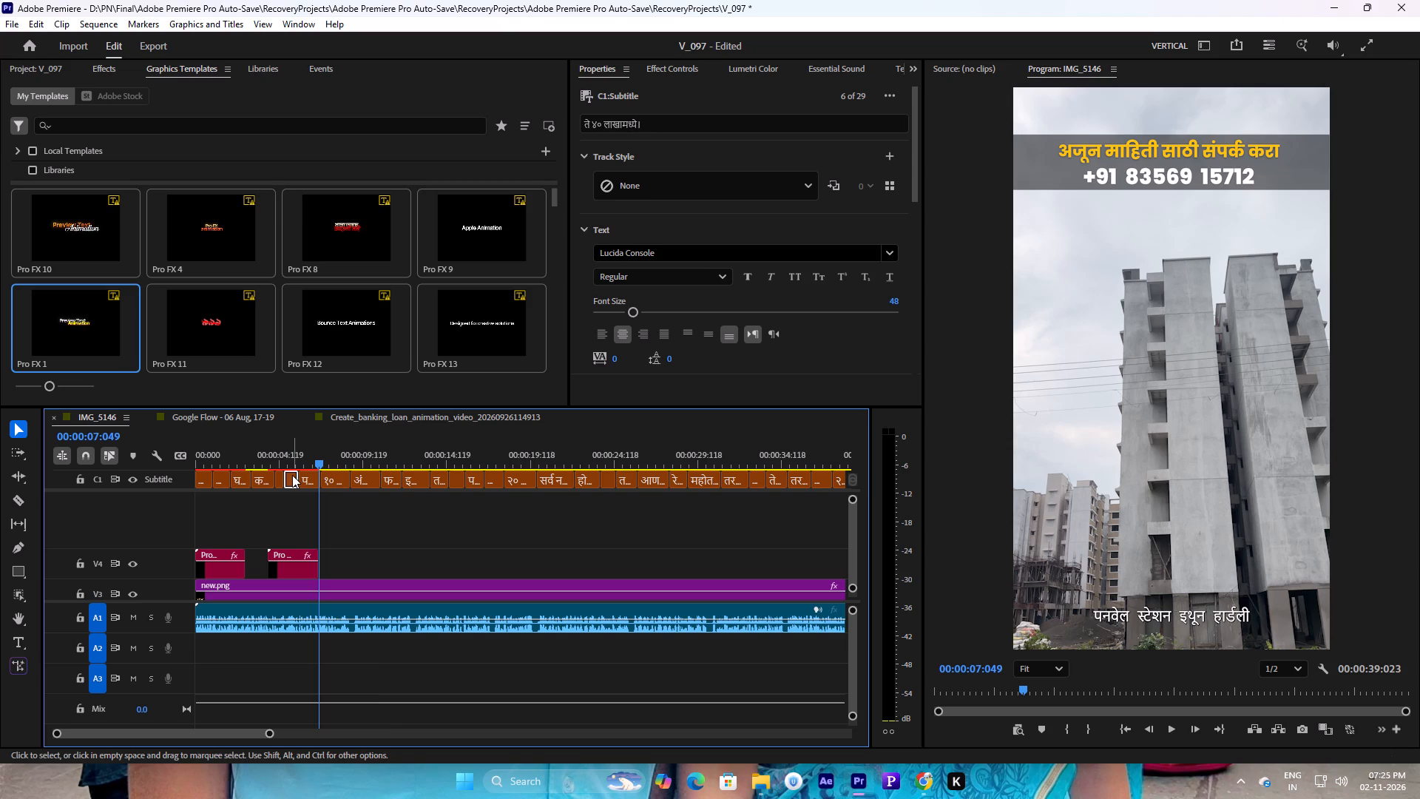
click(280, 485)
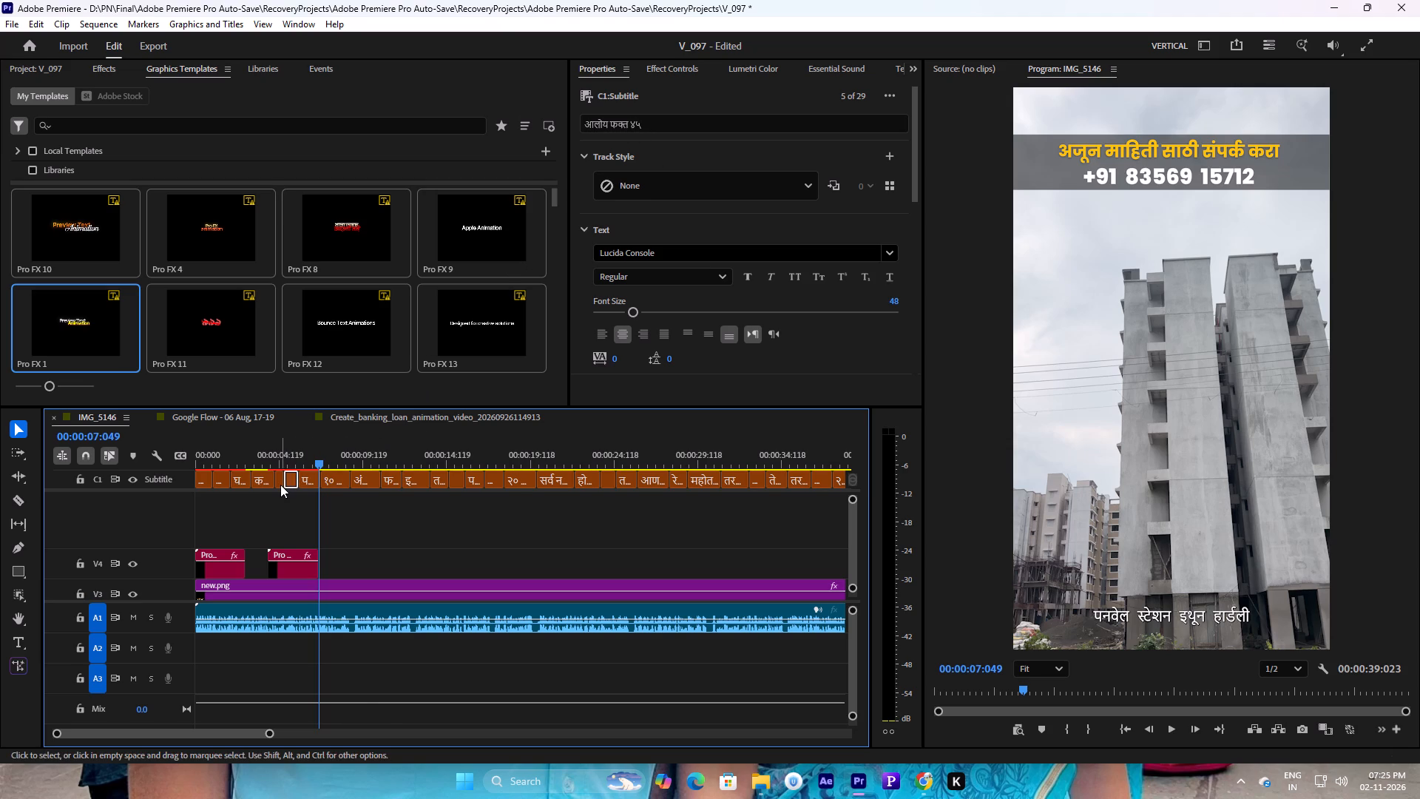
click(291, 481)
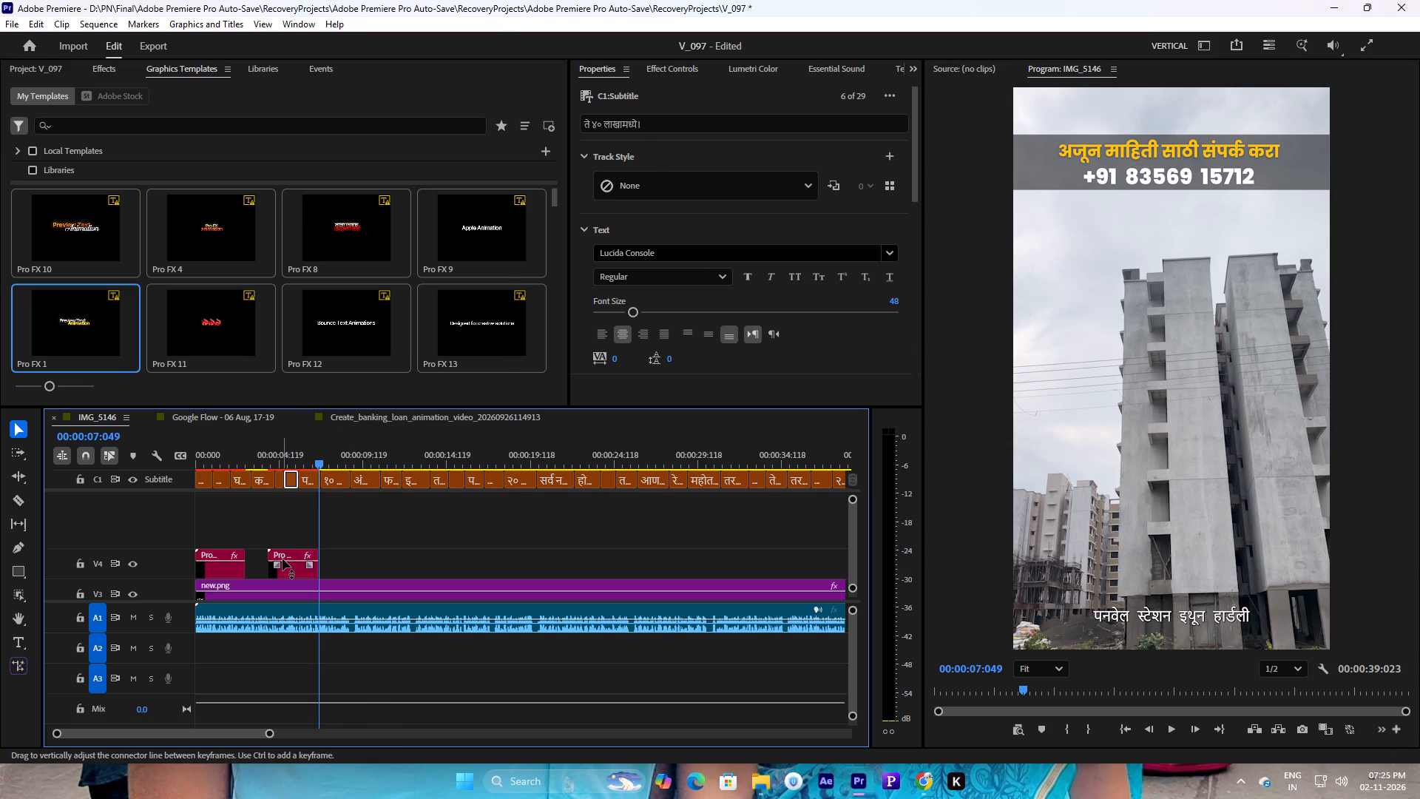
click(283, 559)
click(290, 483)
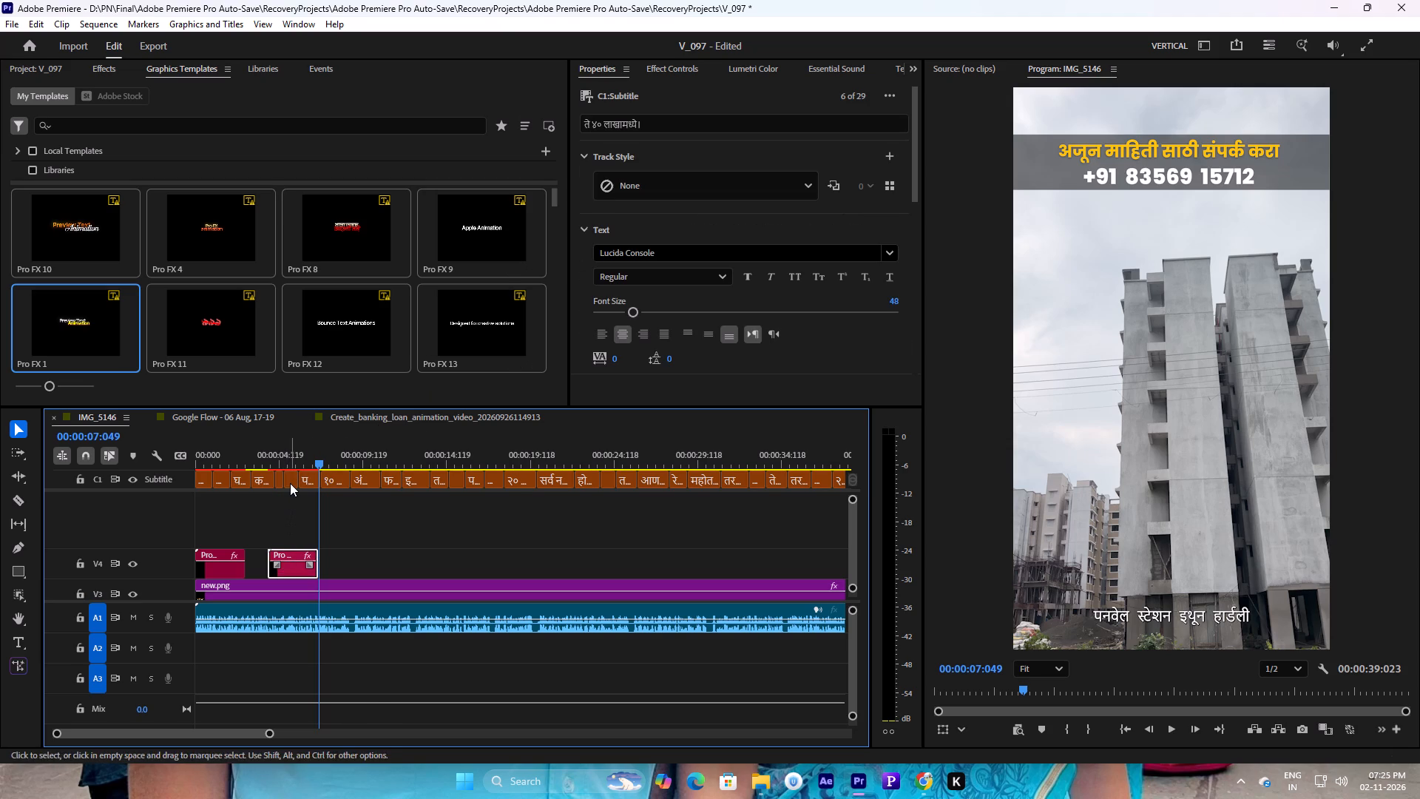
double_click(652, 115)
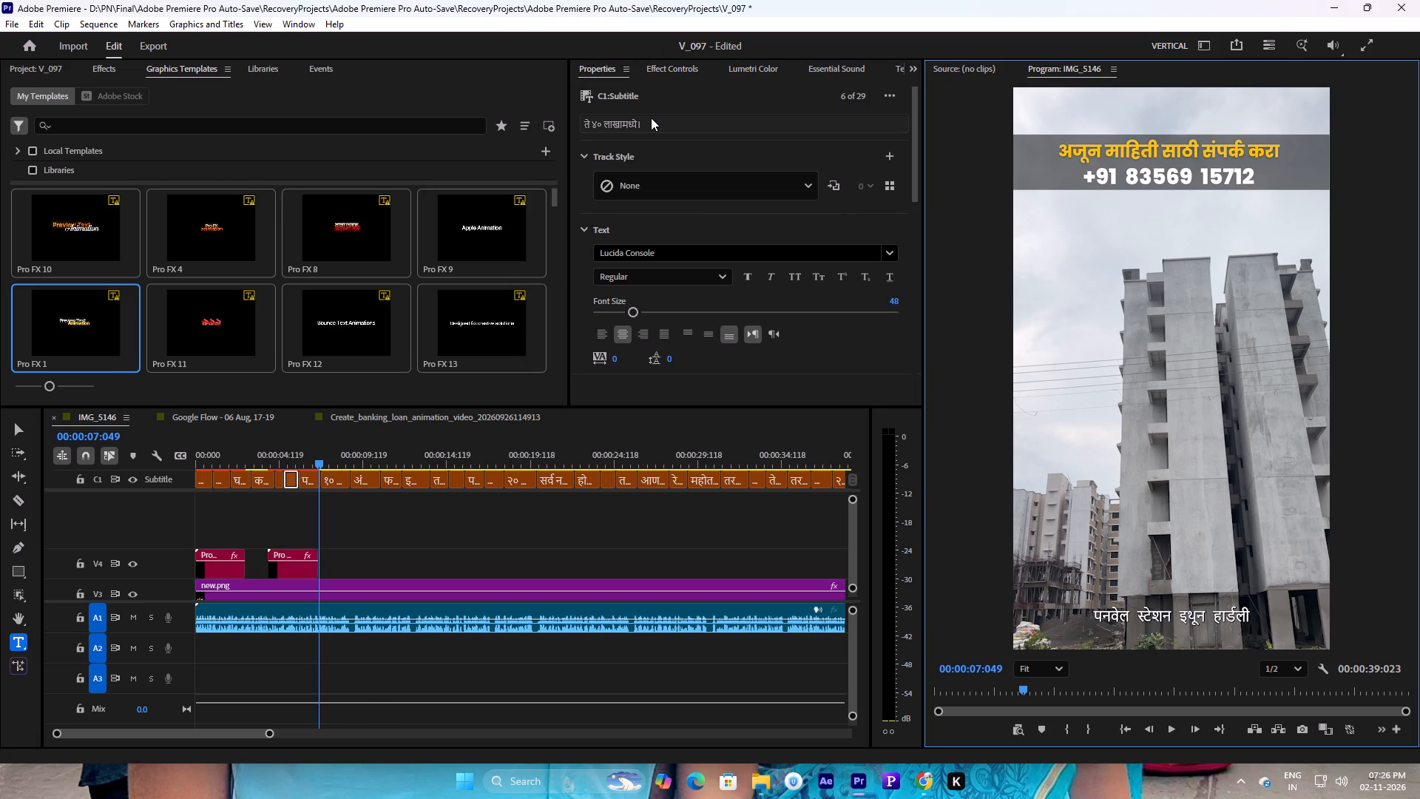
key(ctrl+c)
click(290, 565)
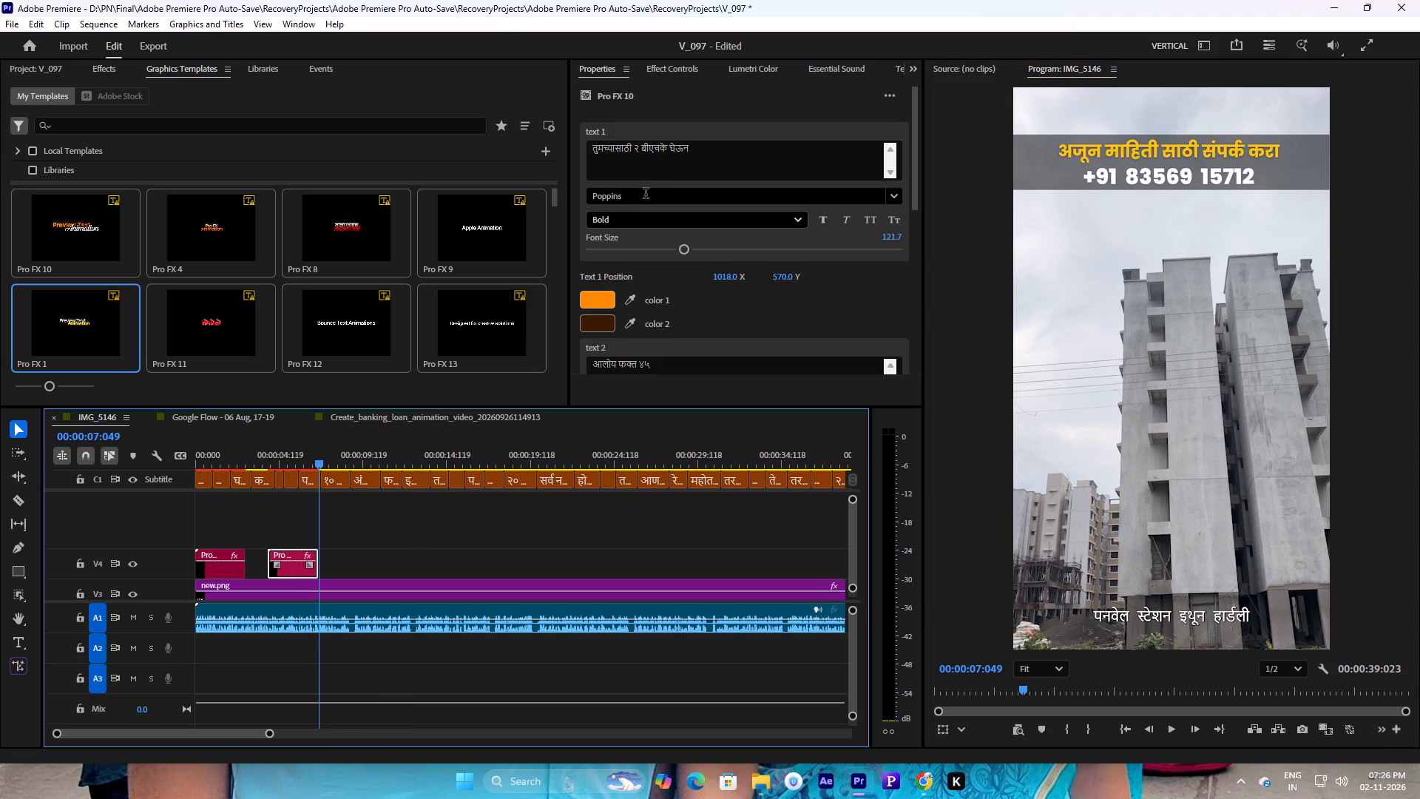
scroll(693, 241, down, 3)
click(667, 342)
key(space)
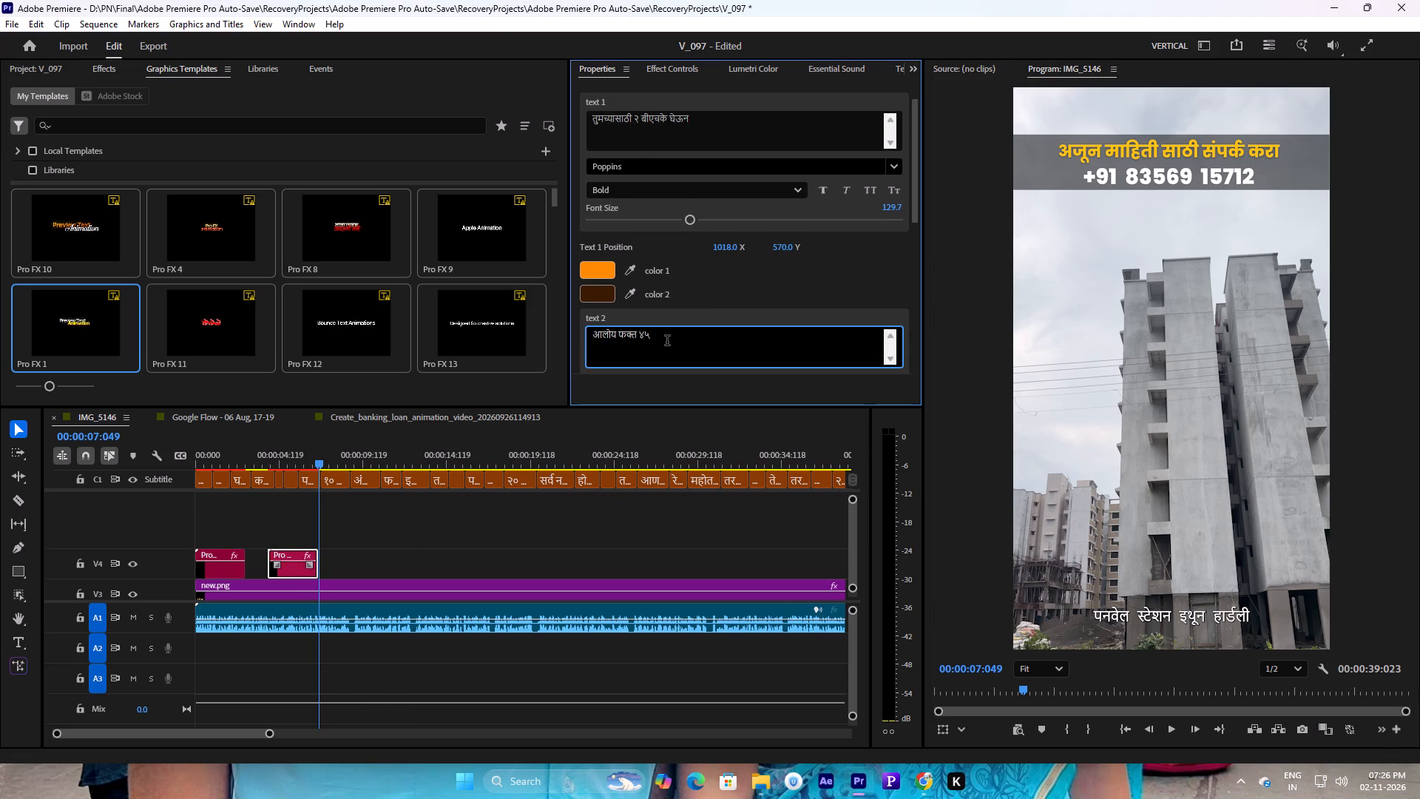
key(ctrl+v)
Preview the second title, then reduce its text 2 font size to 71.7 and set the Text 2 position to X 843, Y 494.
click(269, 461)
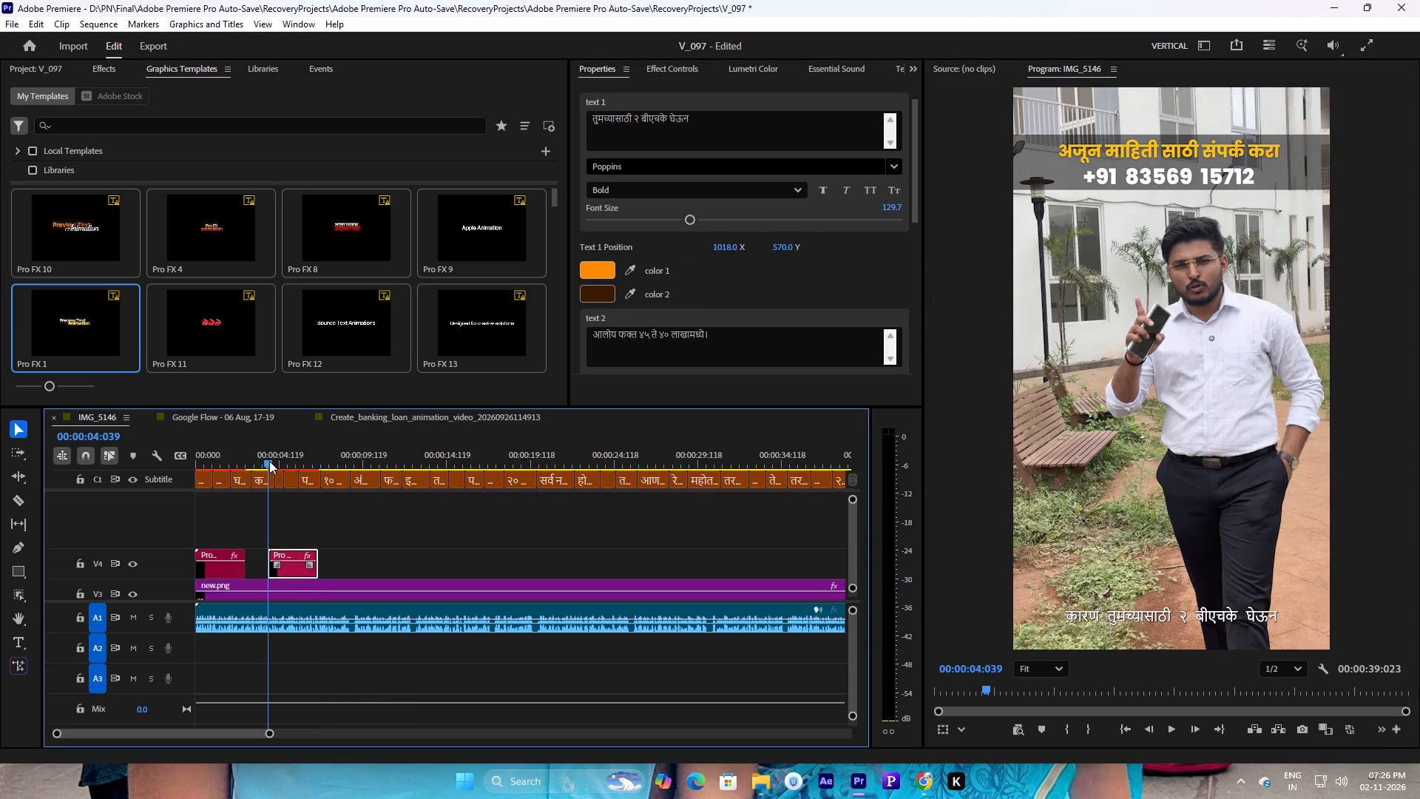
key(space)
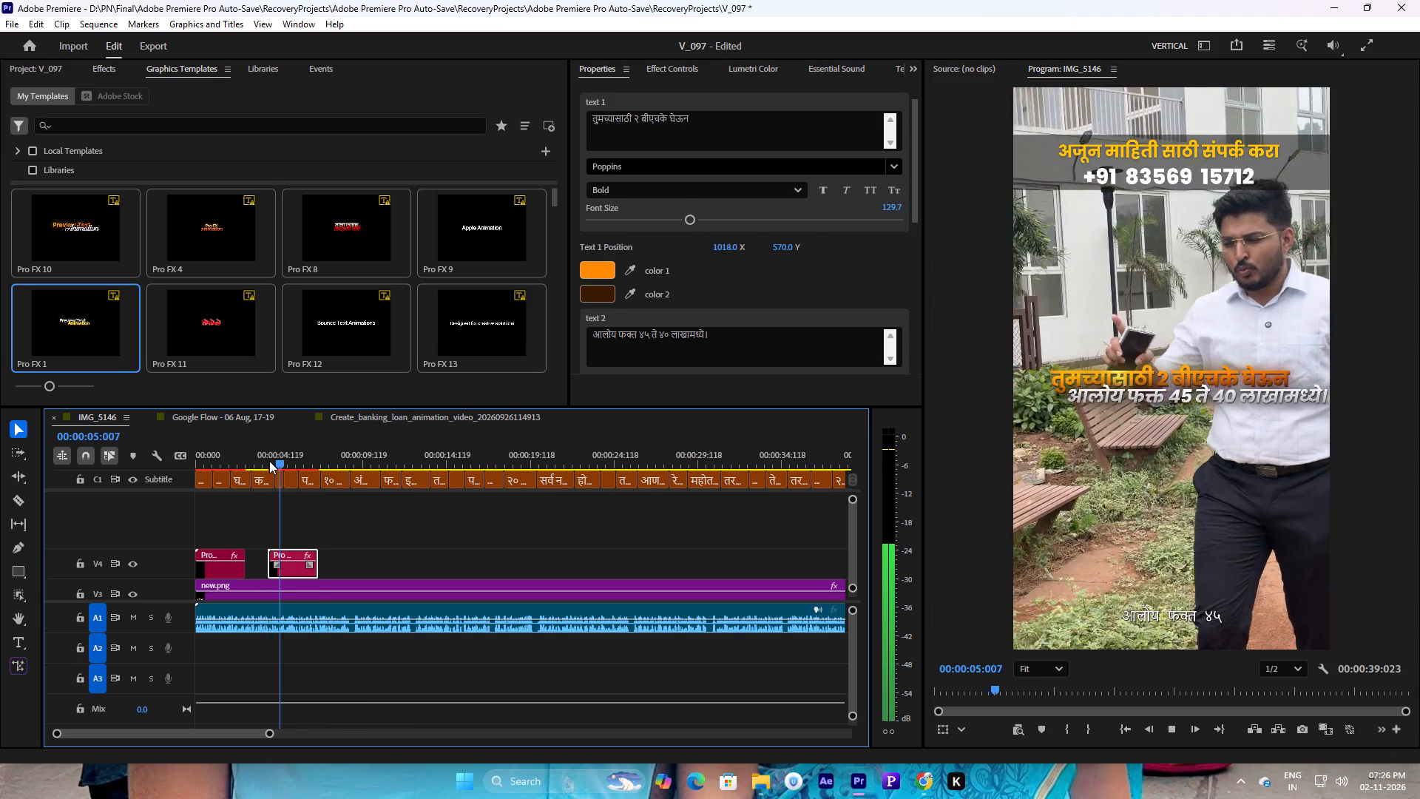
key(space)
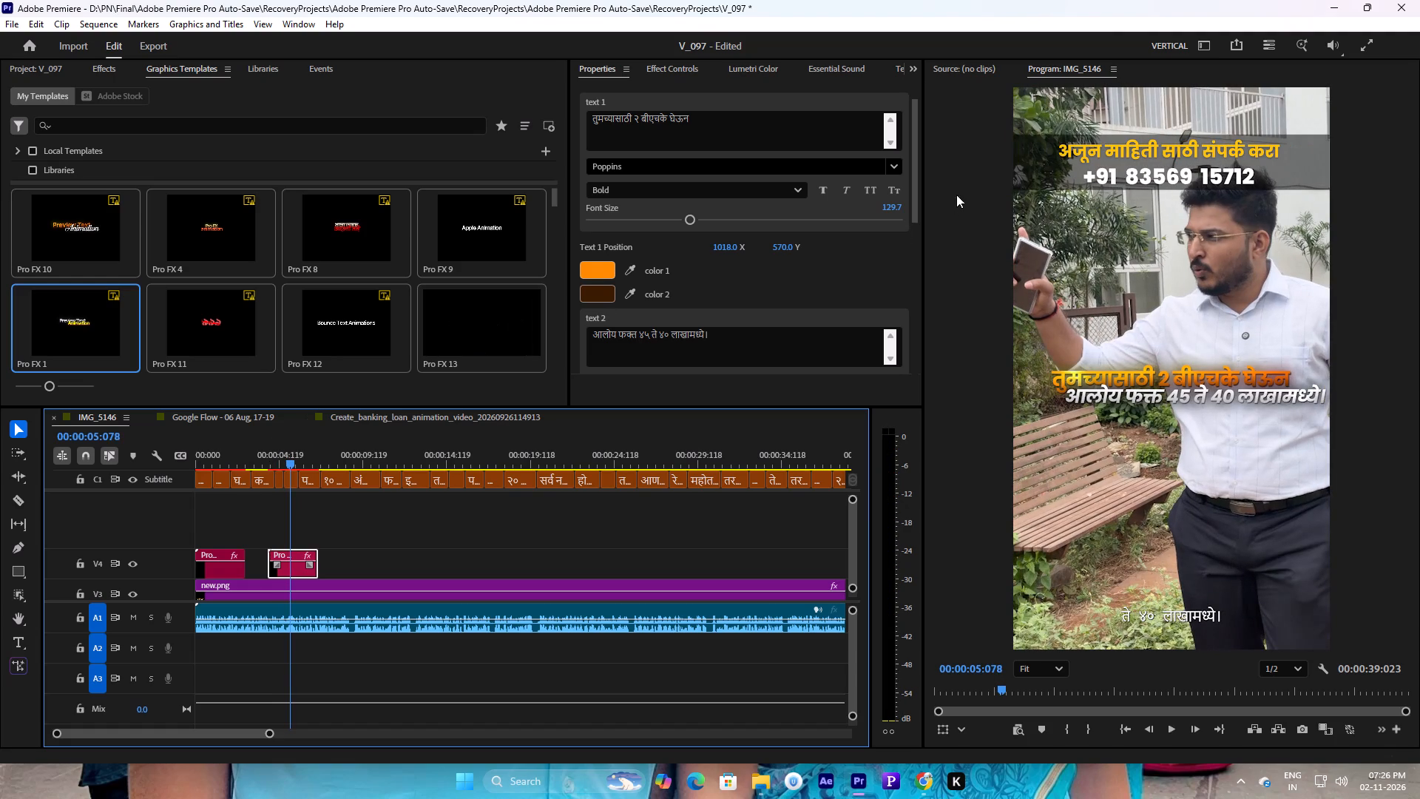
drag(915, 176, 928, 277)
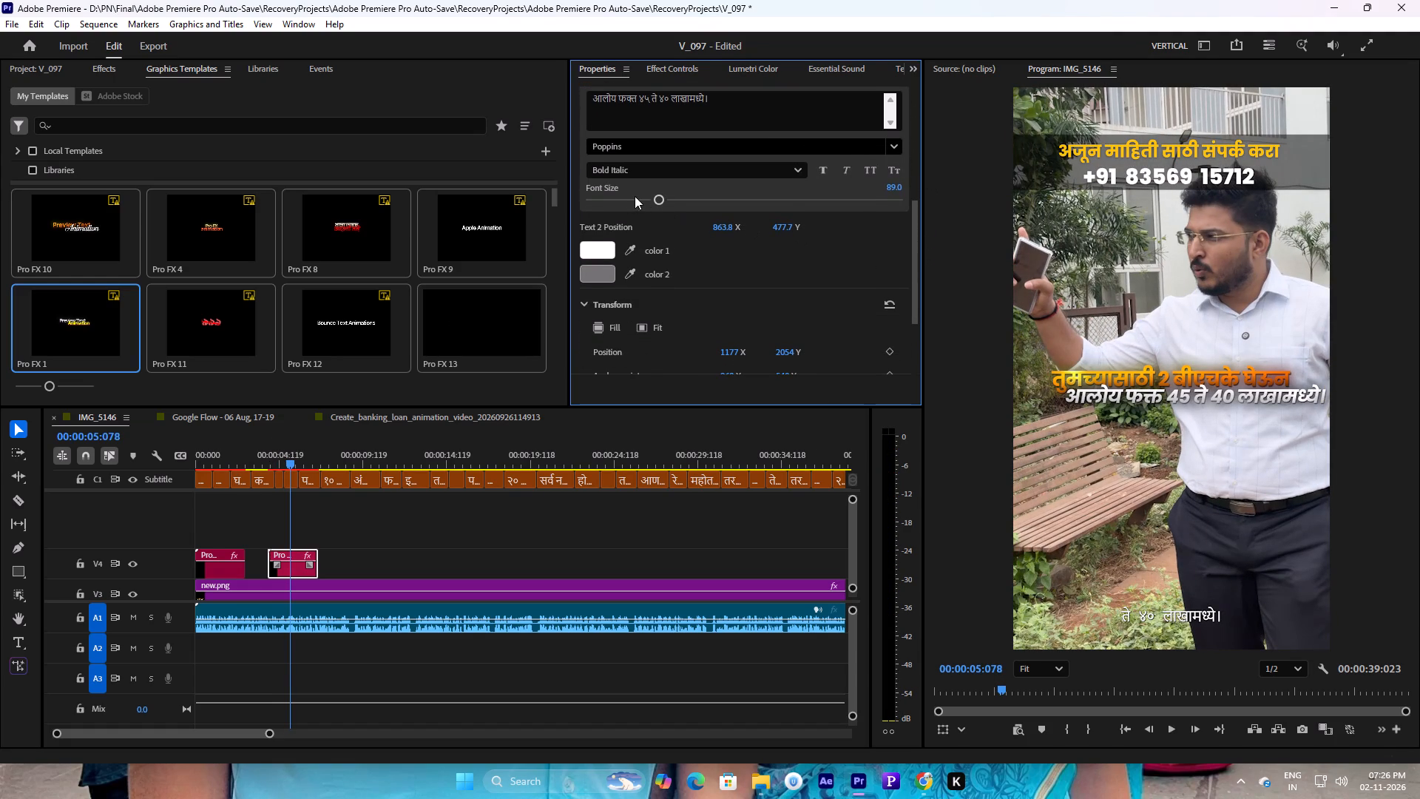
drag(662, 195, 649, 198)
drag(721, 229, 730, 227)
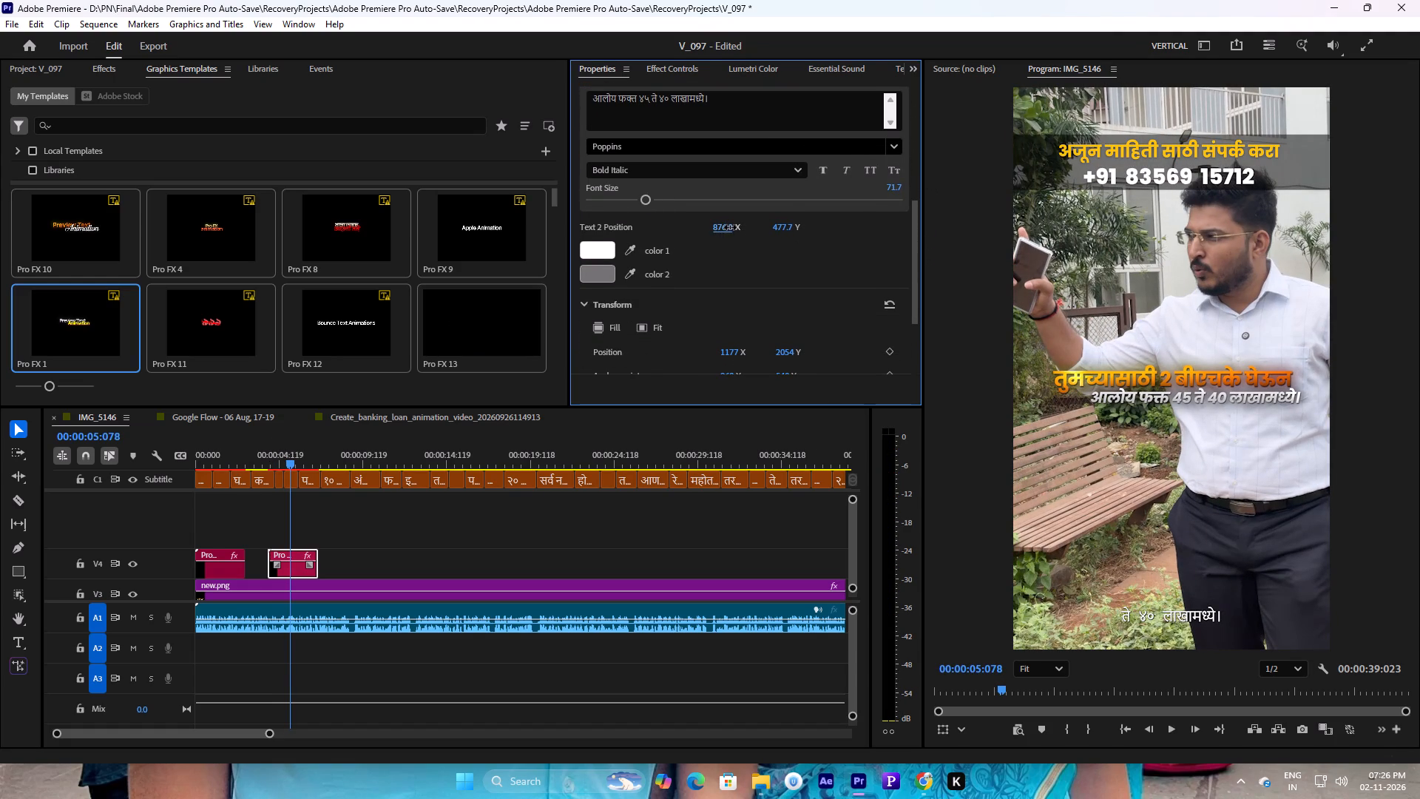
drag(730, 227, 708, 229)
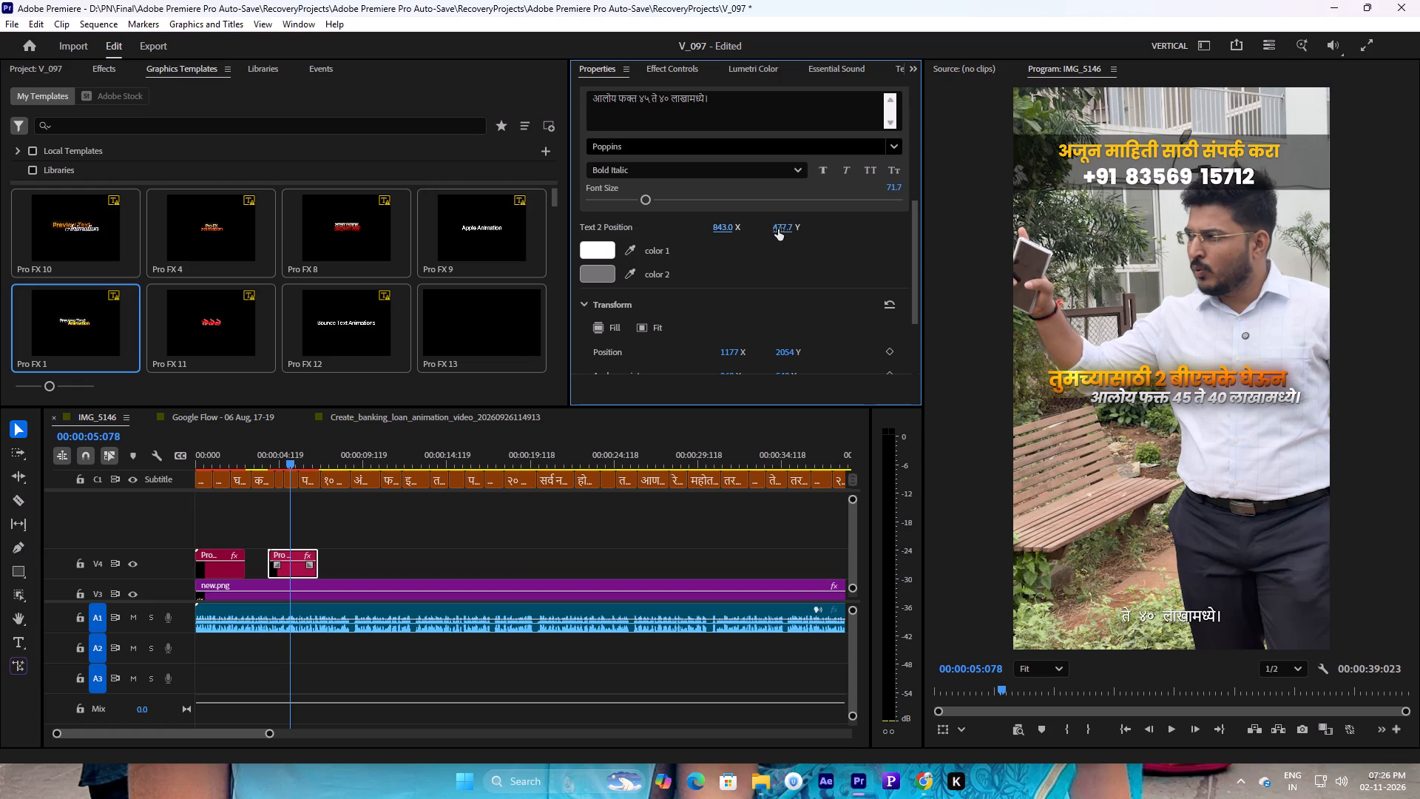
drag(779, 229, 793, 226)
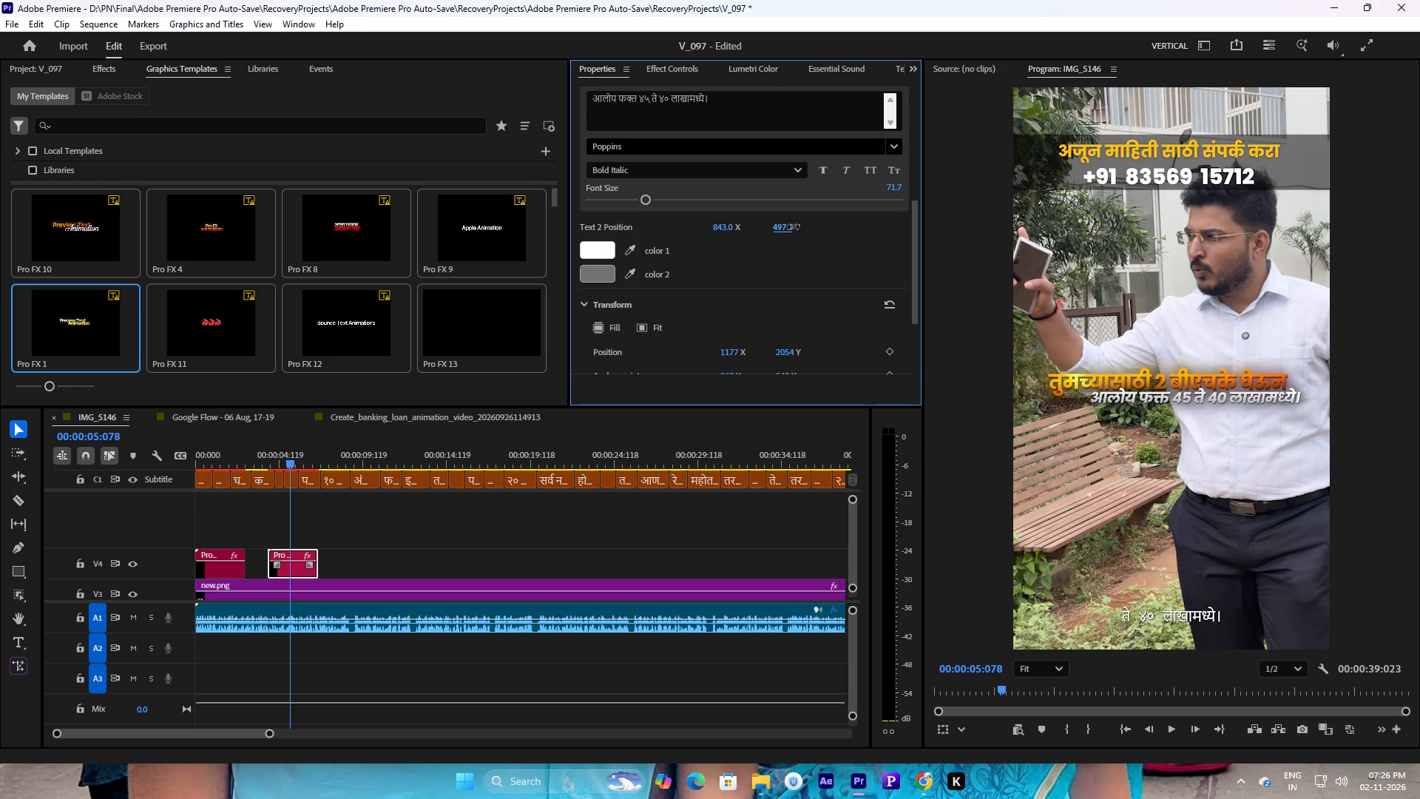
drag(793, 226, 791, 226)
Play the second title, set its transform position to X 1194, check the playback and save the project.
drag(291, 454, 271, 454)
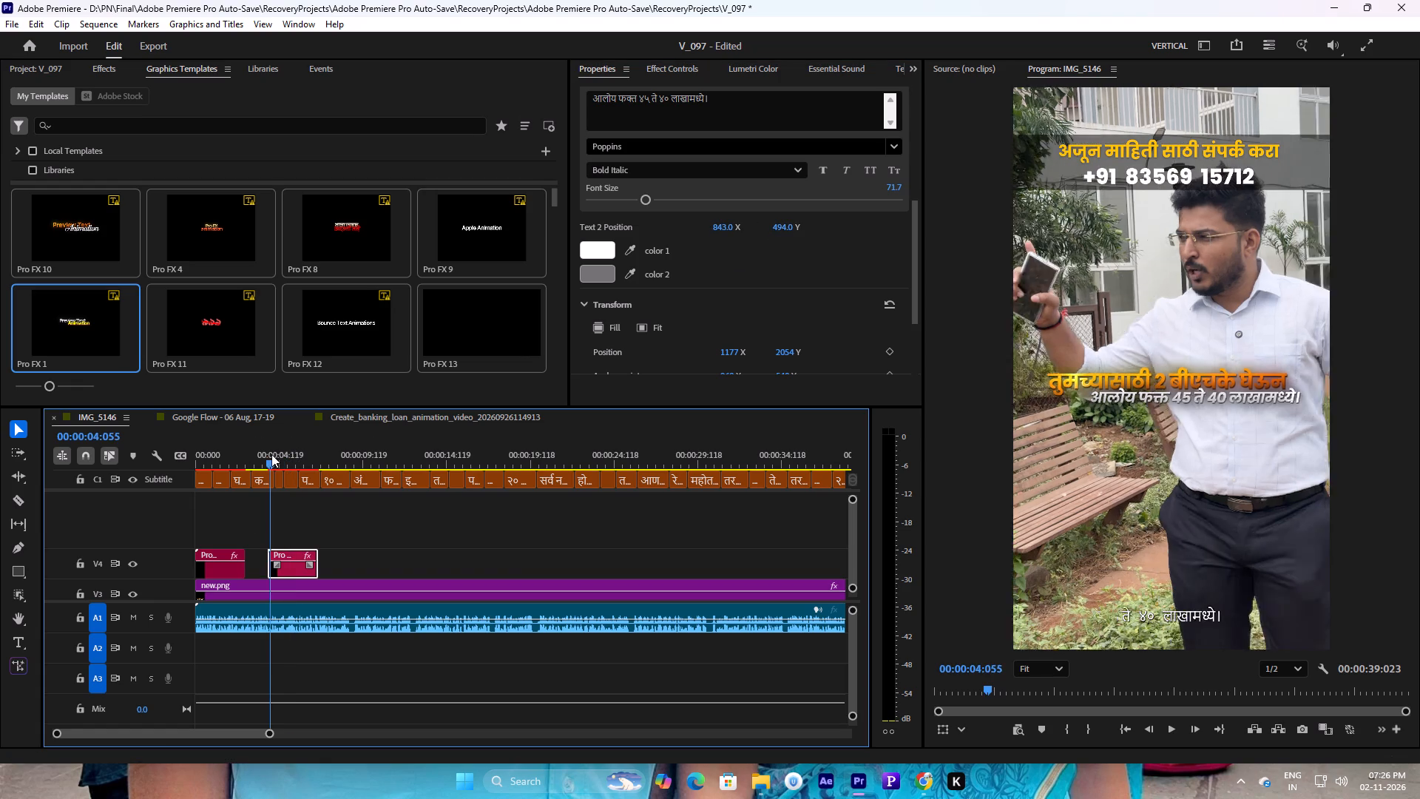
drag(271, 454, 263, 456)
key(space)
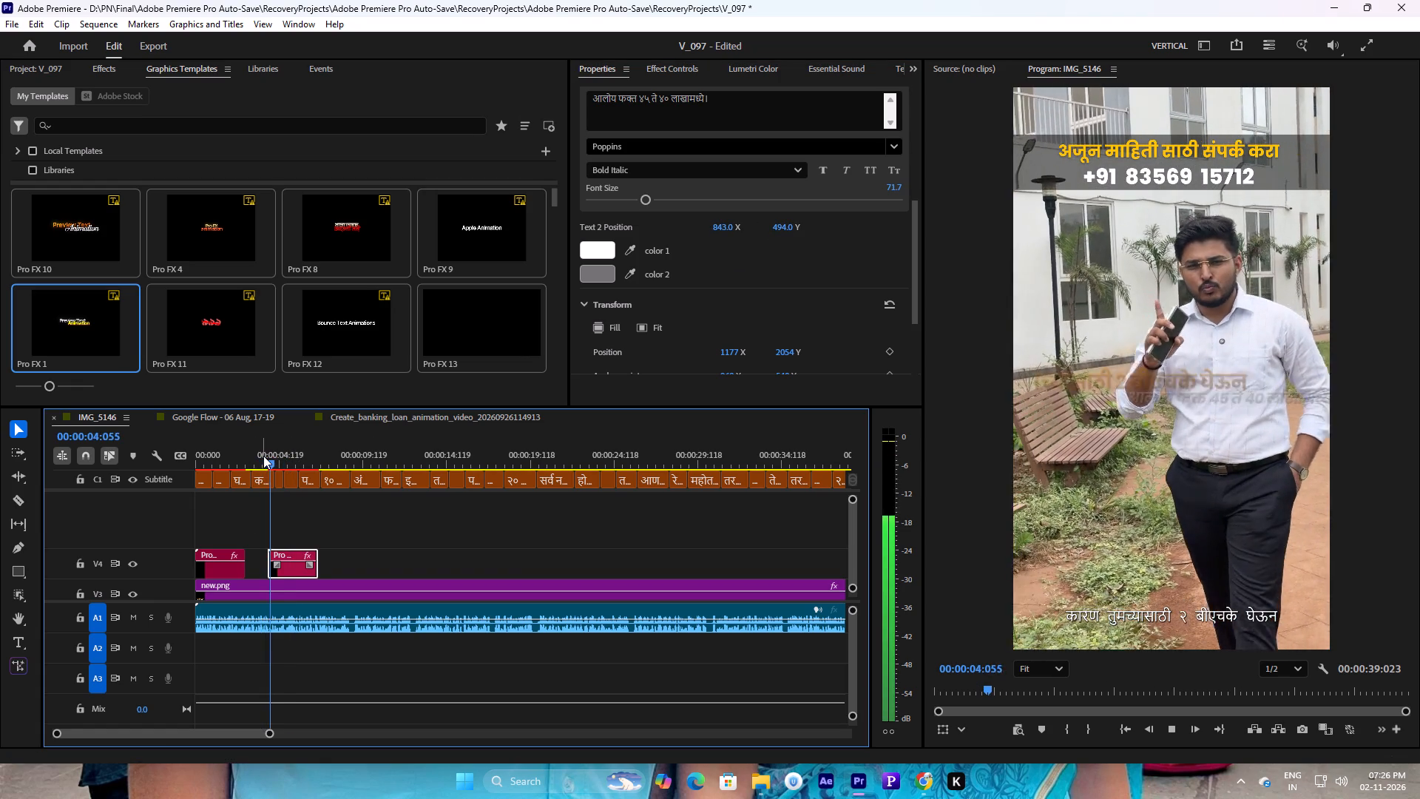
key(space)
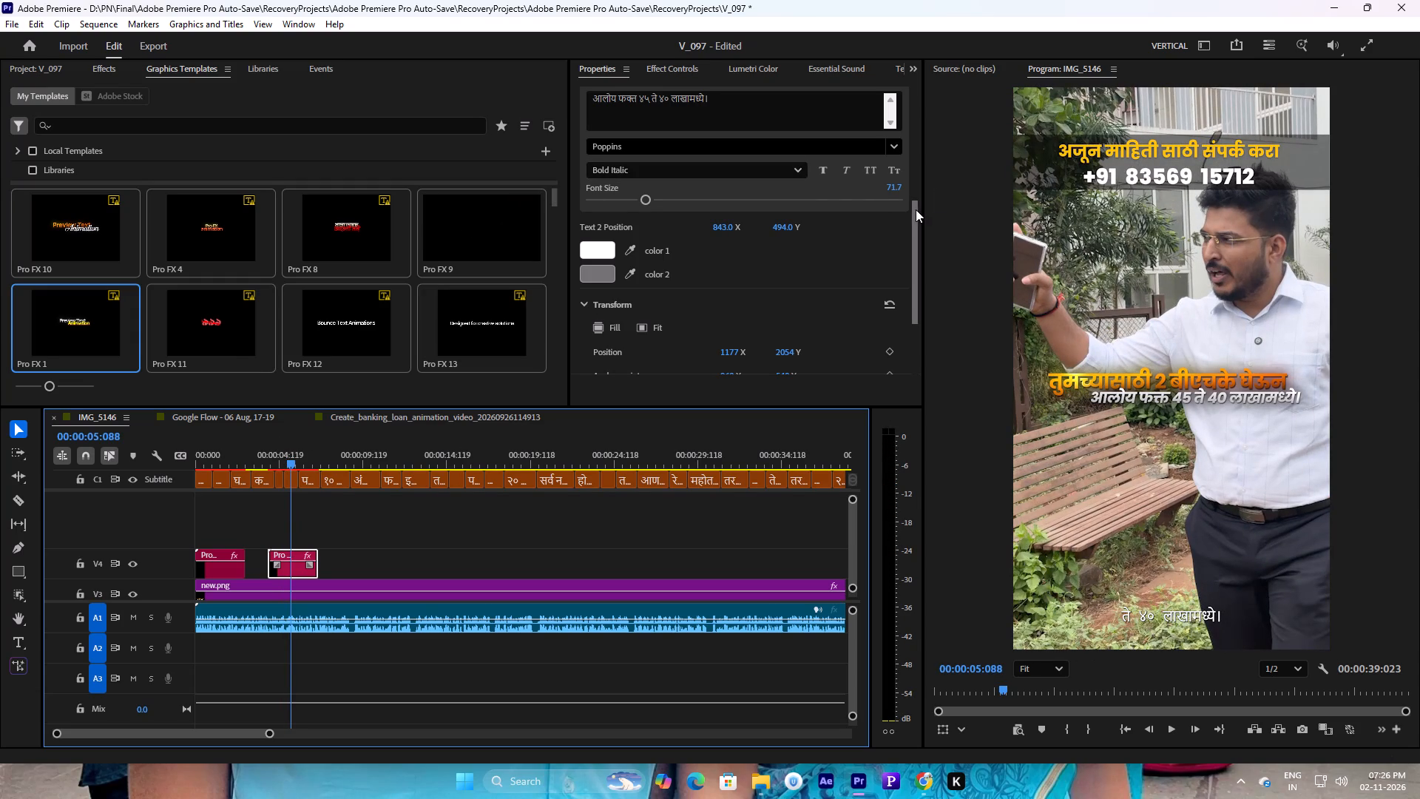
drag(916, 209, 909, 108)
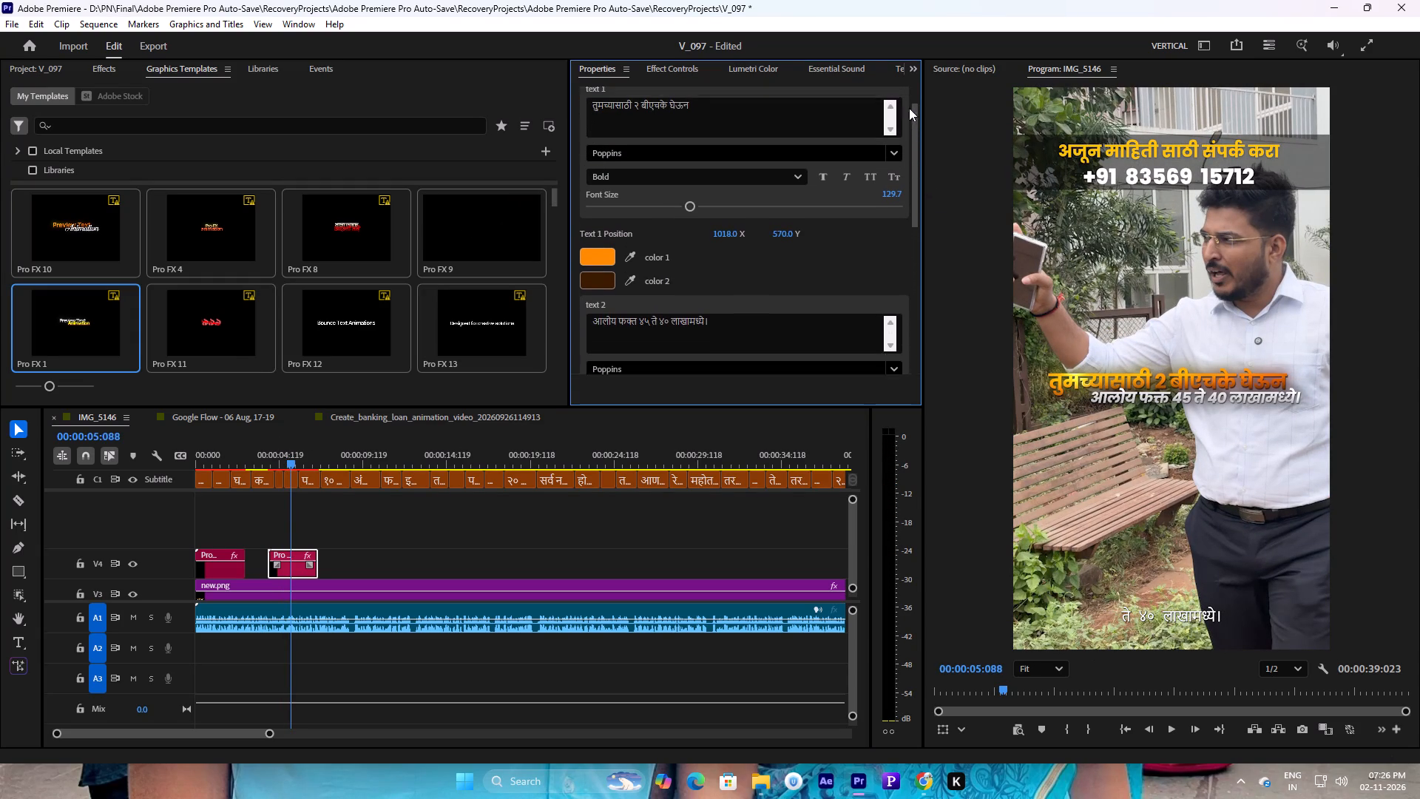
drag(909, 108, 900, 303)
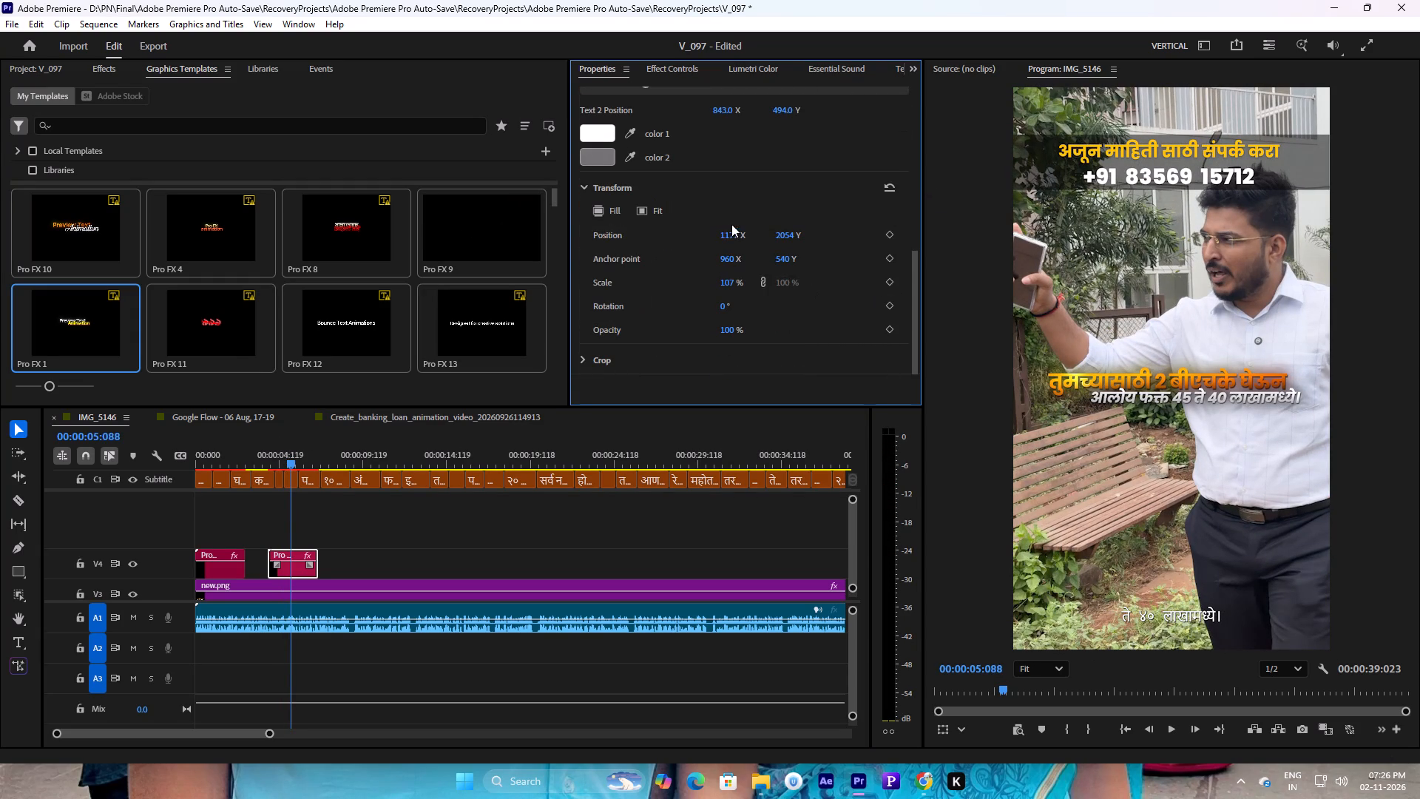
drag(730, 232, 754, 228)
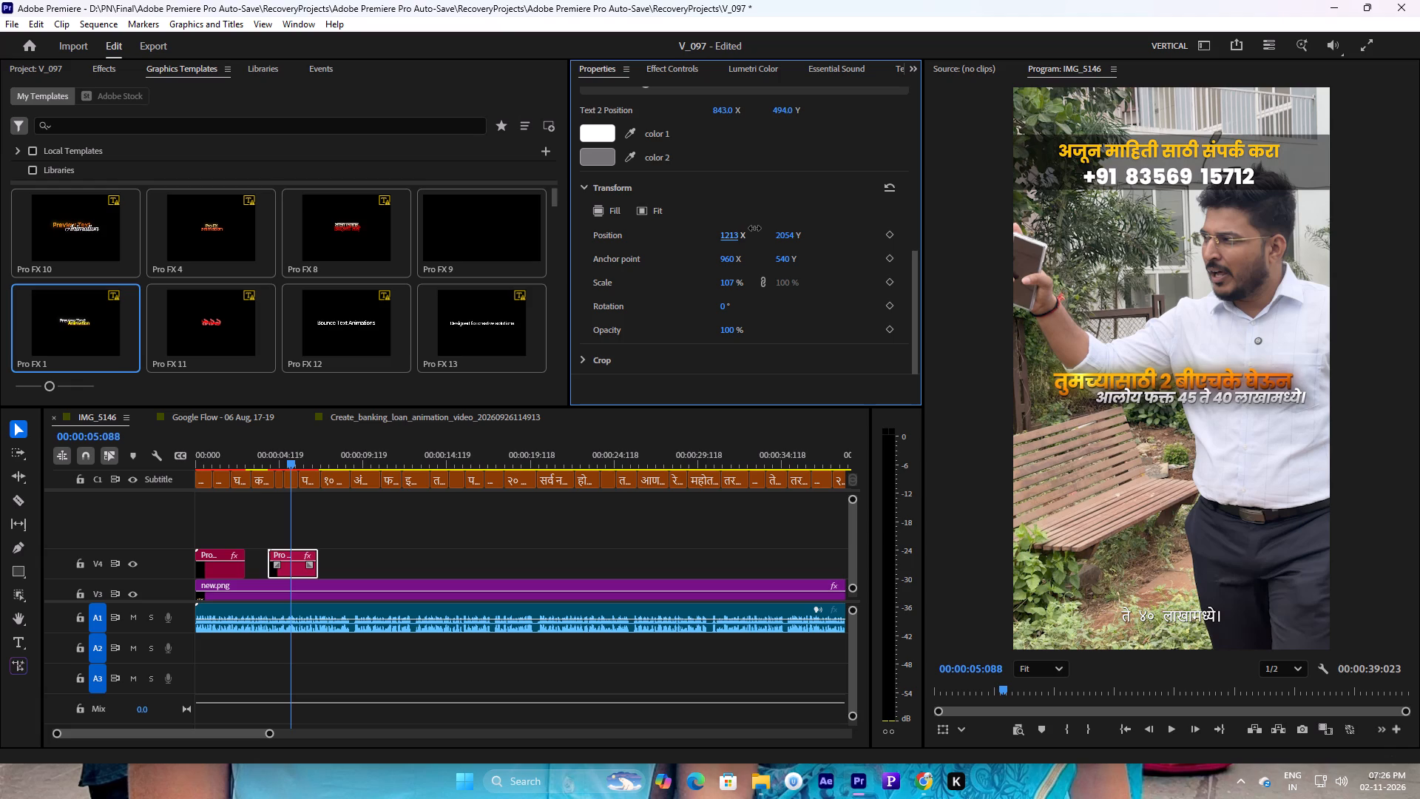
drag(754, 228, 743, 230)
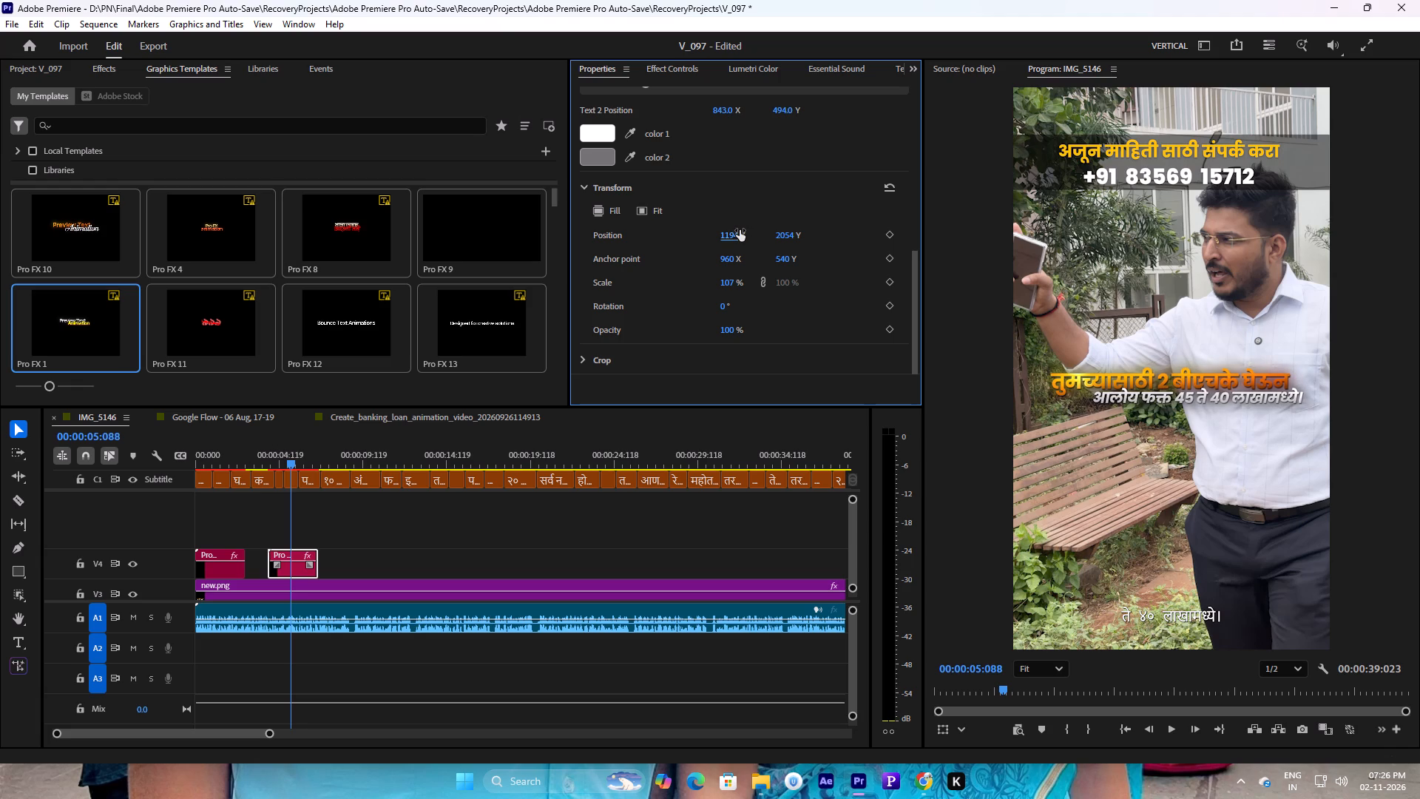
key(space)
key(space)
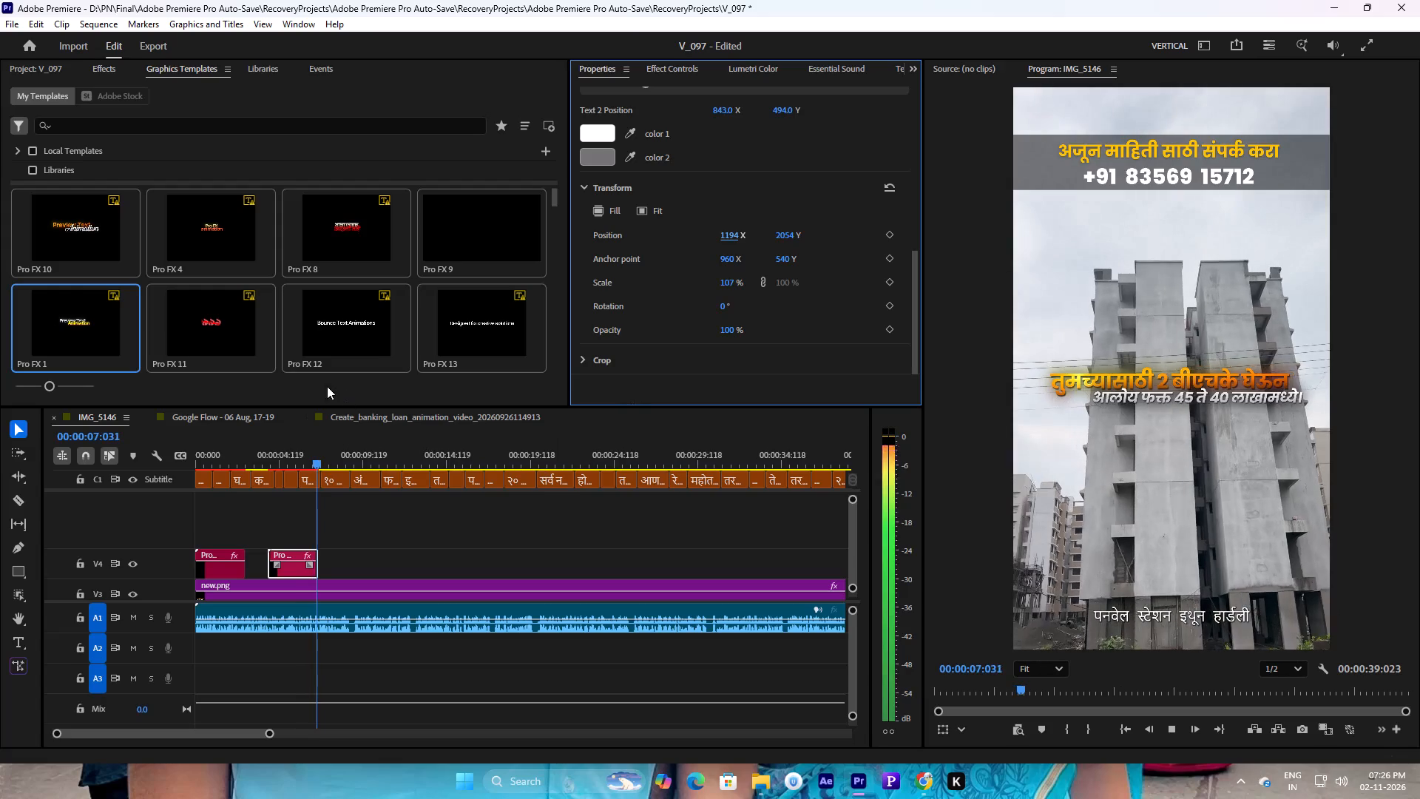
key(ctrl+s)
Extend the end of the second Pro FX 10 title on V4 to about 00:00:07:103 and review its timing in playback.
drag(280, 451, 258, 454)
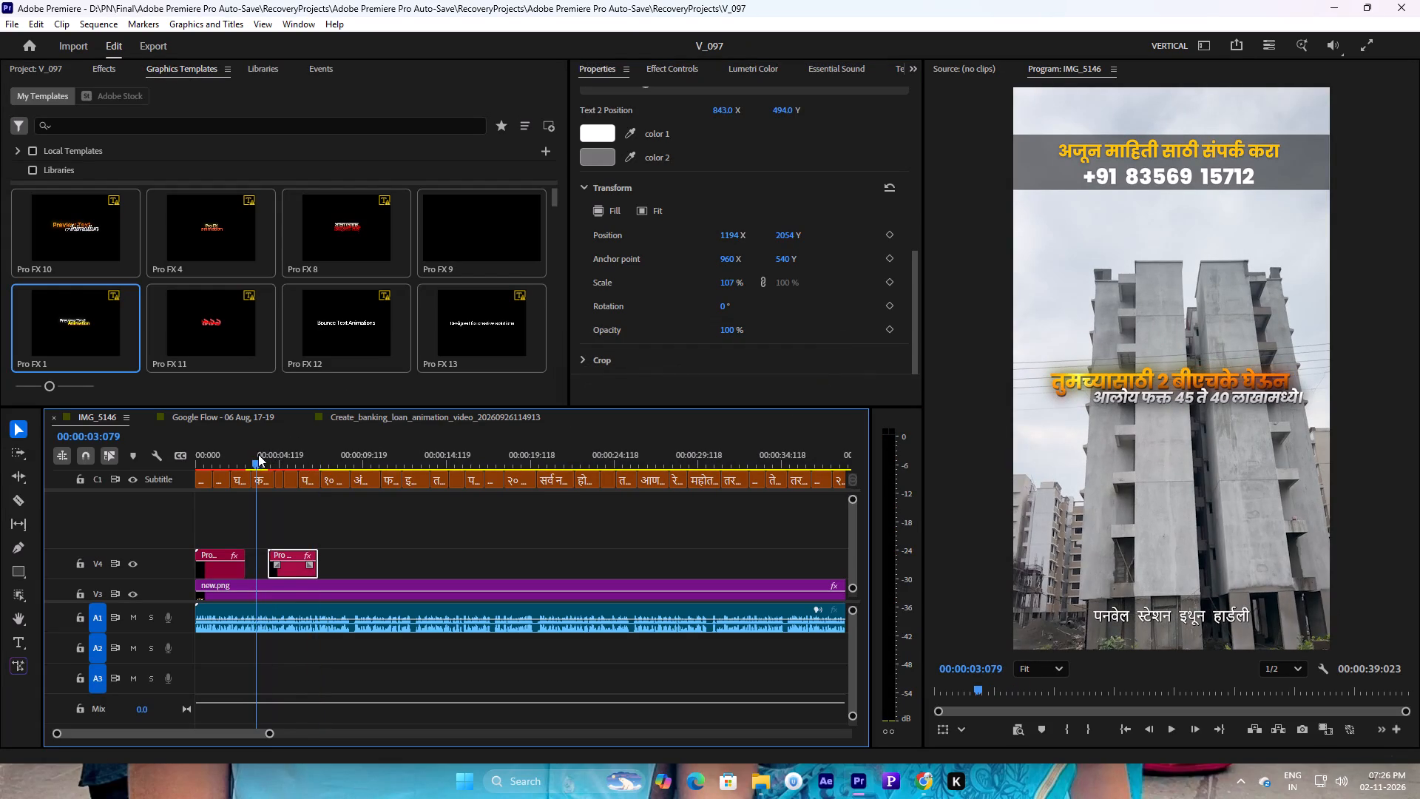
key(space)
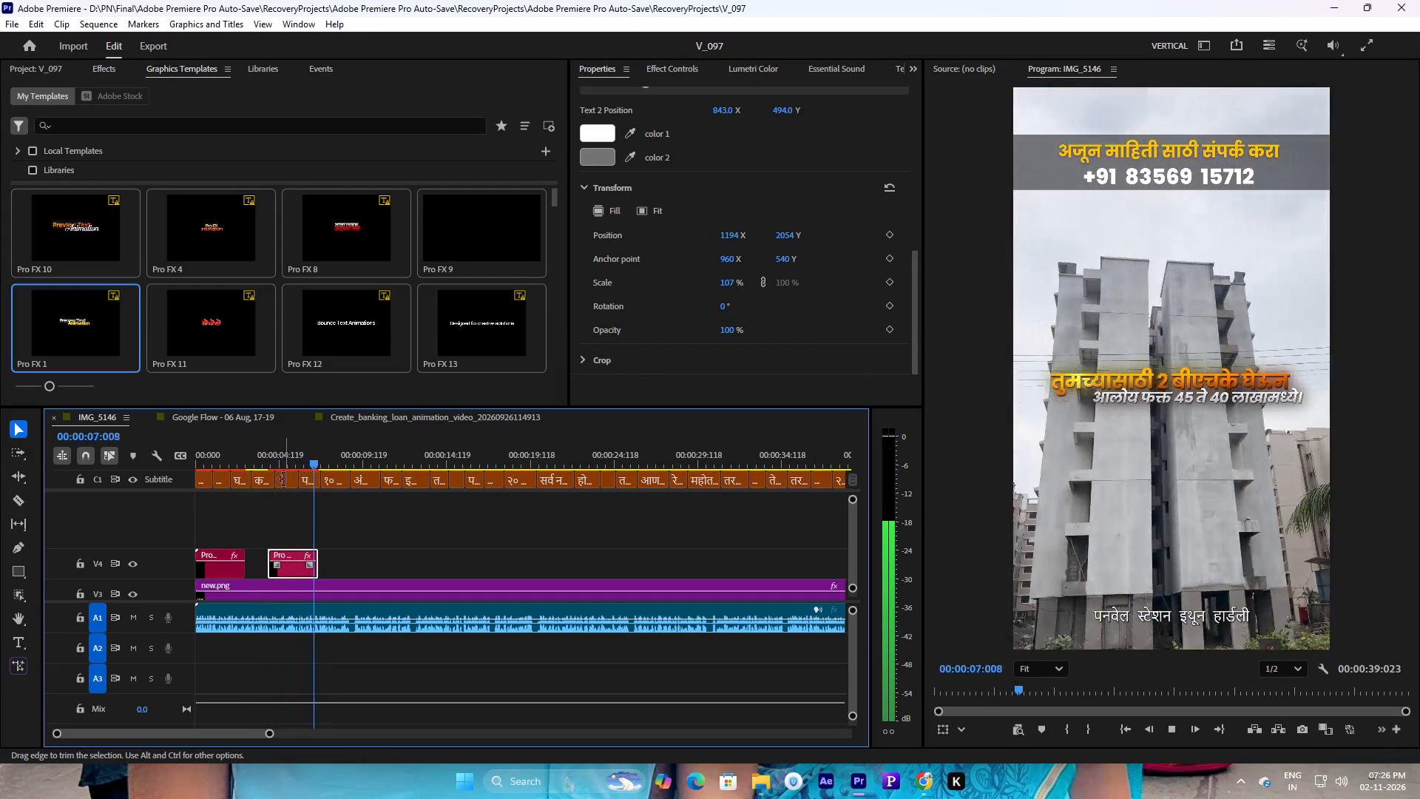
key(space)
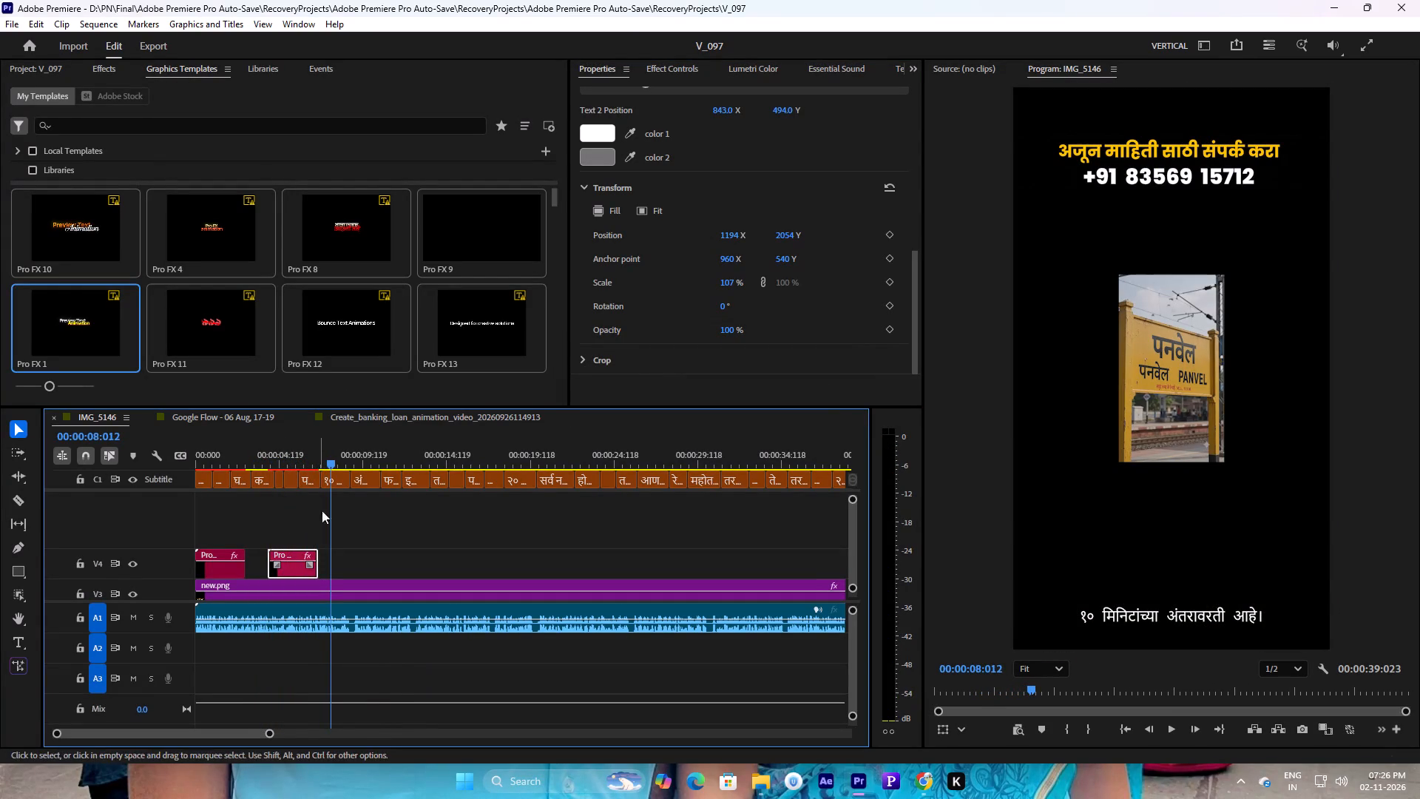
click(329, 465)
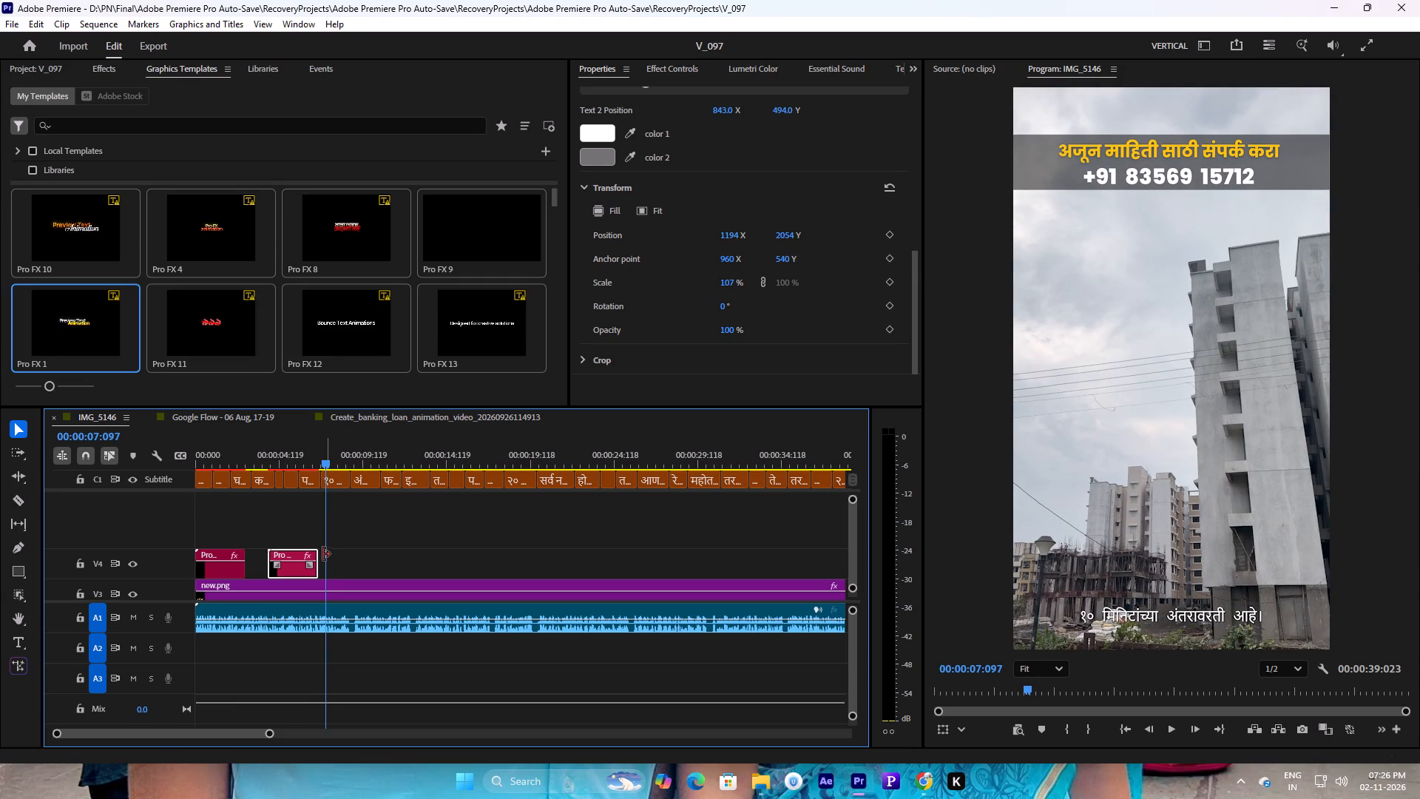
drag(319, 567, 329, 566)
key(space)
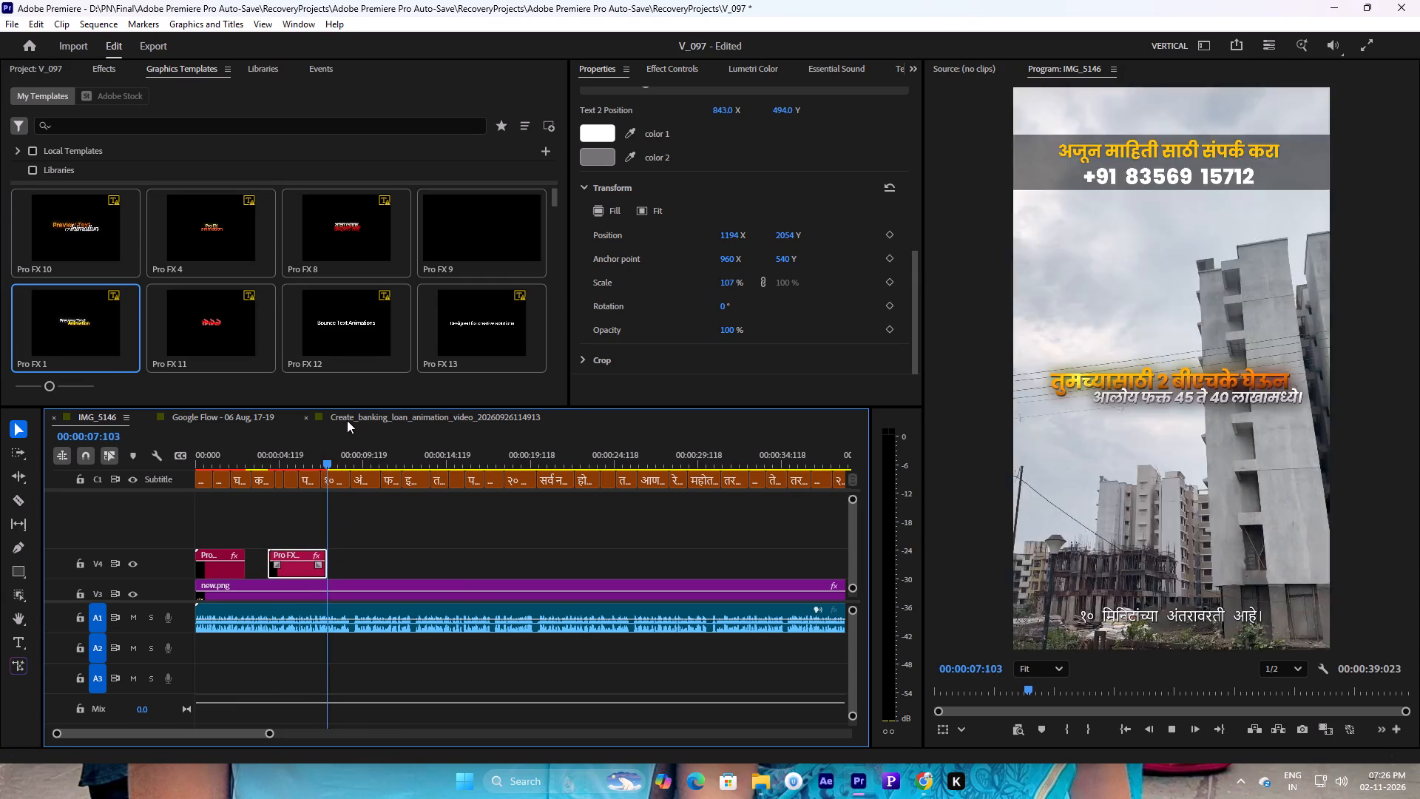
key(space)
drag(333, 461, 256, 464)
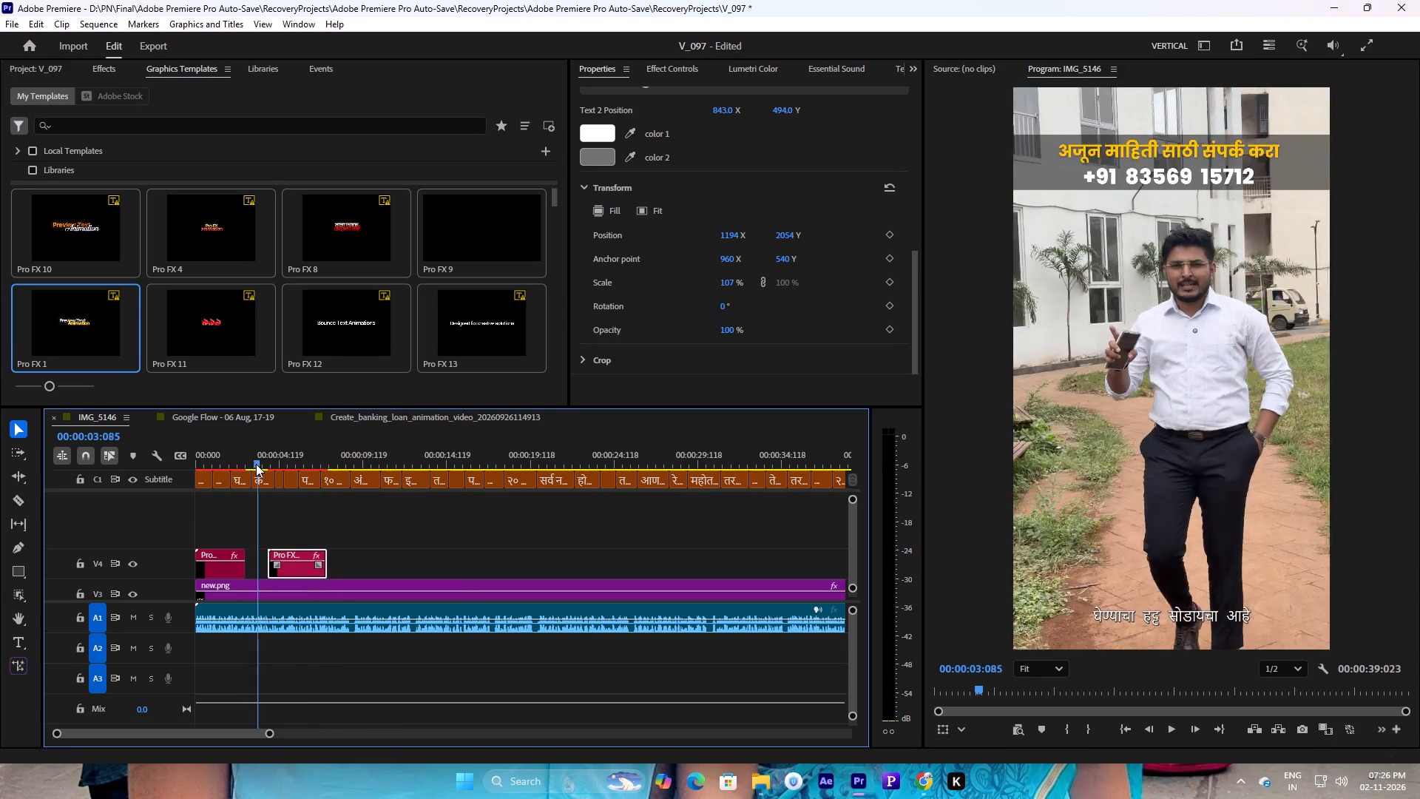
drag(256, 464, 261, 464)
key(space)
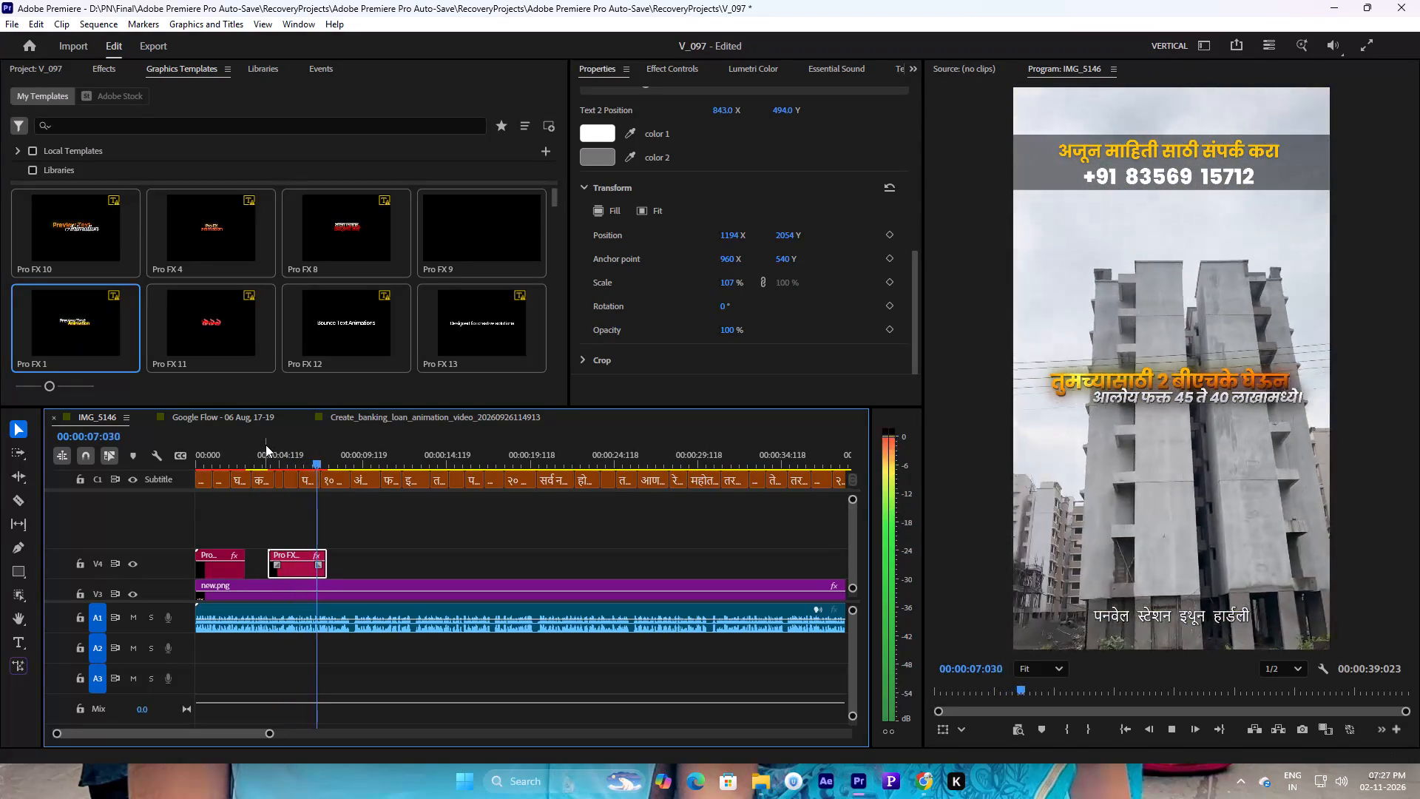
key(space)
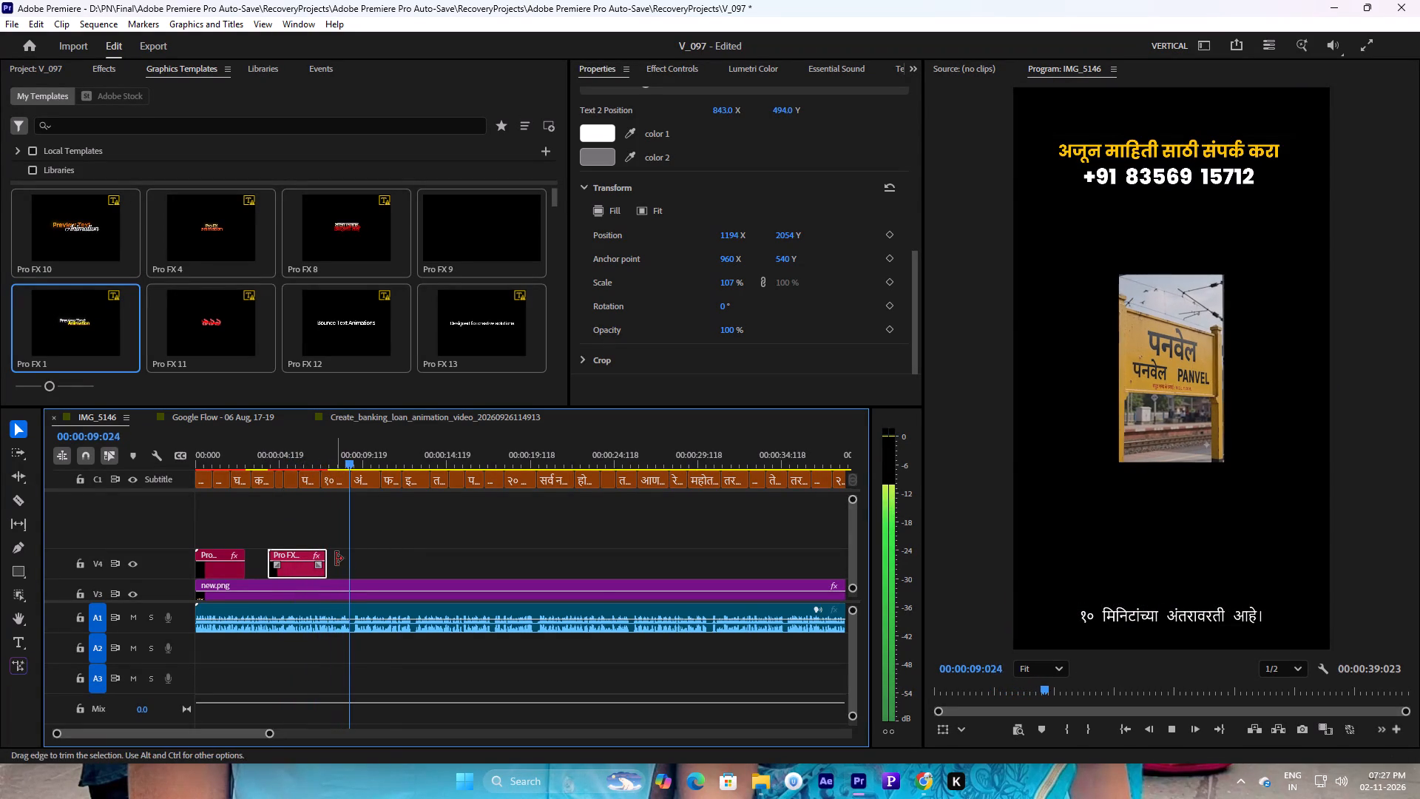
Set the scale of the Google Flow Panvel station clip on V1 to 300%.
ctrl+scroll(359, 569, down, 3)
click(357, 590)
click(356, 589)
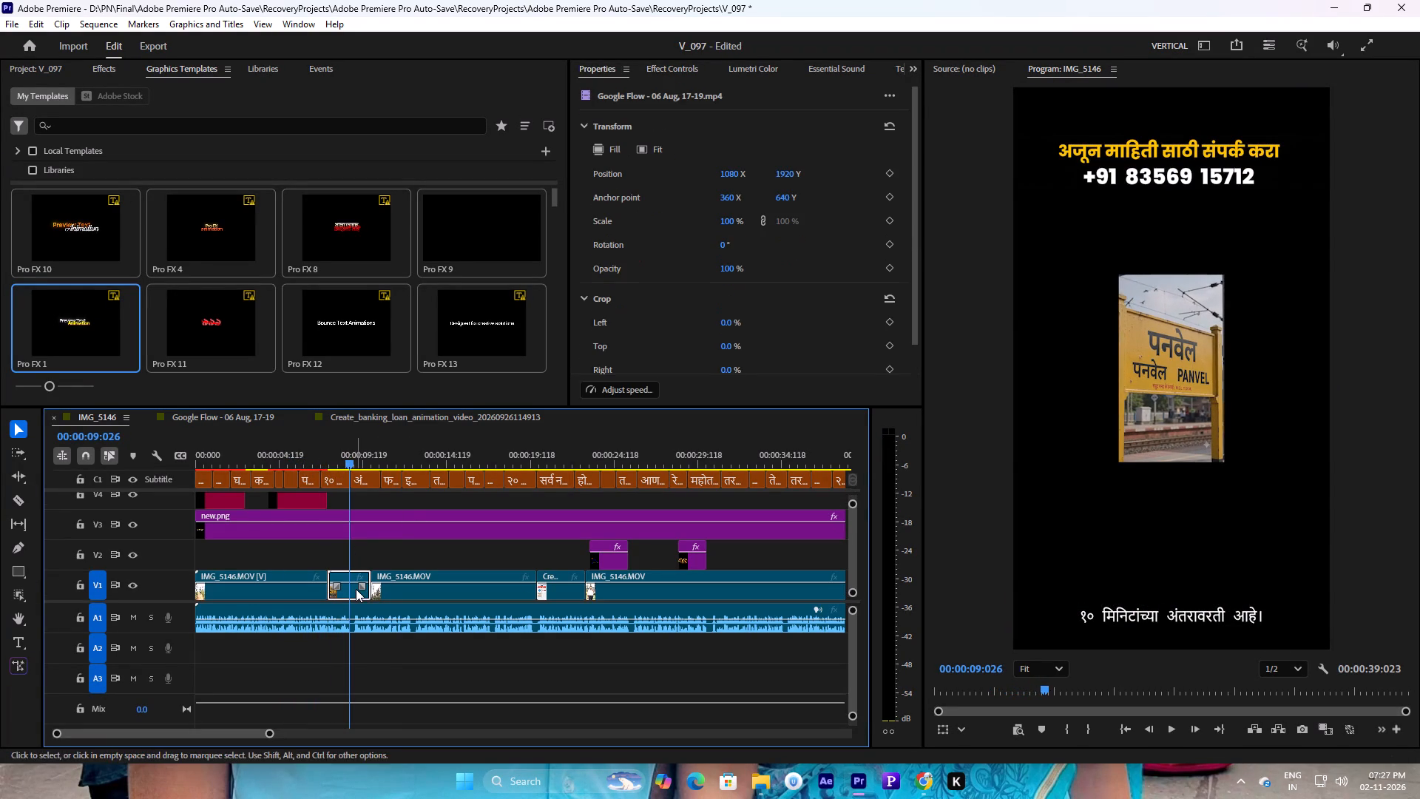
click(732, 219)
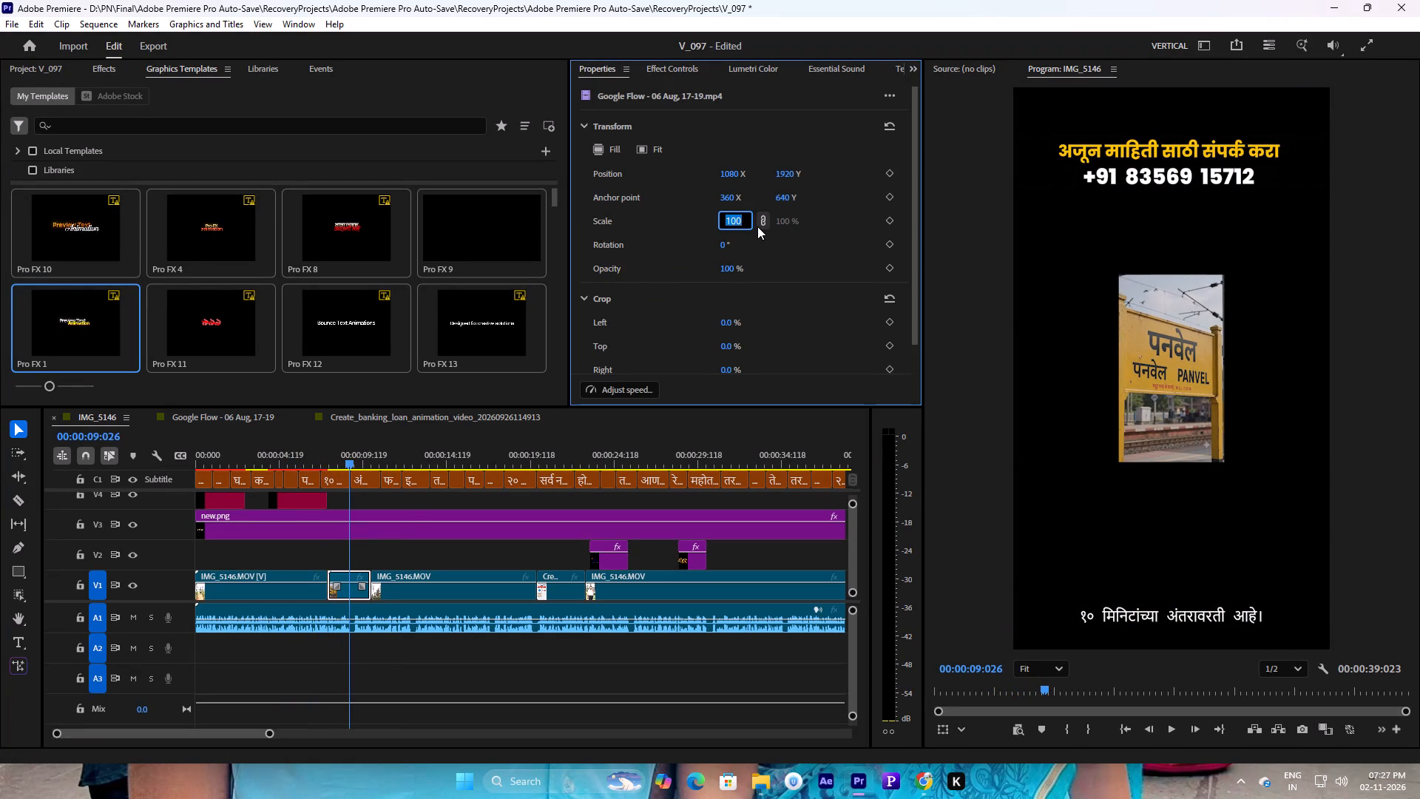
text(200)
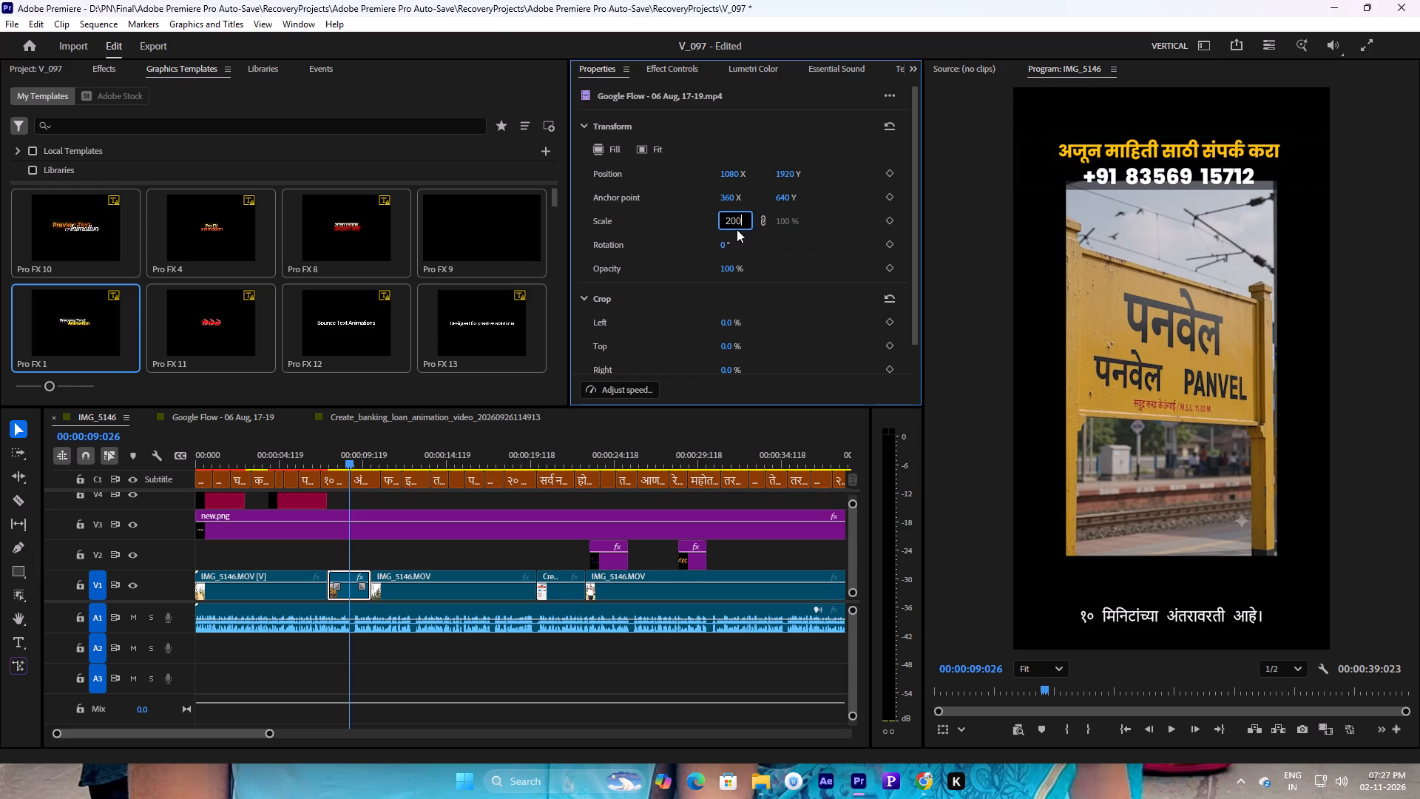
drag(731, 222, 694, 217)
key(3)
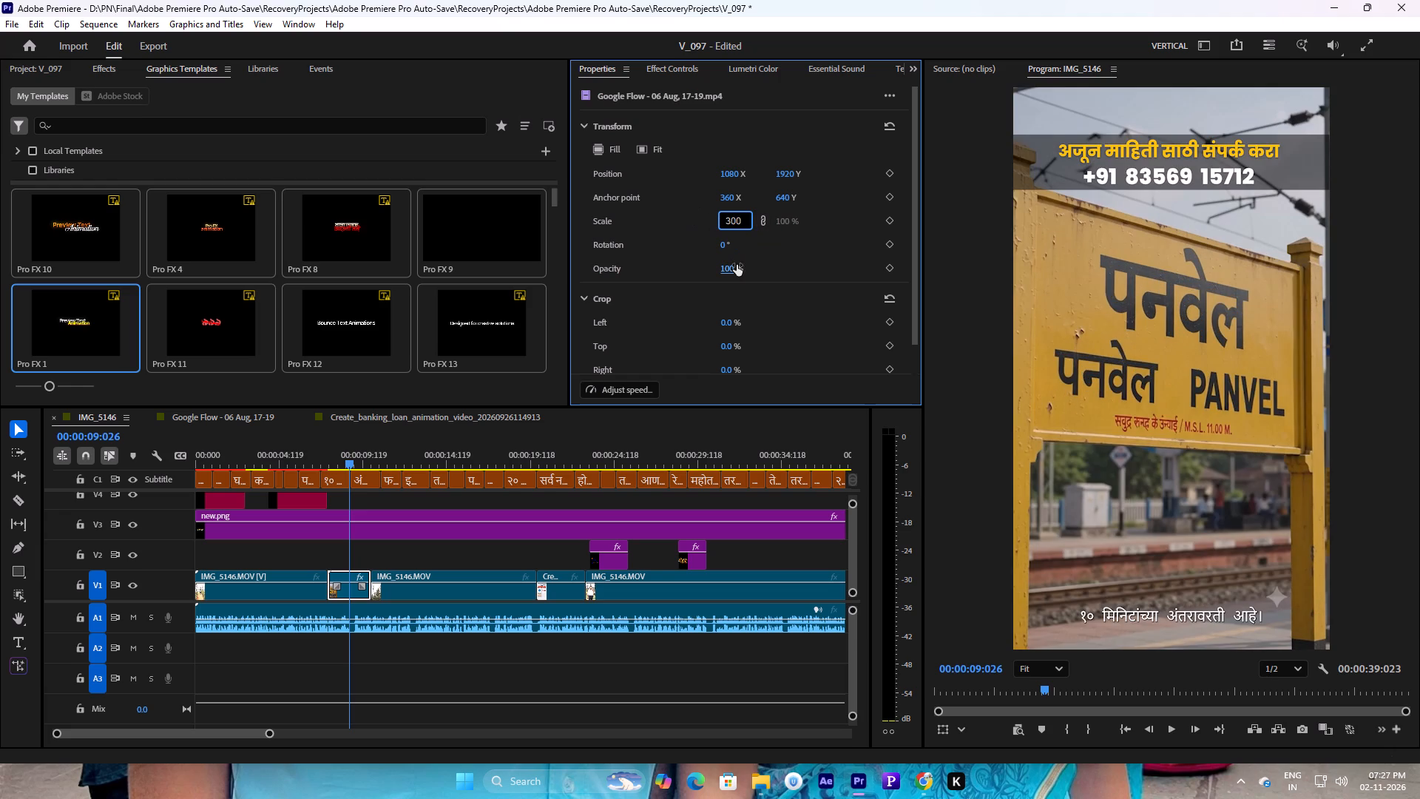
key(Return)
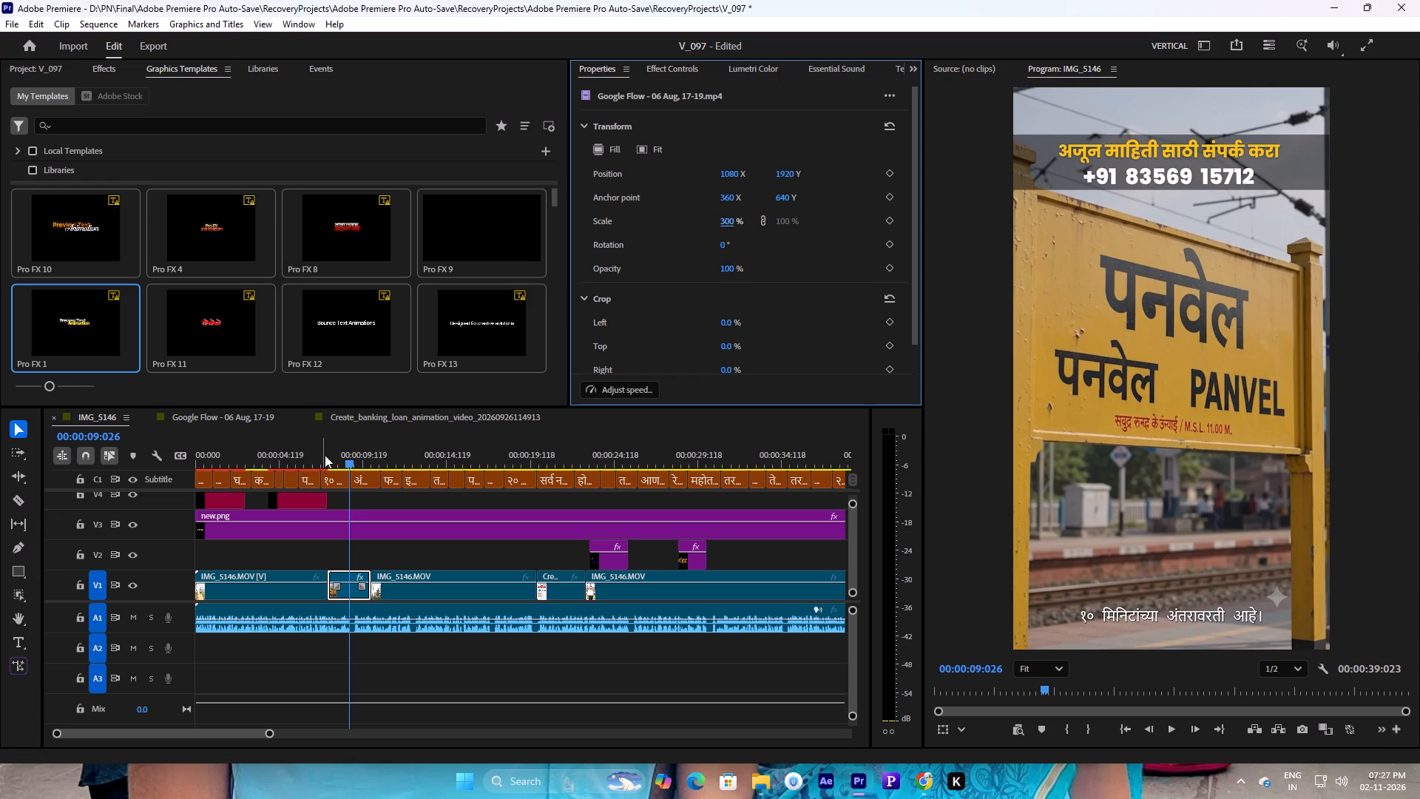
Play from the second title into the enlarged Panvel clip and examine the framing and the cut between them.
click(326, 456)
click(326, 456)
key(space)
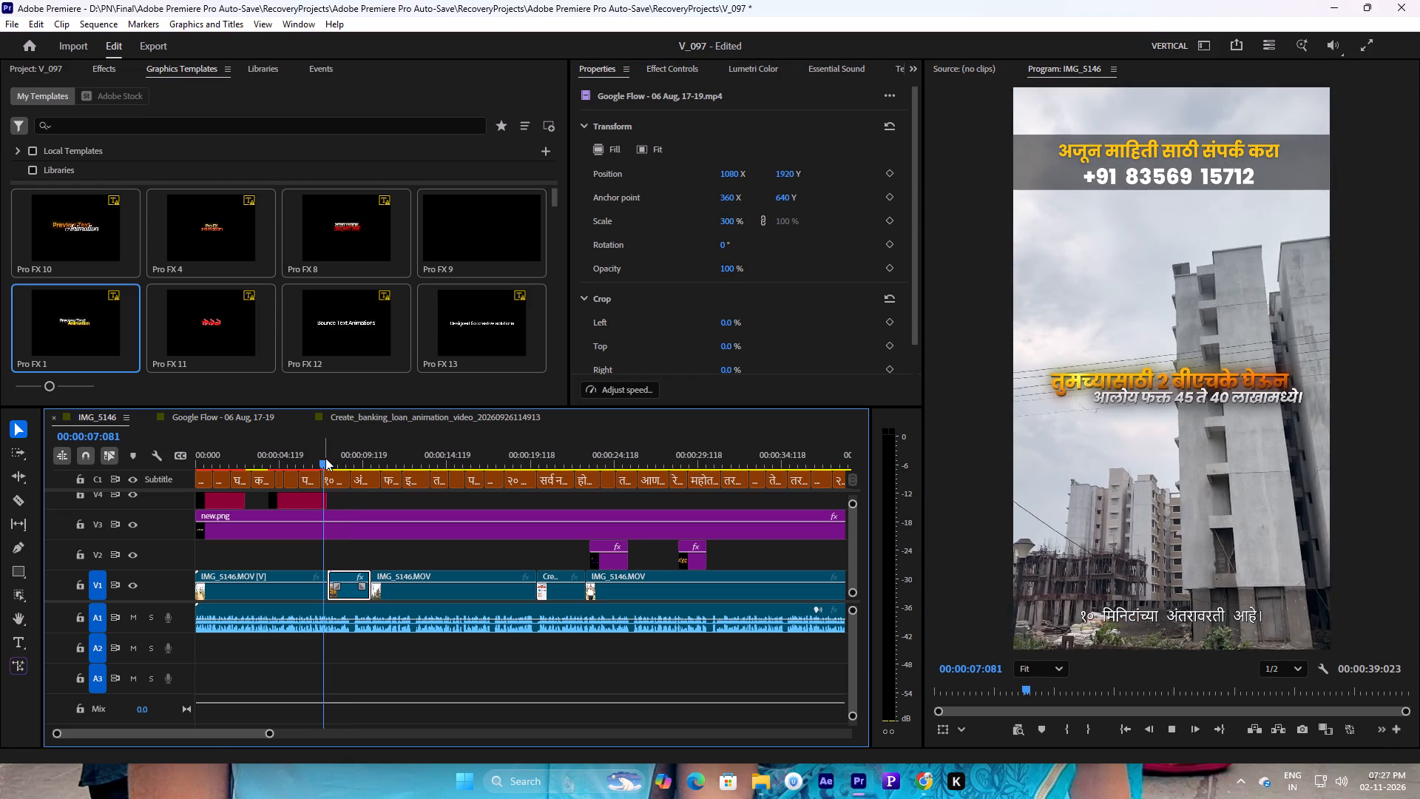
key(space)
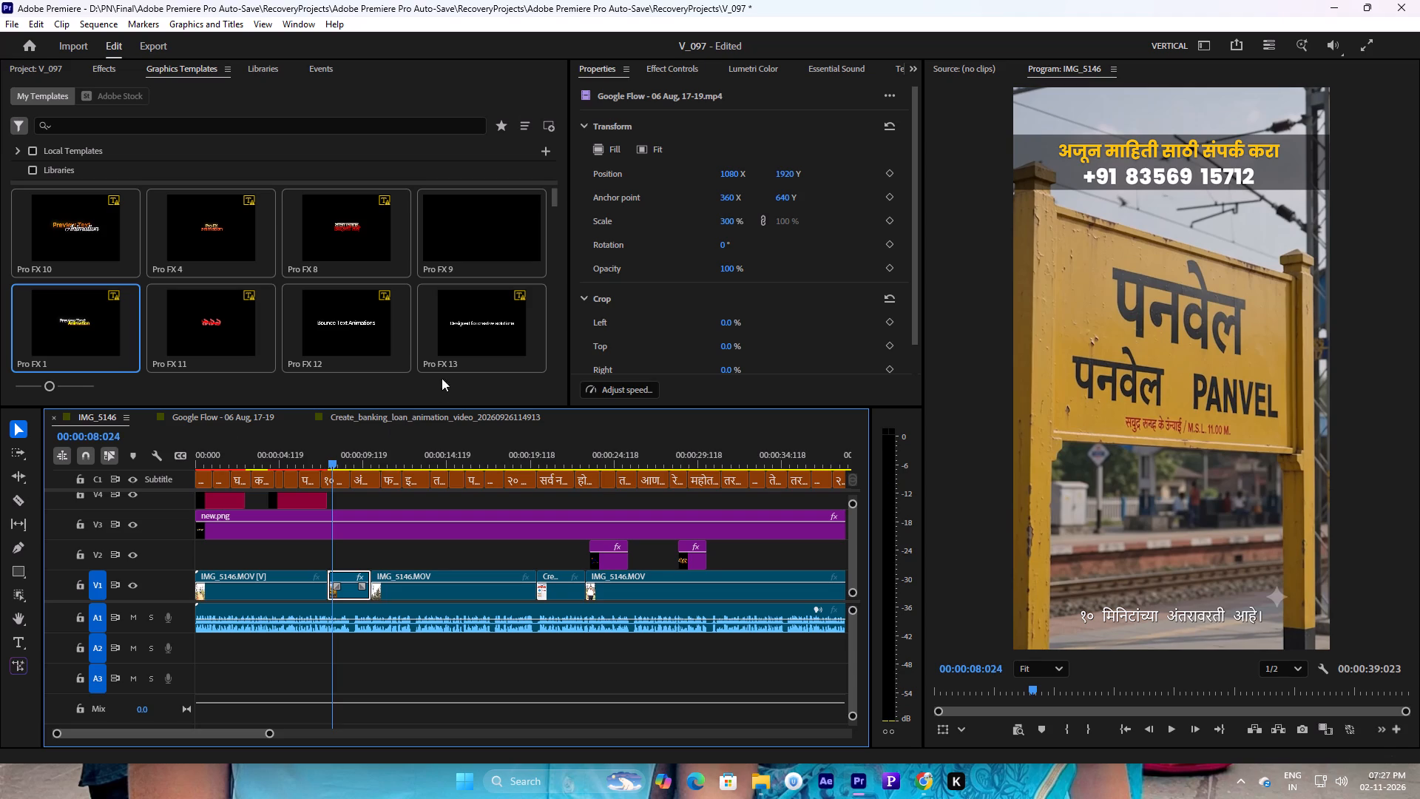
click(308, 456)
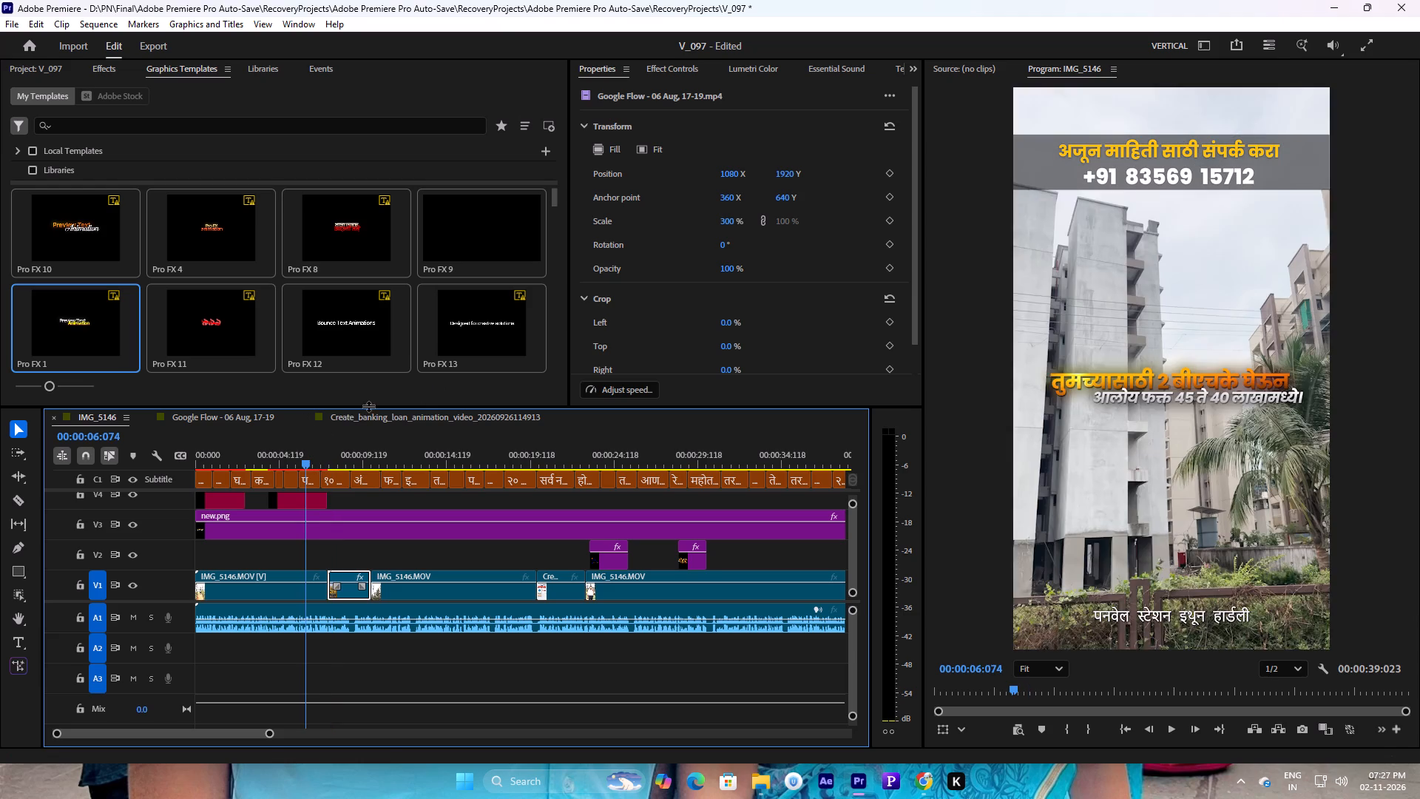
ctrl+scroll(371, 516, up, 2)
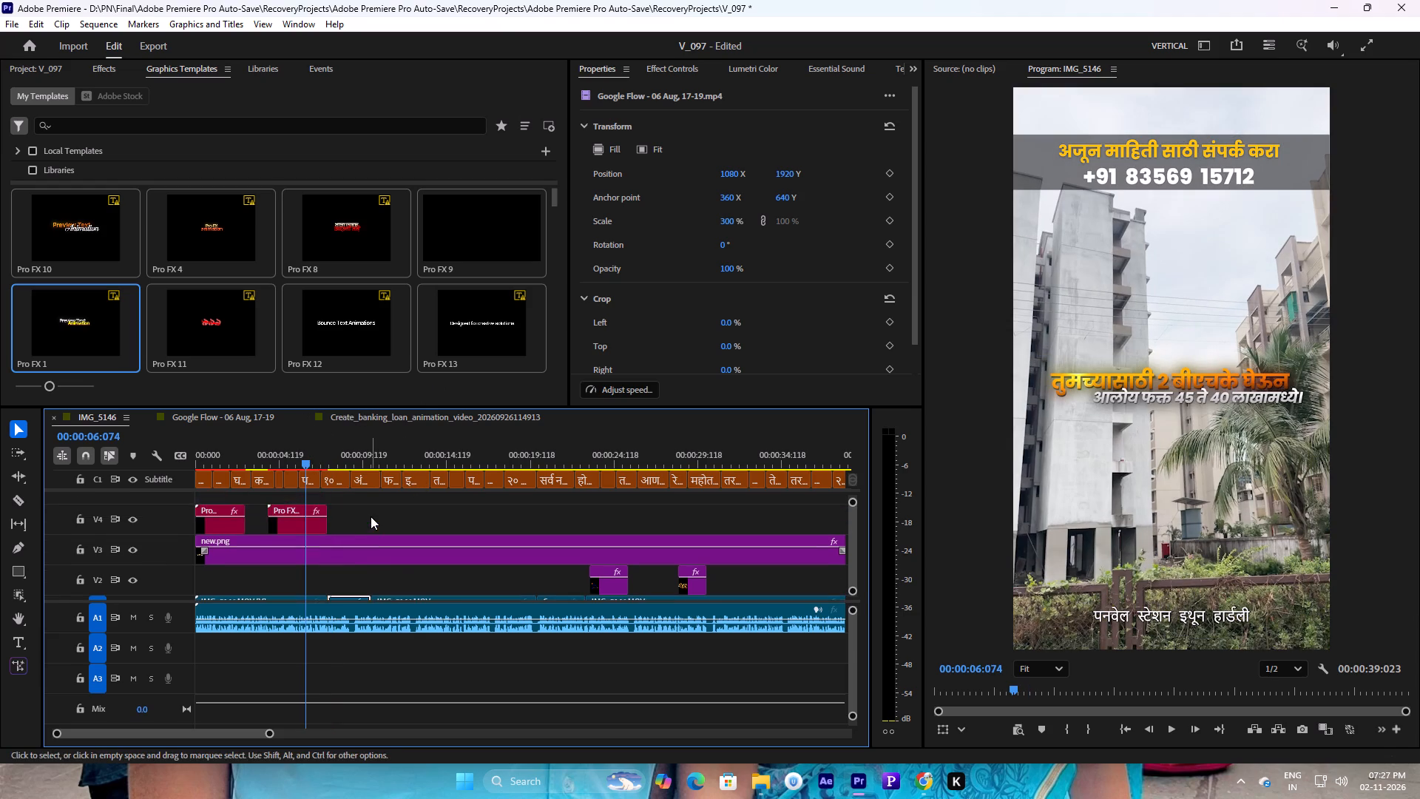
ctrl+scroll(371, 516, down, 5)
key(space)
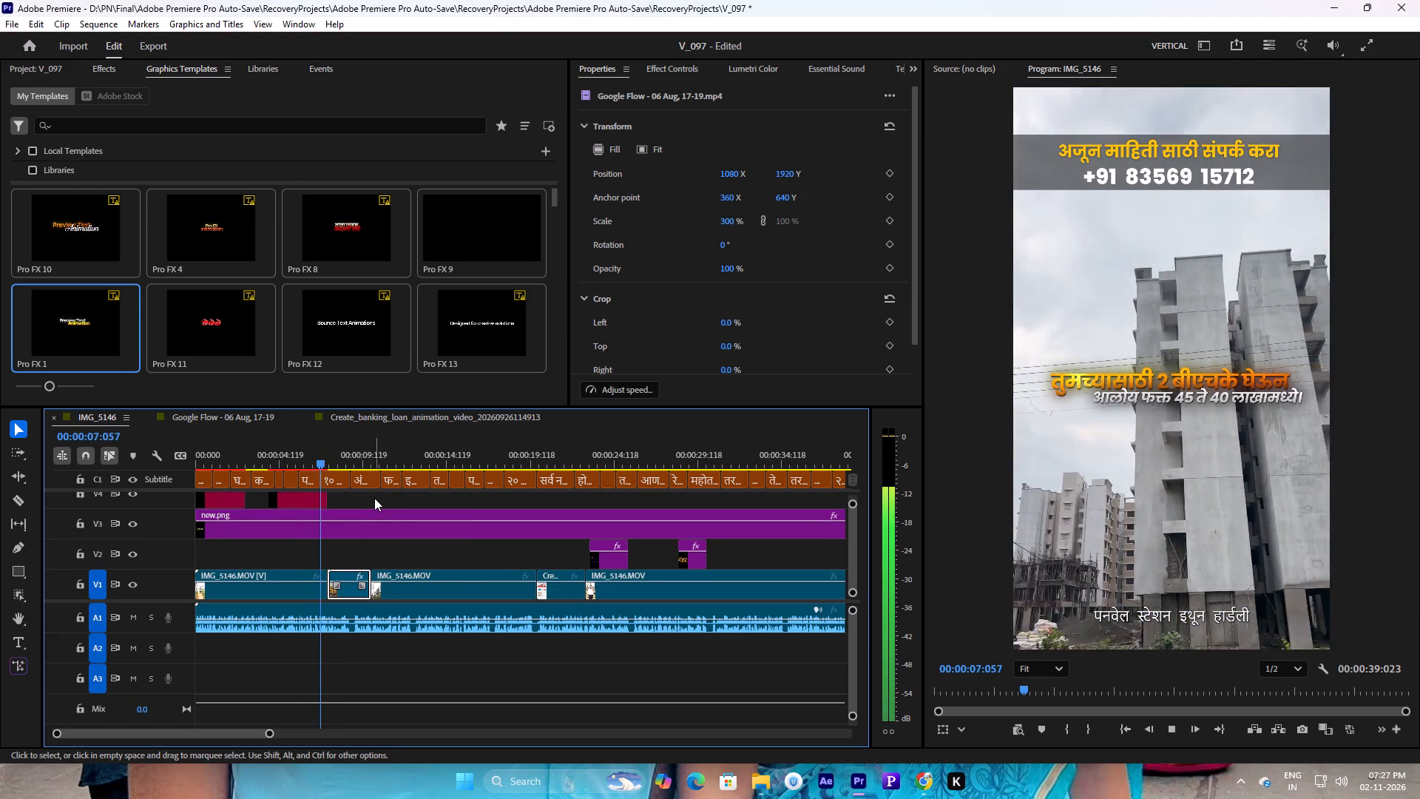
key(space)
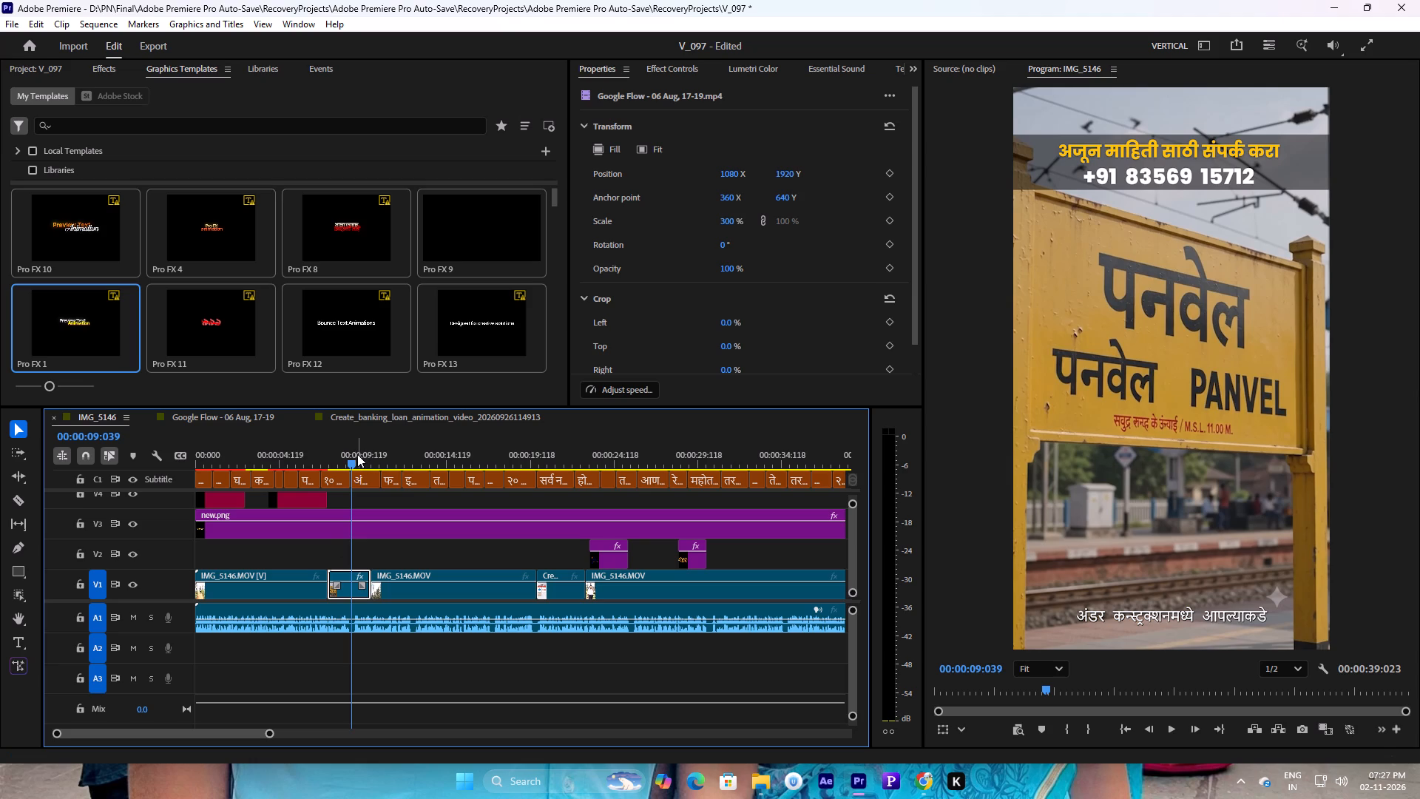
Play the rest of the Panvel clip in short bursts and examine the passing train and the cut back to IMG_5146.
key(space)
key(space)
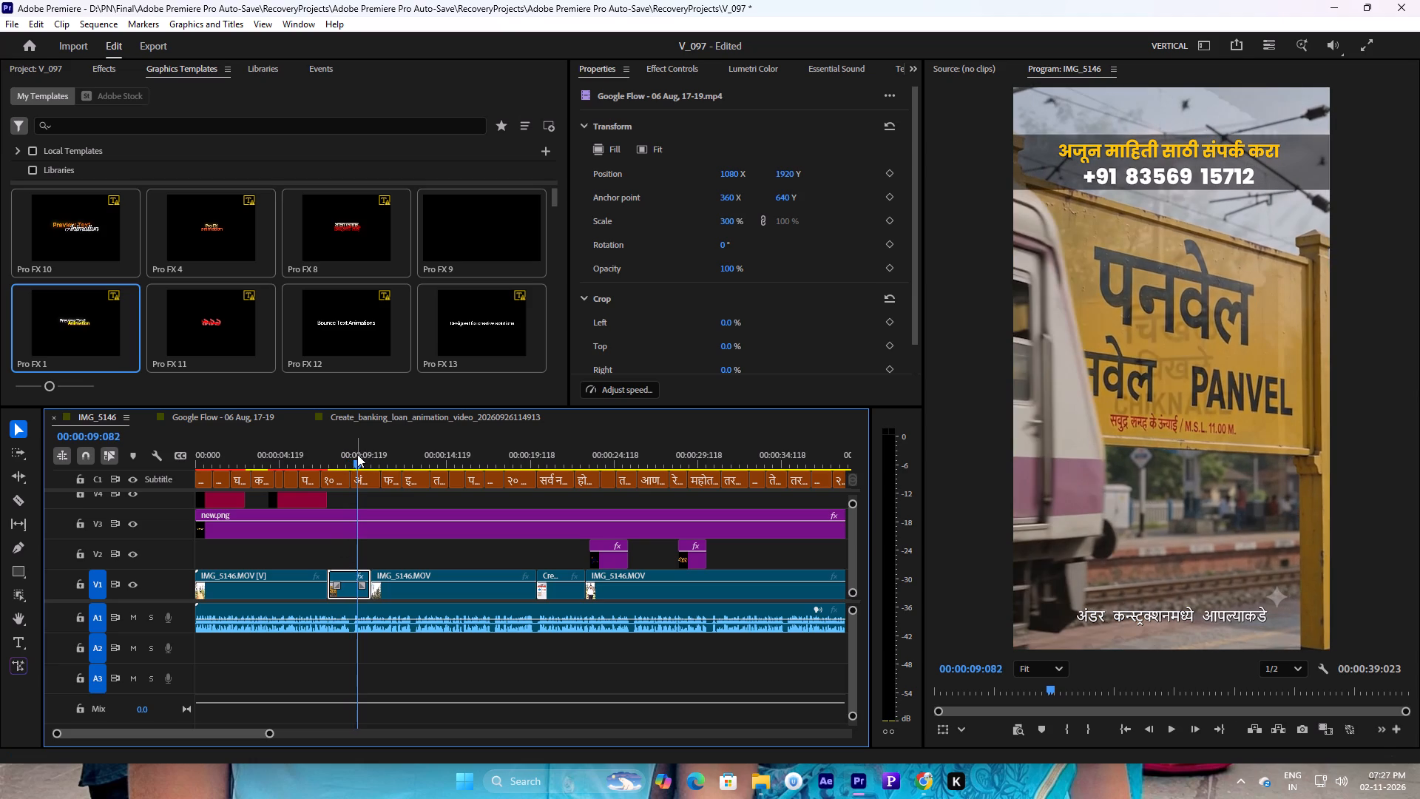
key(space)
key(space)
key(space)
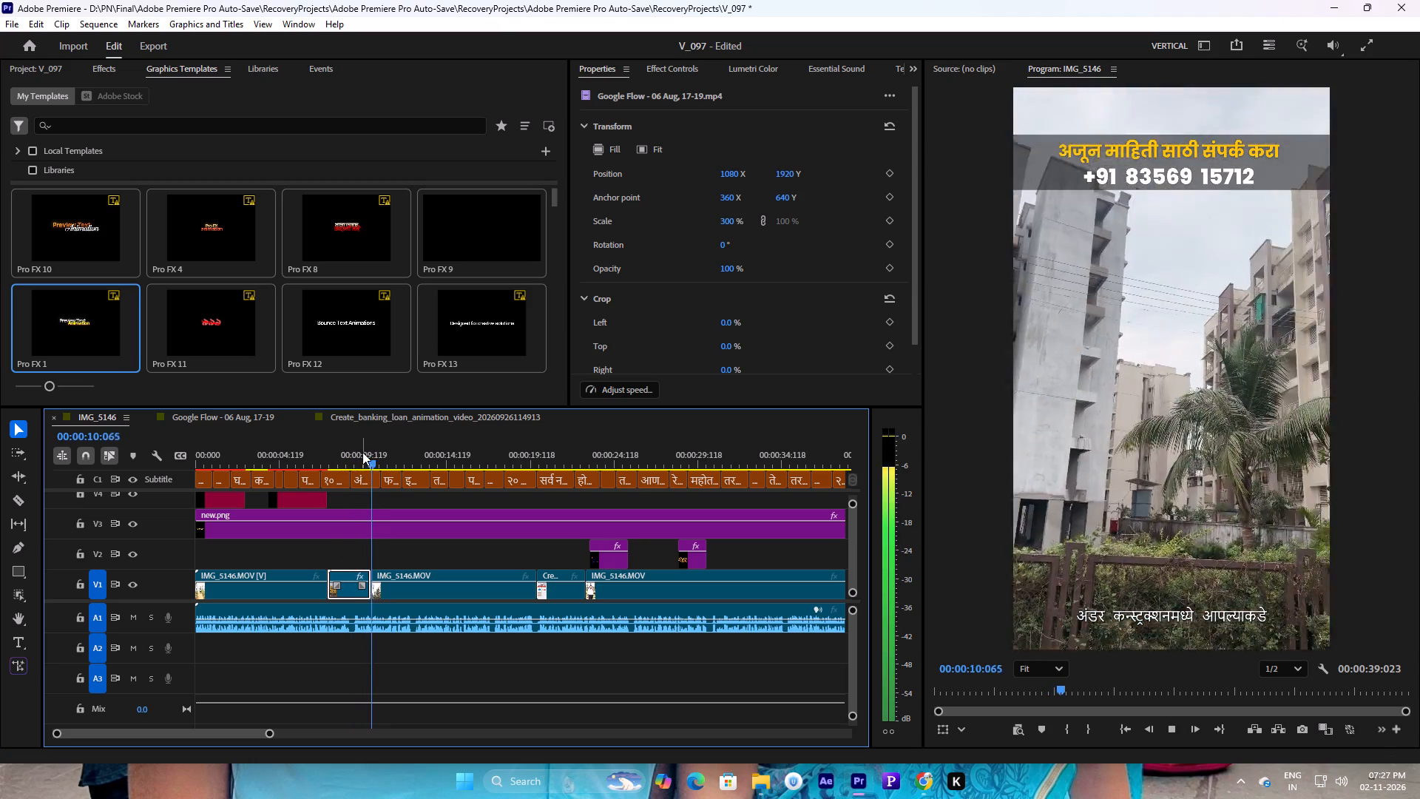
key(space)
click(362, 457)
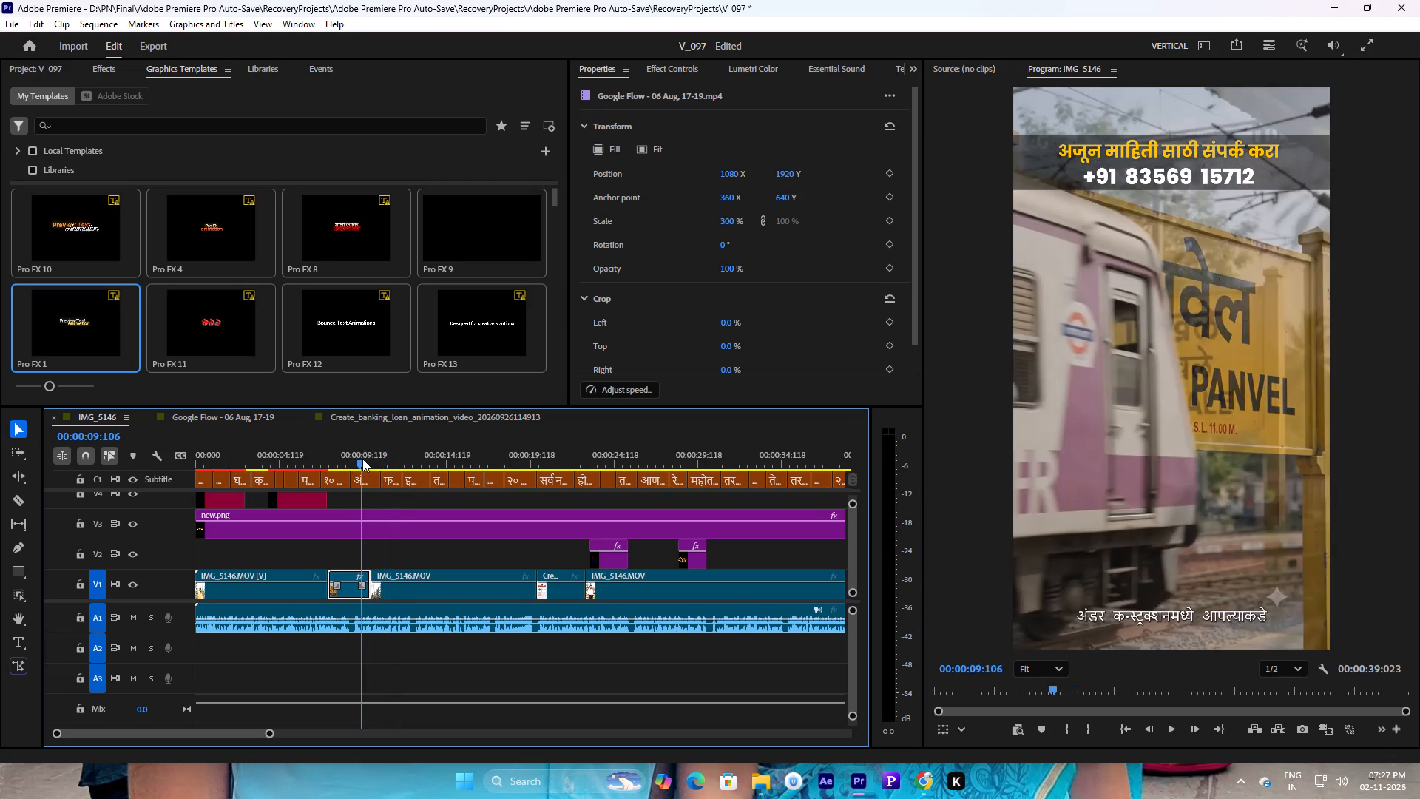
drag(362, 459, 354, 459)
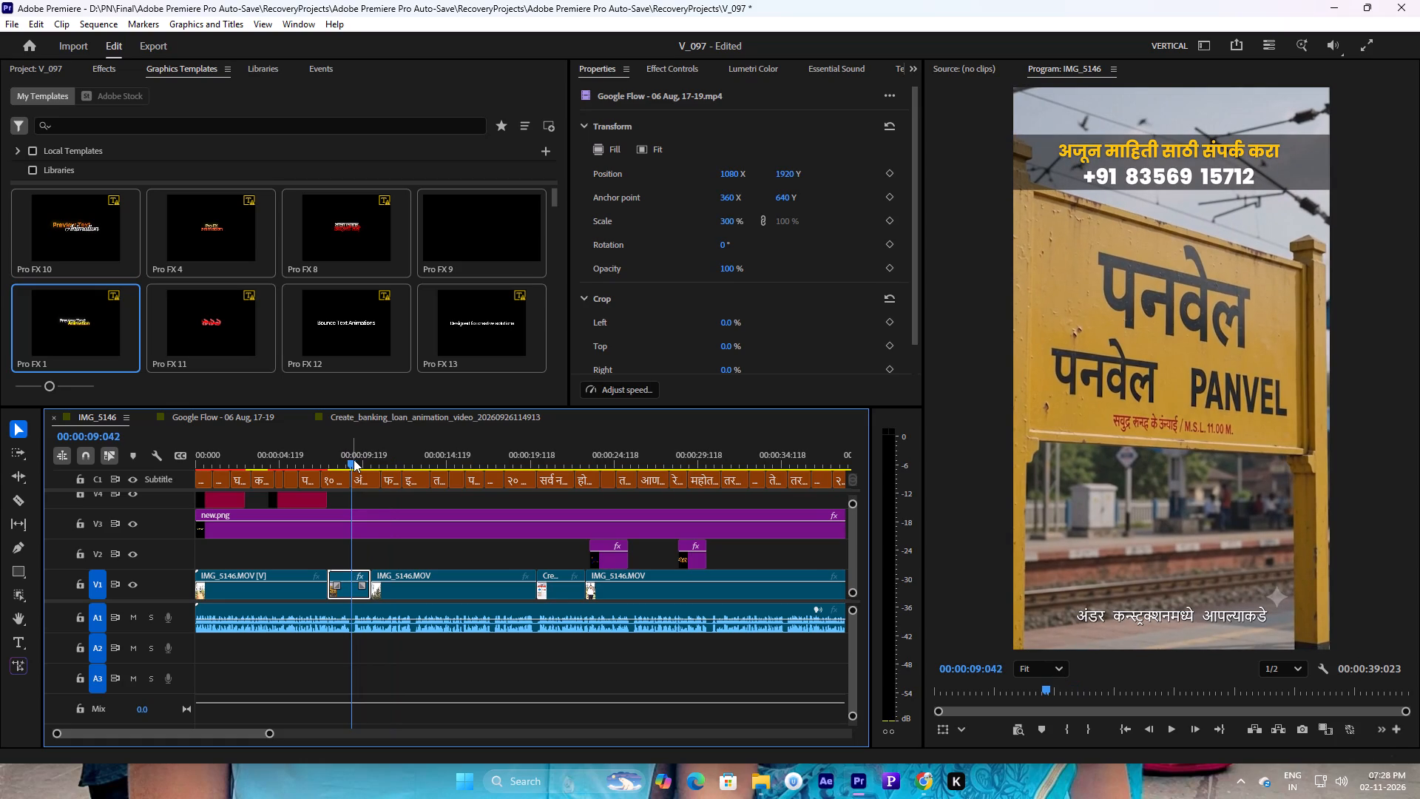
key(space)
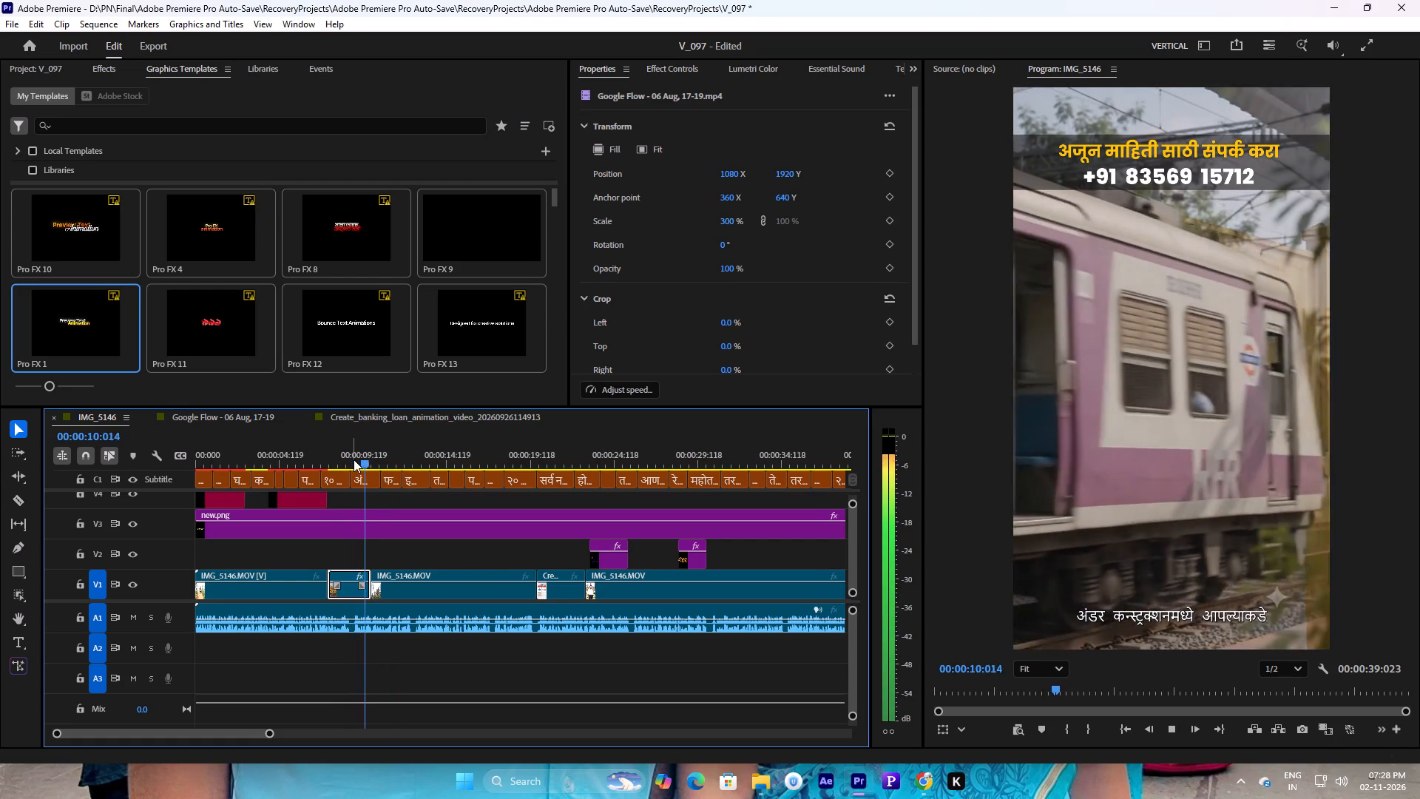
Find where the next title should start in the Panvel clip and paste a copy of the second Pro FX 10 title on V4 at about 00:00:09:005.
drag(354, 459, 319, 459)
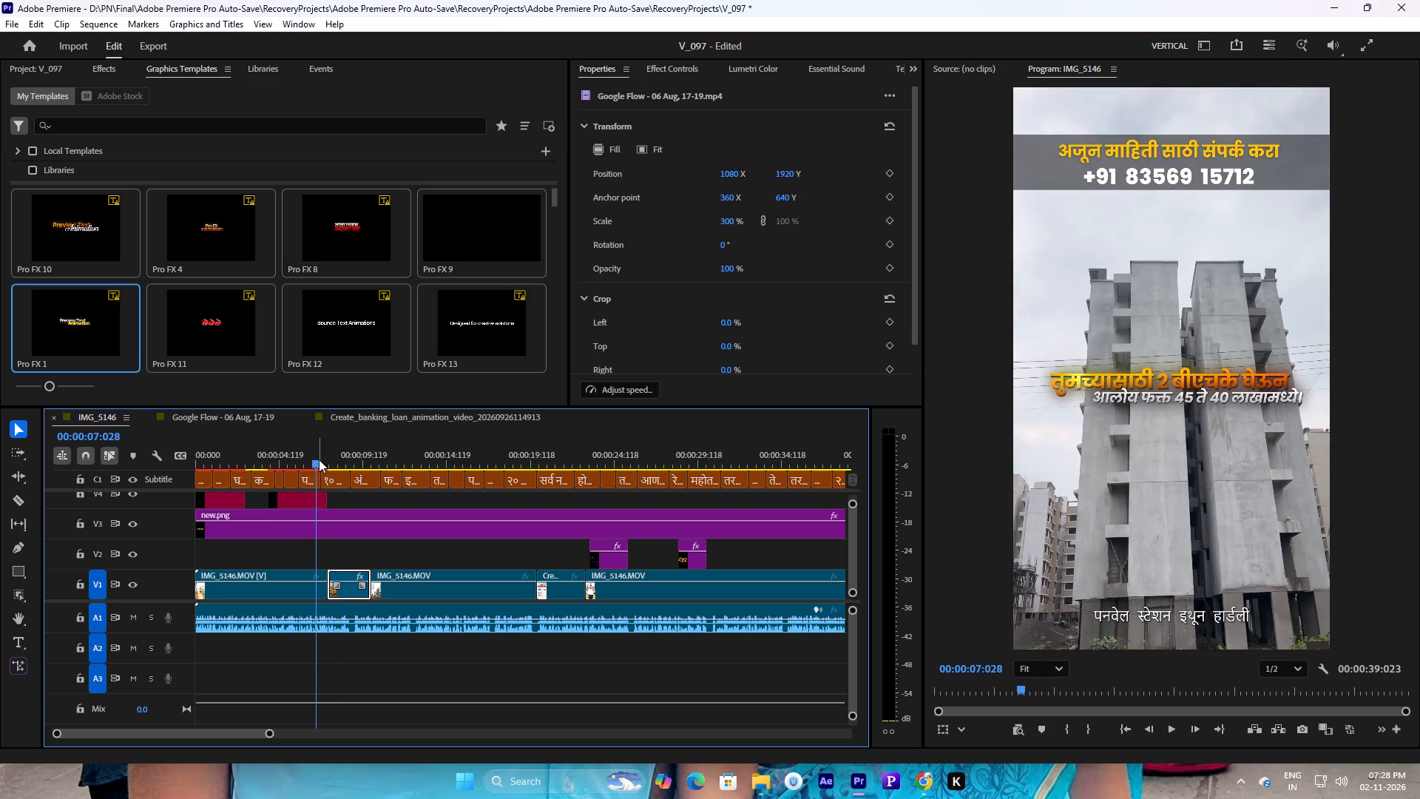
key(space)
key(space)
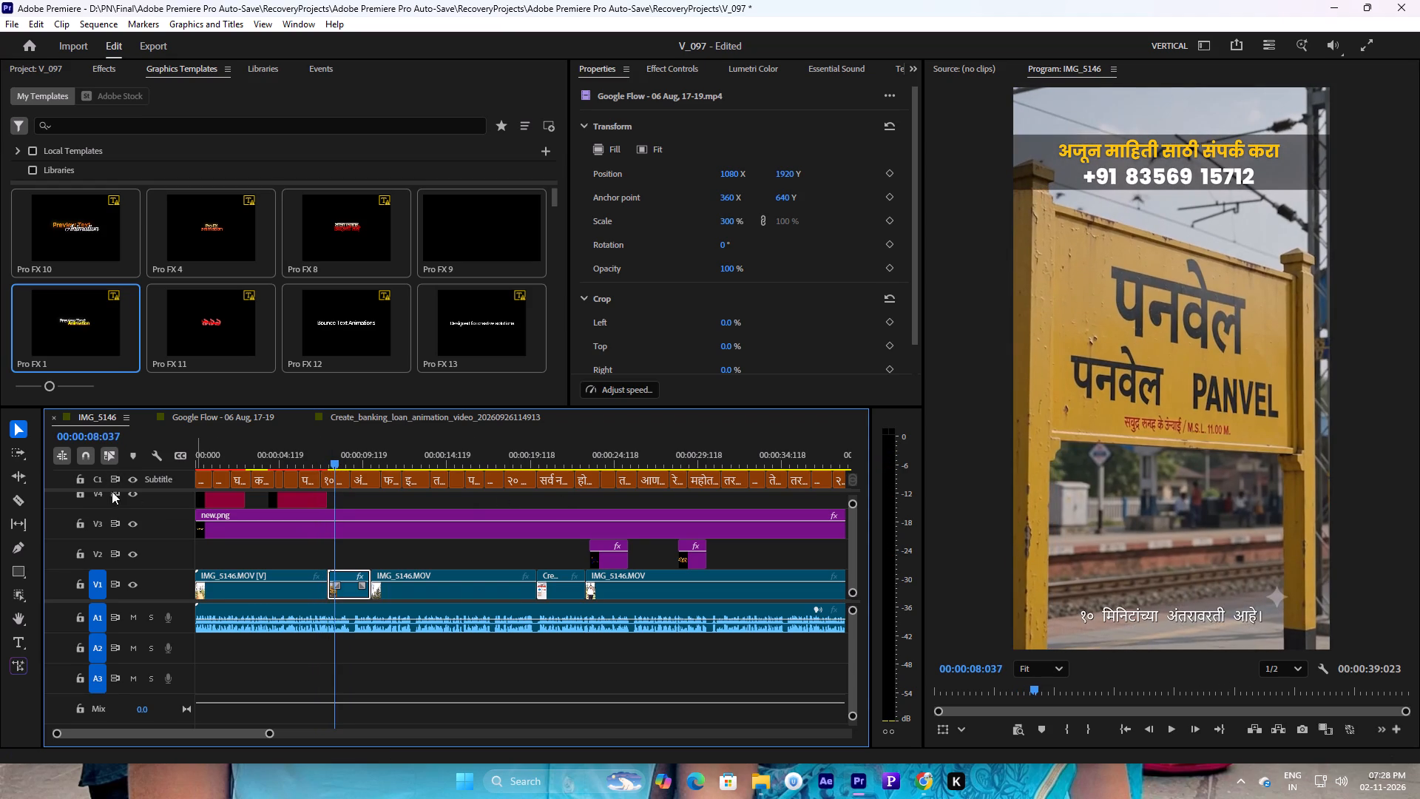
click(307, 456)
key(space)
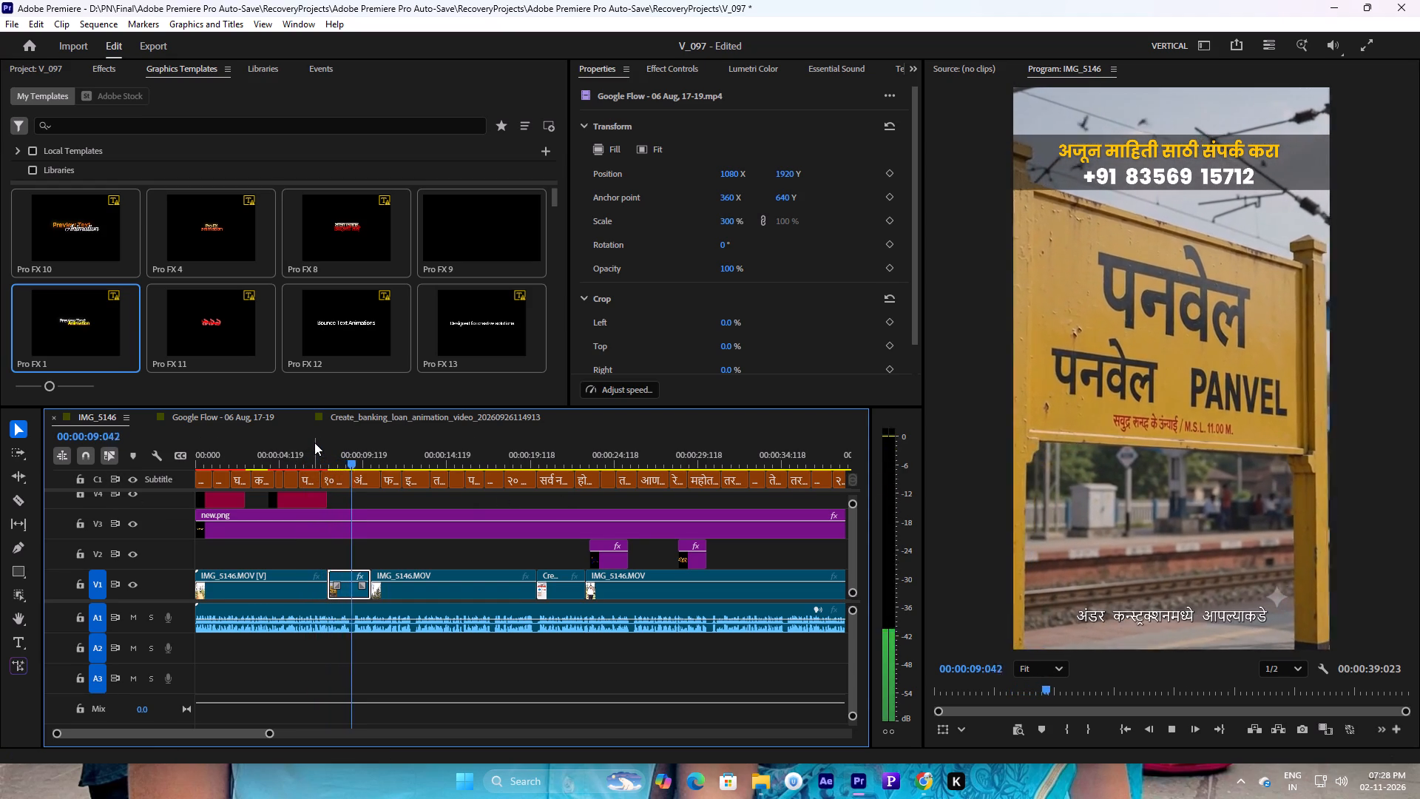
key(space)
drag(360, 462, 328, 460)
key(space)
key(space)
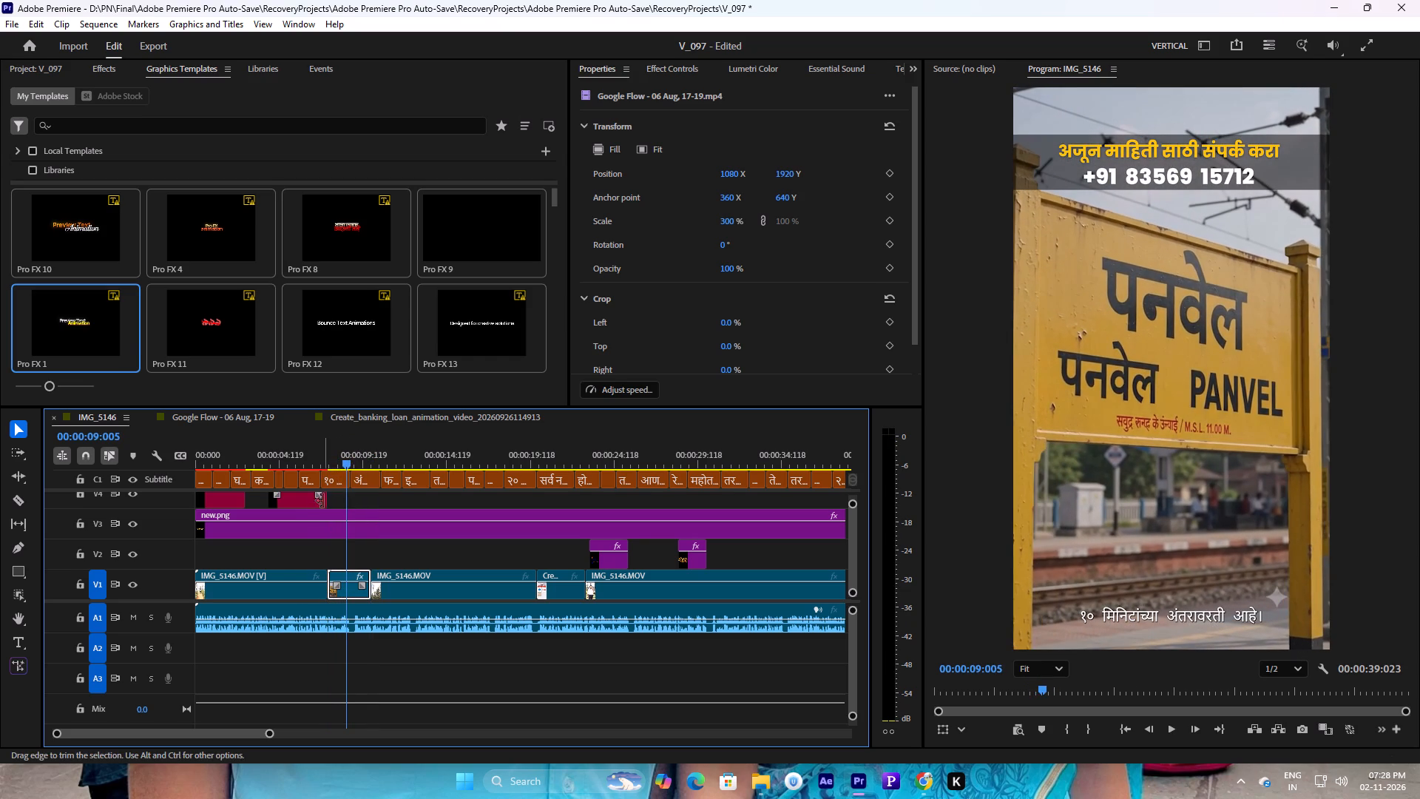
click(317, 499)
key(ctrl+c)
key(ctrl+v)
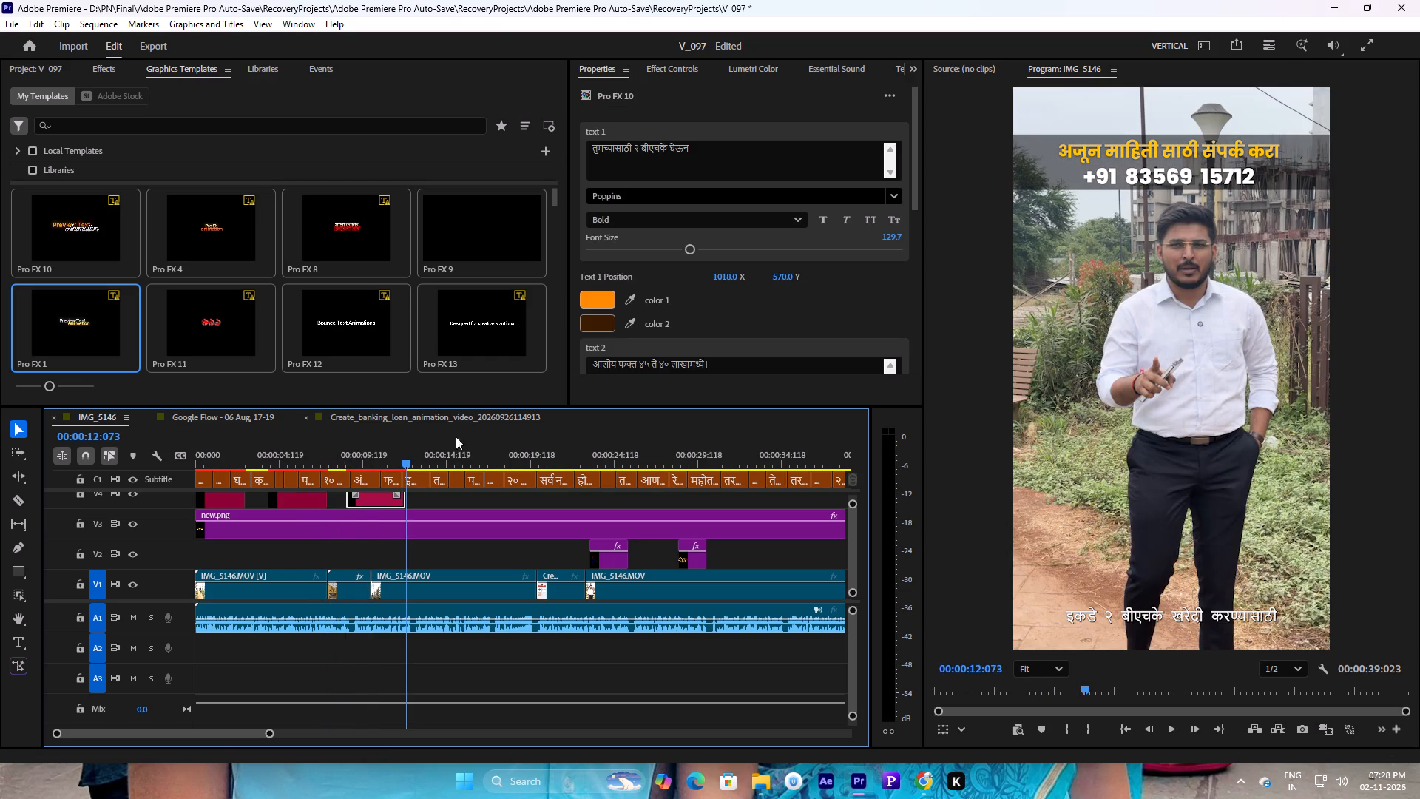
Replace the third title's text 1 with the eighth subtitle's text, "१० मिनिटांच्या अंतरावरती आहे।".
ctrl+scroll(387, 539, up, 3)
click(368, 475)
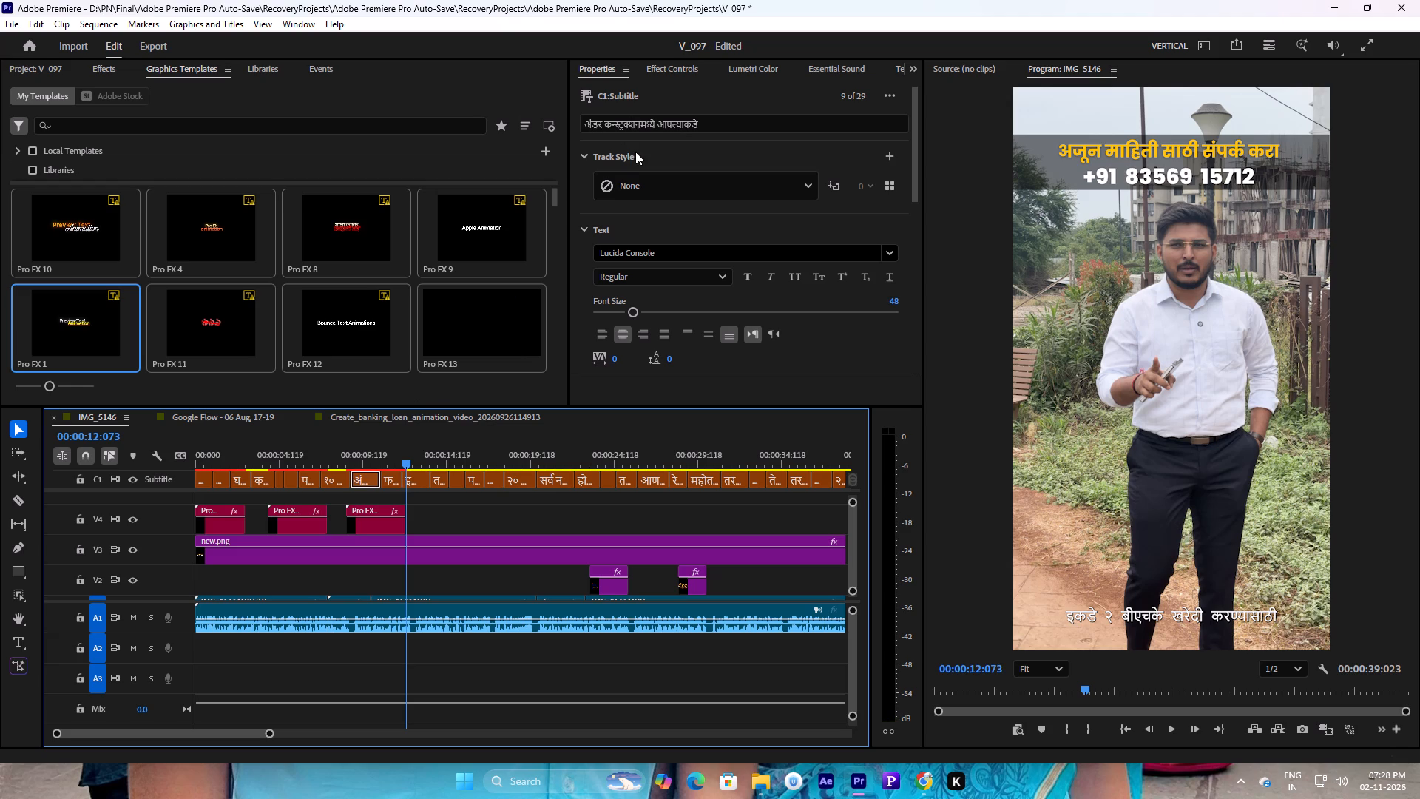
click(389, 472)
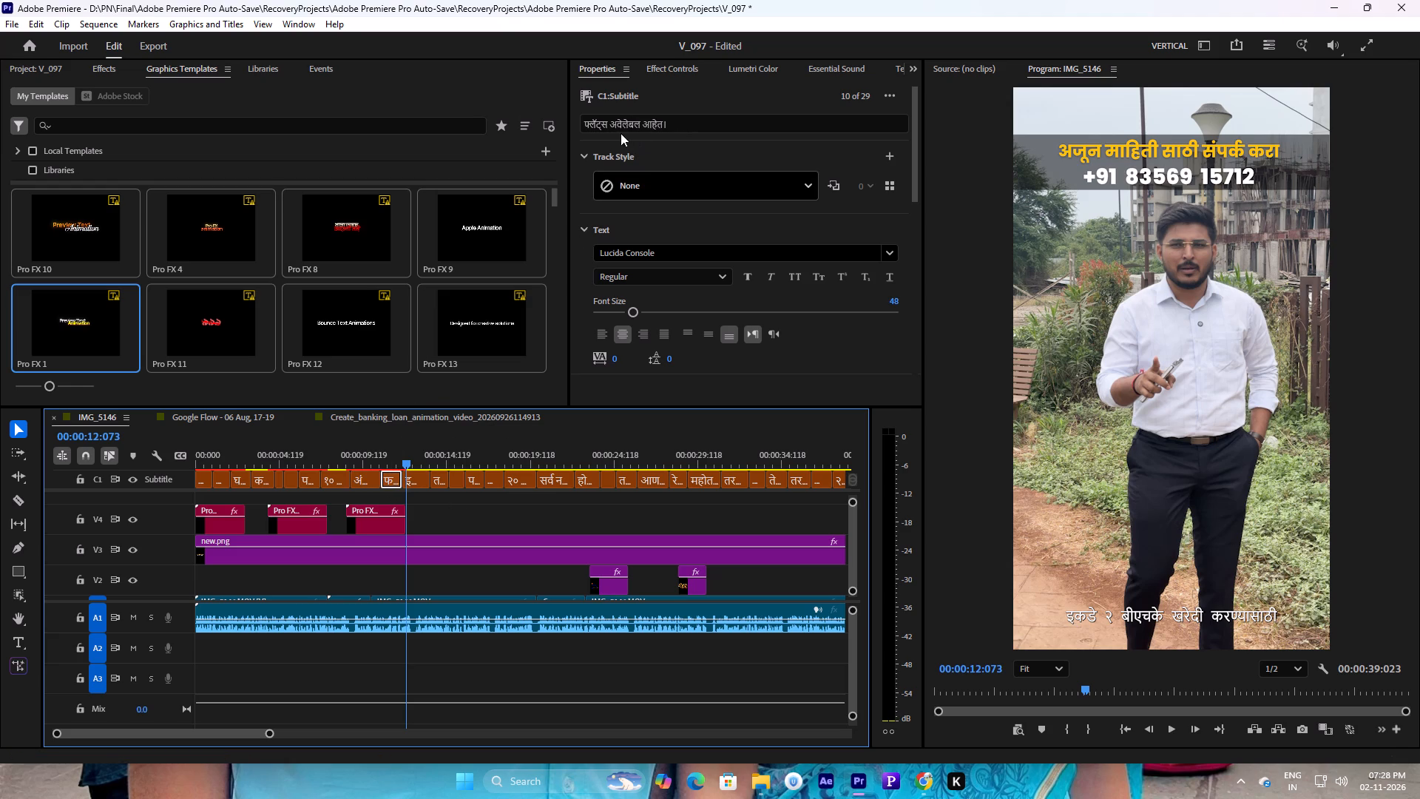
click(425, 479)
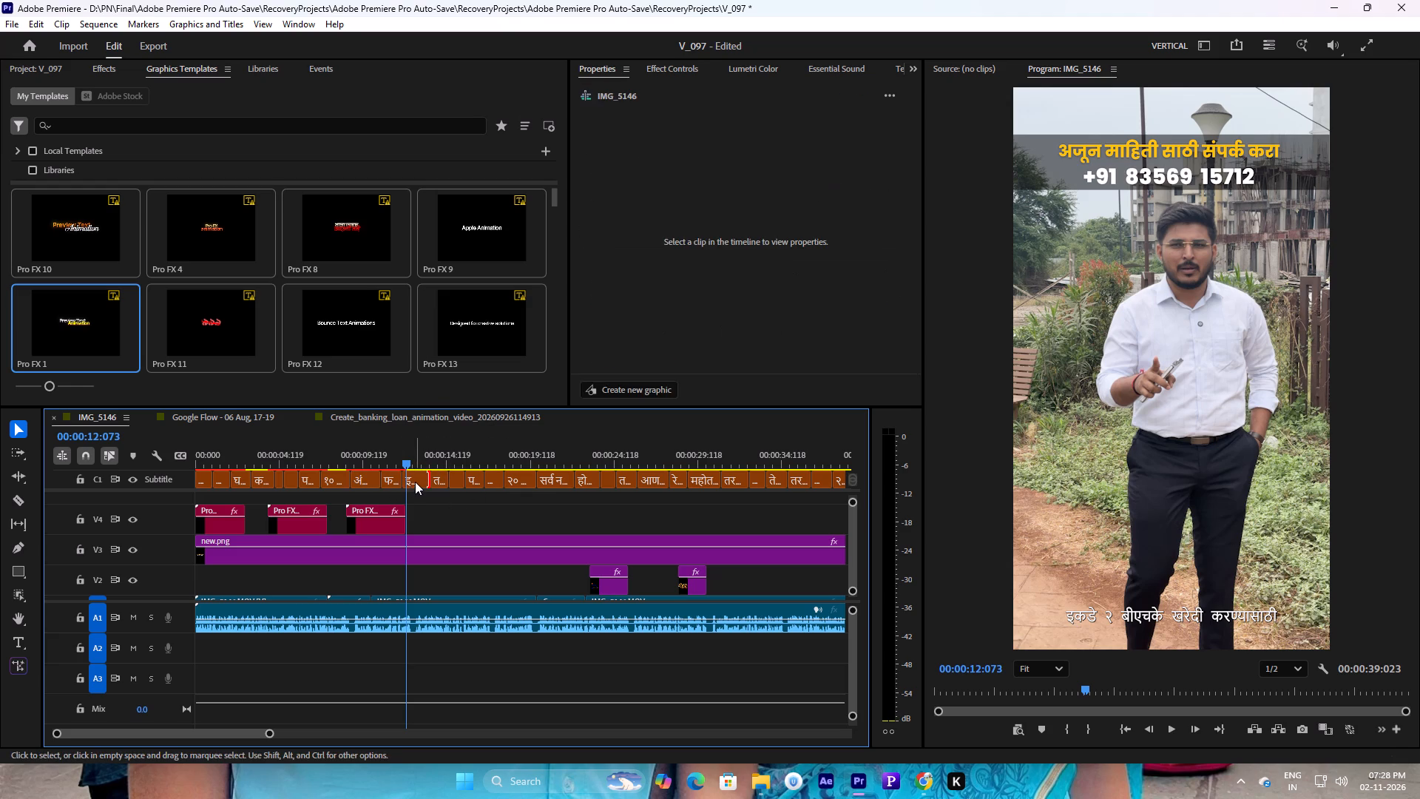
click(415, 482)
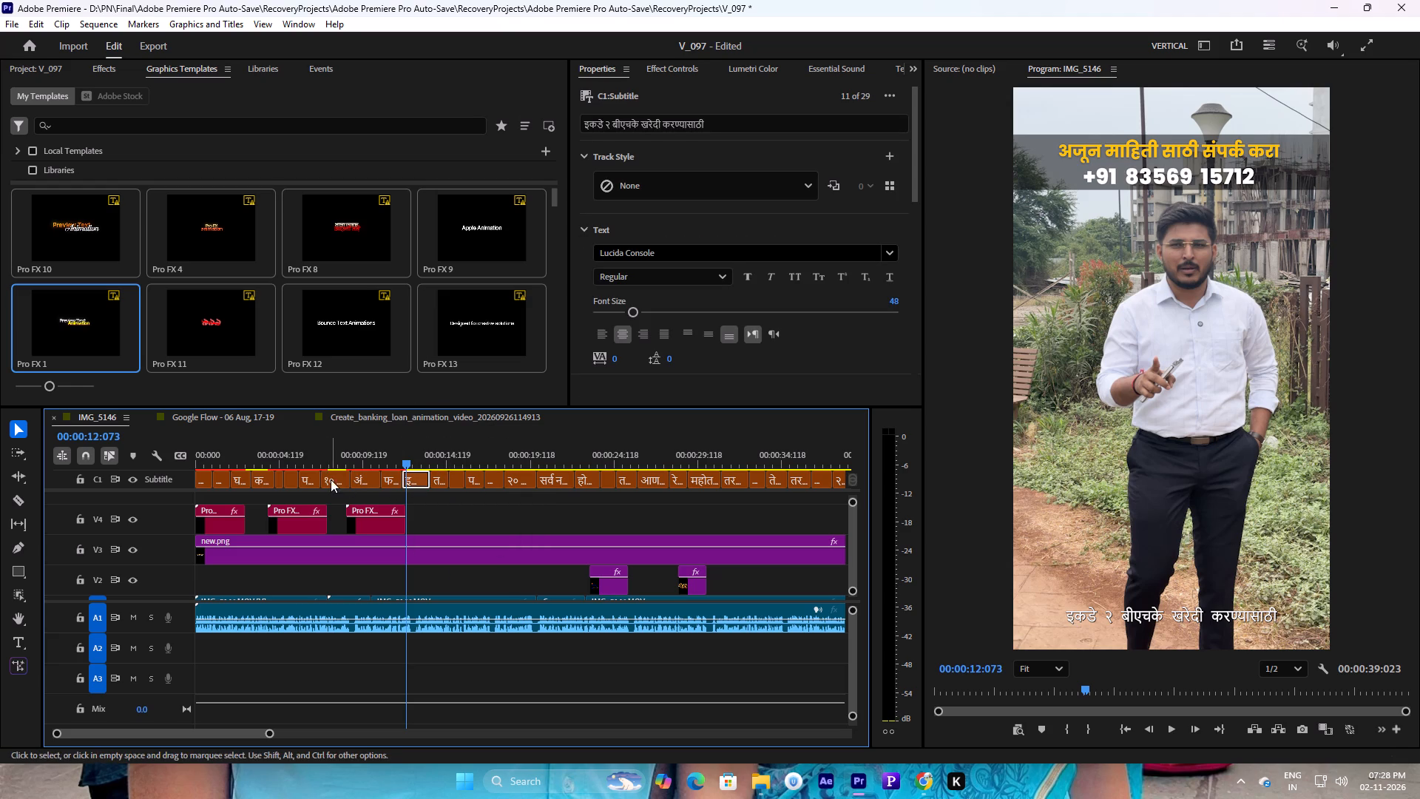
click(333, 479)
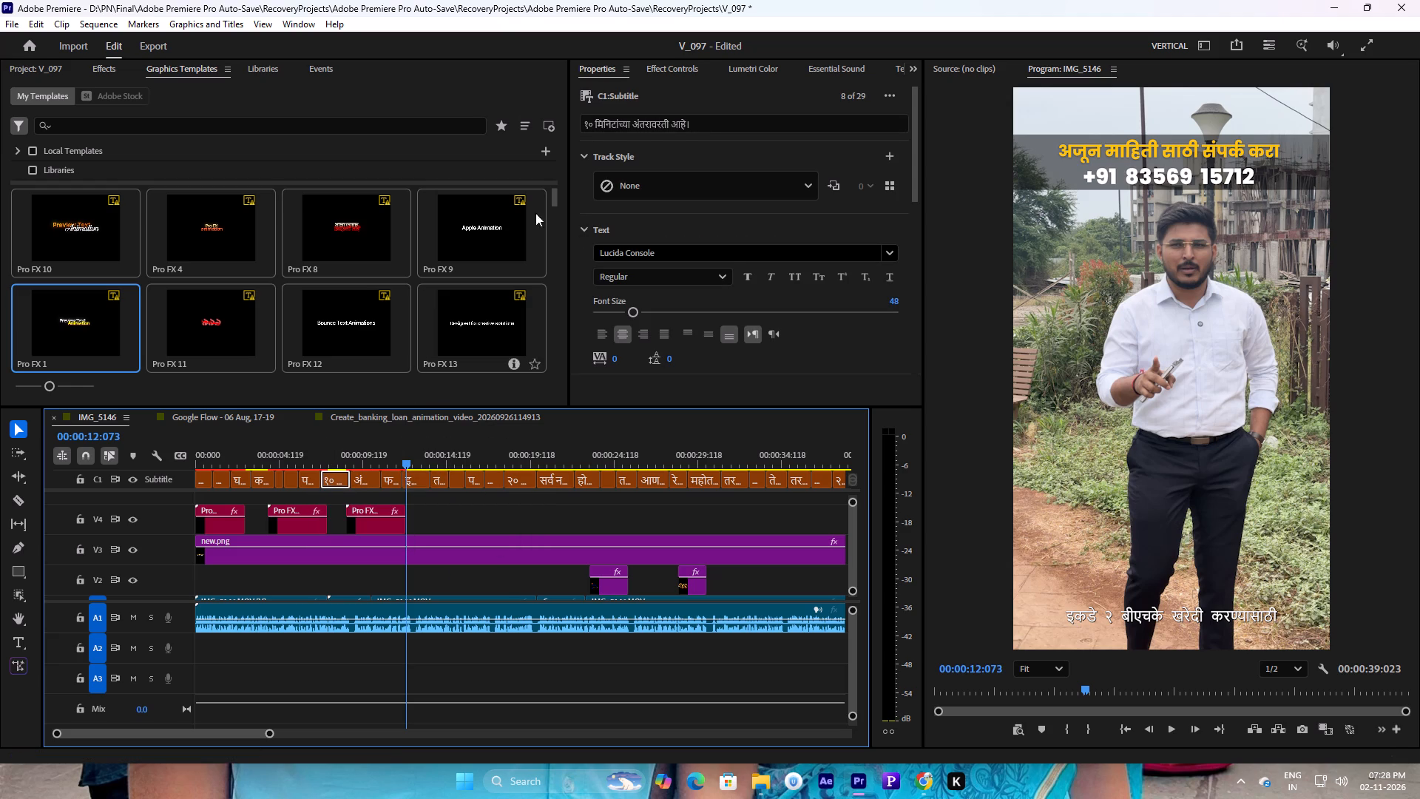
double_click(602, 118)
key(ctrl+c)
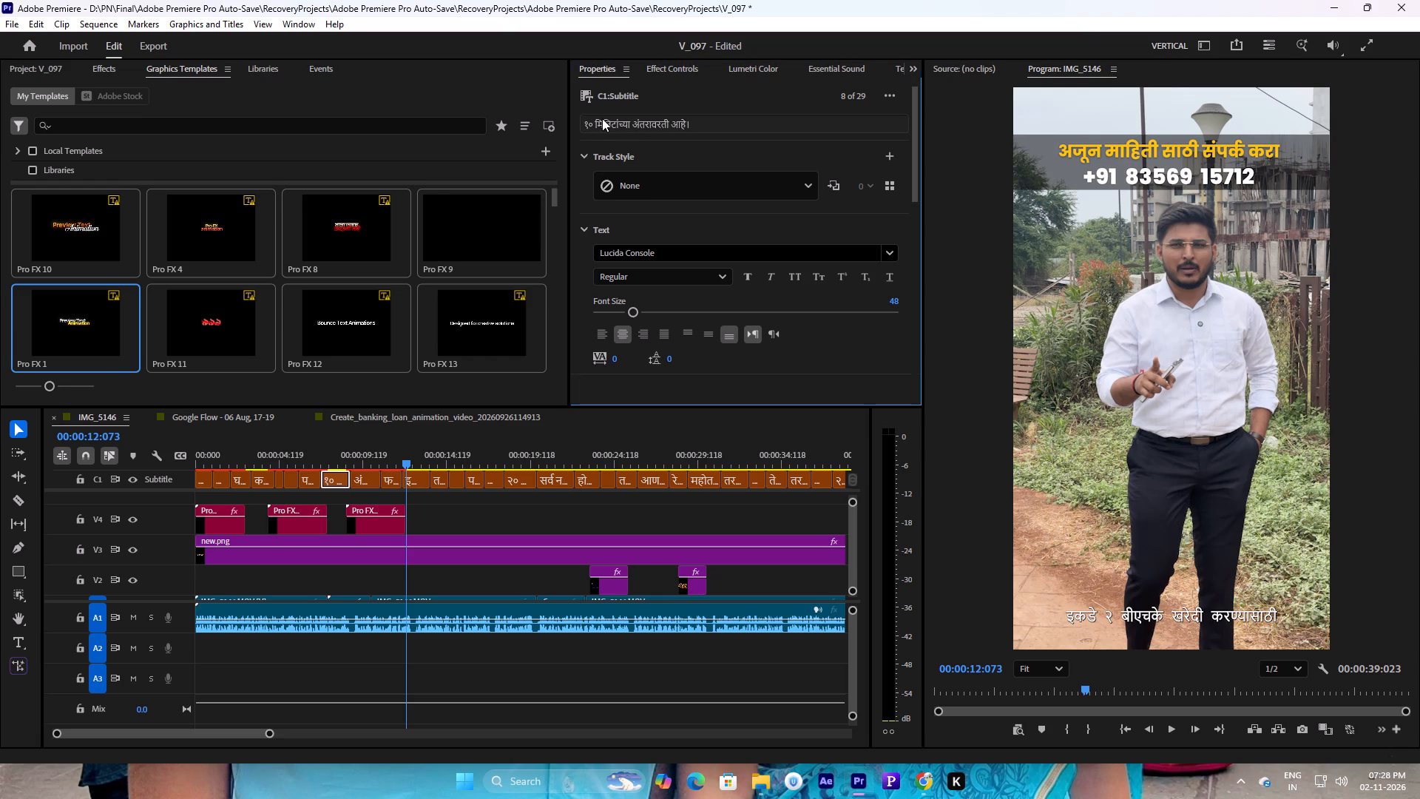
click(380, 519)
drag(700, 156, 567, 164)
key(ctrl+v)
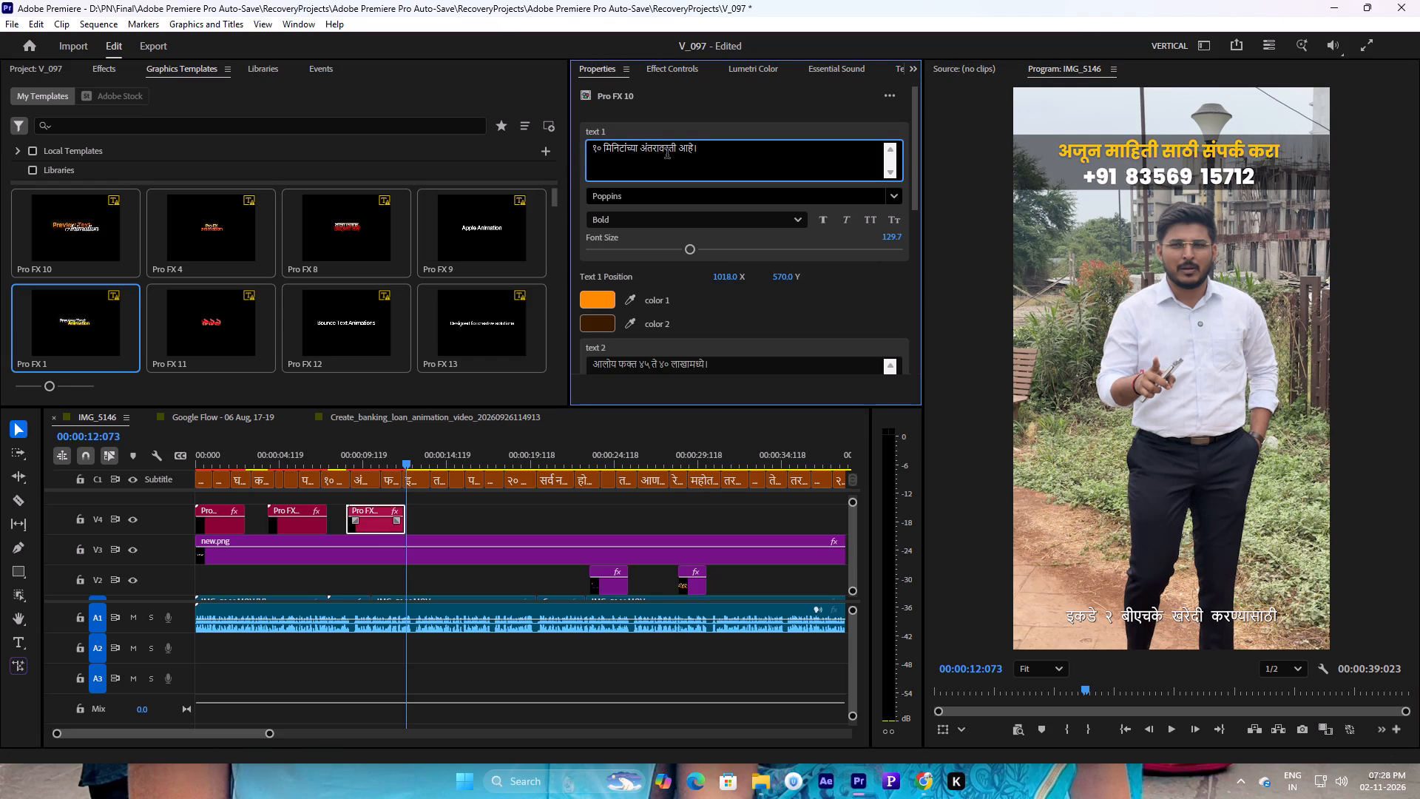
Move "आहे।" from the third title's text 1 to text 2, replacing the text there, and preview the title.
drag(678, 154, 760, 154)
key(ctrl+c)
key(BackSpace)
key(BackSpace)
drag(720, 369, 546, 352)
key(ctrl+v)
click(339, 456)
key(space)
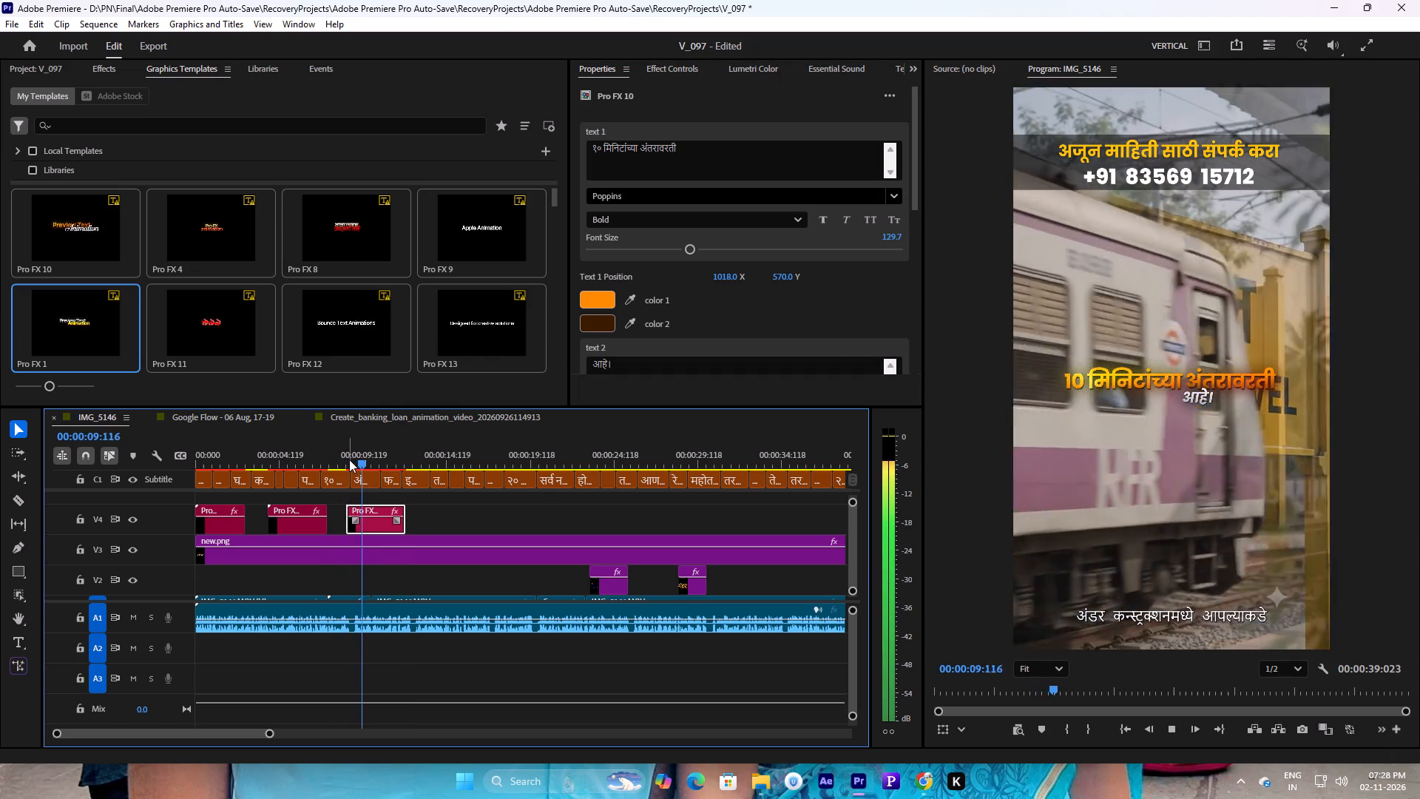
key(space)
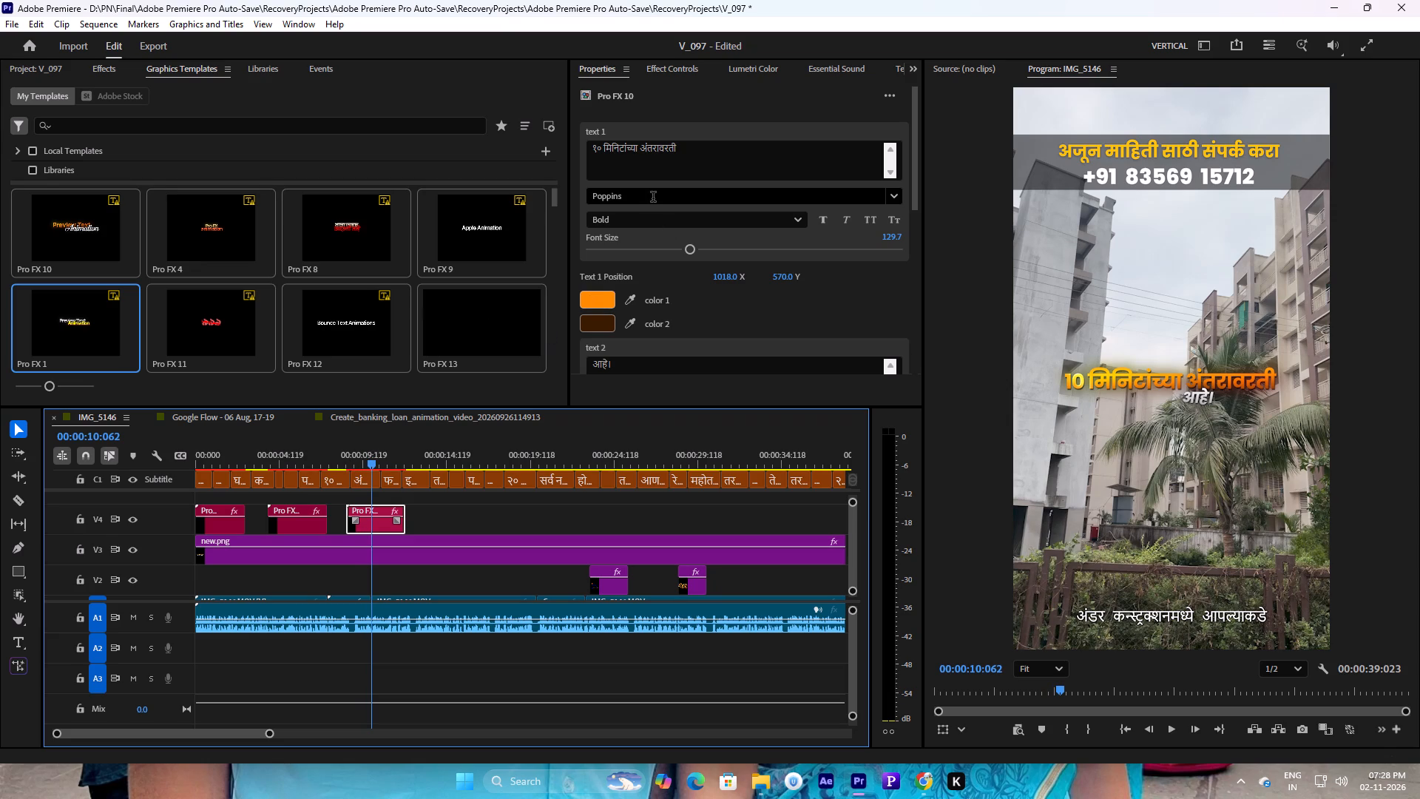
Move "अंतरावरती" from the third title's text 1 to the start of text 2, before "आहे।", with a space between them.
drag(641, 149, 748, 163)
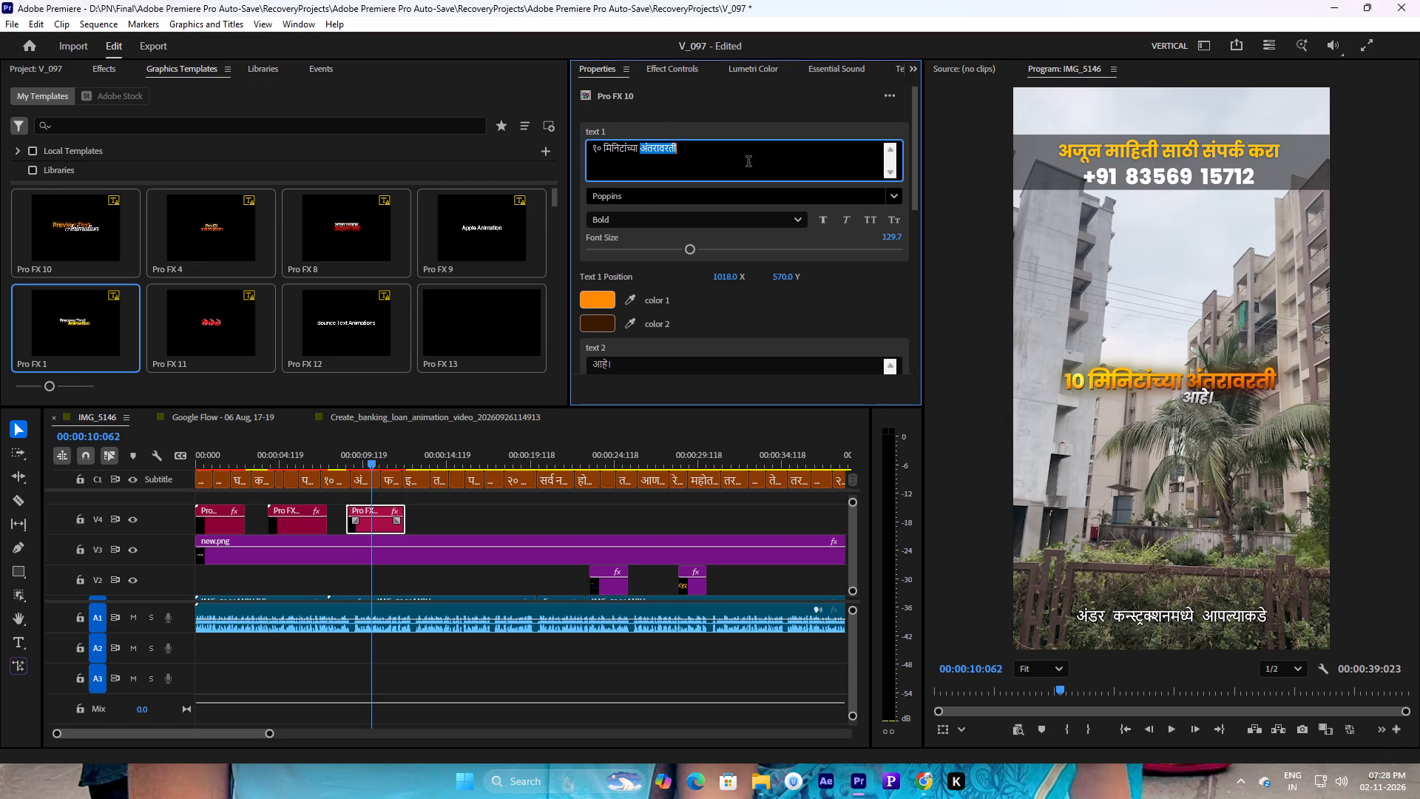
key(ctrl+c)
key(BackSpace)
key(BackSpace)
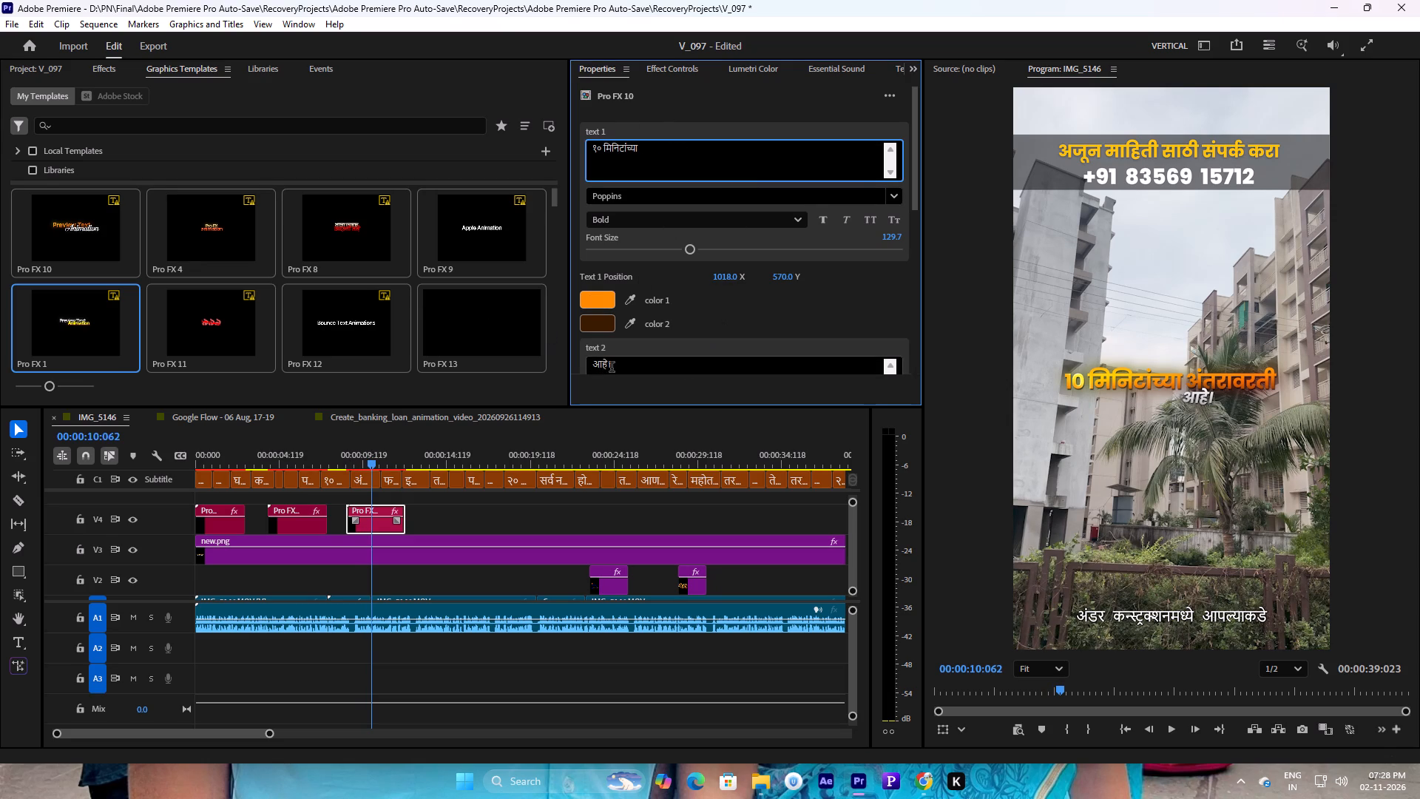
click(594, 369)
key(Left)
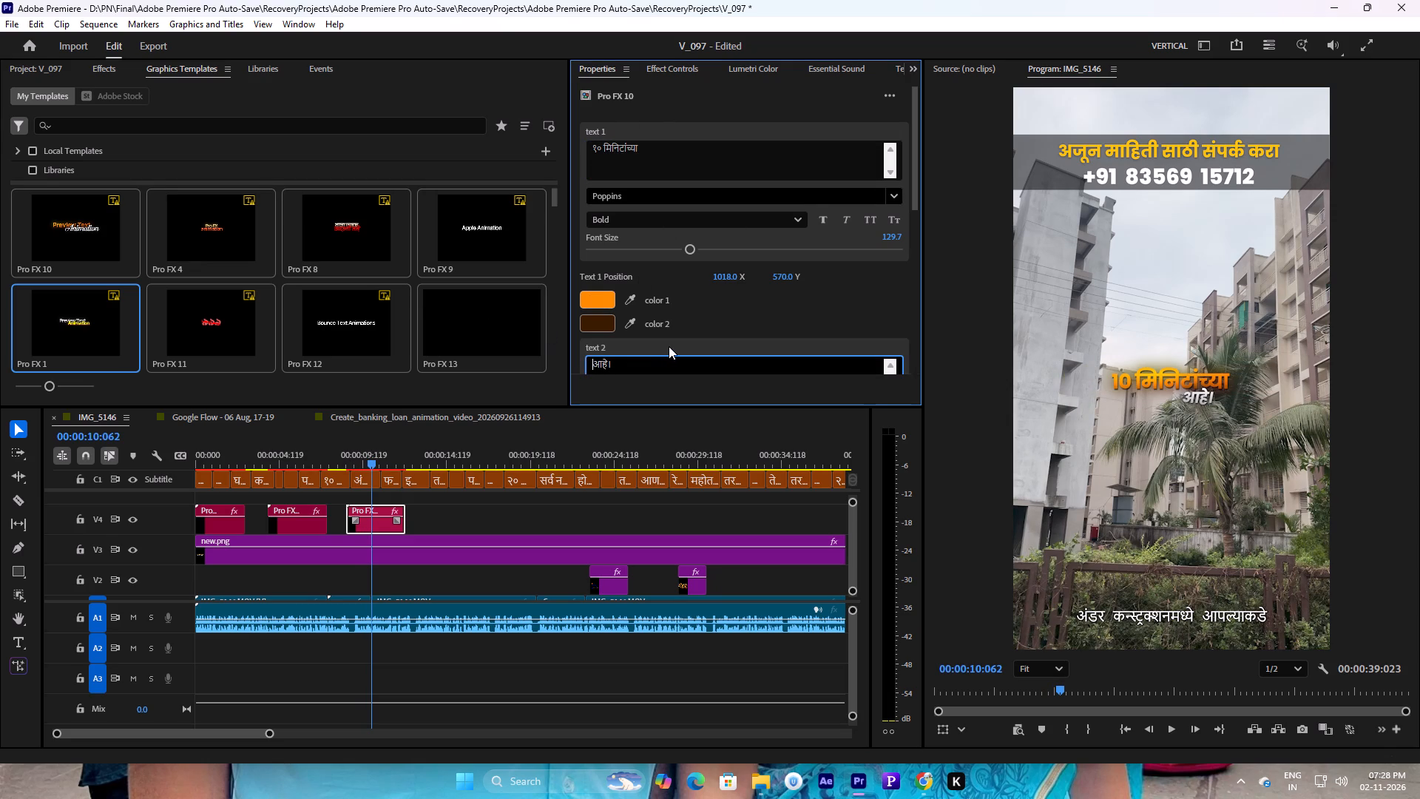
key(space)
key(Left)
Paste "अंतरावरती" before "आहे।" in the third title's text 2 and preview the title from its start.
key(ctrl+v)
click(348, 457)
key(space)
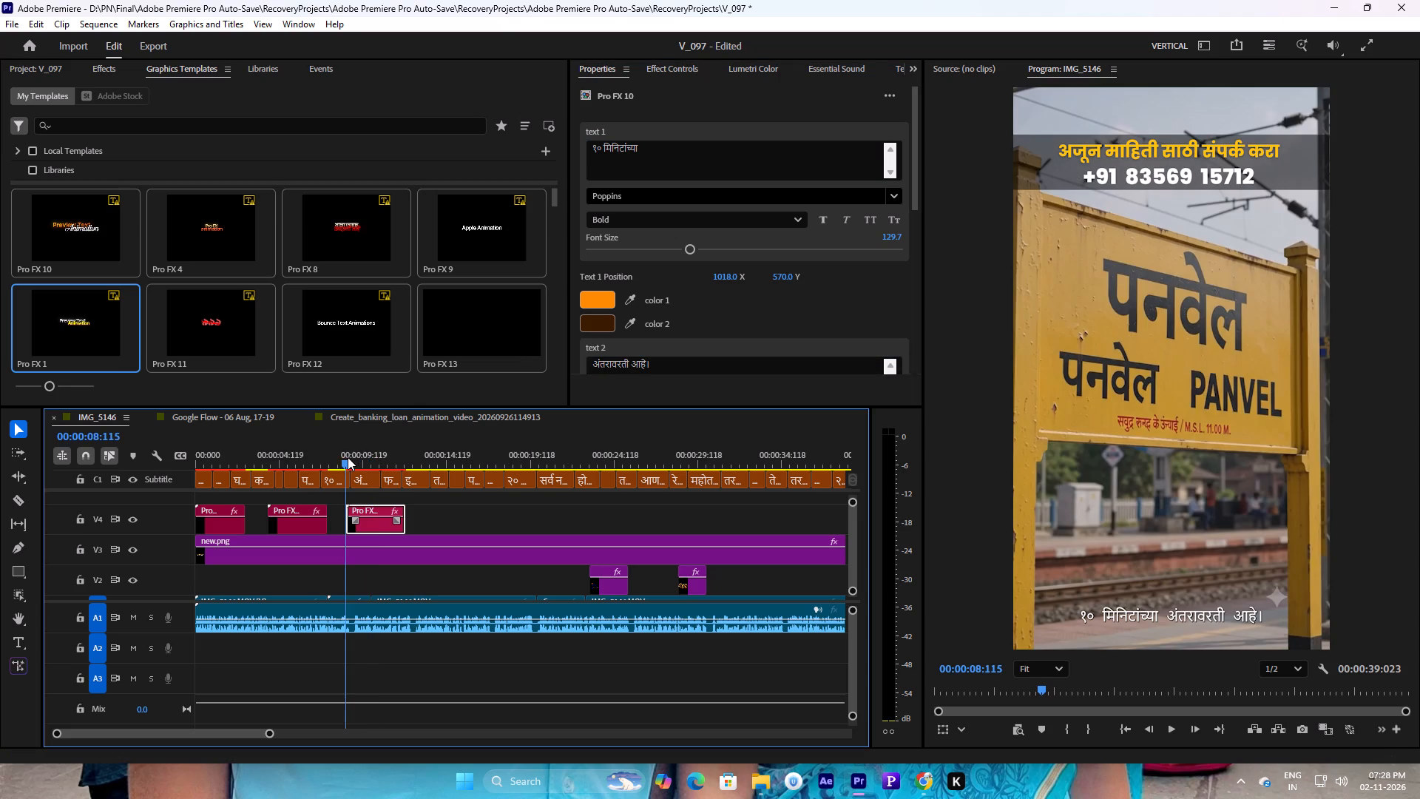
key(space)
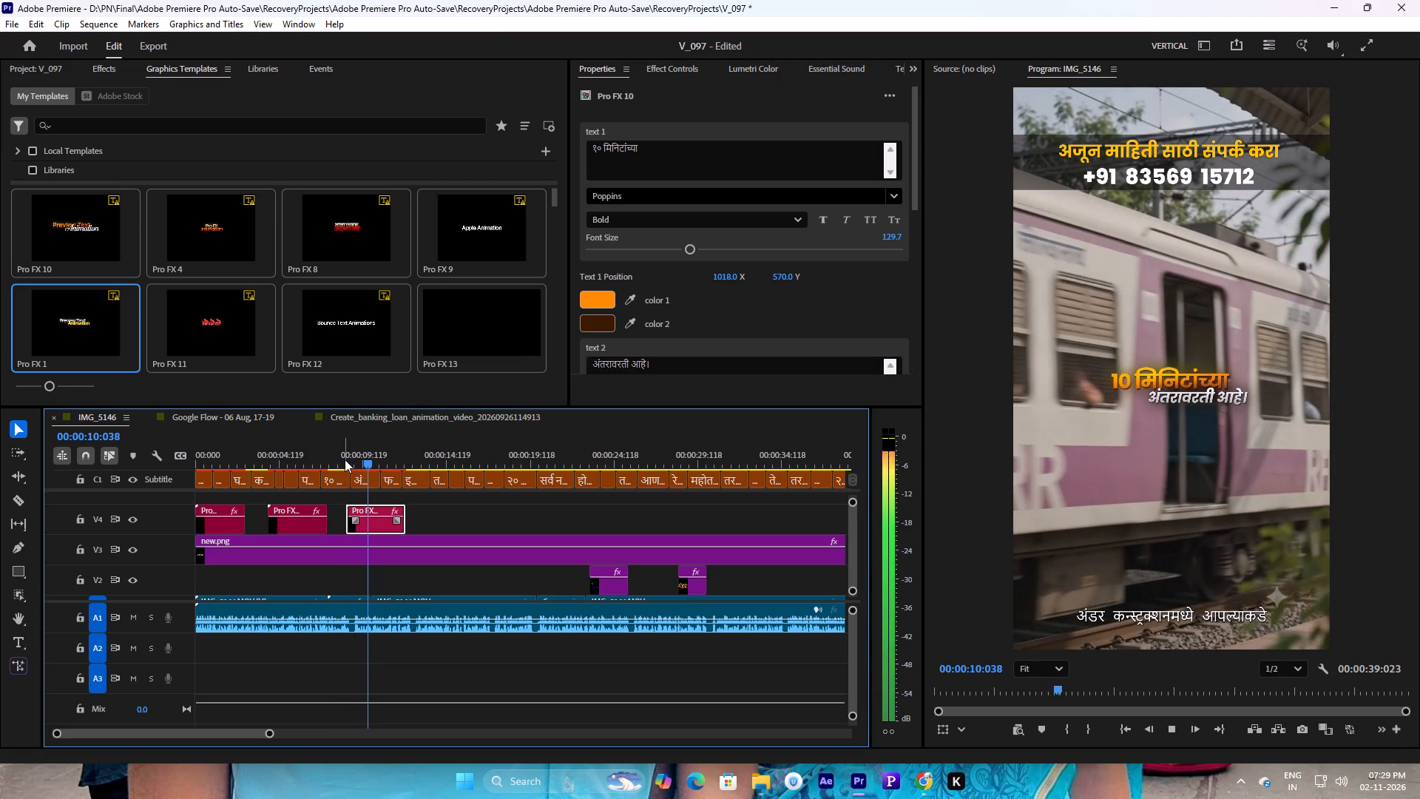
Set the third title's text 1 position X to 973 and its font size to 194.1, and preview the title.
drag(729, 277, 726, 277)
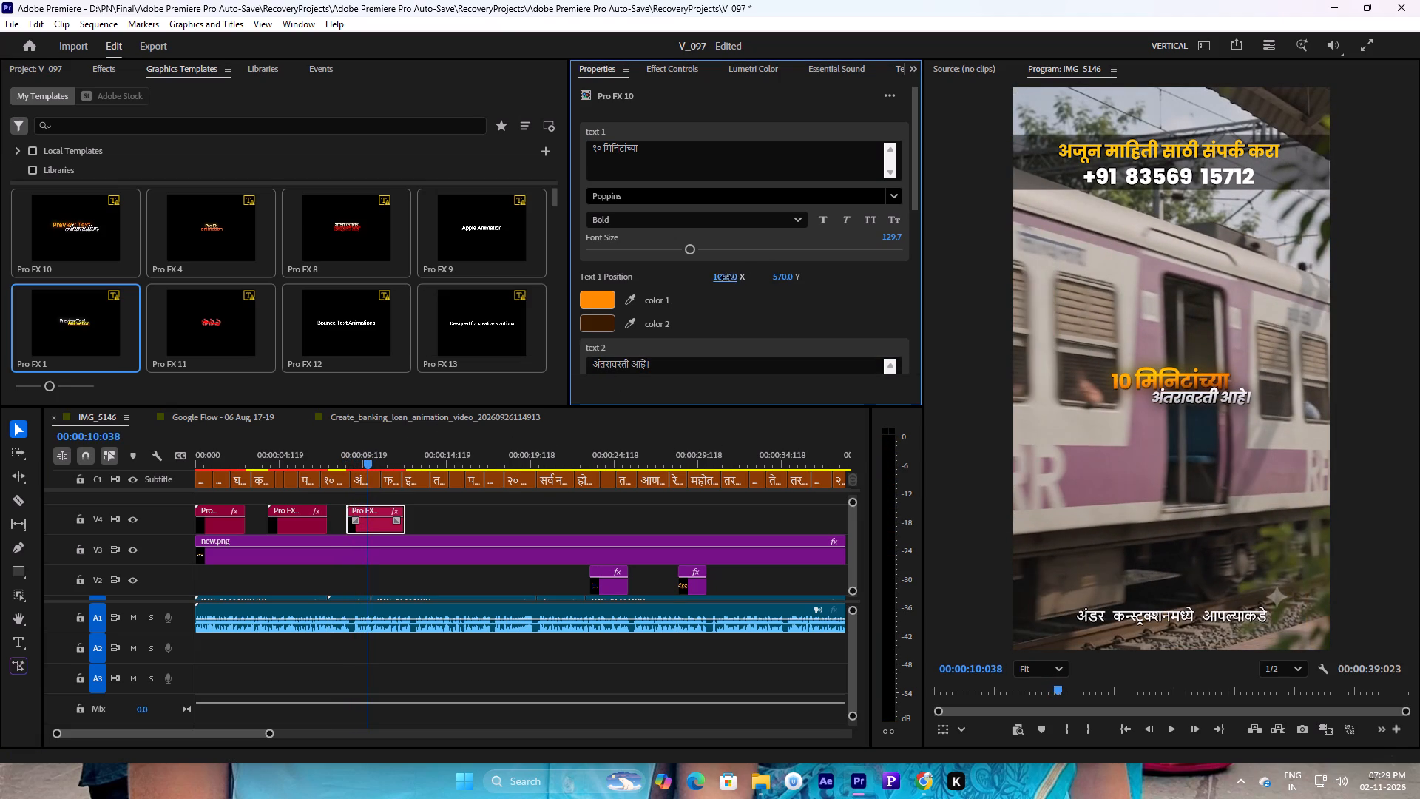
drag(726, 277, 692, 273)
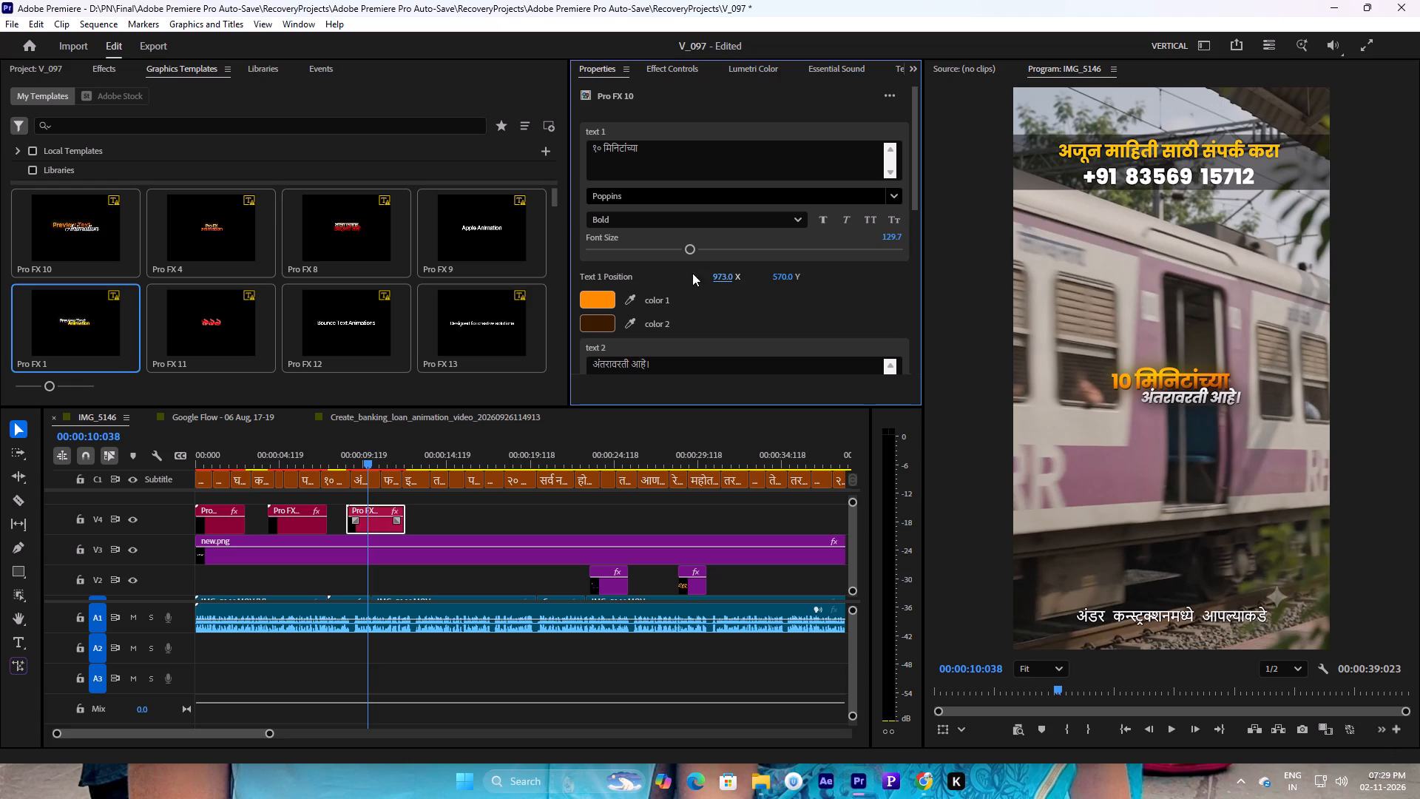
drag(694, 249, 711, 247)
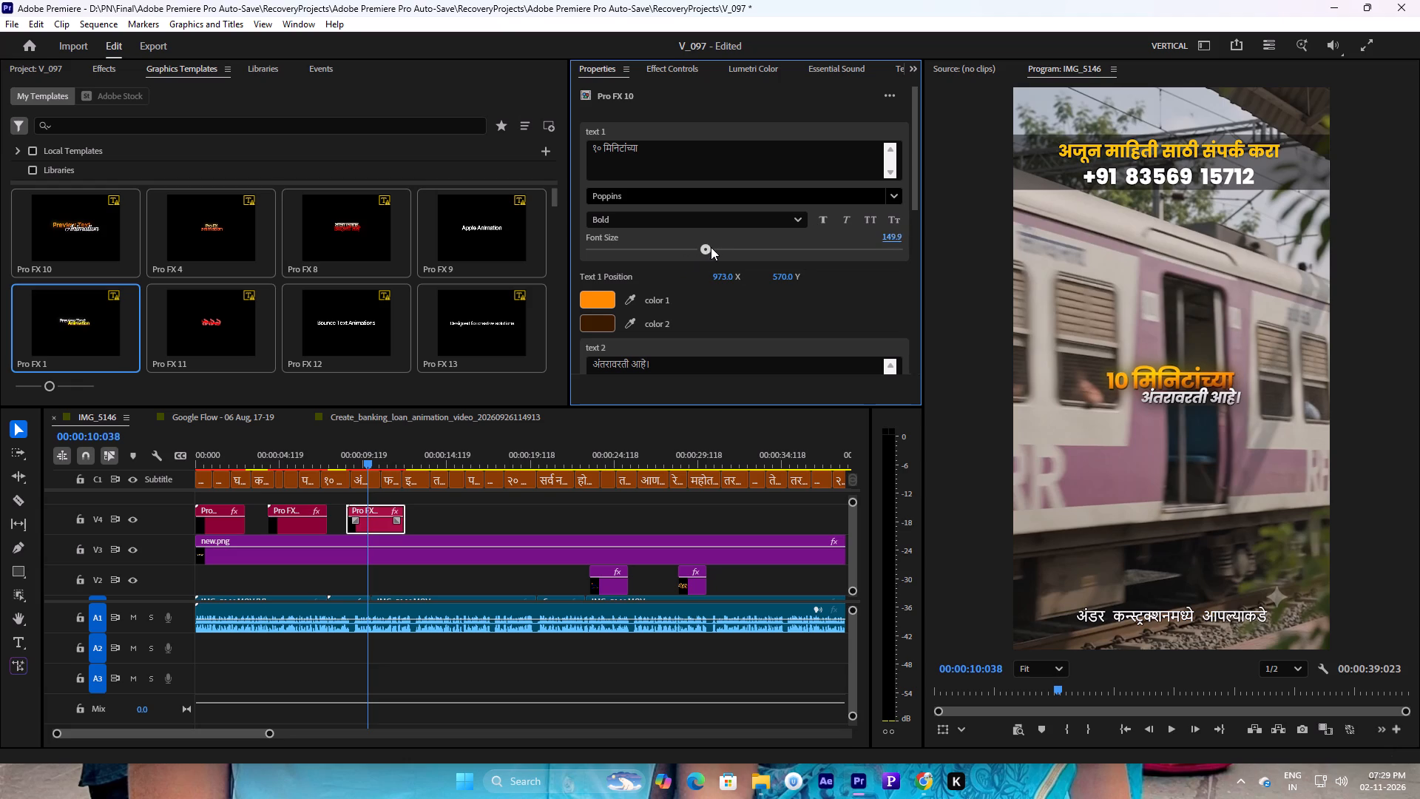
drag(711, 247, 755, 249)
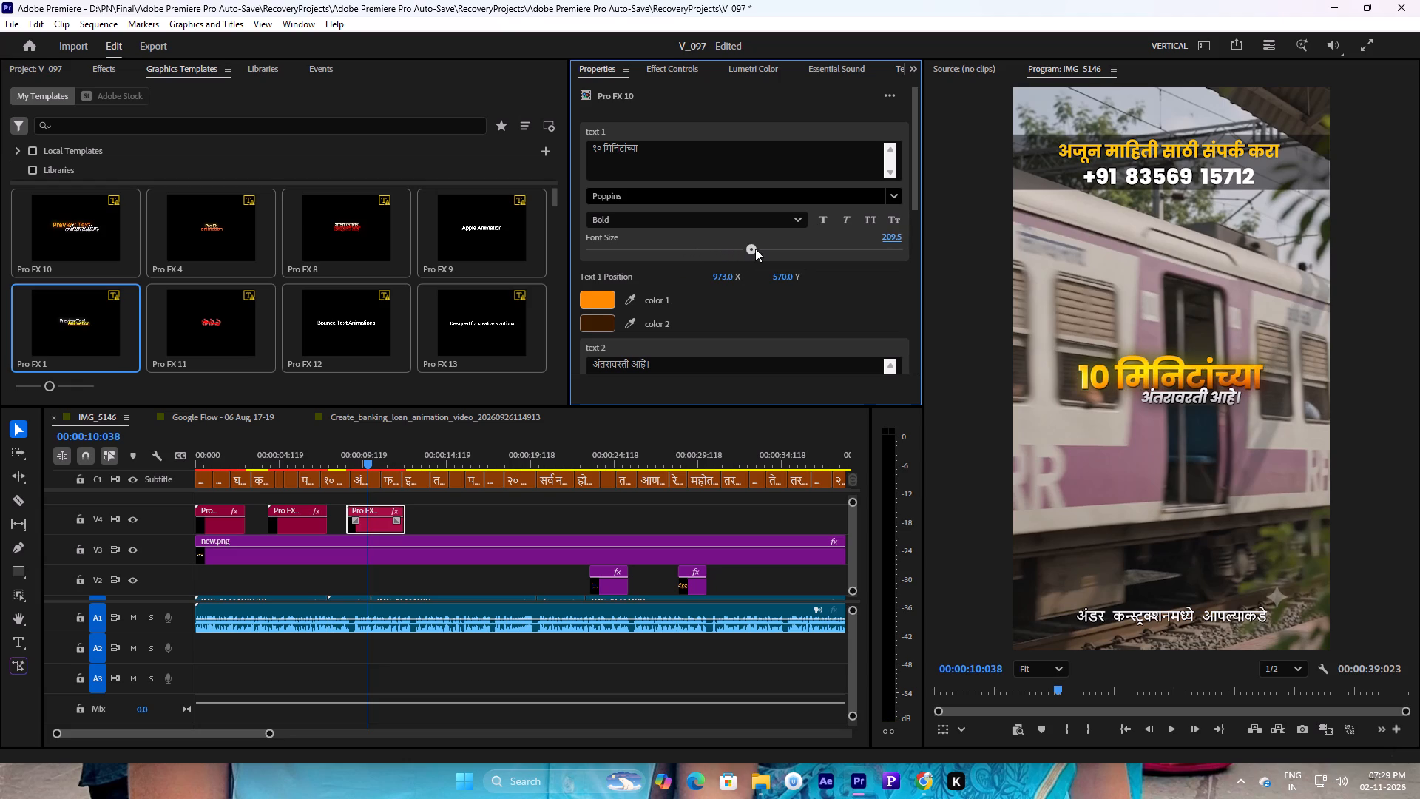
drag(755, 249, 743, 250)
click(349, 449)
key(space)
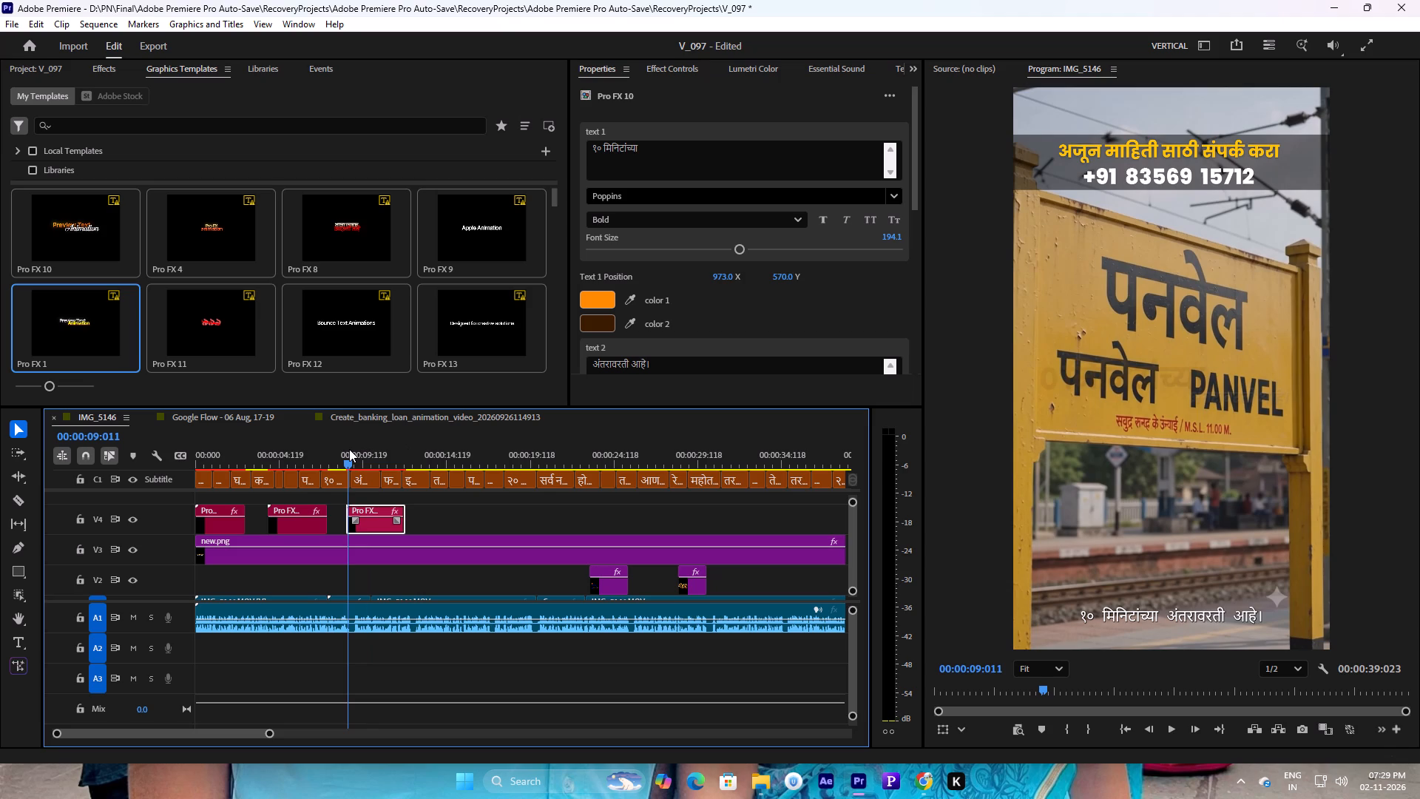
key(space)
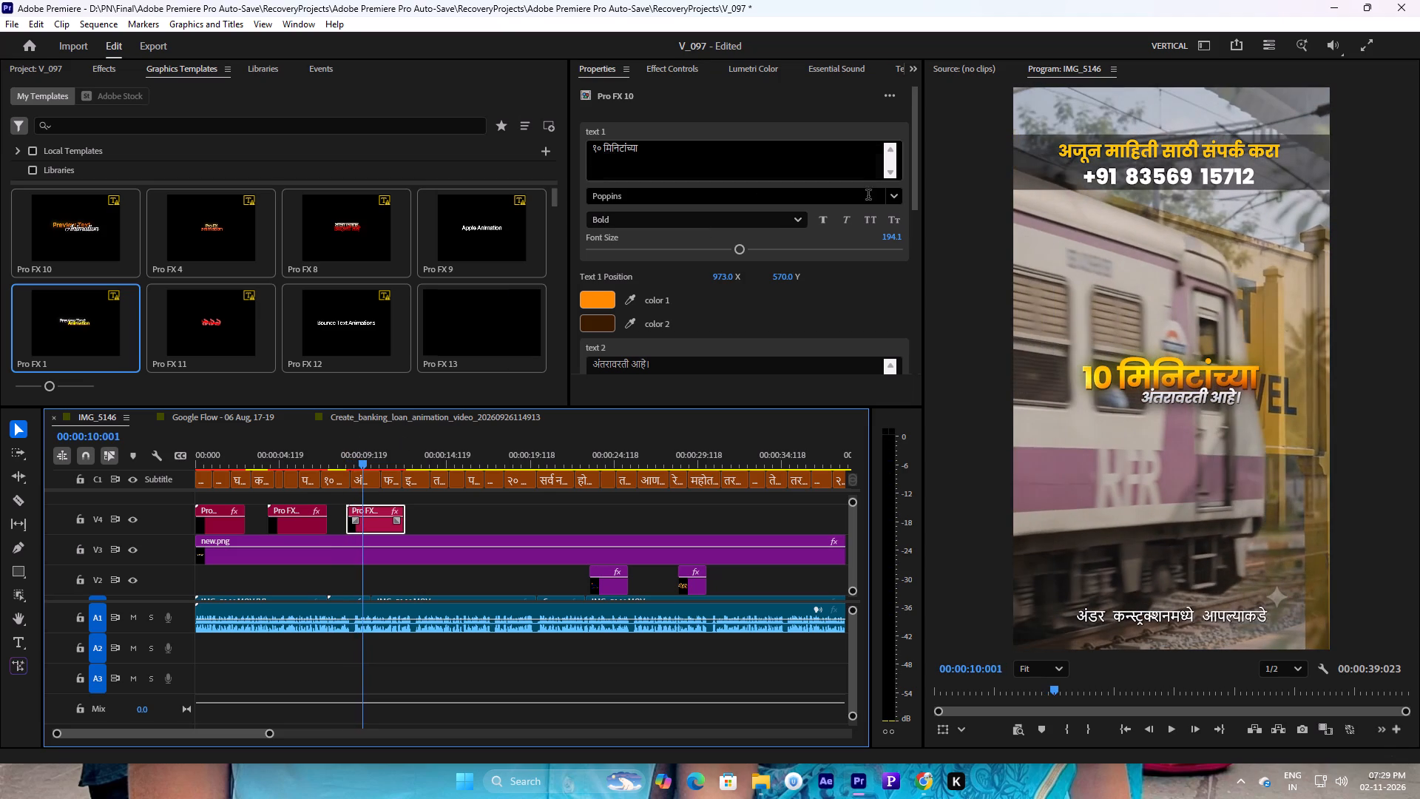
Transform the third title to position 1242 X, 2509 Y and scale 126%, and preview it.
drag(916, 198, 911, 368)
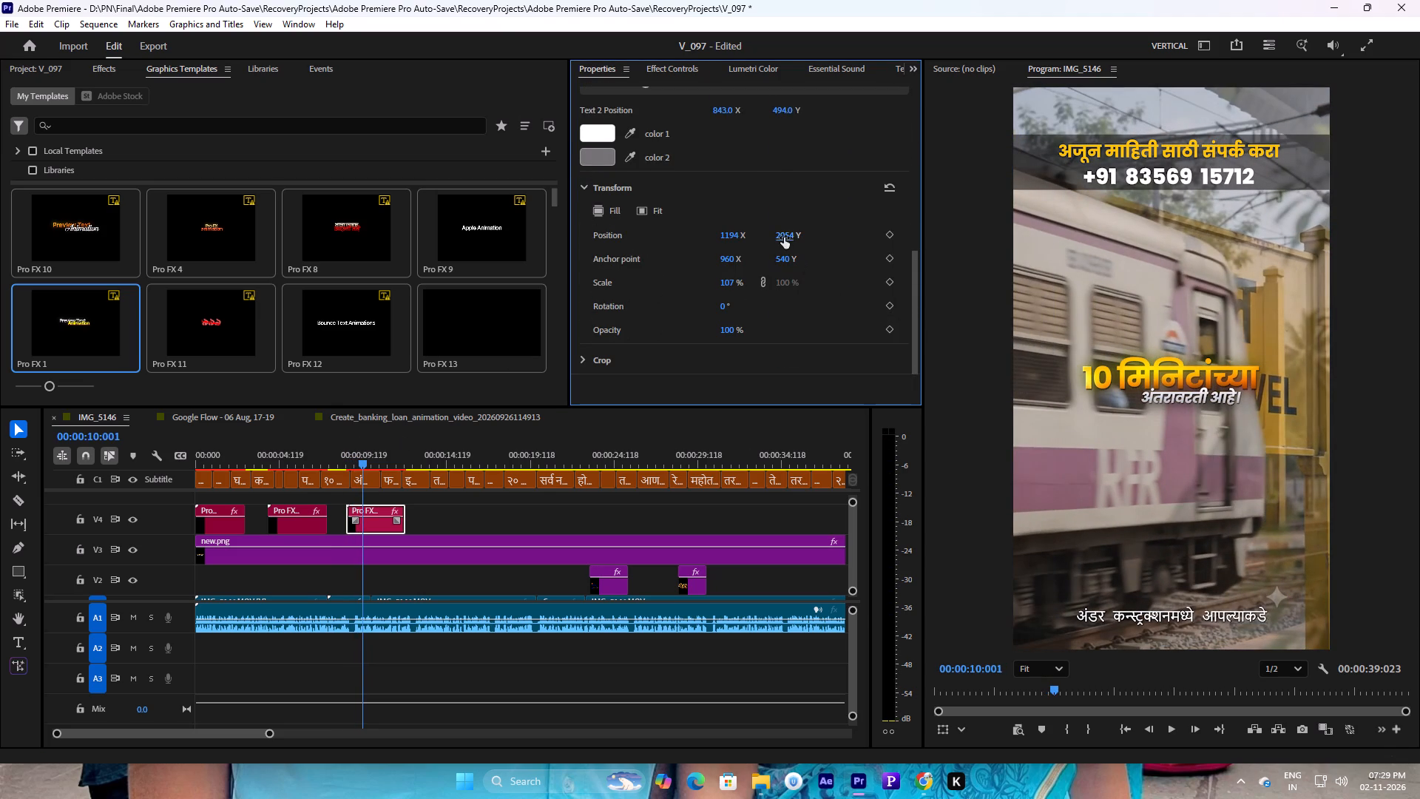
drag(784, 237, 1093, 216)
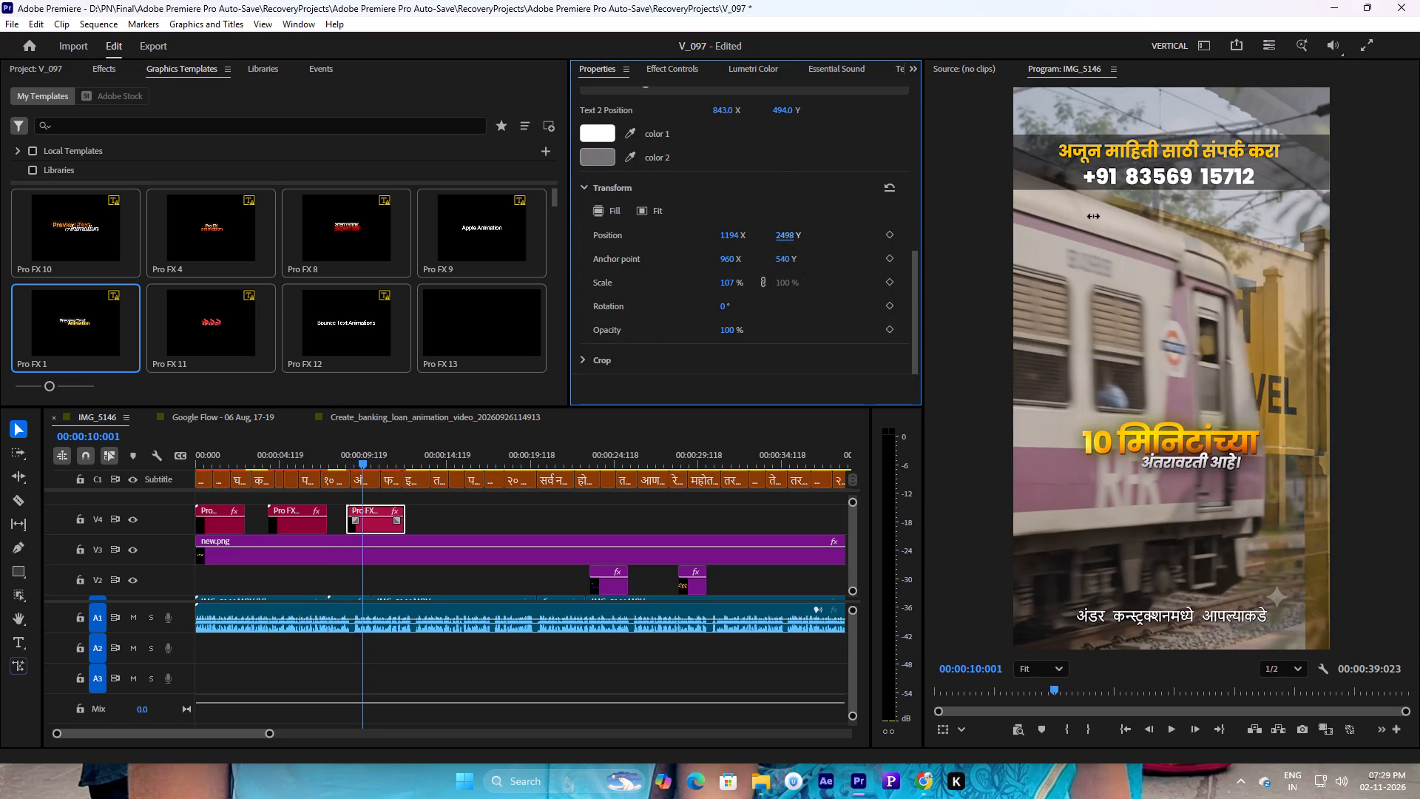
drag(1093, 216, 1100, 215)
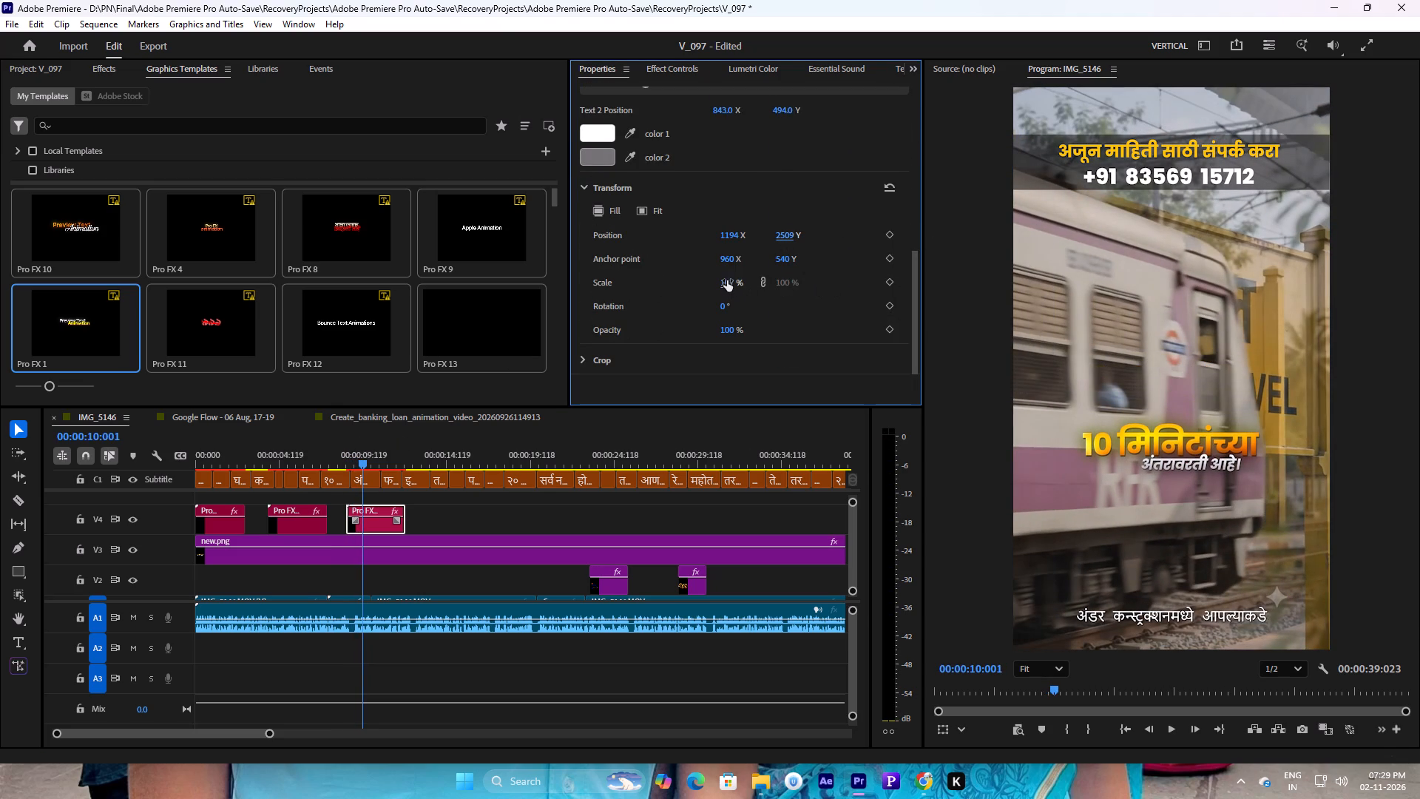
drag(727, 280, 740, 279)
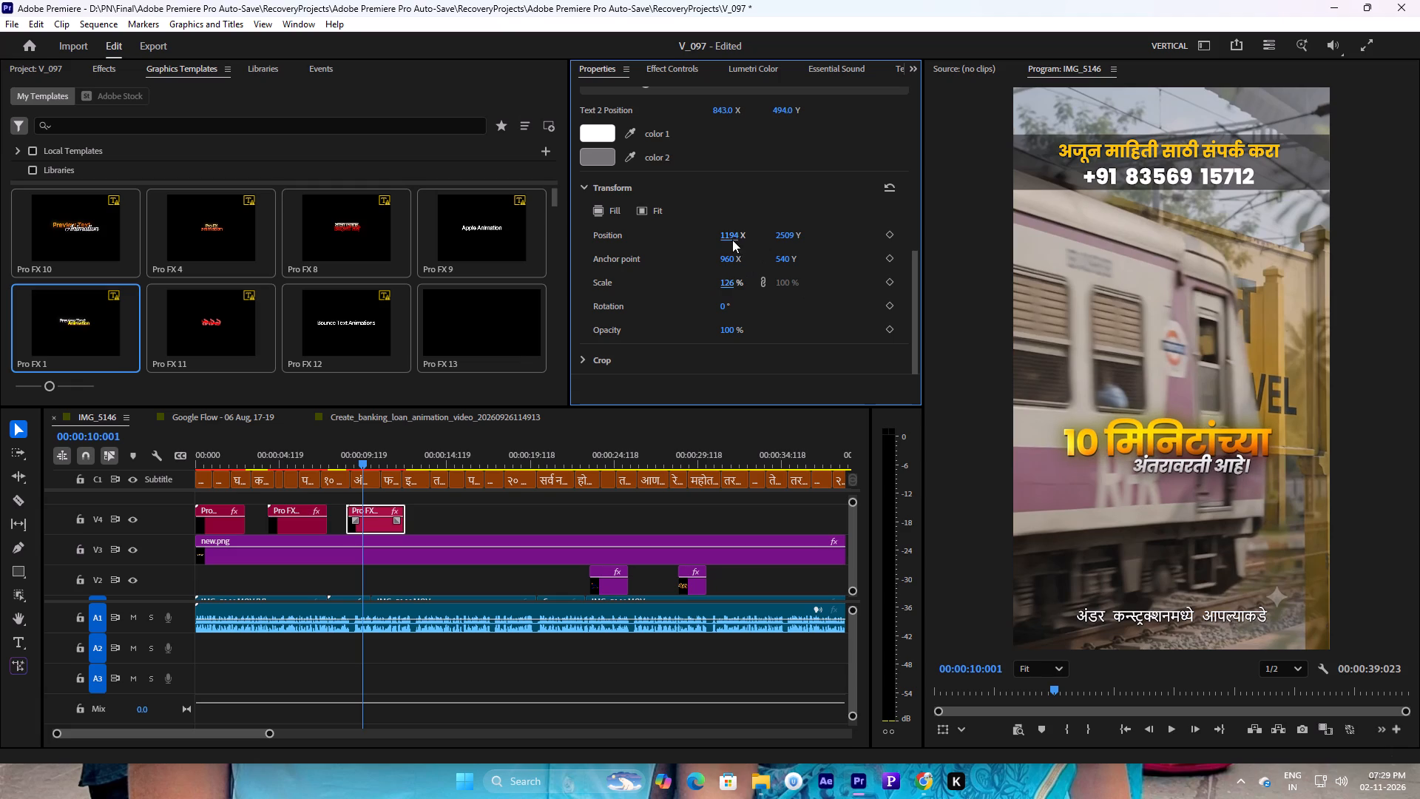
drag(728, 234, 758, 226)
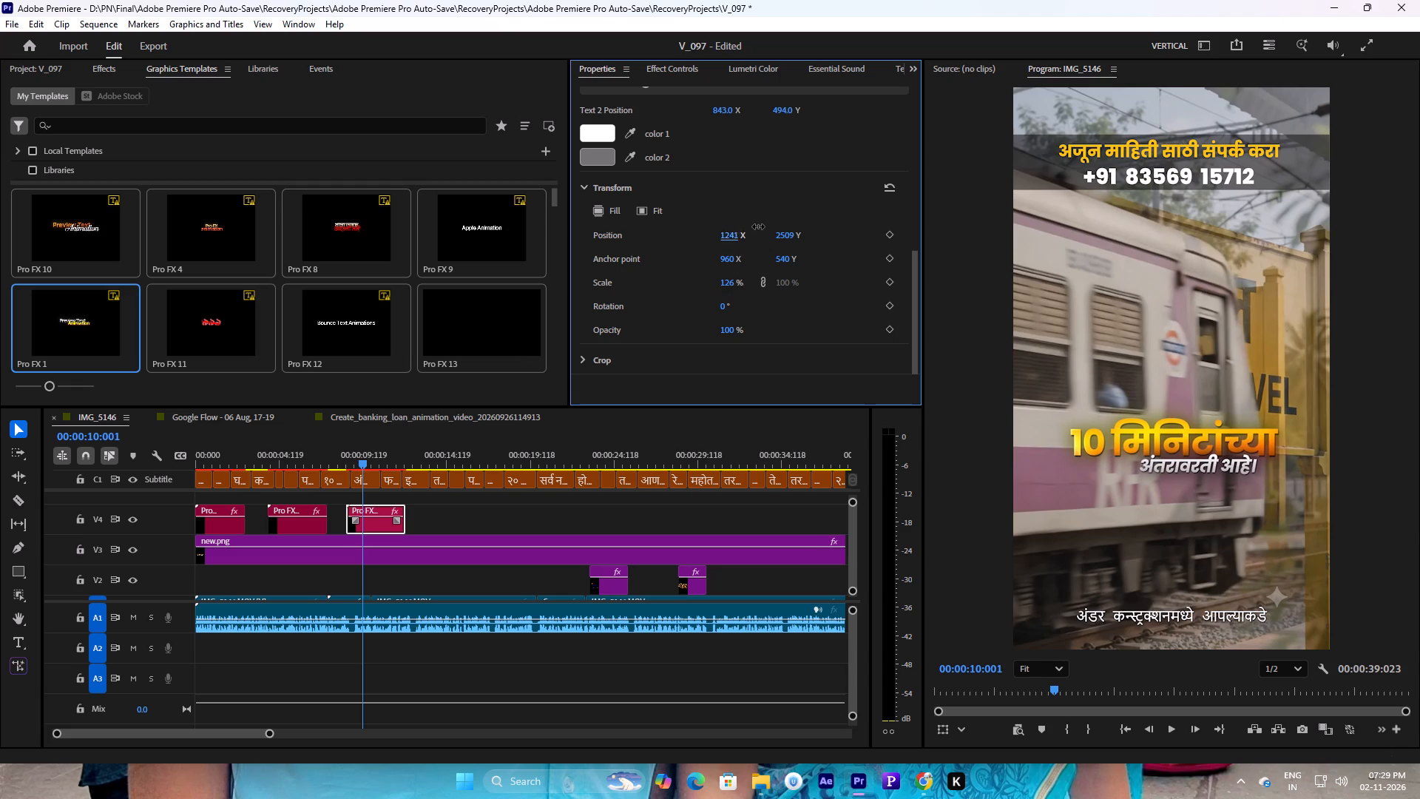
drag(758, 226, 753, 221)
click(334, 456)
key(space)
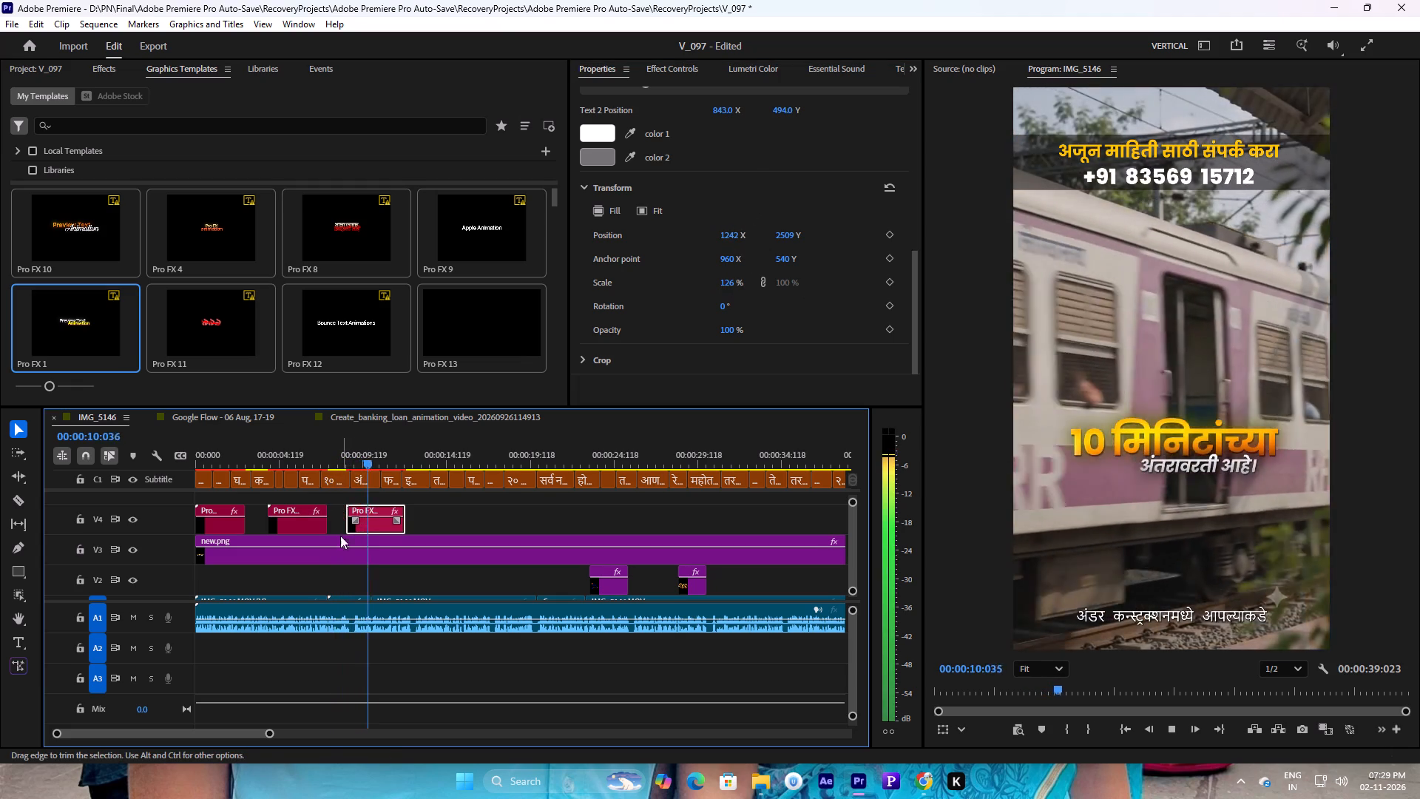
key(space)
Shorten the third title on V4 so it ends at about the end of the train cutaway on V1.
ctrl+scroll(359, 551, down, 3)
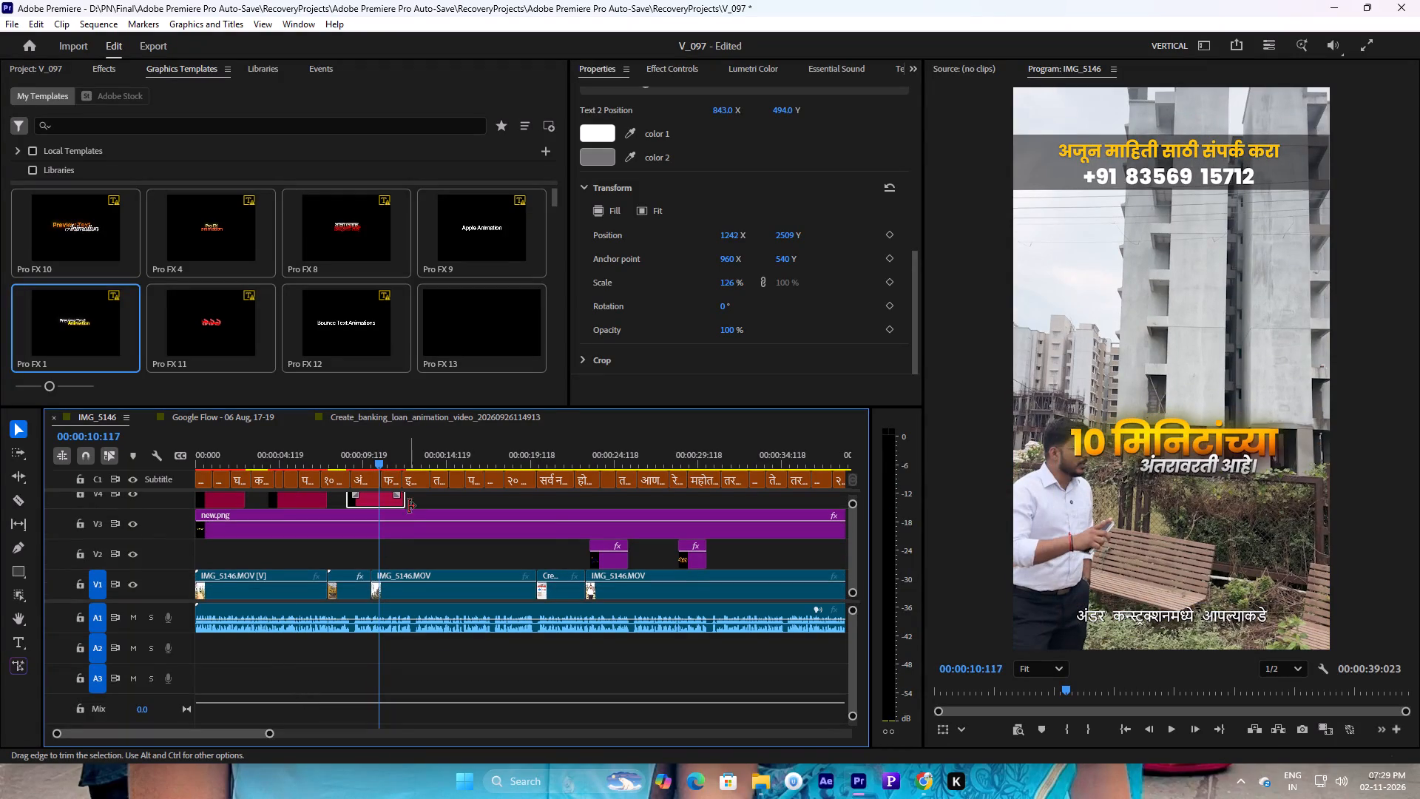
drag(408, 501, 373, 505)
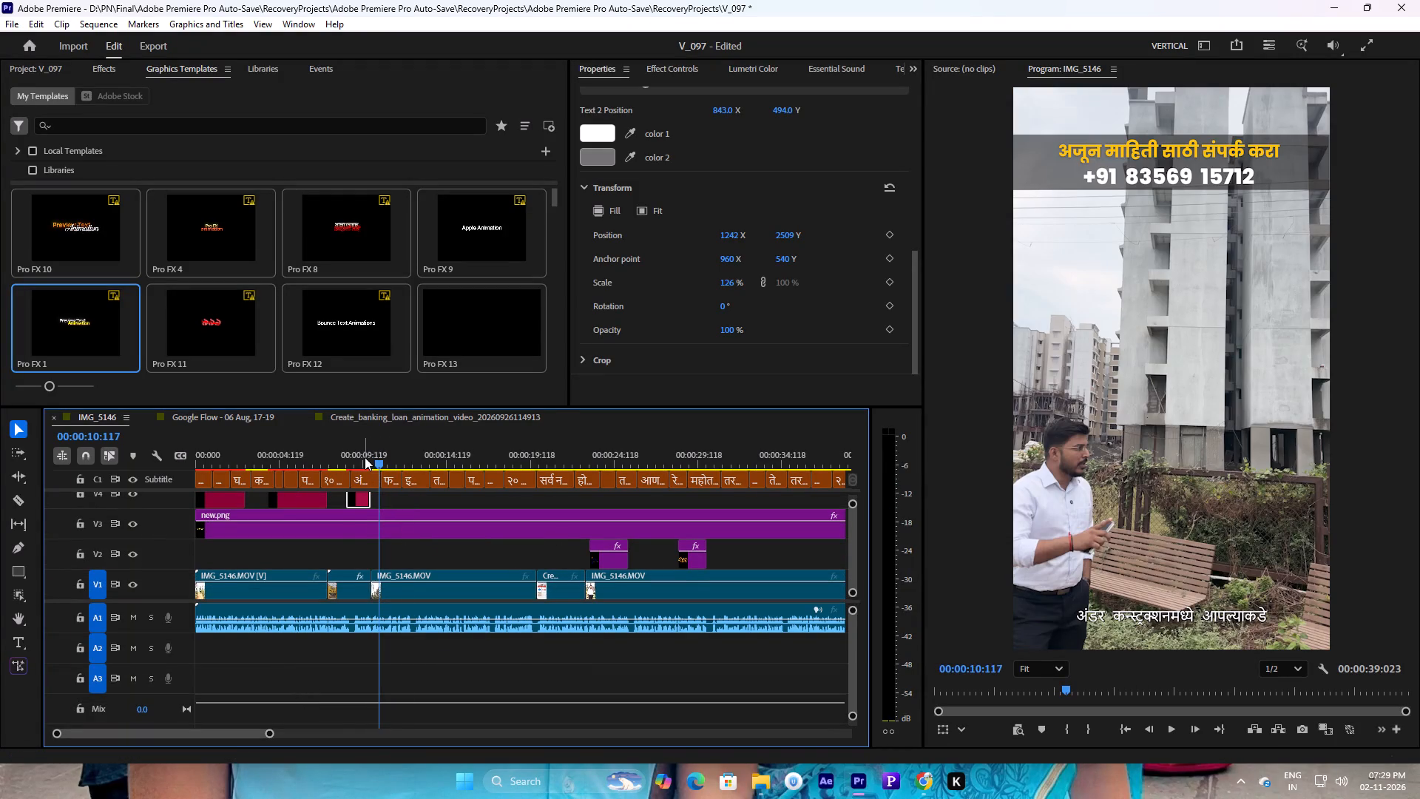
Find where the 2 BHK line starts and paste a copy of the third title on V4 at about 00:00:13:028.
click(365, 457)
key(space)
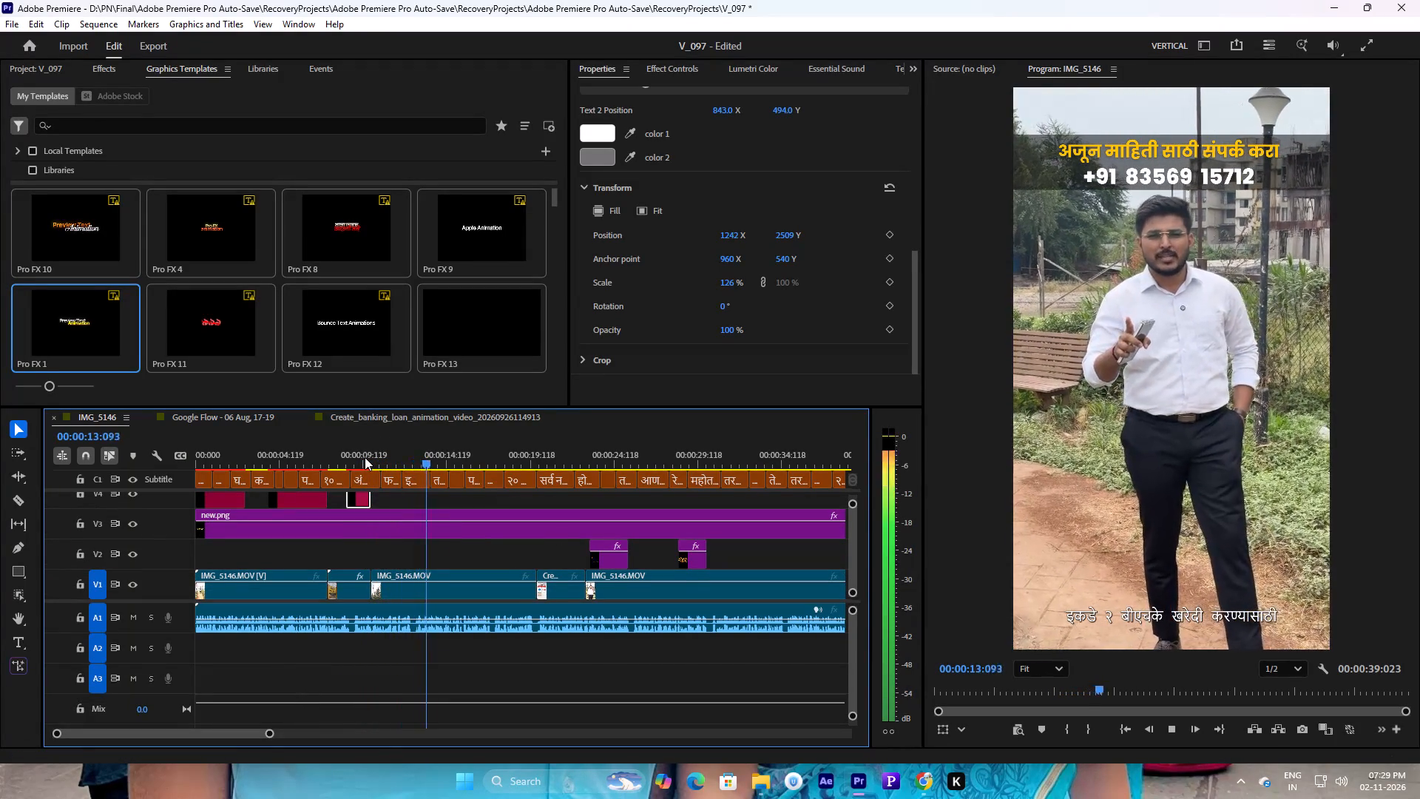
key(space)
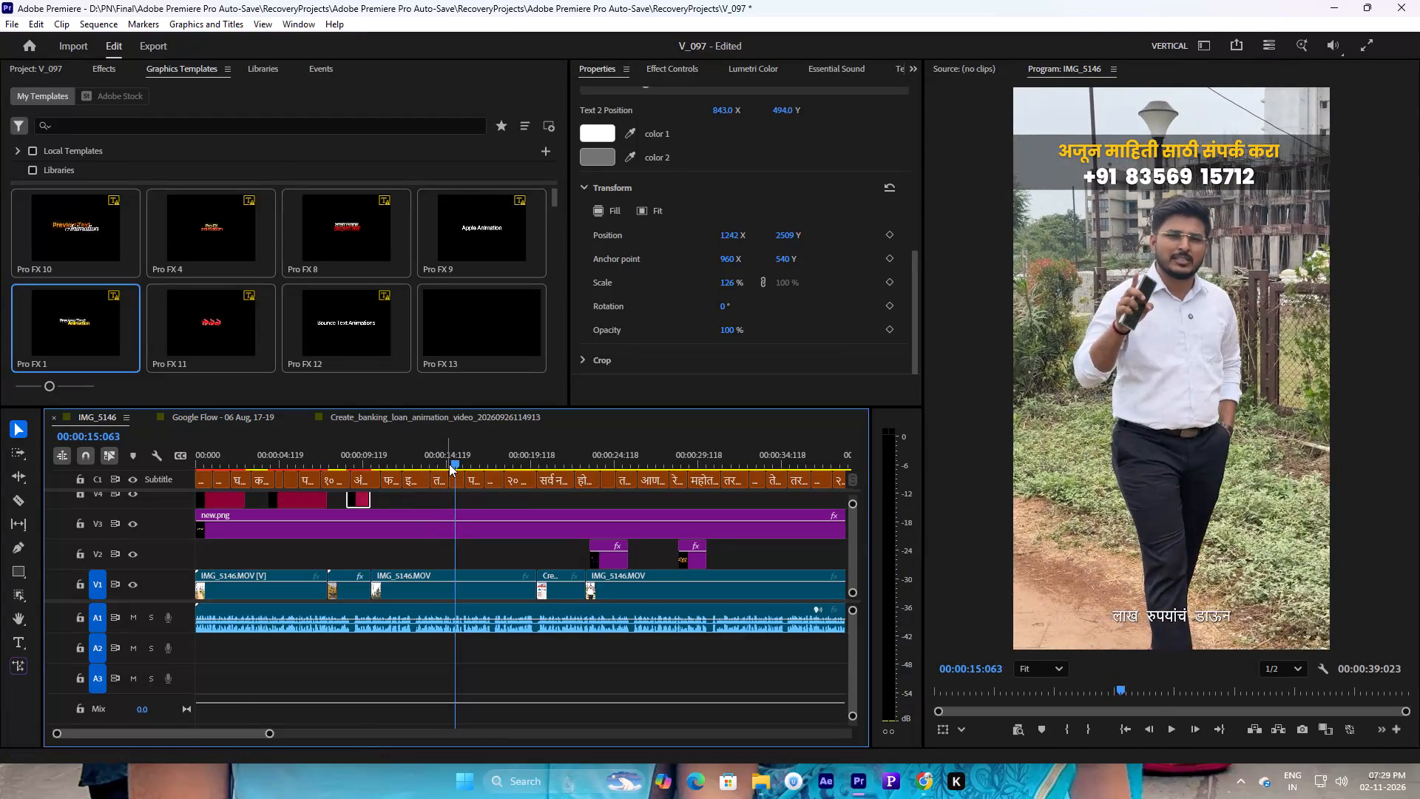
key(space)
key(space)
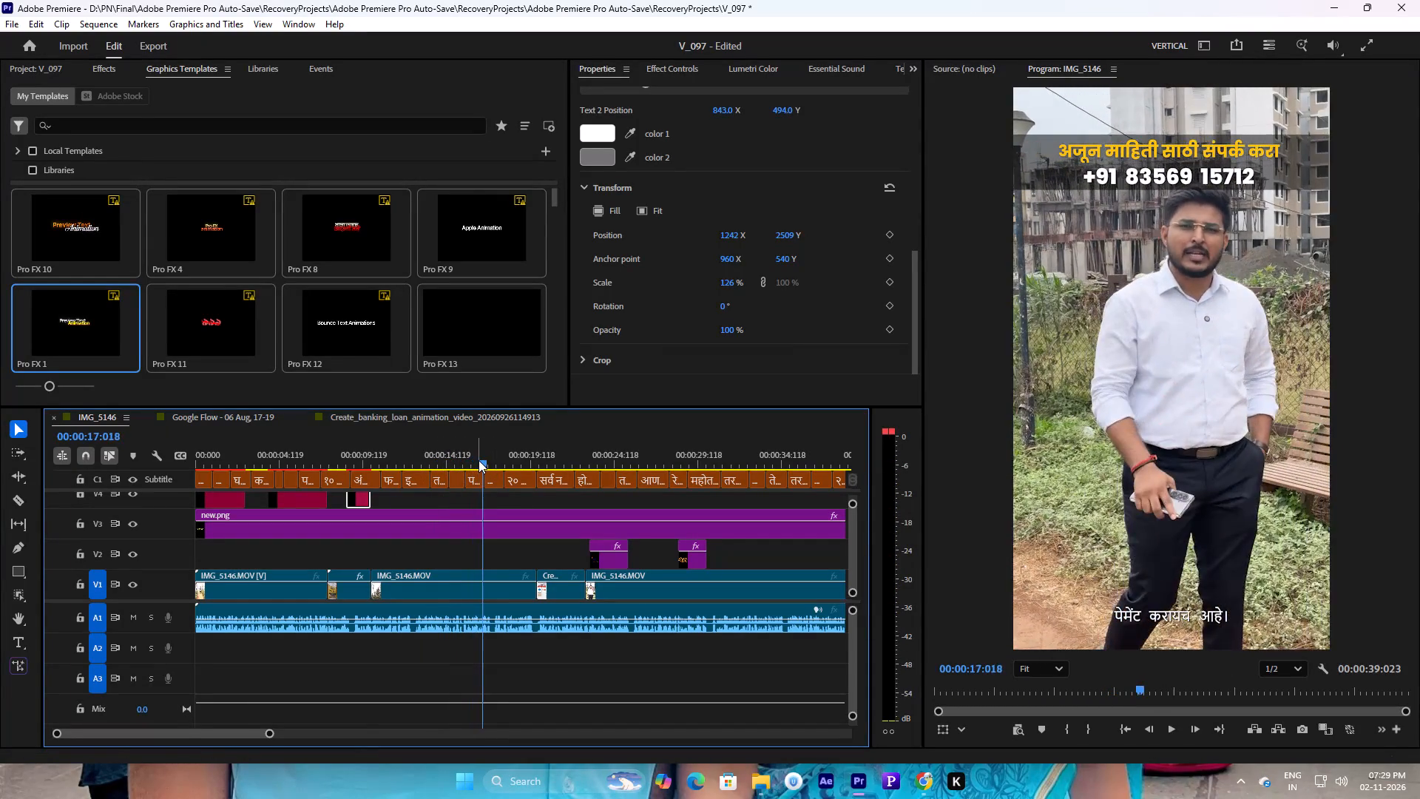
drag(479, 460, 453, 459)
key(space)
drag(453, 459, 446, 459)
drag(446, 459, 421, 456)
key(space)
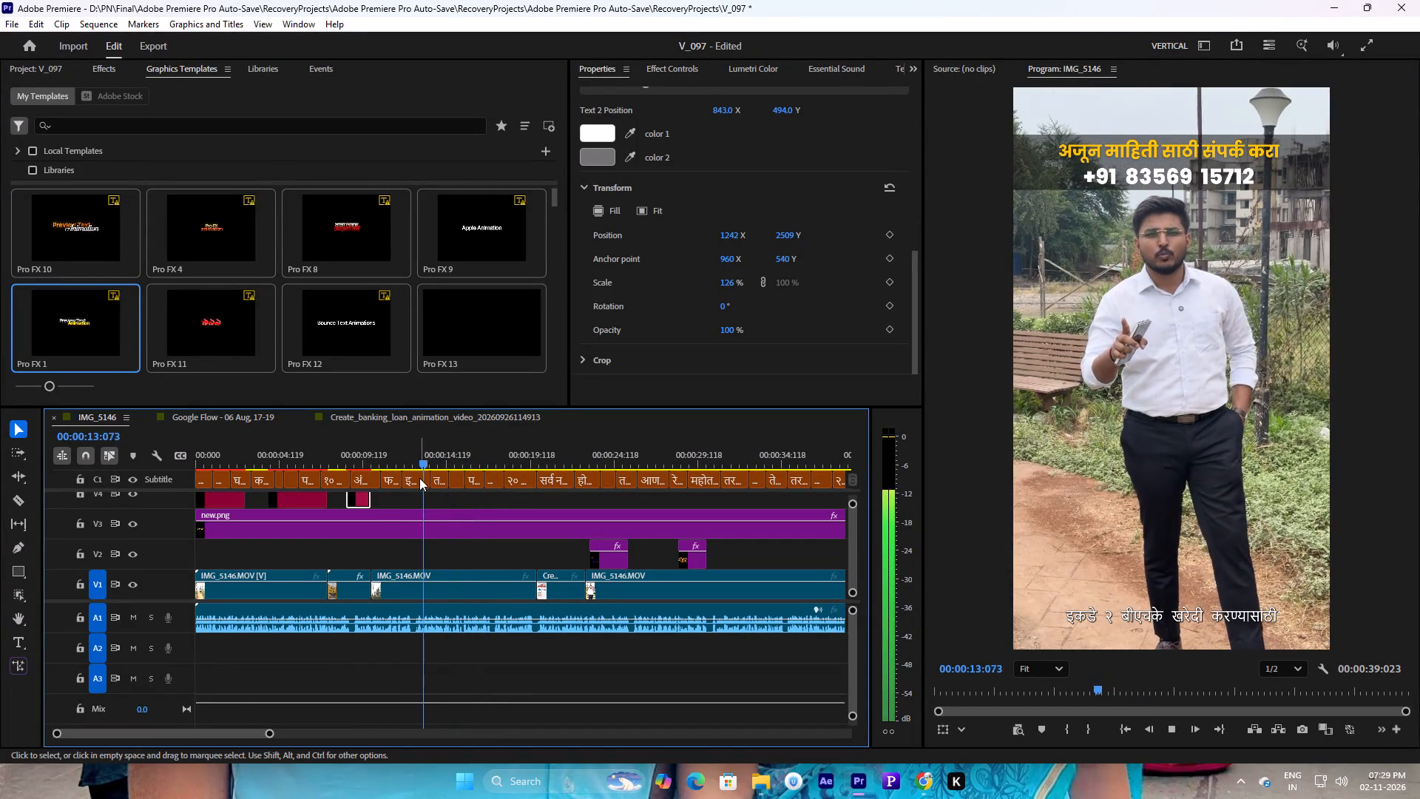
click(419, 478)
key(space)
drag(433, 461, 419, 462)
click(359, 502)
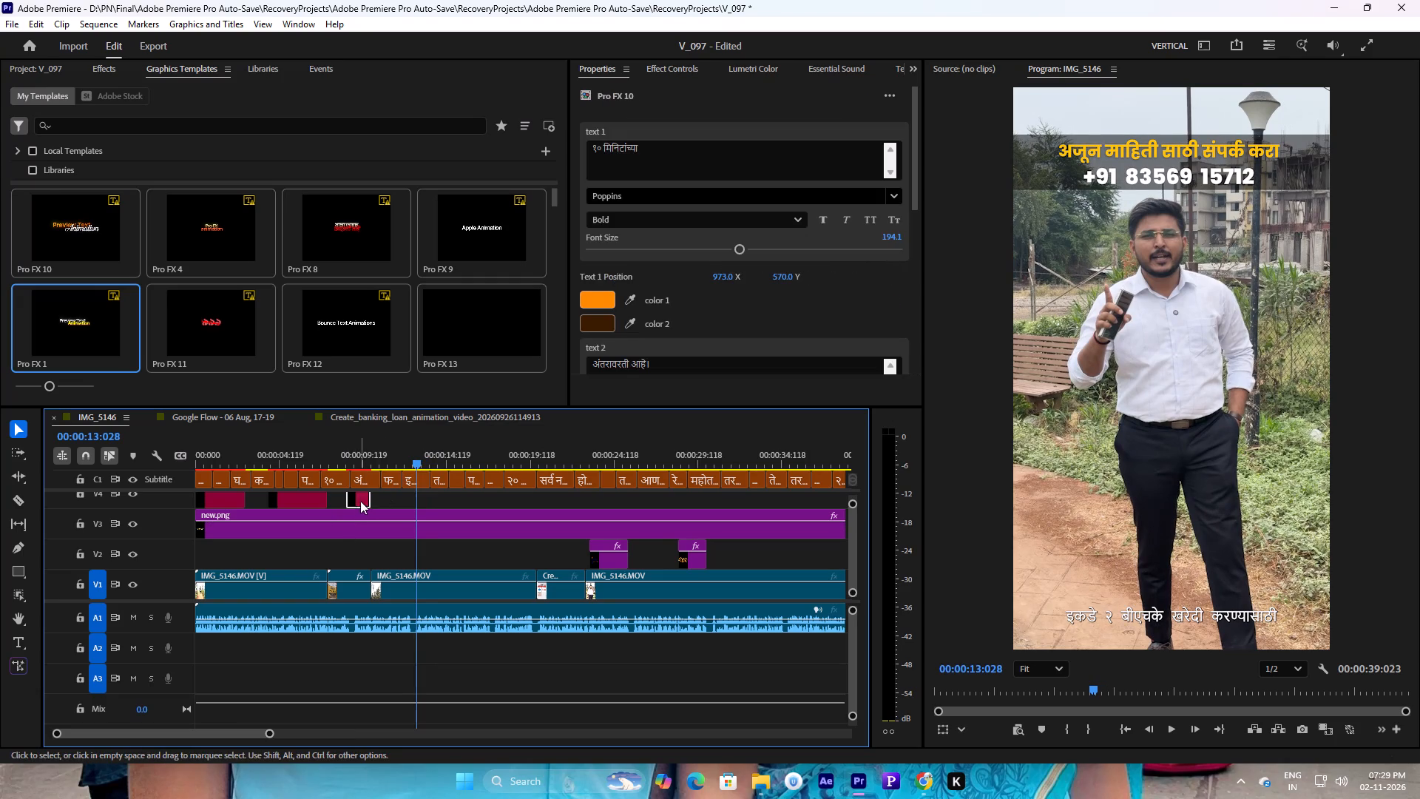
key(ctrl+c)
key(ctrl+v)
Replace the fourth title's text 1 with the eleventh subtitle's text, "इकडे २ बीएचके खरेदी करण्यासाठी".
click(410, 480)
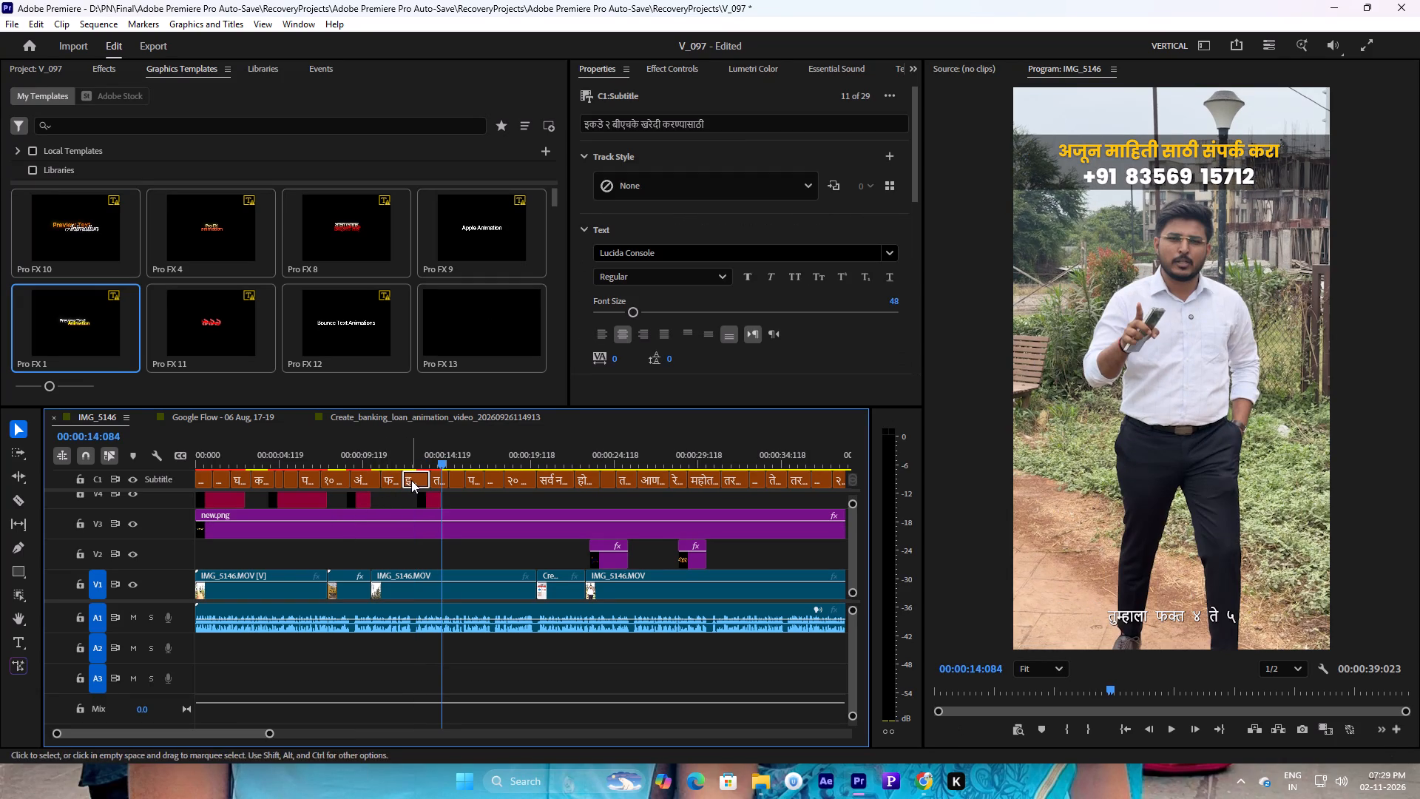
double_click(673, 119)
key(ctrl+c)
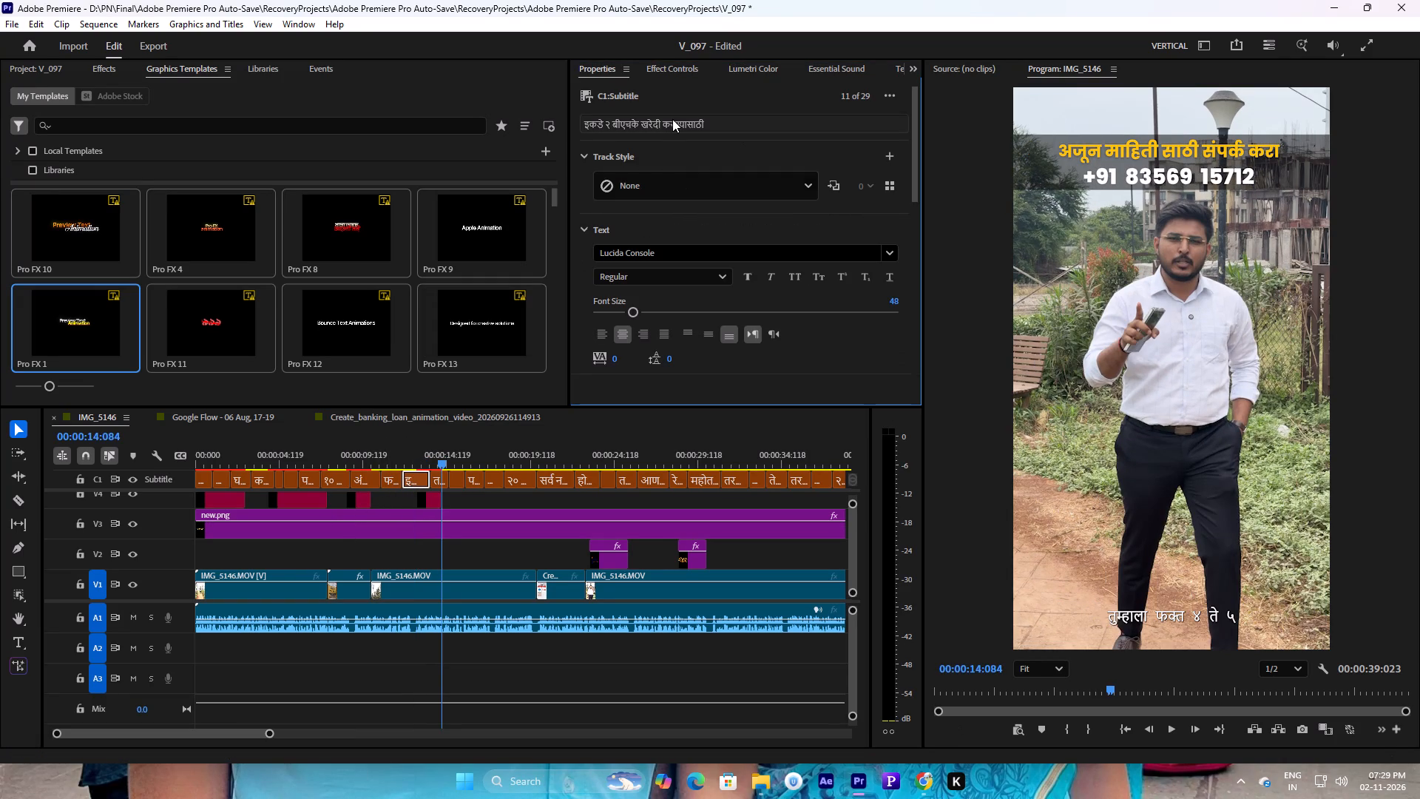
click(433, 507)
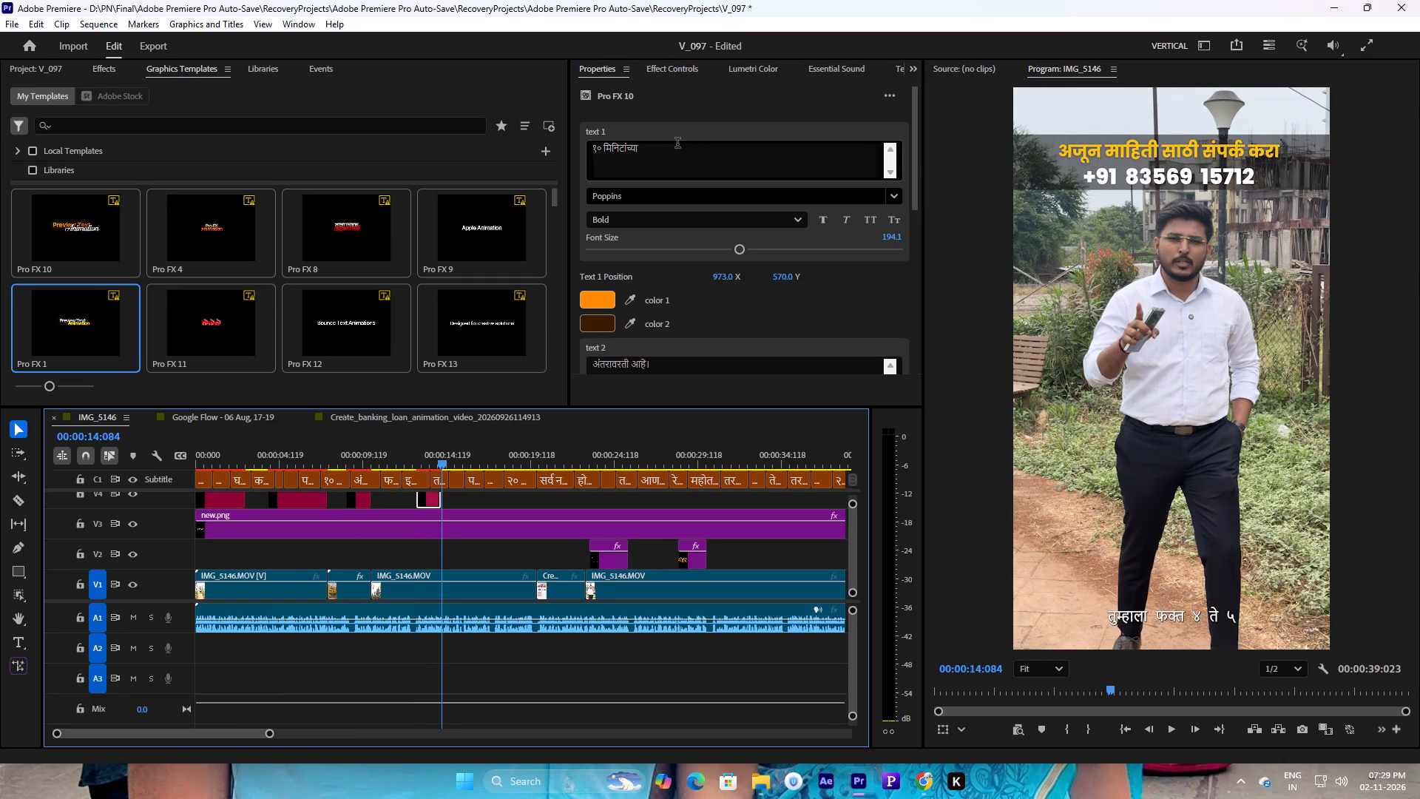
drag(677, 144, 574, 139)
key(ctrl+v)
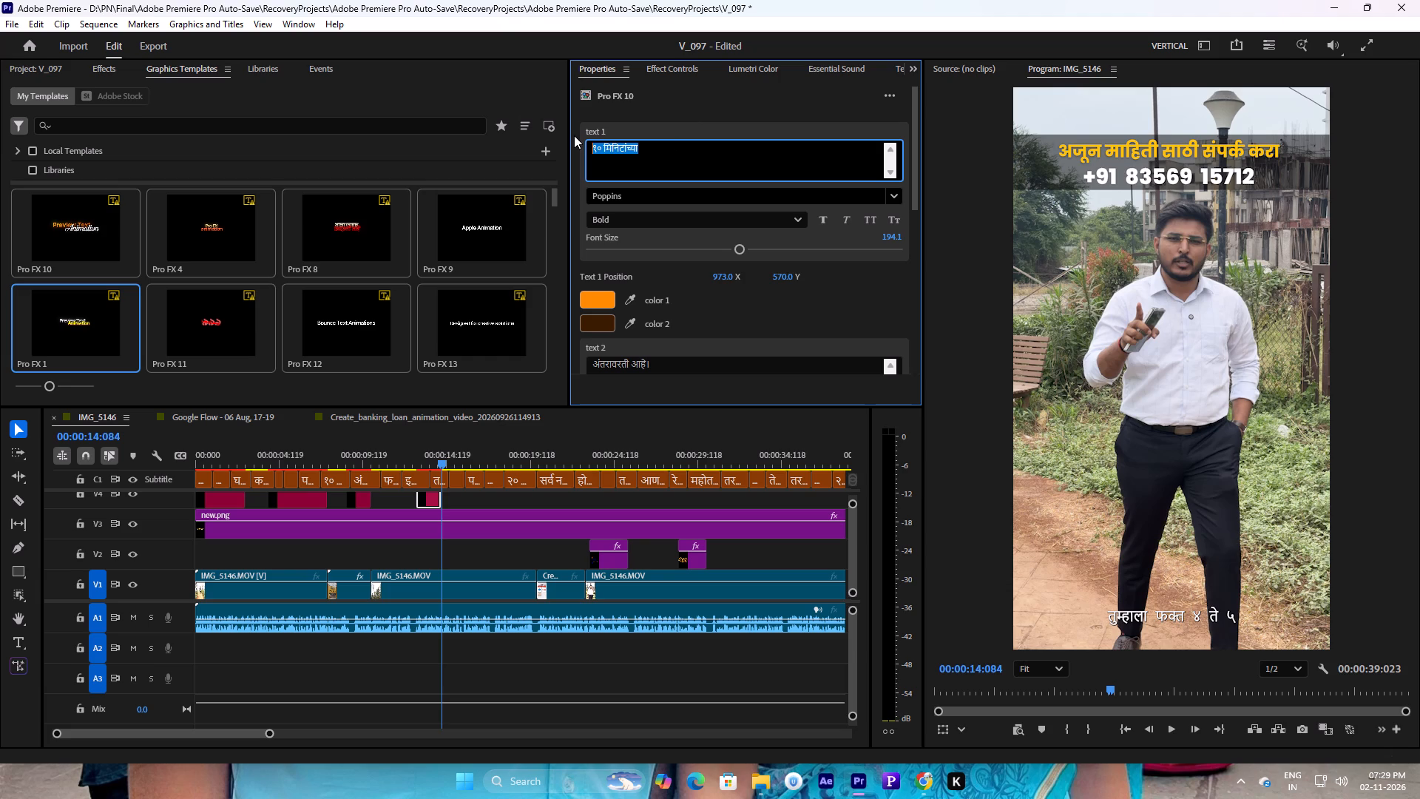
Move "खरेदी करण्यासाठी" from the fourth title's text 1 to text 2, replacing the text there, and preview the title.
drag(649, 144, 782, 146)
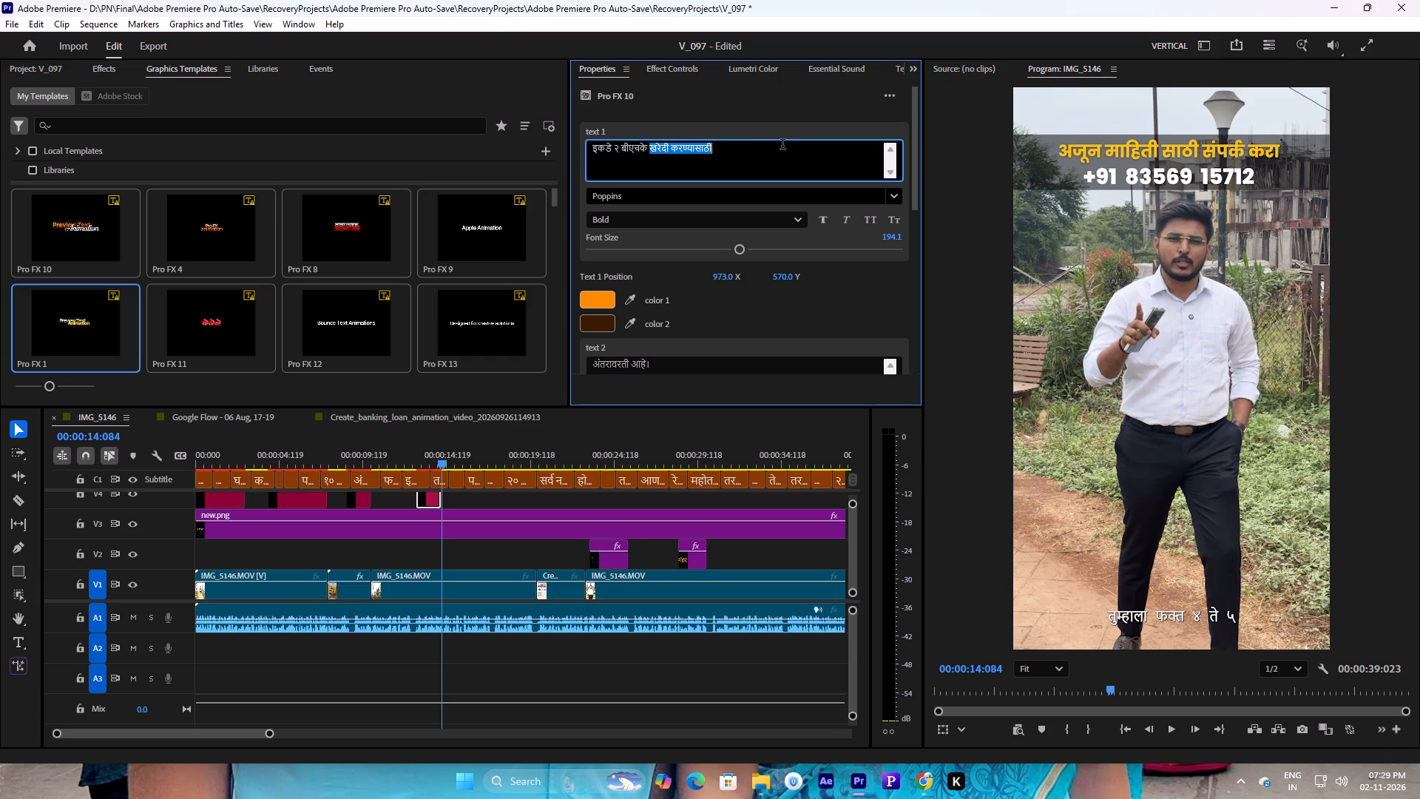
key(ctrl+c)
key(BackSpace)
drag(672, 363, 393, 369)
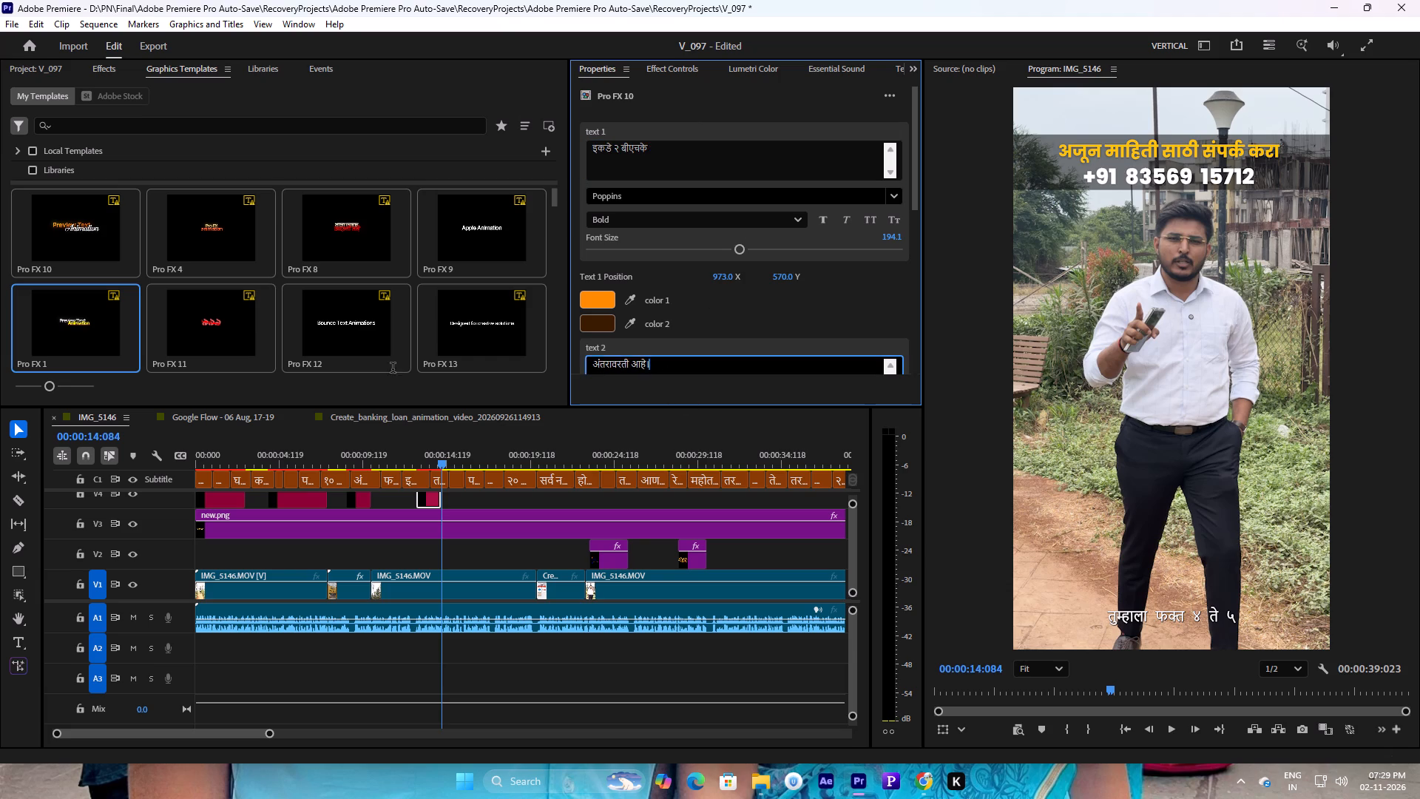
drag(393, 369, 317, 342)
key(ctrl+v)
click(411, 459)
key(space)
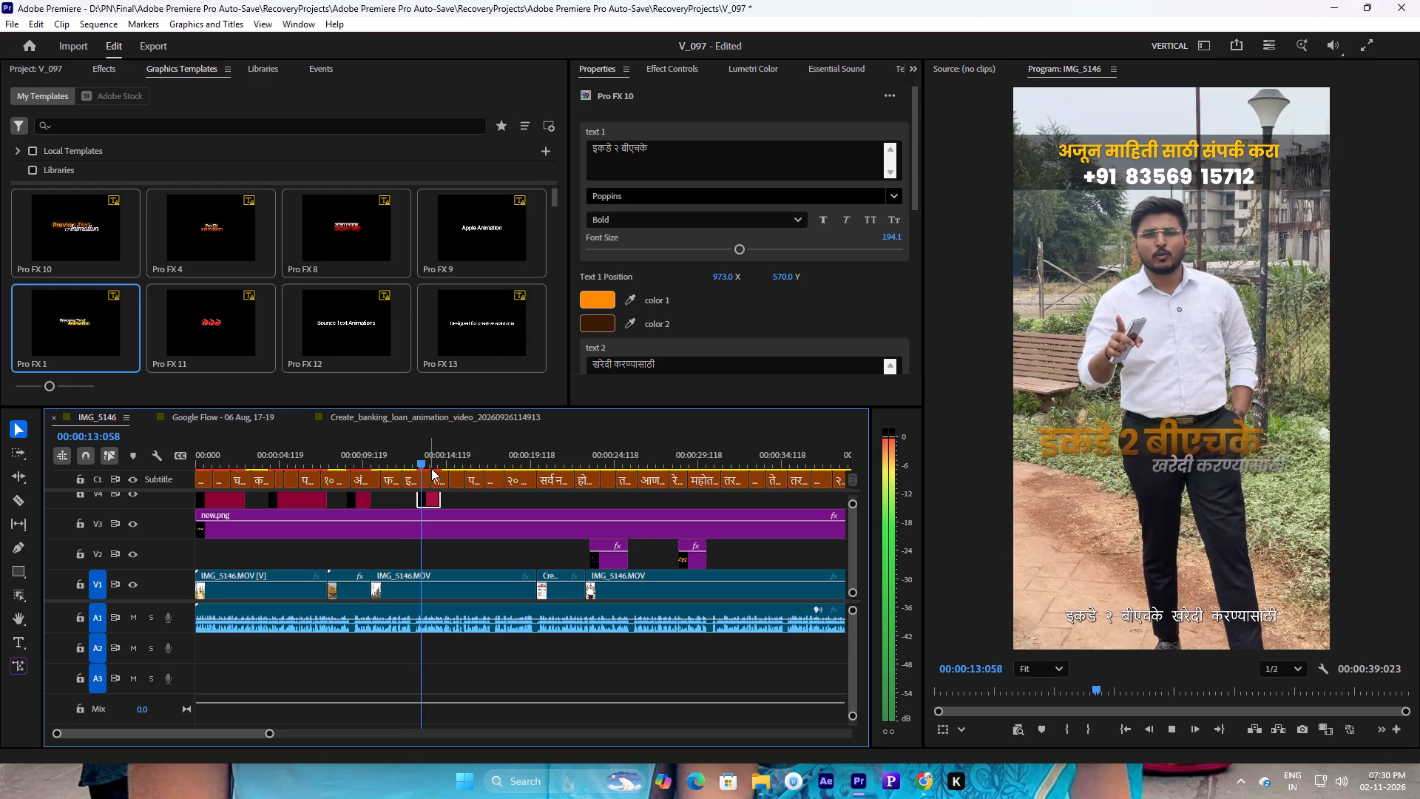
key(space)
key(space)
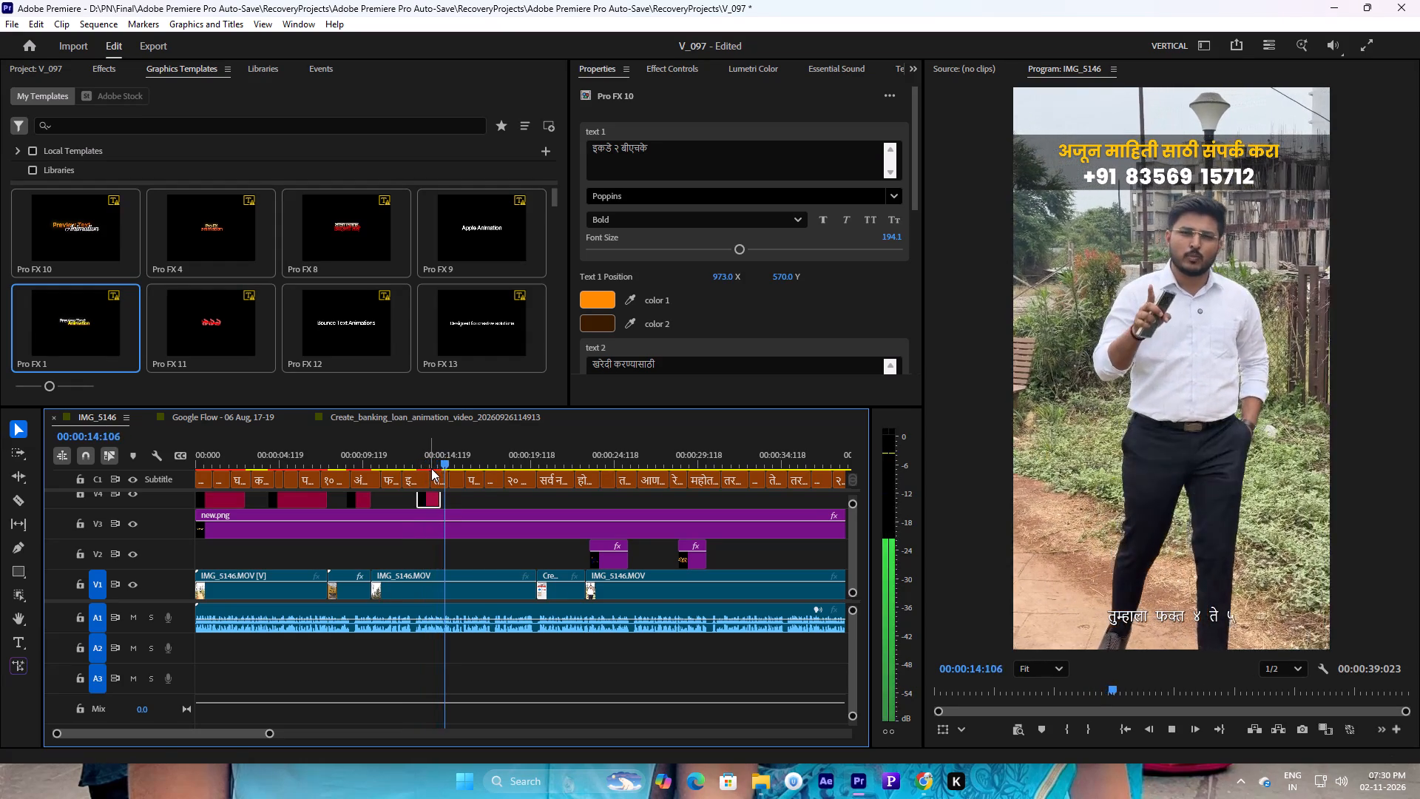
key(space)
Raise the fourth title in the frame by setting its transform position Y to 2084, and play on from it.
drag(438, 460, 429, 462)
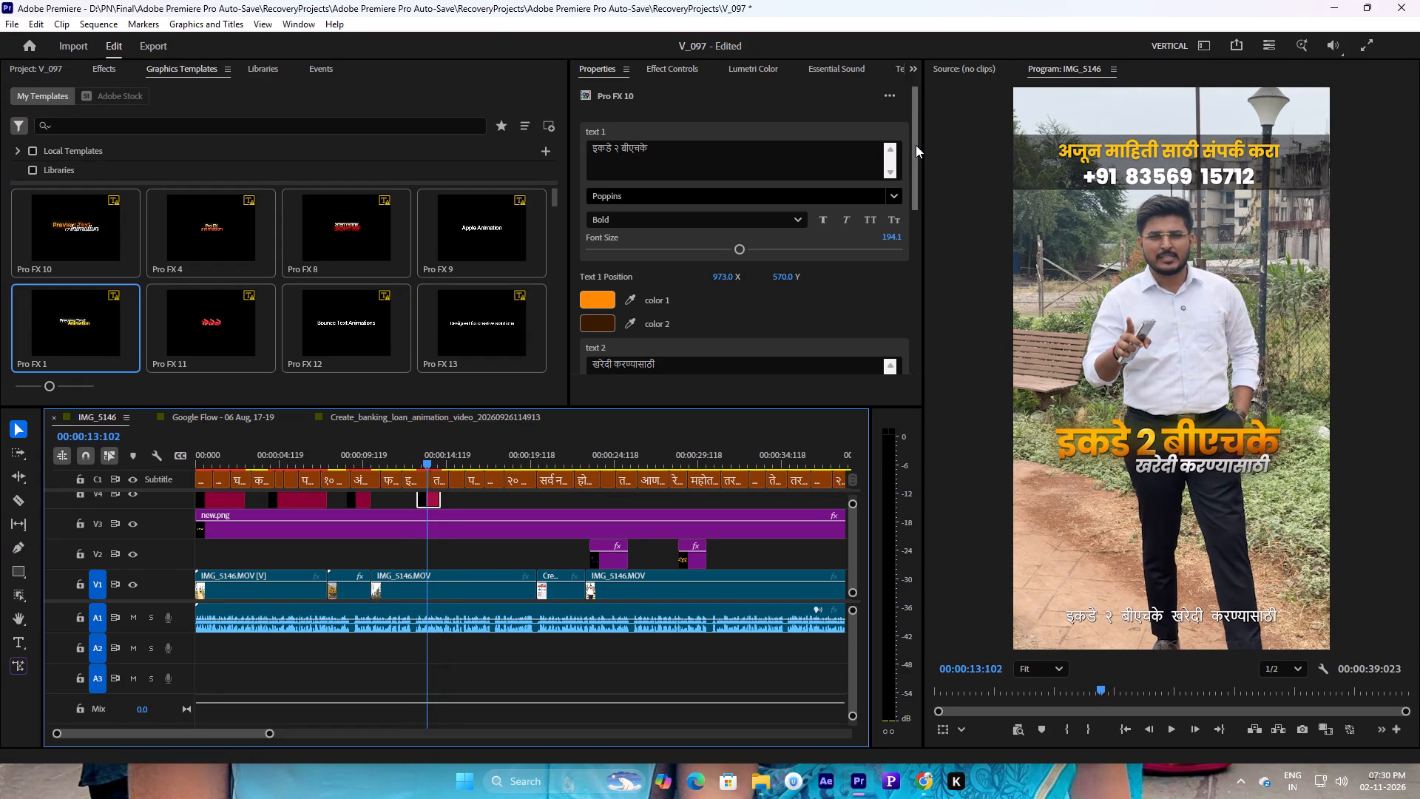
drag(916, 145, 913, 328)
drag(788, 229, 645, 279)
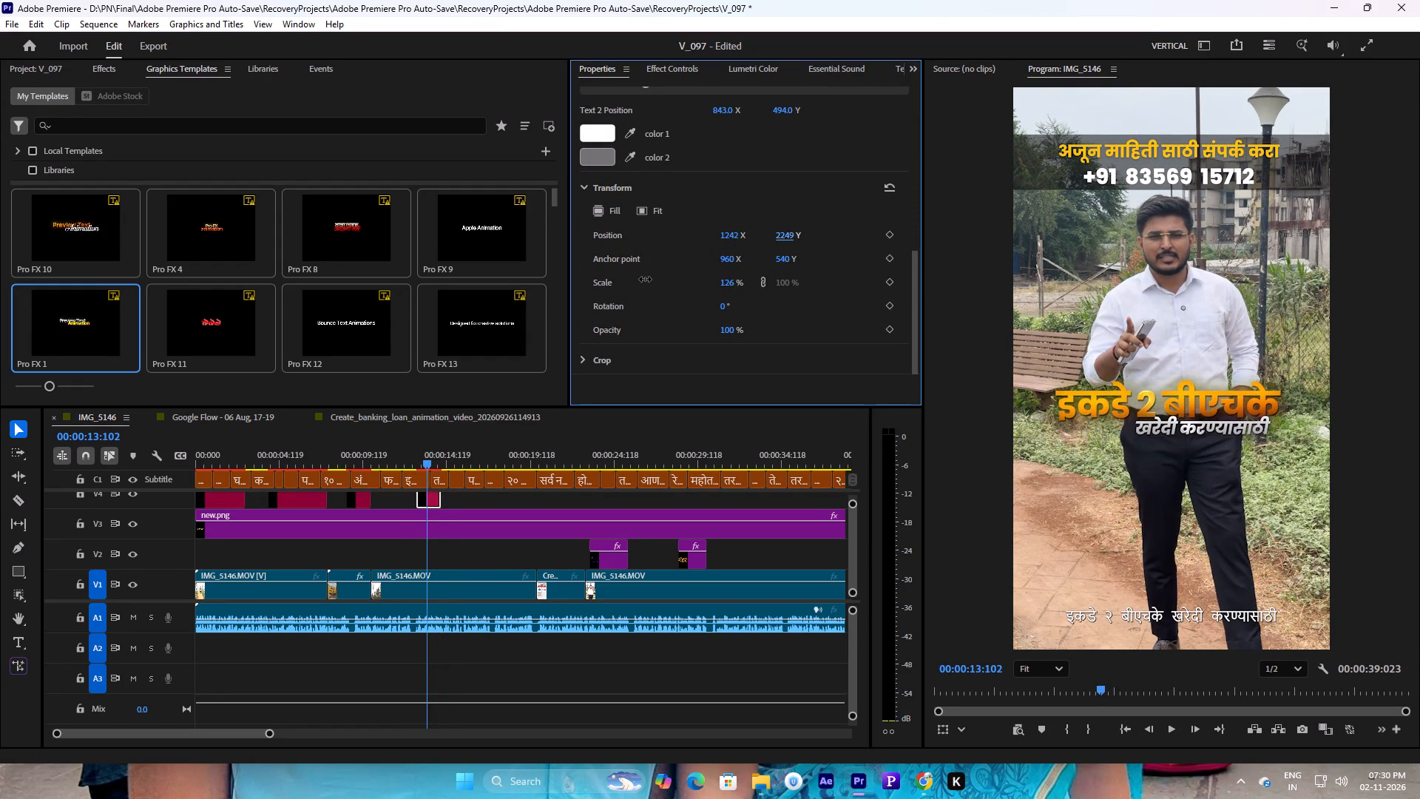
drag(645, 279, 538, 294)
key(space)
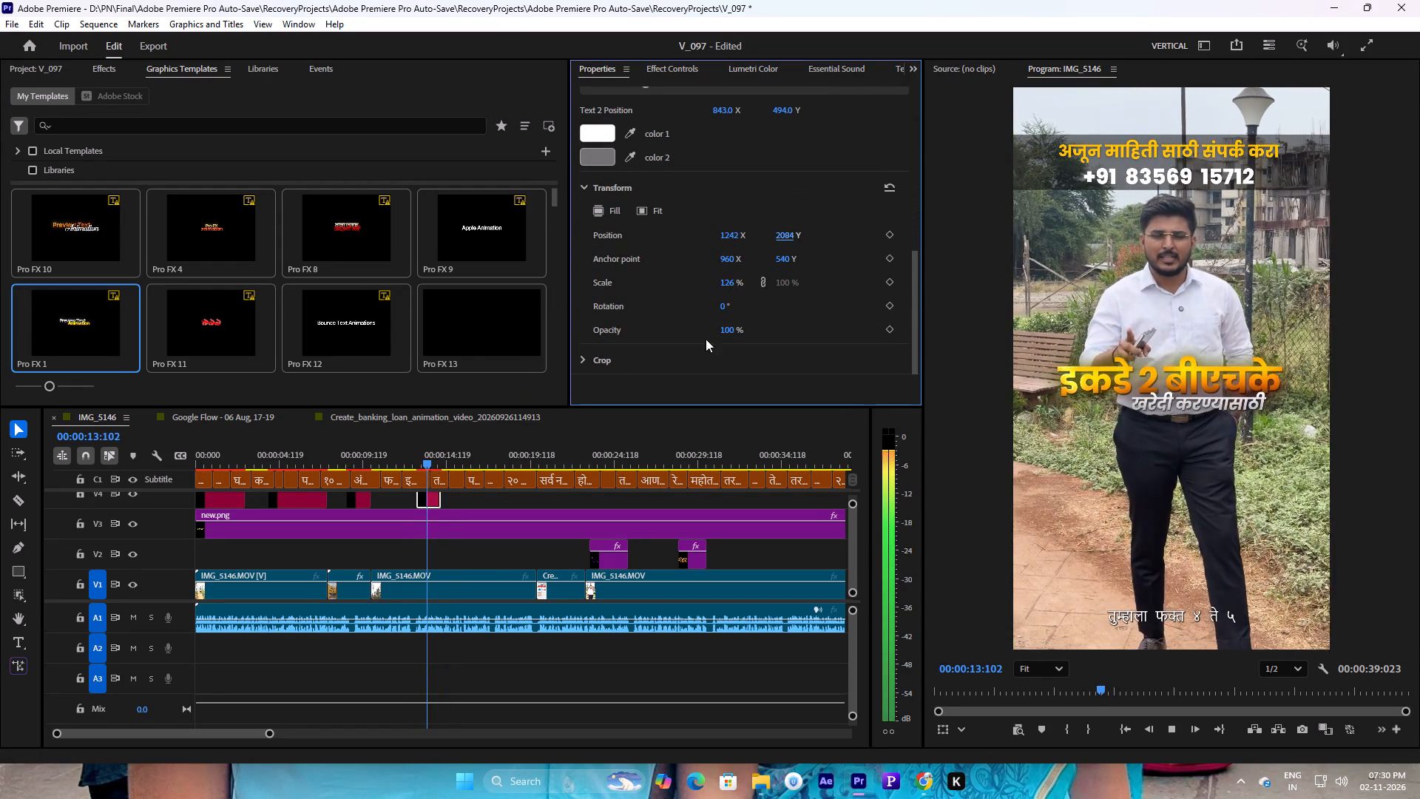
key(space)
Find where the "लाख रुपयांचं डाऊन" line starts and paste three back-to-back copies of the fourth title on V4 from 00:00:15:063.
drag(453, 459, 439, 459)
key(space)
key(space)
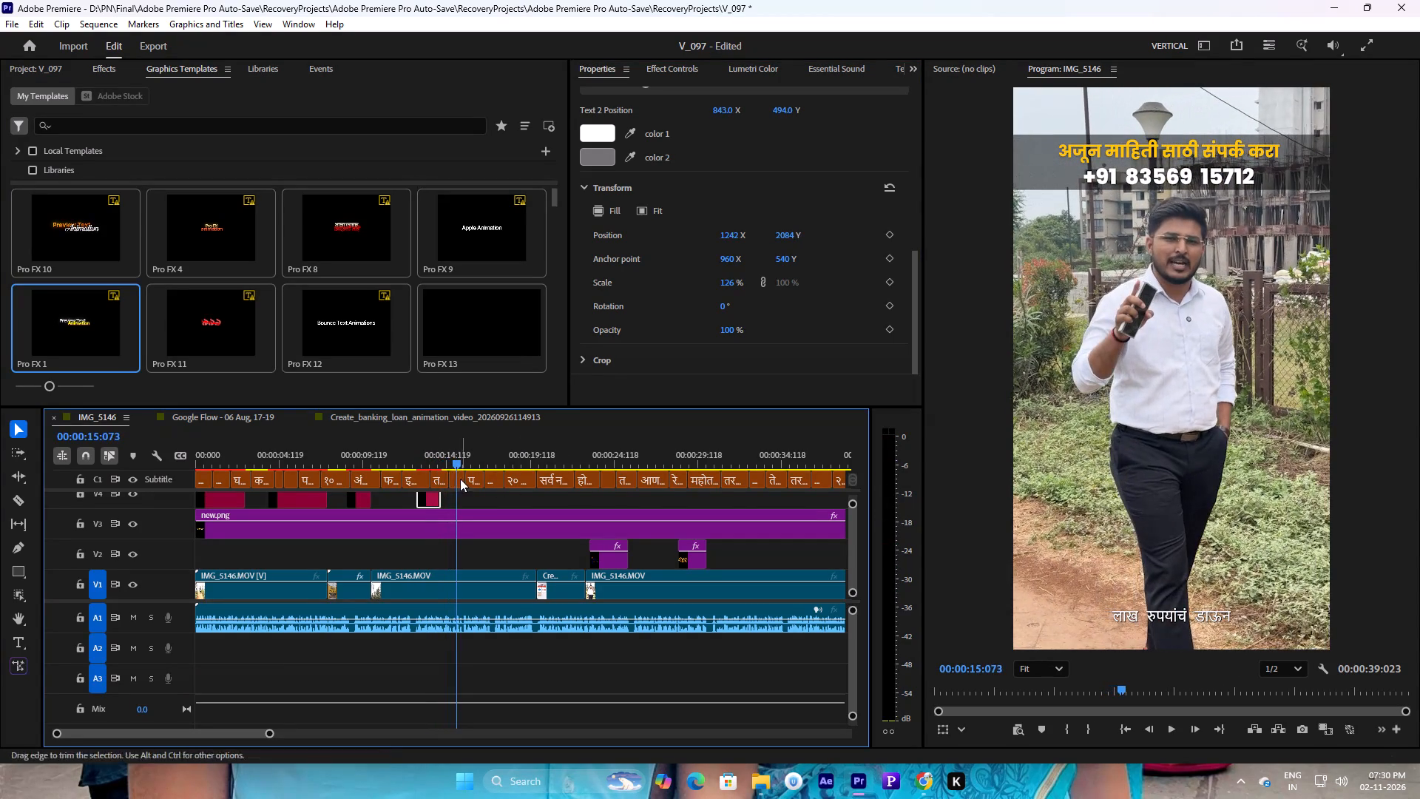
click(459, 462)
key(space)
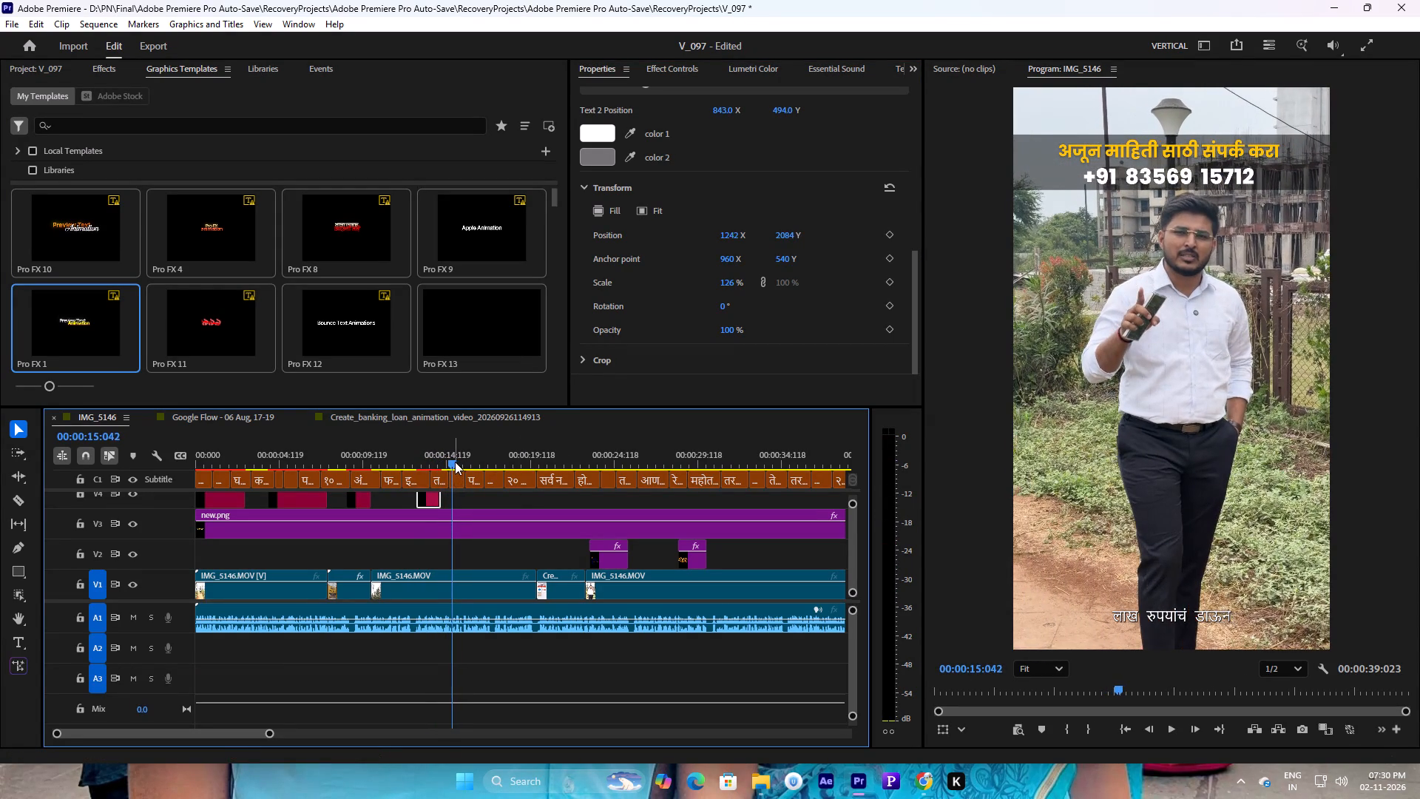
click(455, 460)
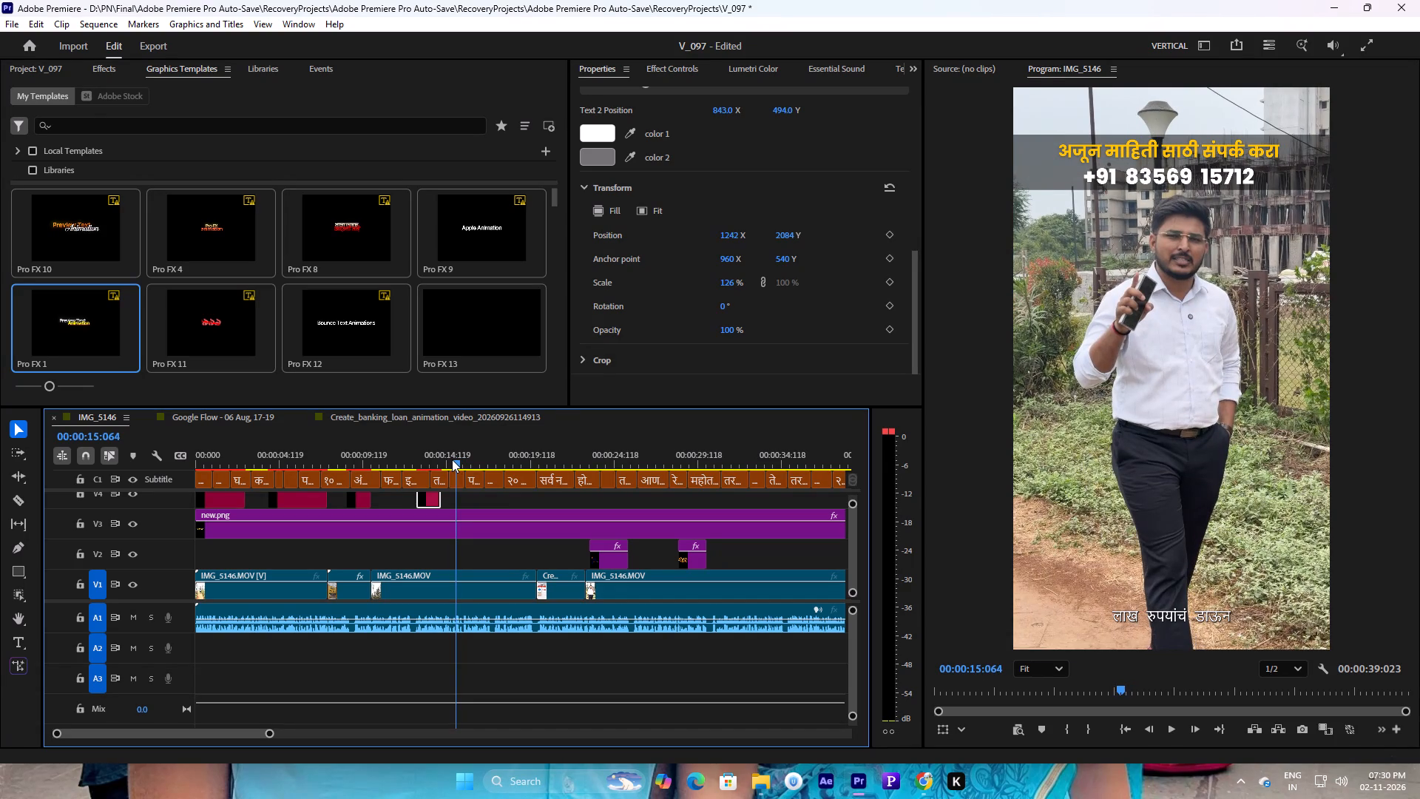
key(Left)
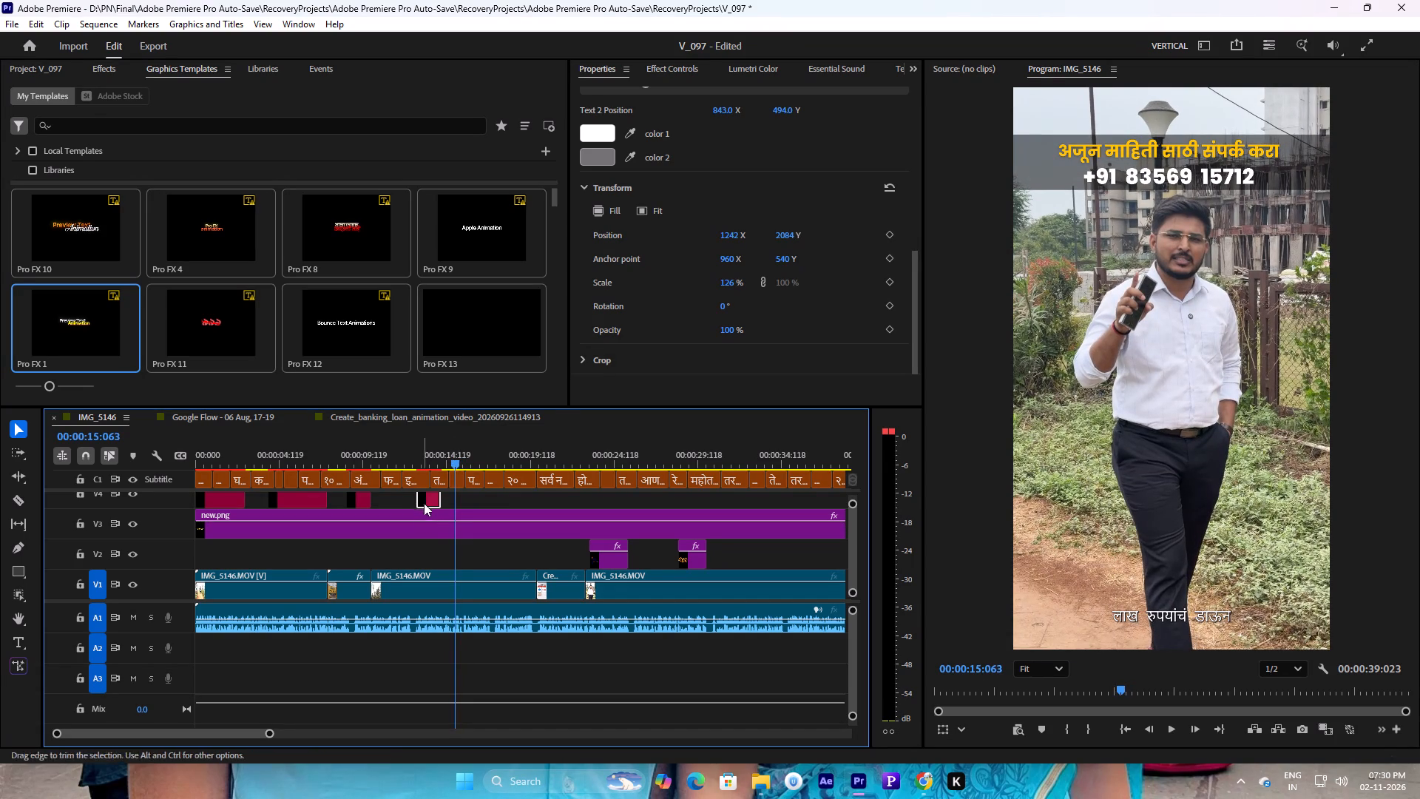
key(ctrl+c)
key(ctrl+v)
key(ctrl+c)
key(ctrl+v)
key(ctrl+v)
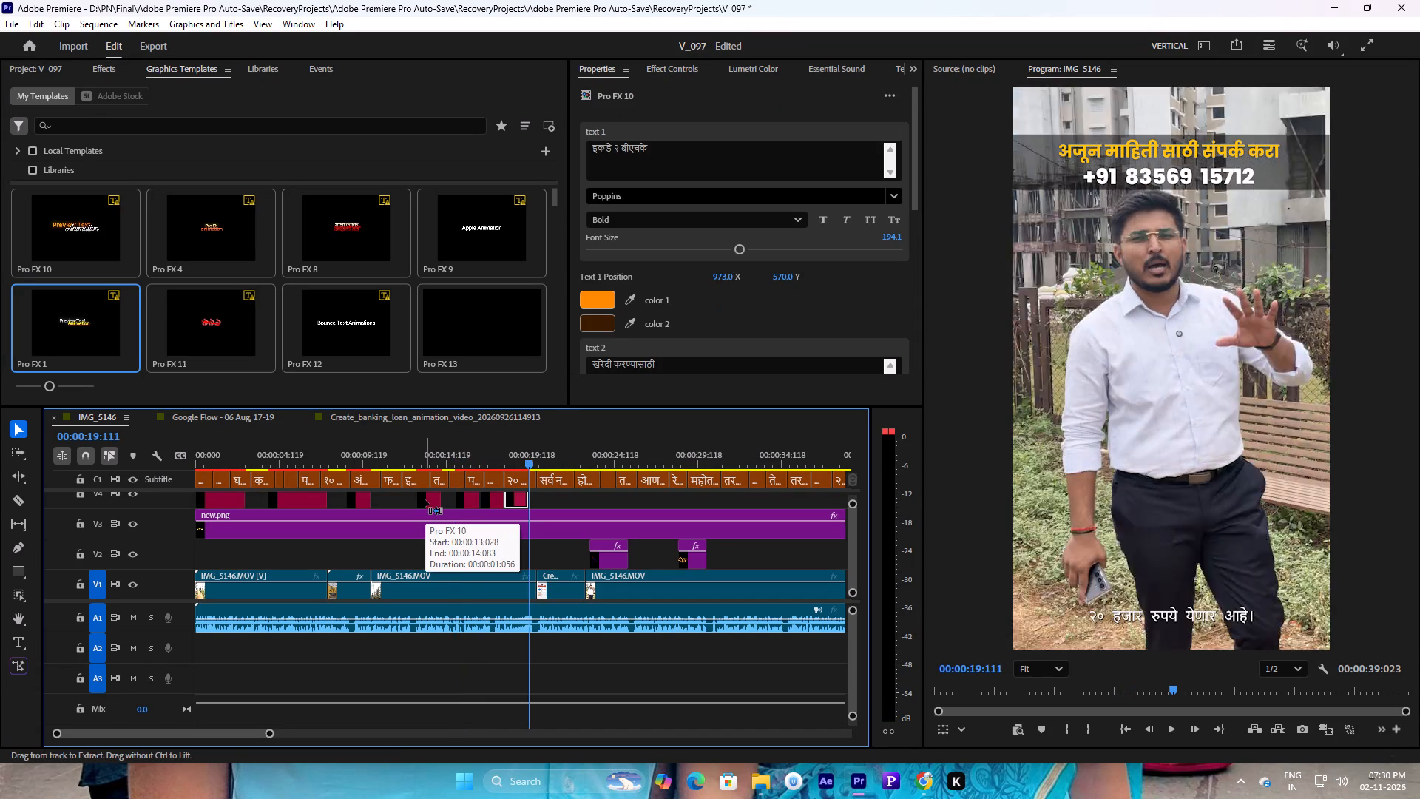
Replace text 1 of the middle pasted title with the thirteenth subtitle's text, prefixed with 4: "4 लाख रुपयांचं डाऊन".
click(466, 498)
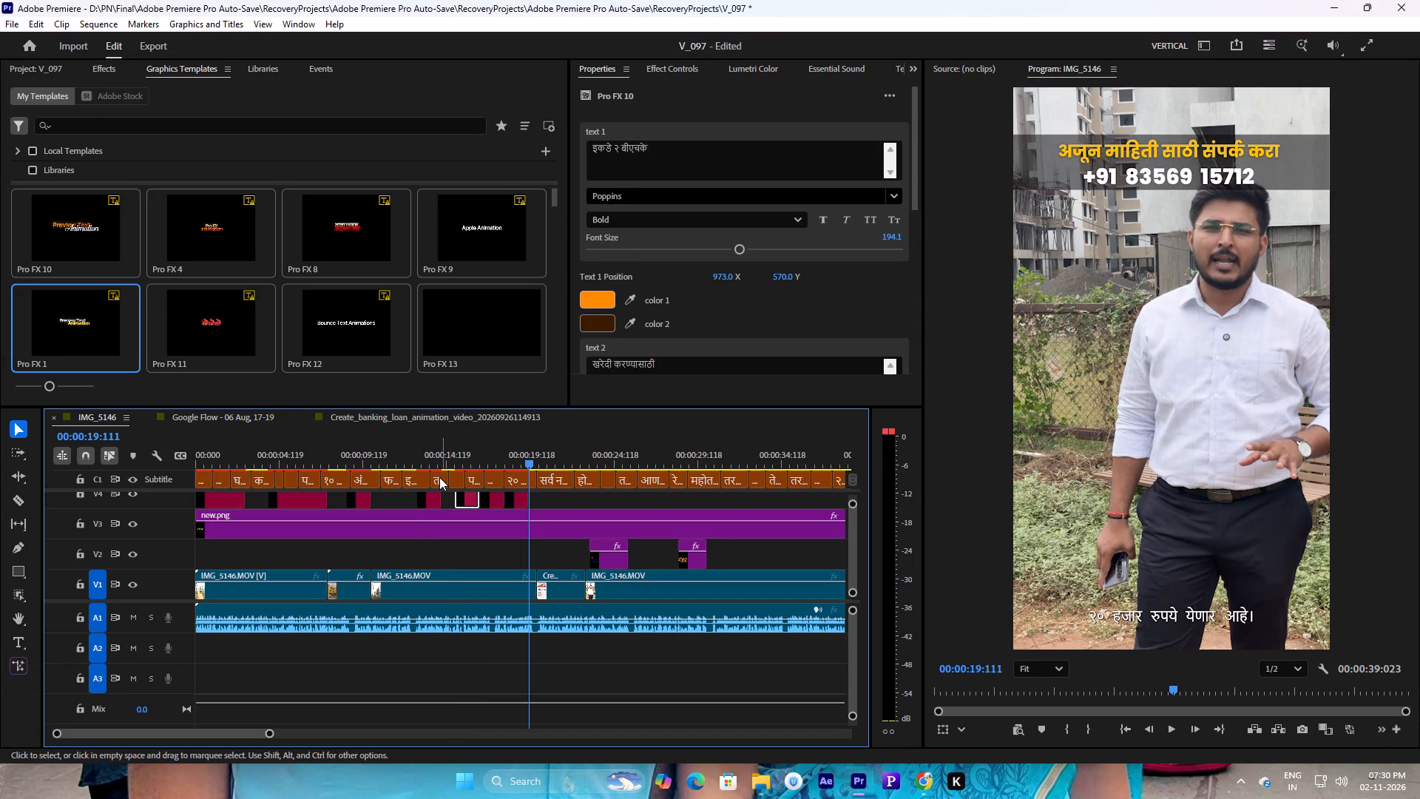
click(439, 477)
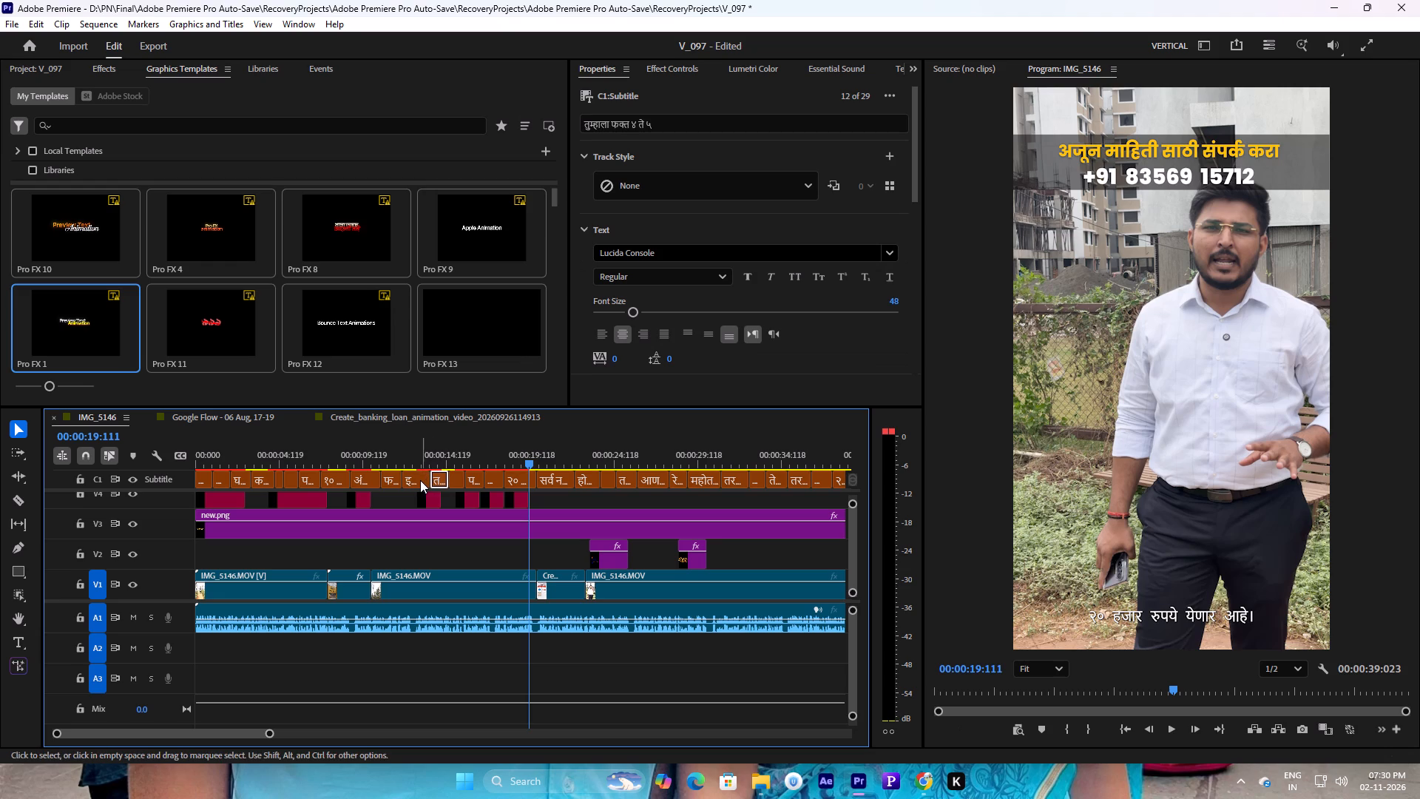
click(420, 480)
click(440, 482)
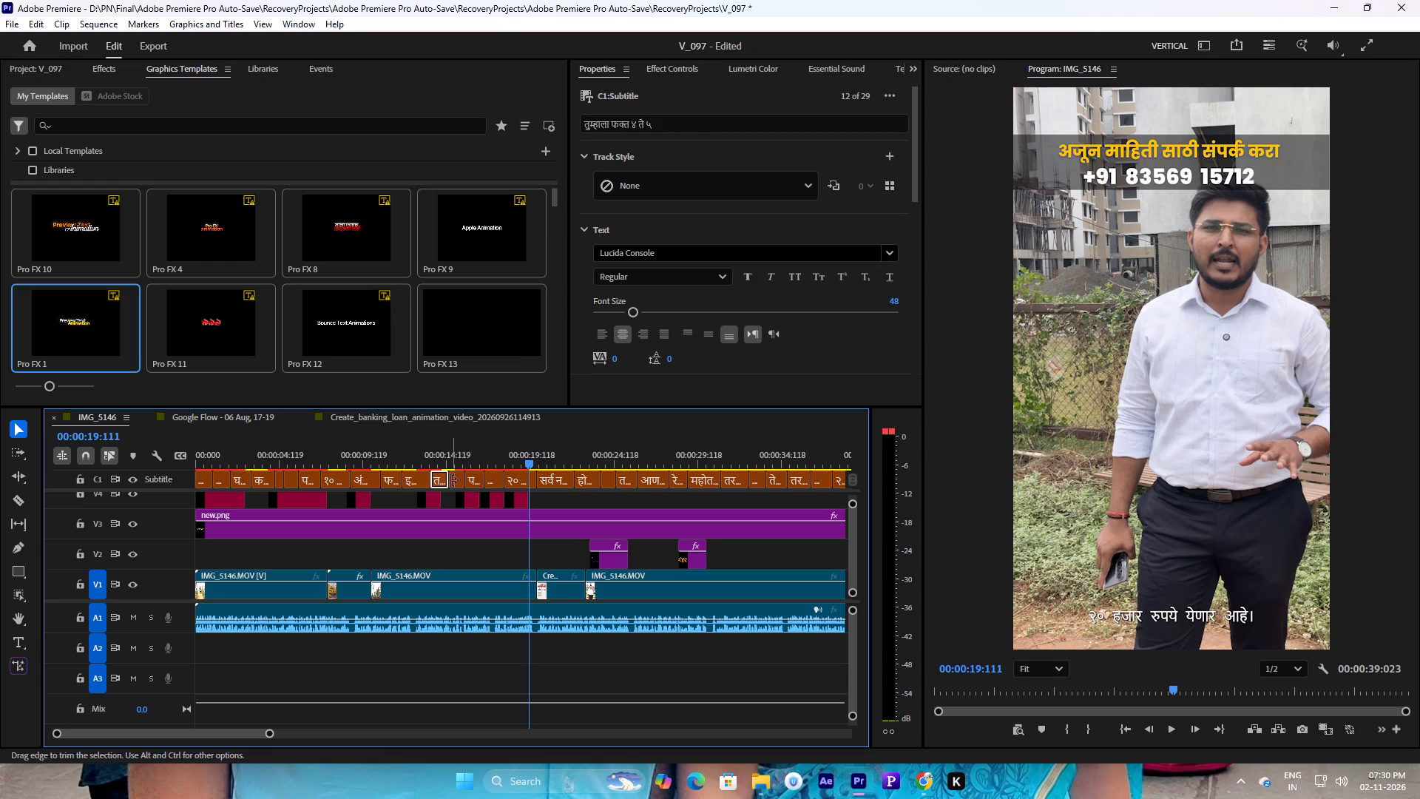
click(451, 481)
click(455, 481)
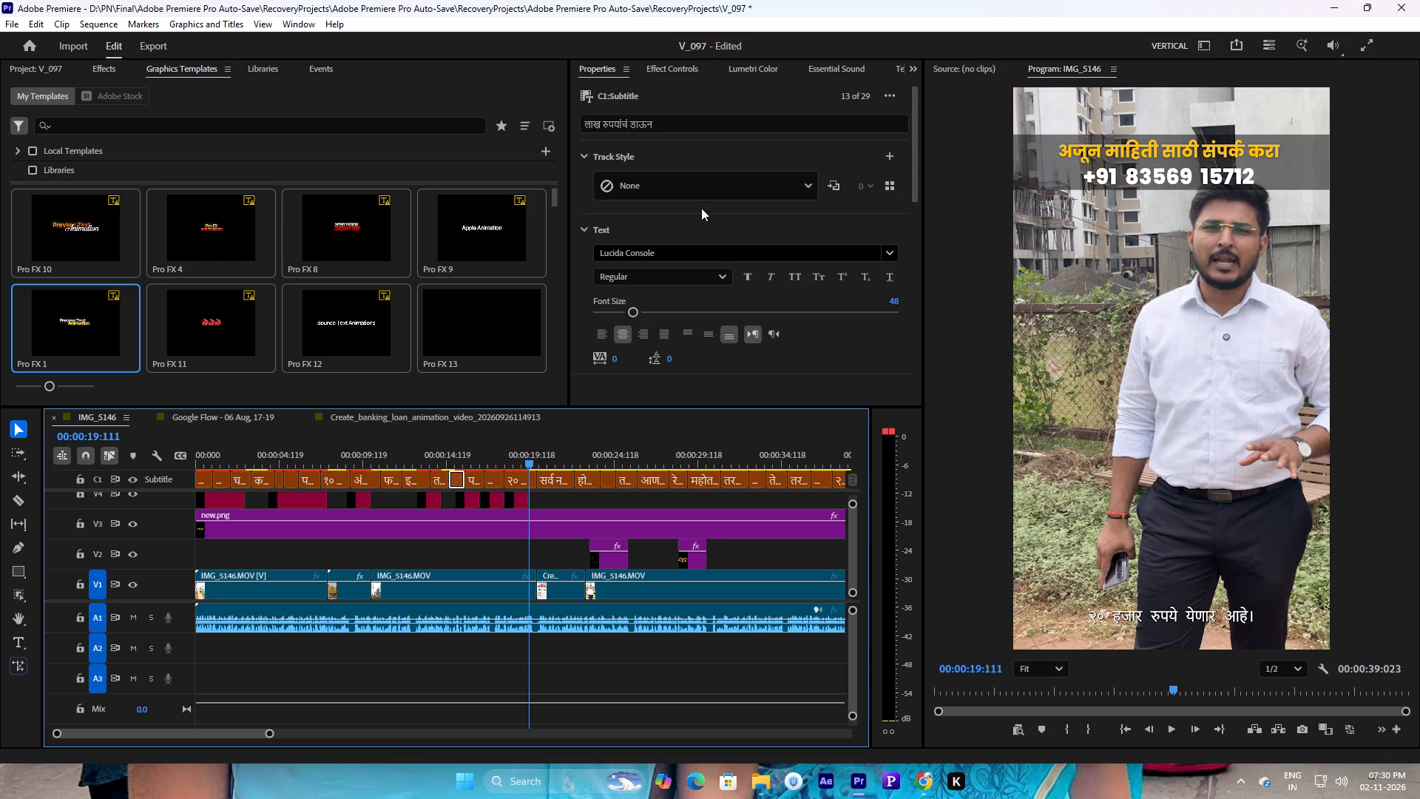
double_click(660, 121)
key(ctrl+c)
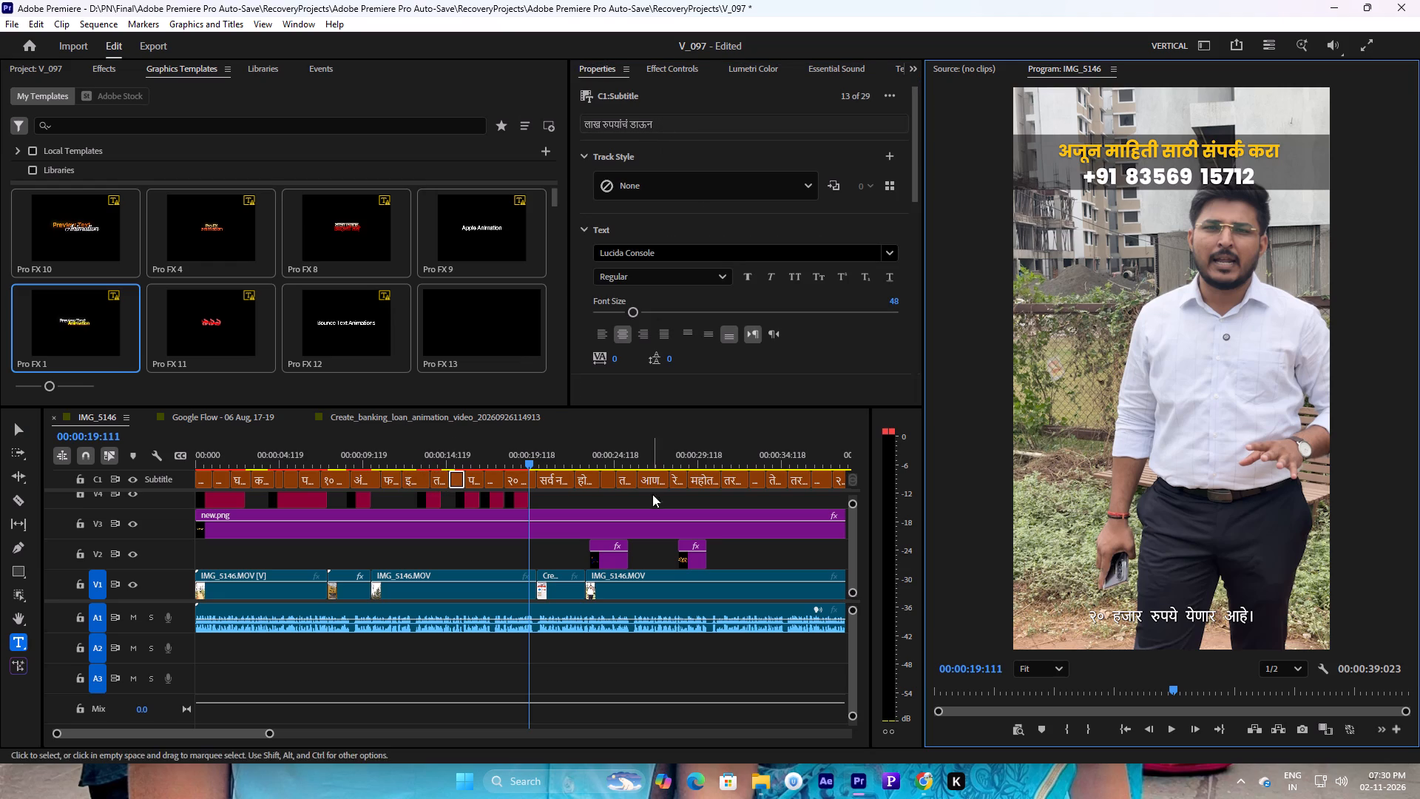
click(497, 498)
click(498, 462)
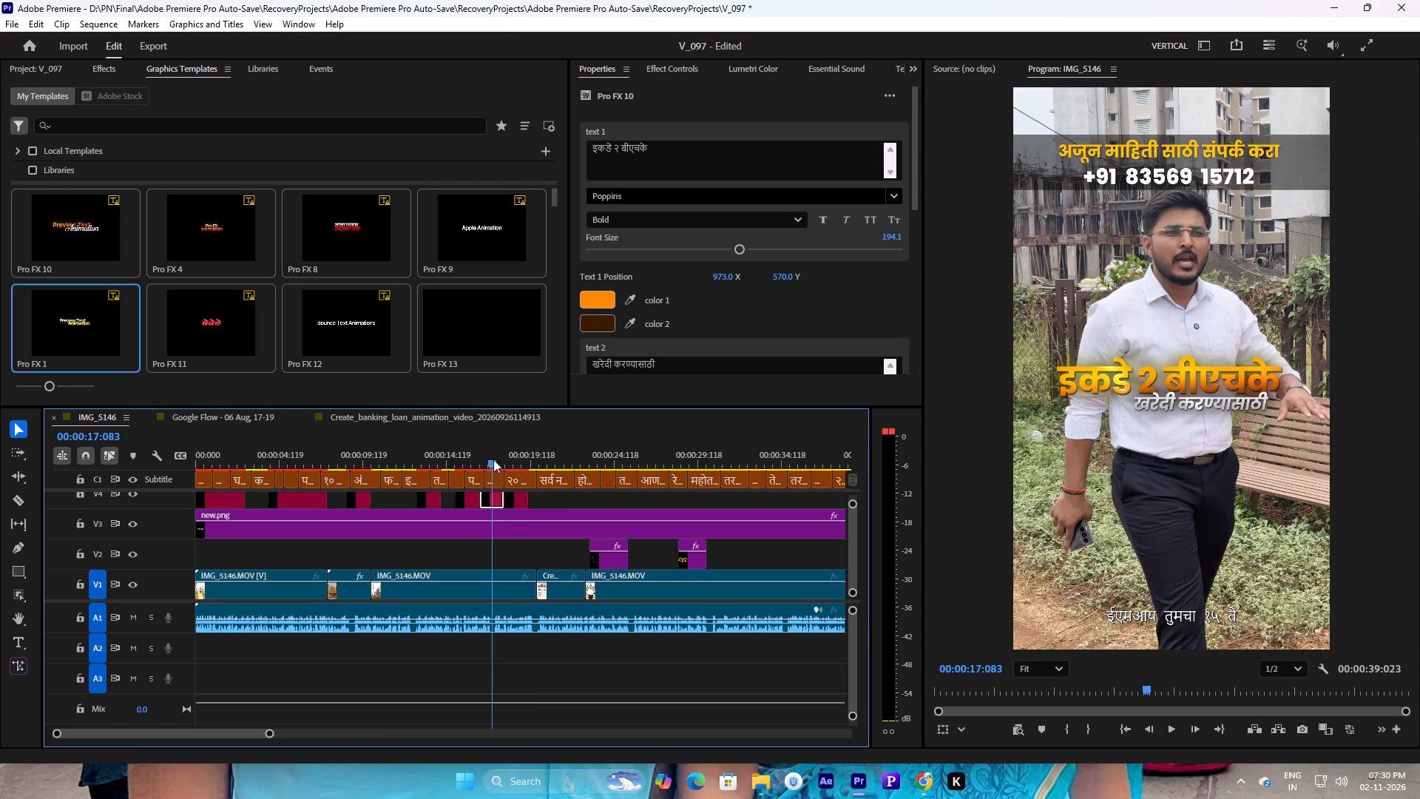
drag(666, 152, 551, 135)
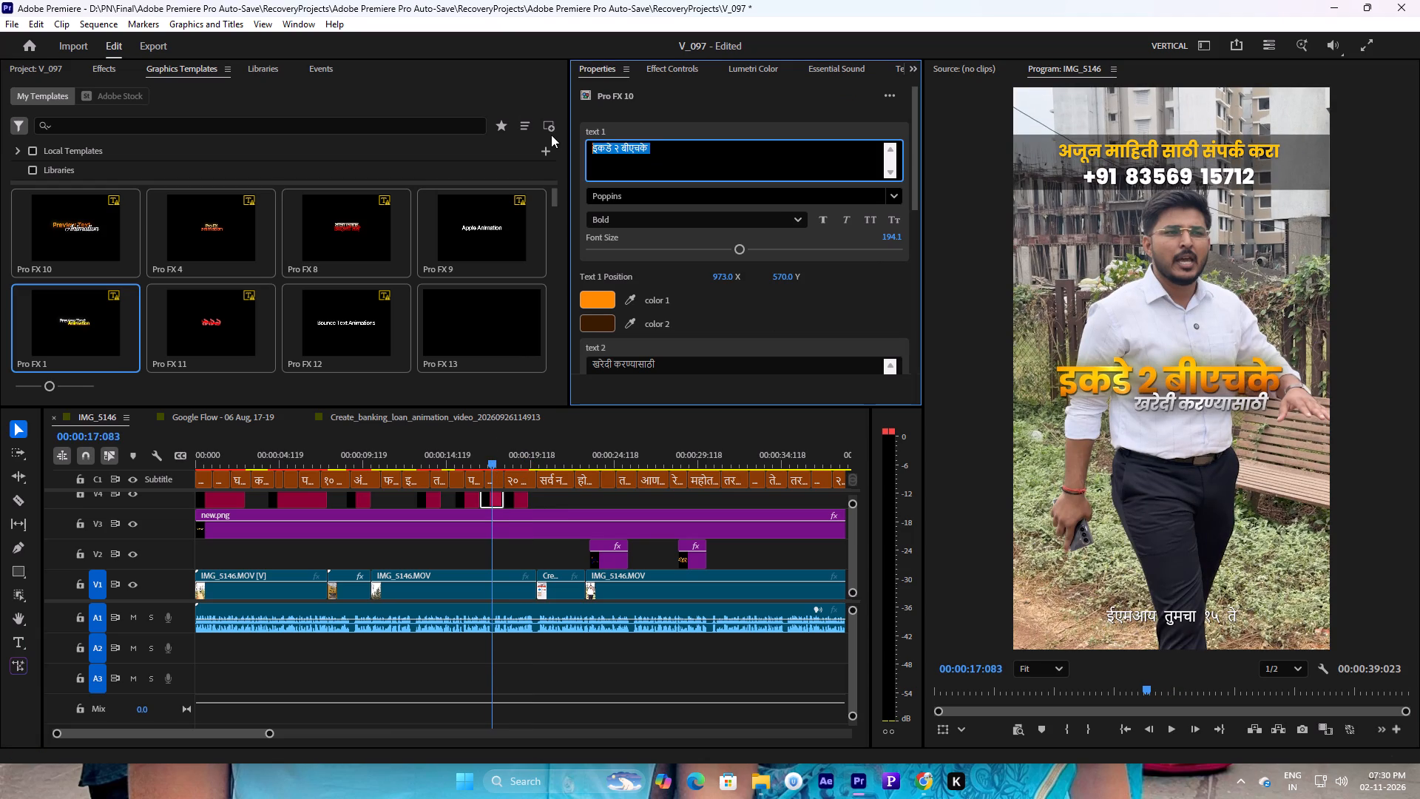
key(ctrl+v)
click(594, 153)
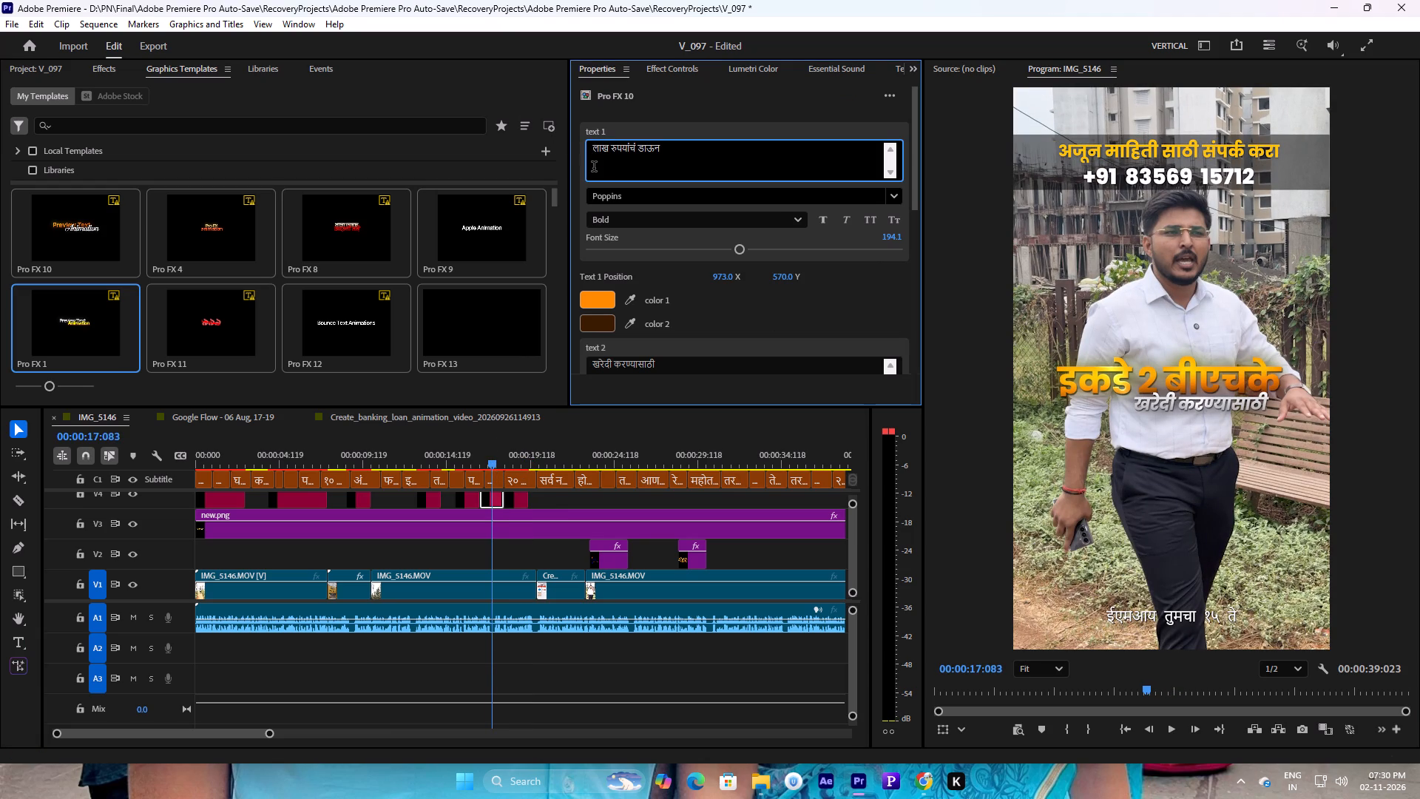
text(4)
key(space)
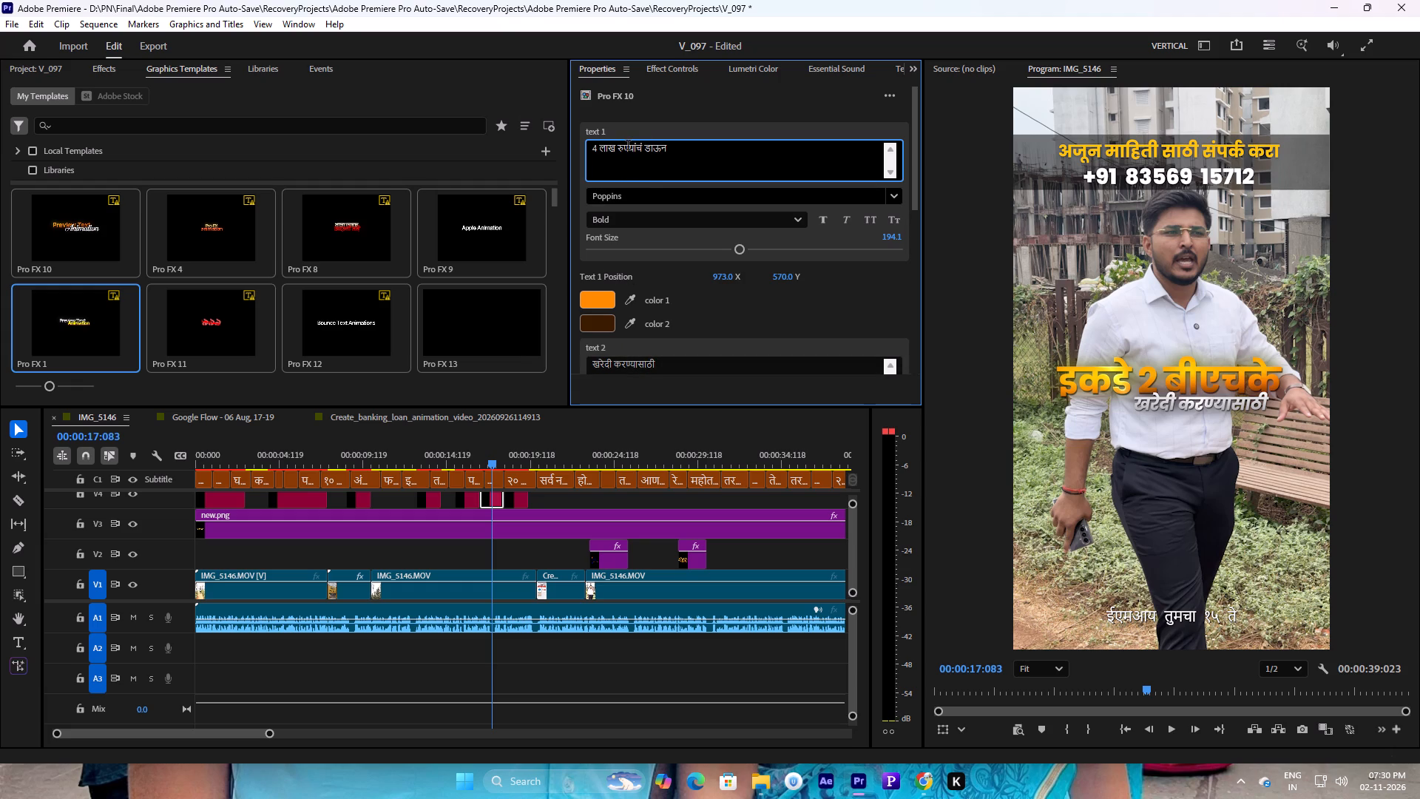
Move "रुपयांचं डाऊन" from the middle pasted title's text 1 to text 2, replacing the text there and leaving "4 लाख" in text 1.
drag(618, 149, 727, 155)
key(ctrl+c)
drag(593, 366, 722, 360)
key(ctrl+v)
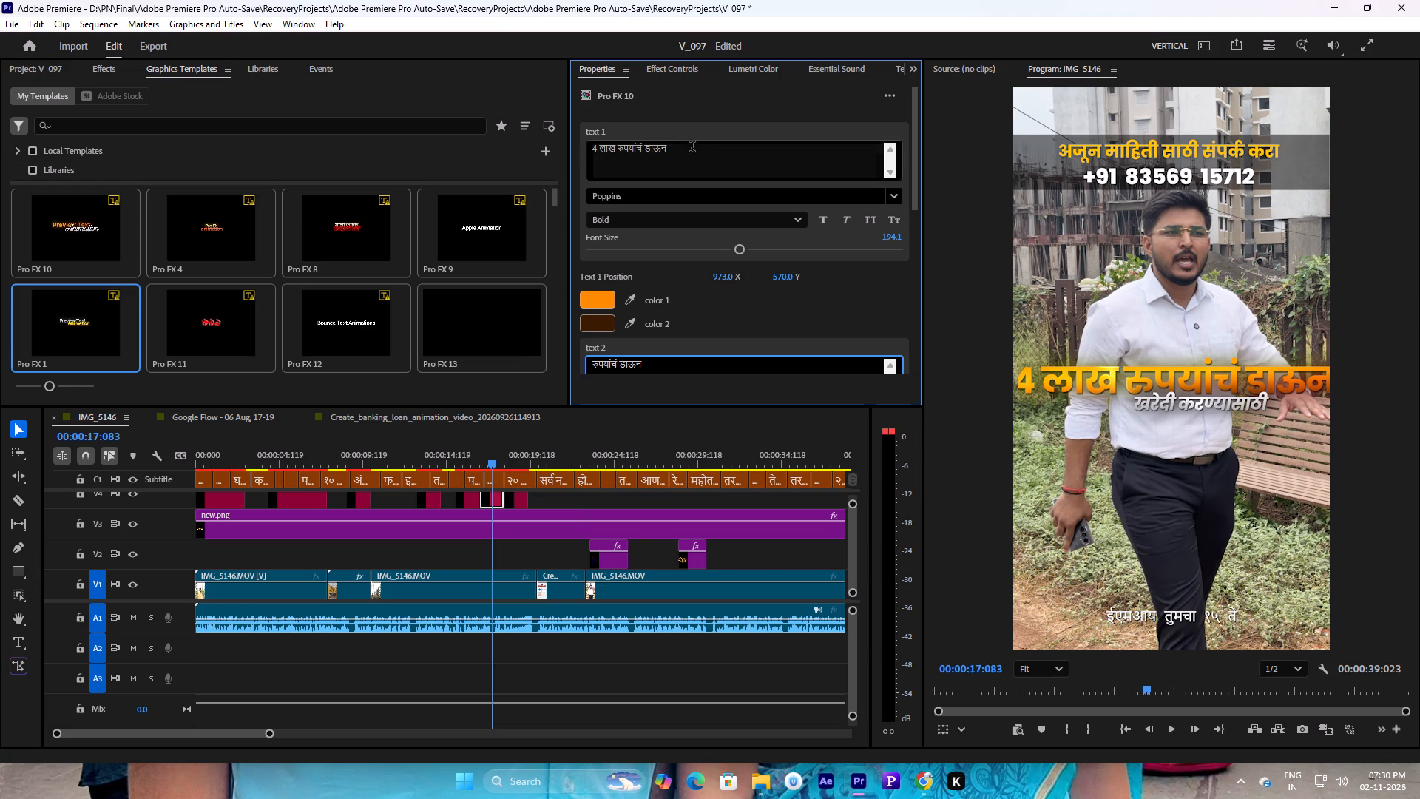
drag(618, 143, 737, 171)
key(BackSpace)
key(BackSpace)
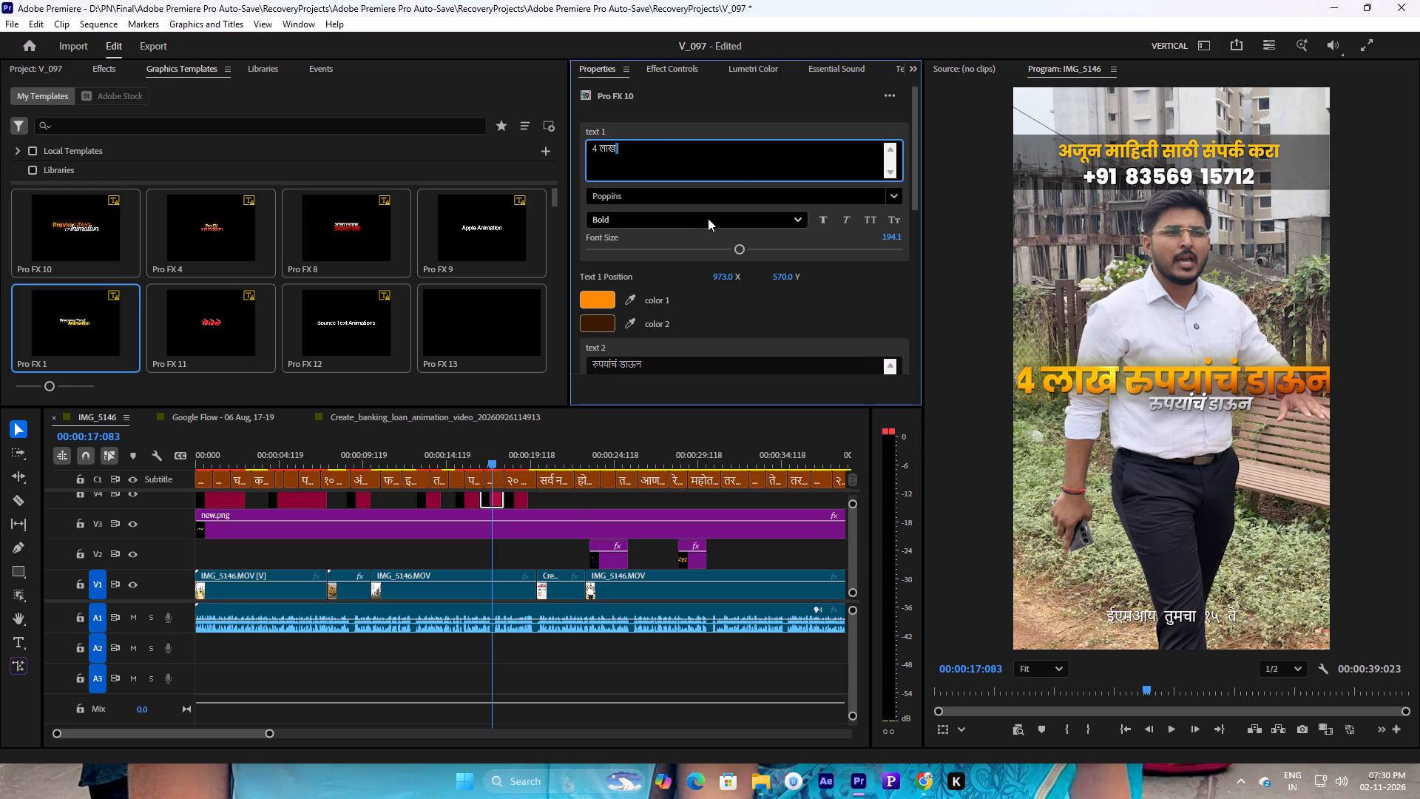
Append the twelfth subtitle's text, "तुम्हाला फक्त ४ ते ५", after "4 लाख" in the middle pasted title's text 1.
click(475, 481)
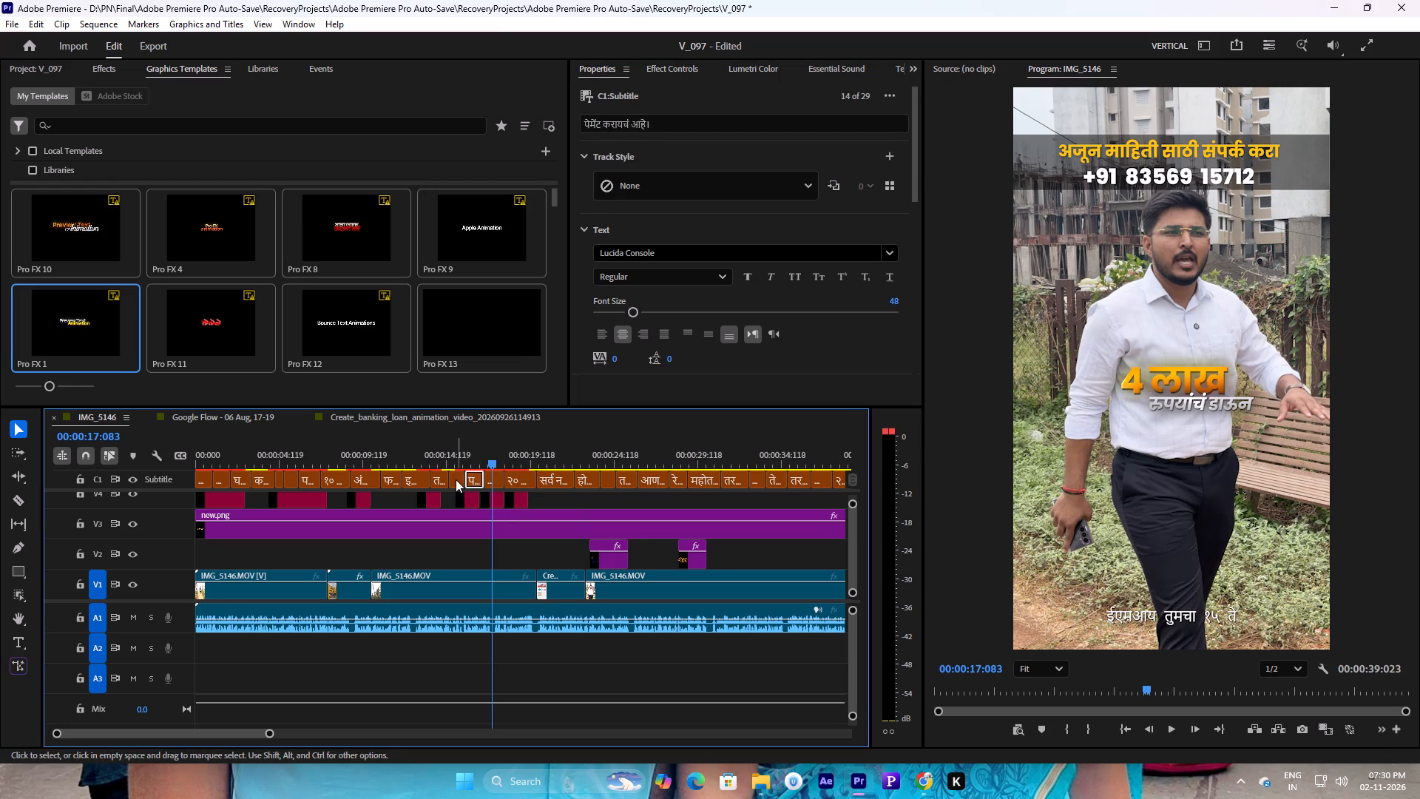
click(456, 479)
click(443, 481)
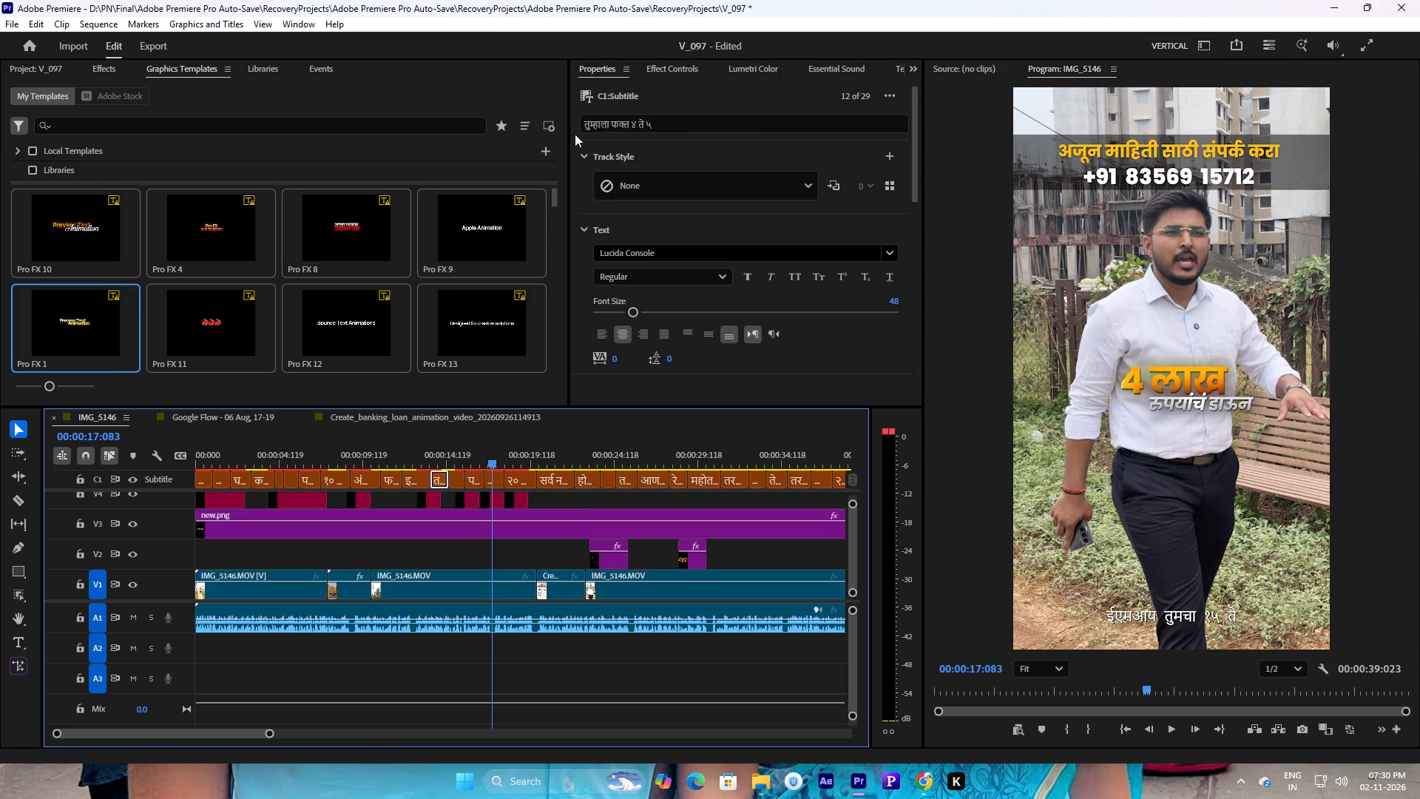
double_click(614, 120)
key(ctrl+c)
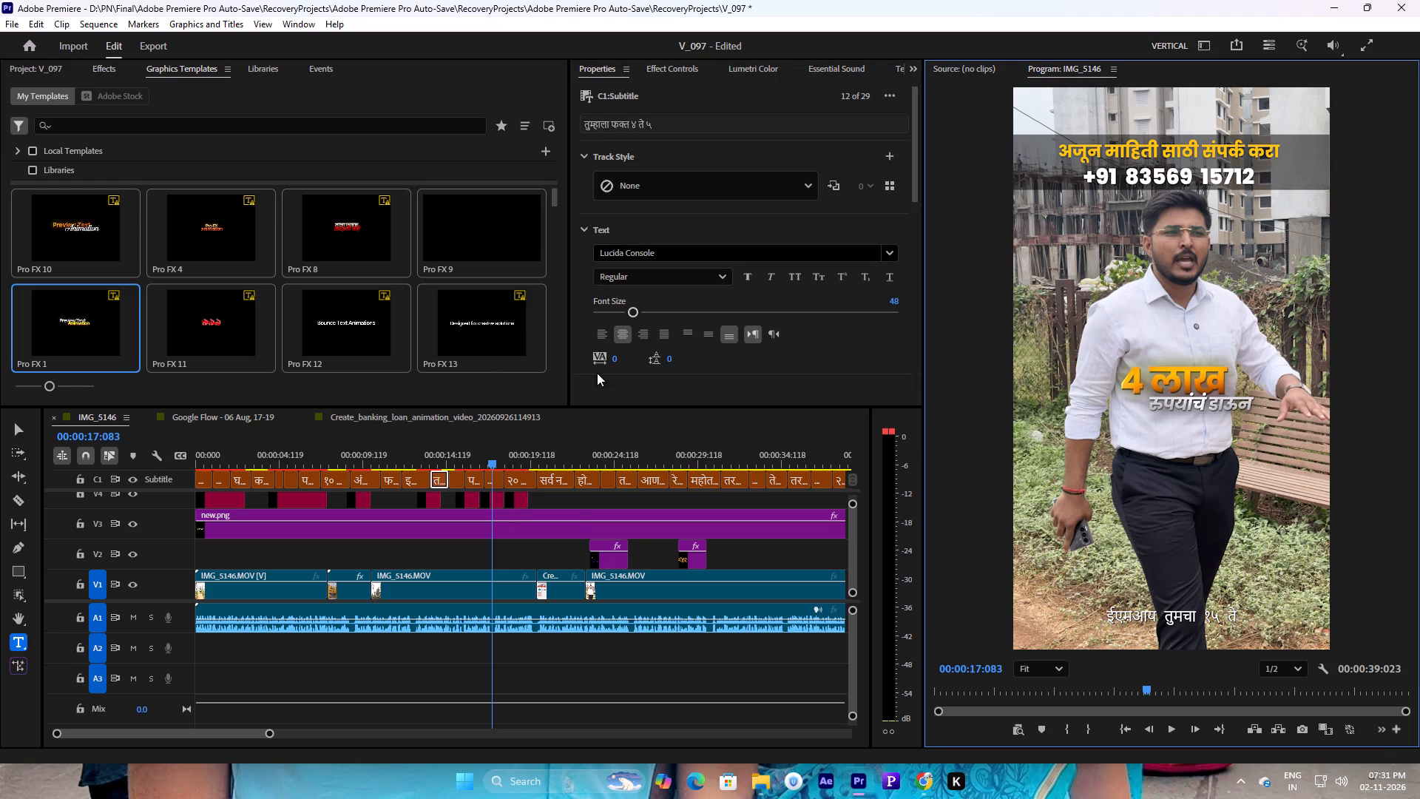
click(490, 504)
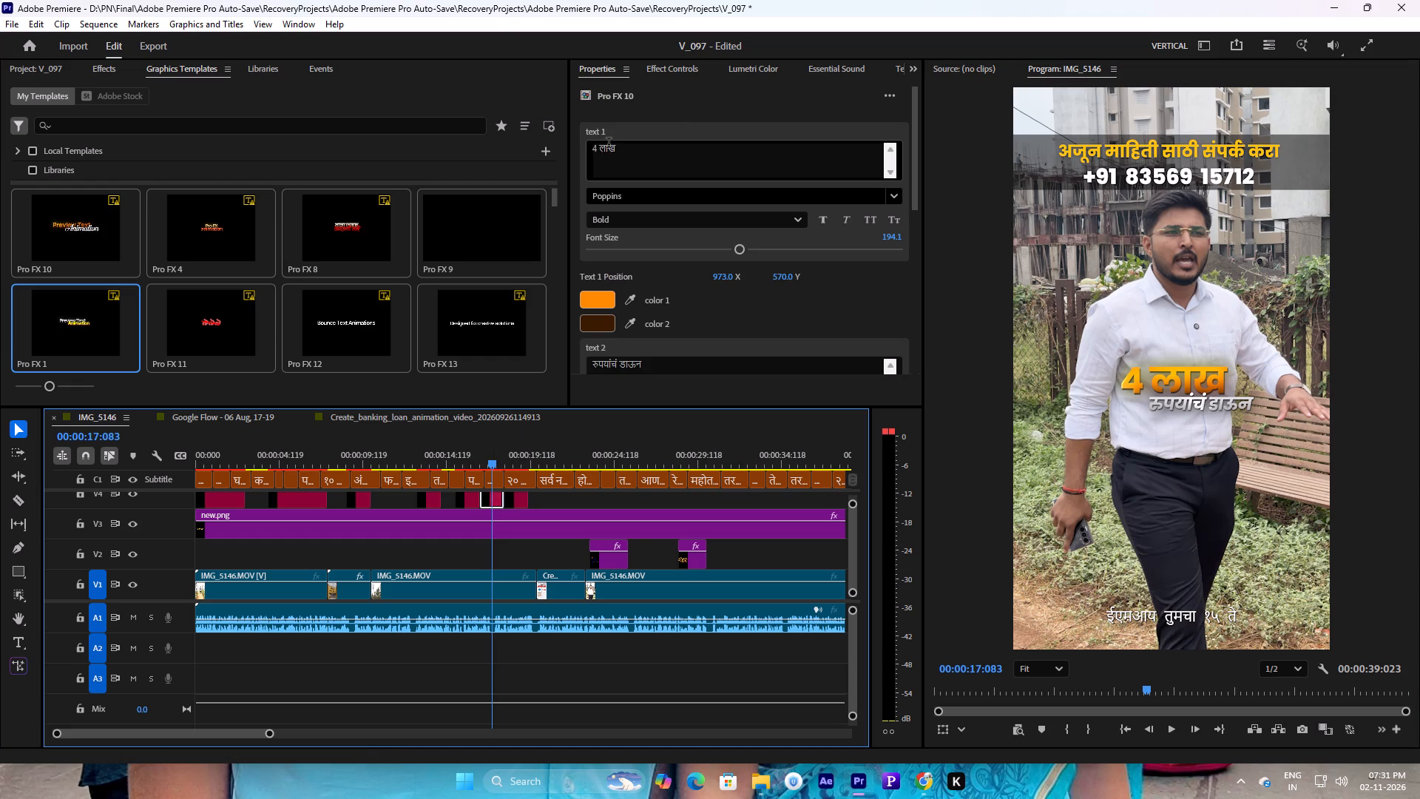
click(634, 153)
key(space)
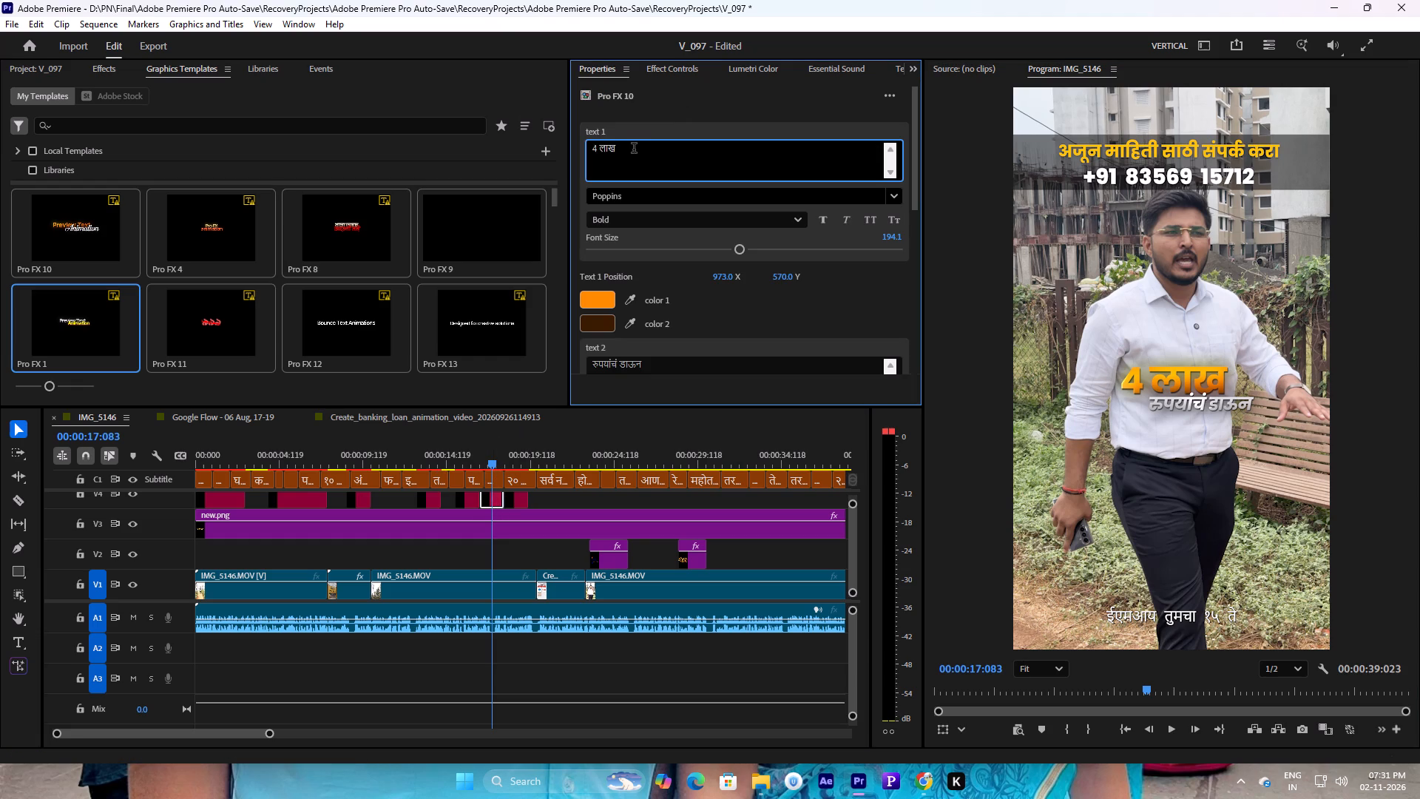
key(ctrl+v)
Rearrange and trim the middle pasted title's text 1 so that it reads "४ ते ५ लाख".
drag(666, 150, 657, 148)
drag(657, 148, 559, 164)
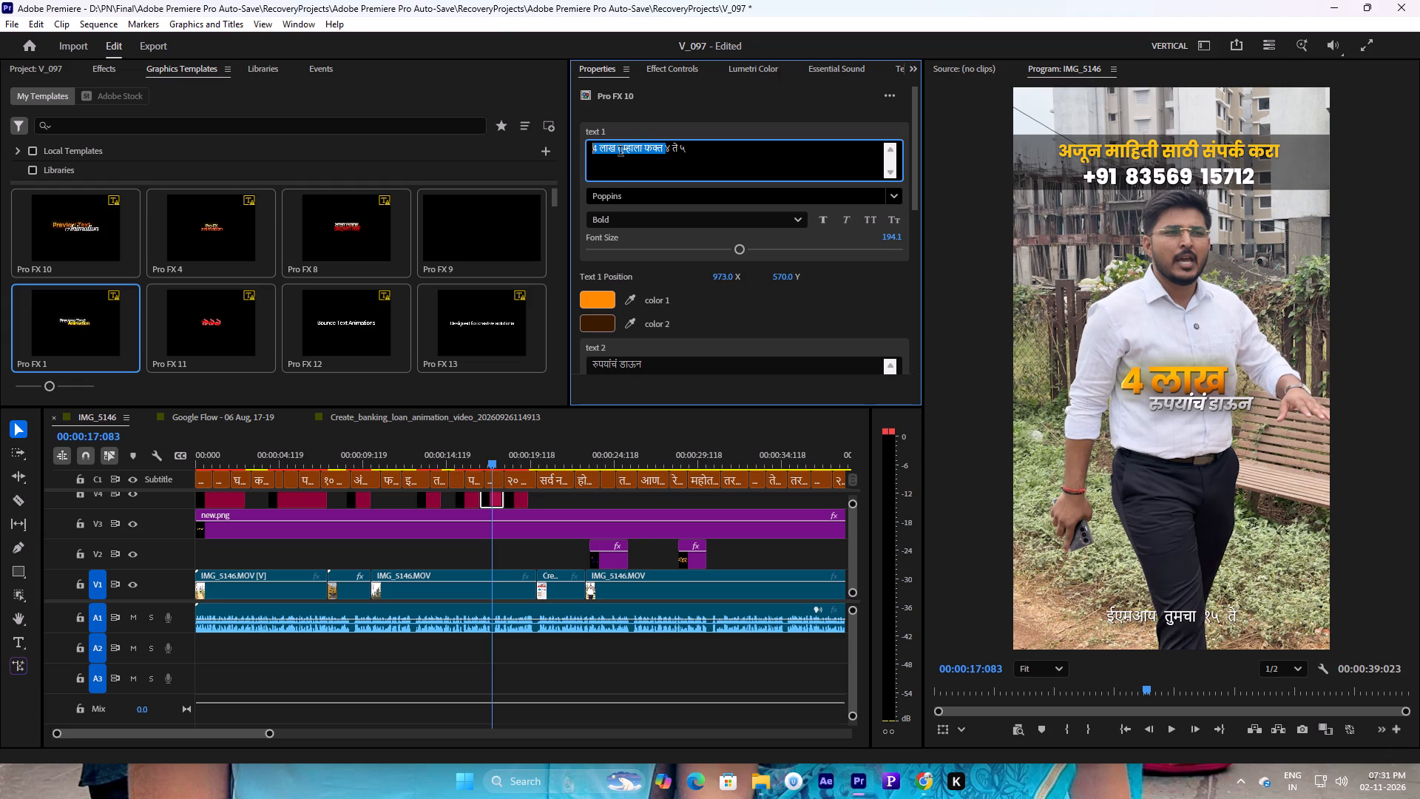
click(620, 152)
drag(602, 149, 615, 149)
key(ctrl+c)
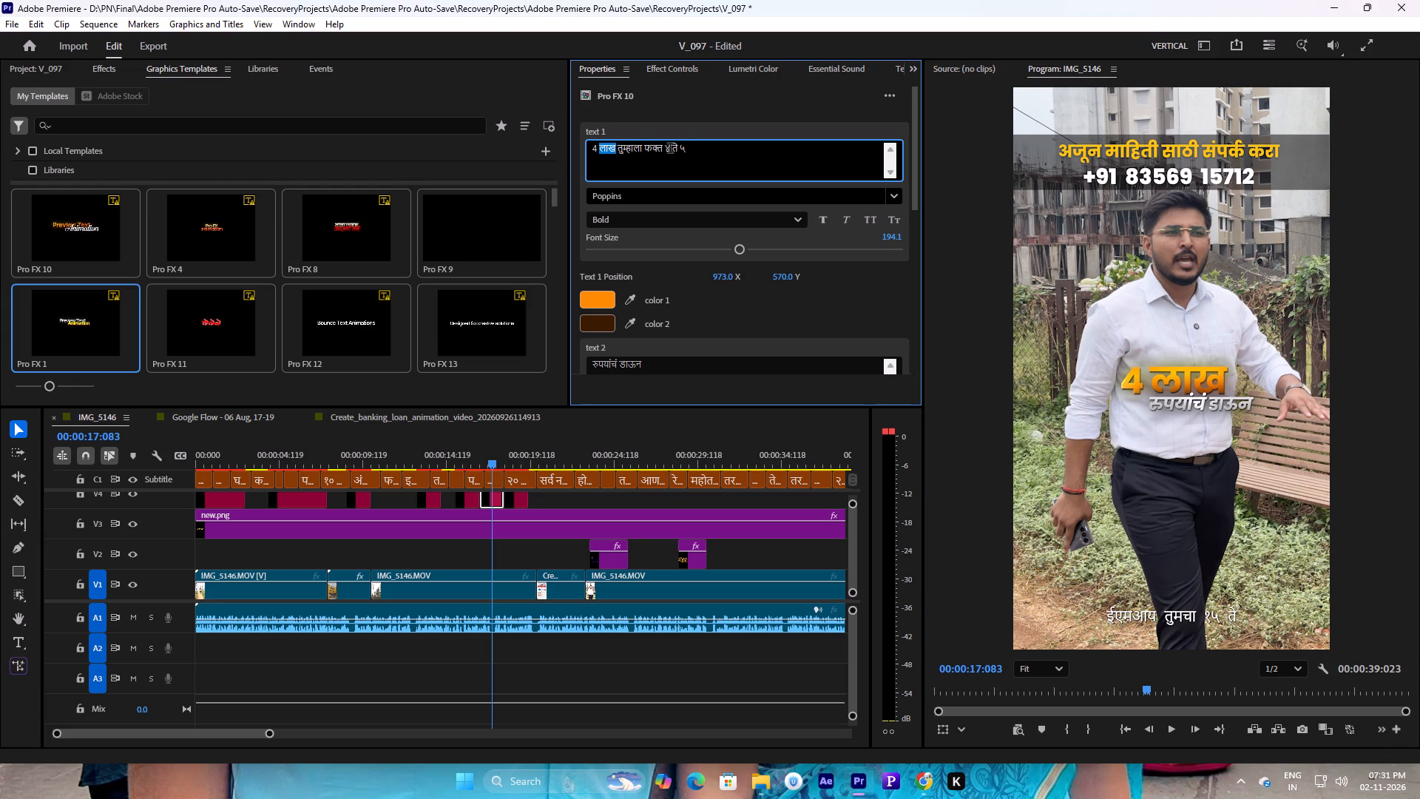
click(666, 151)
key(BackSpace)
key(BackSpace)
key(BackSpace)
key(BackSpace)
key(BackSpace)
key(BackSpace)
key(BackSpace)
key(BackSpace)
key(BackSpace)
key(BackSpace)
key(BackSpace)
key(BackSpace)
key(BackSpace)
key(BackSpace)
key(BackSpace)
key(BackSpace)
key(BackSpace)
key(BackSpace)
key(BackSpace)
key(BackSpace)
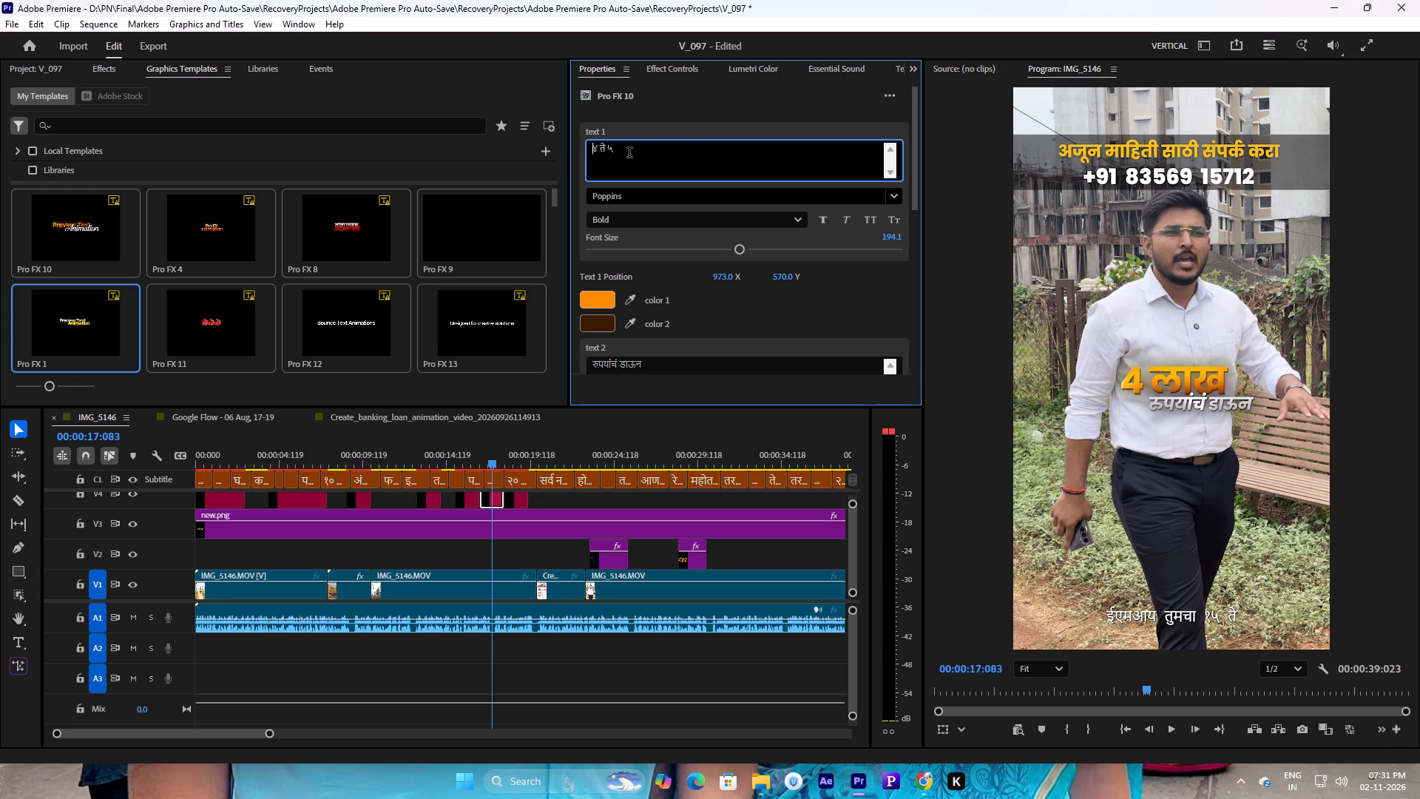
click(629, 154)
key(ctrl+v)
click(613, 145)
key(space)
Play back the stretch from about 14 to 18 seconds to check the pasted titles against the speech and subtitles.
click(479, 458)
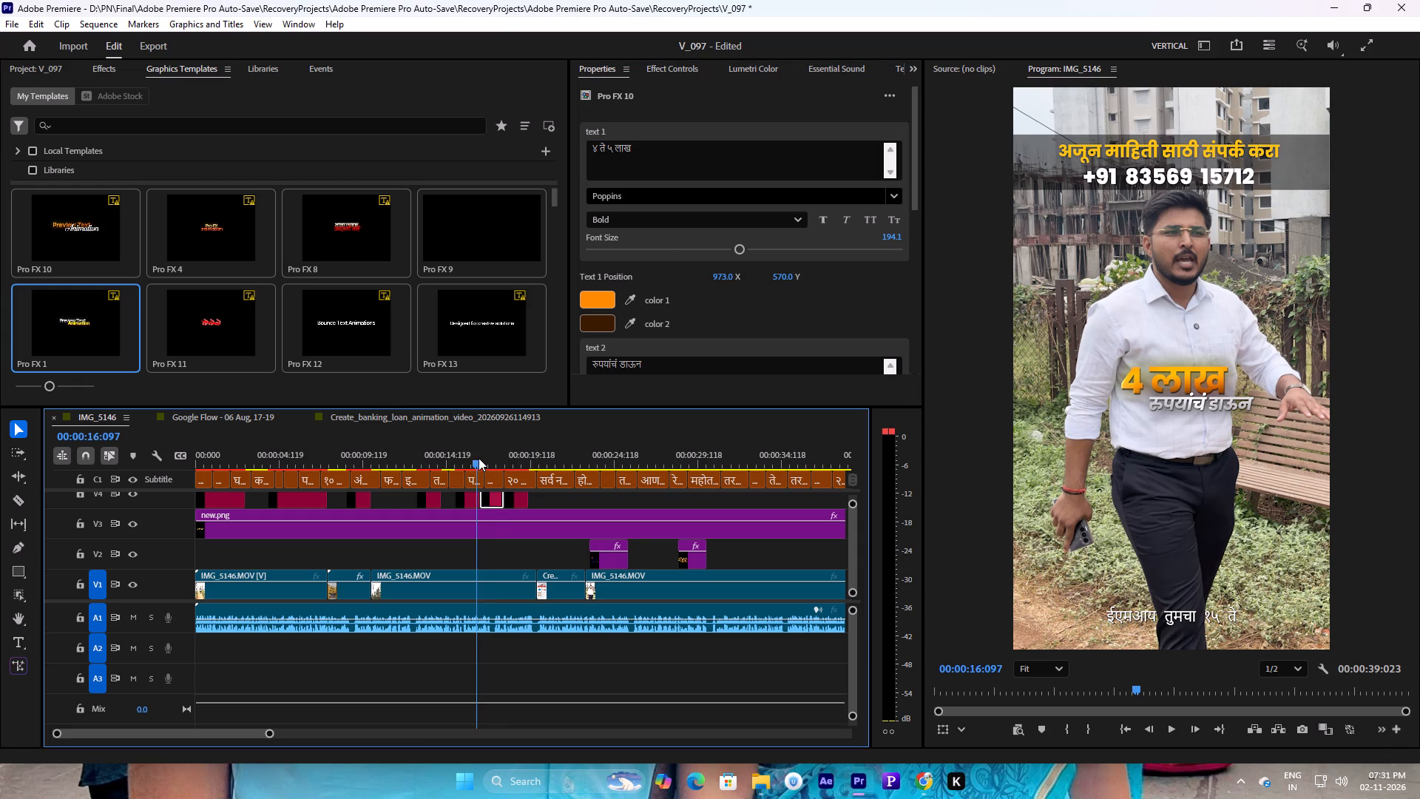
key(space)
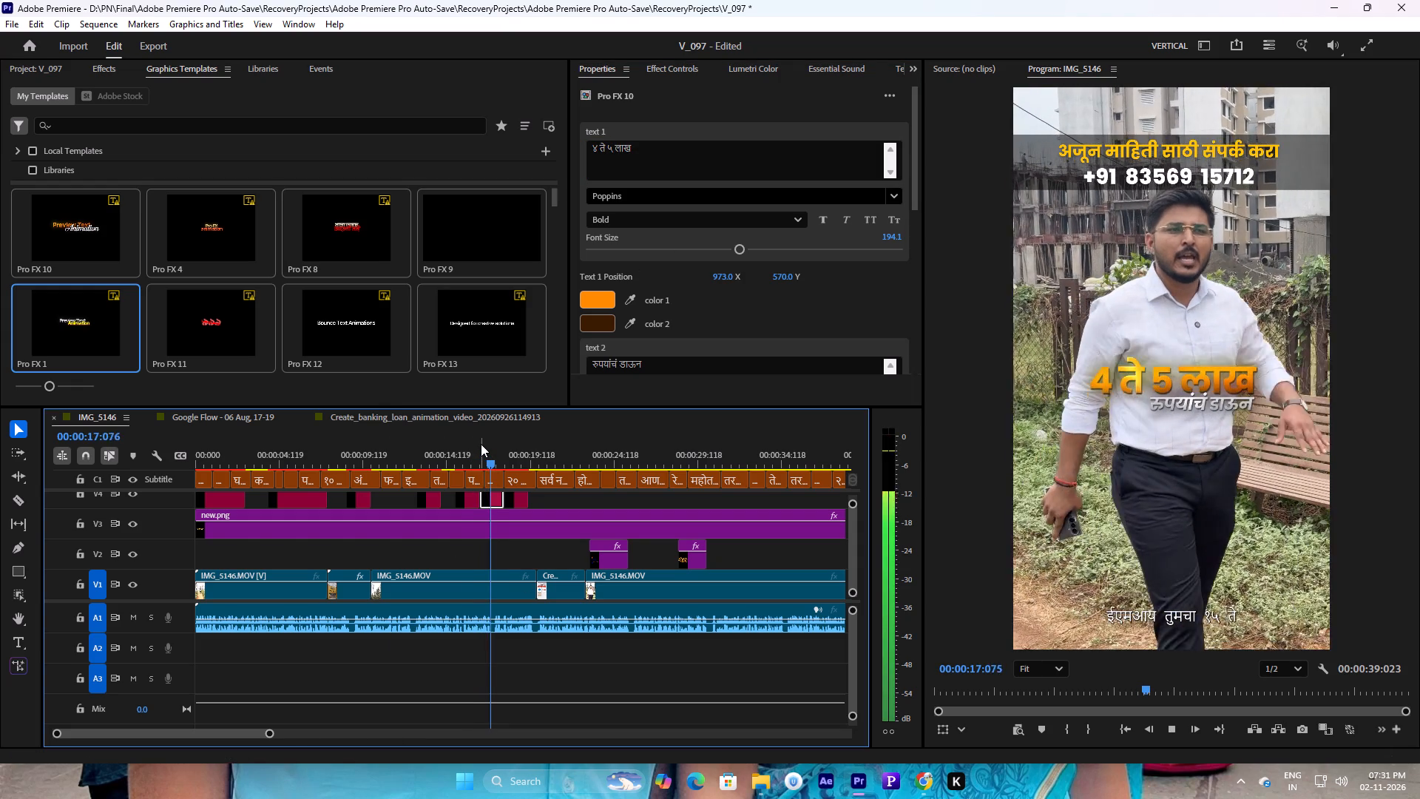
key(space)
key(space)
key(space)
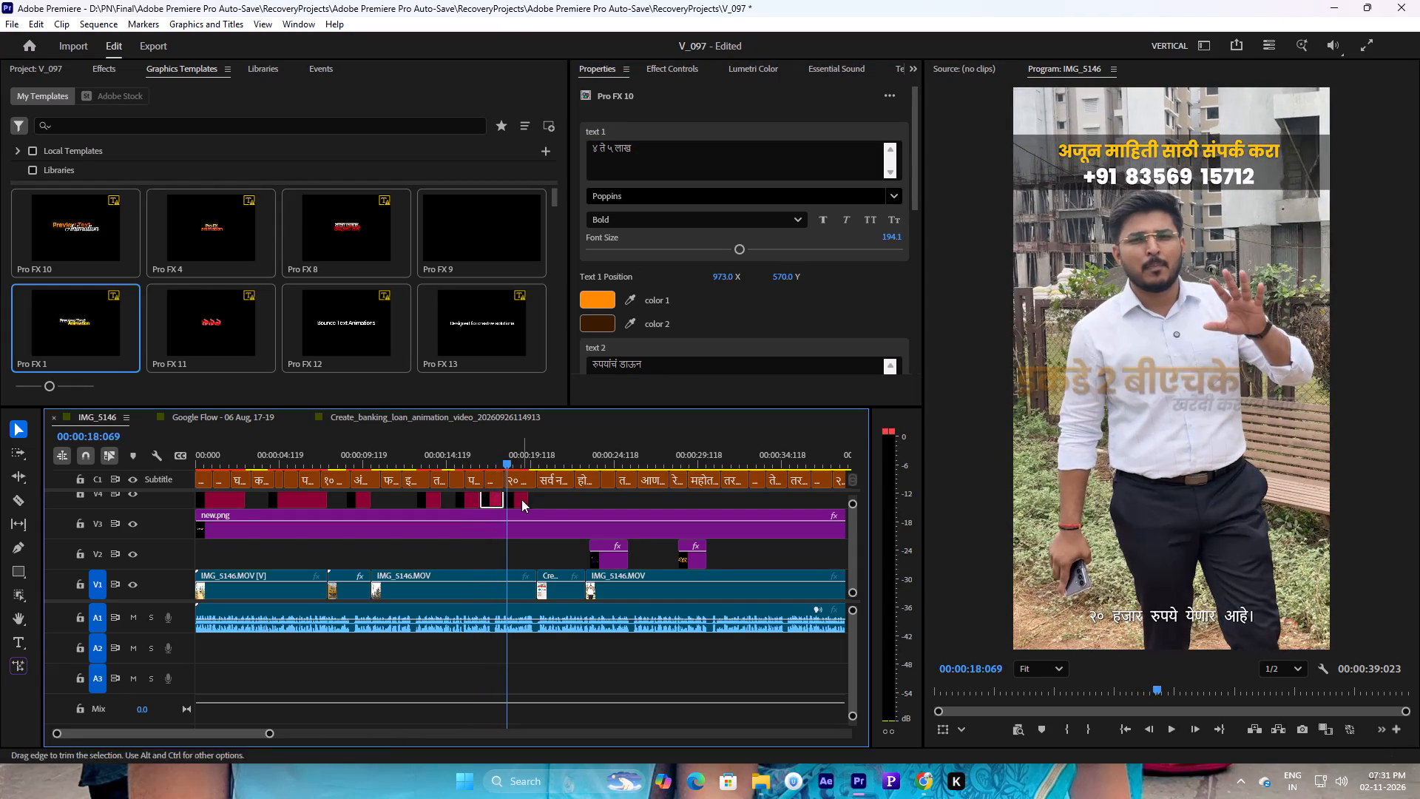
drag(469, 456, 455, 455)
key(space)
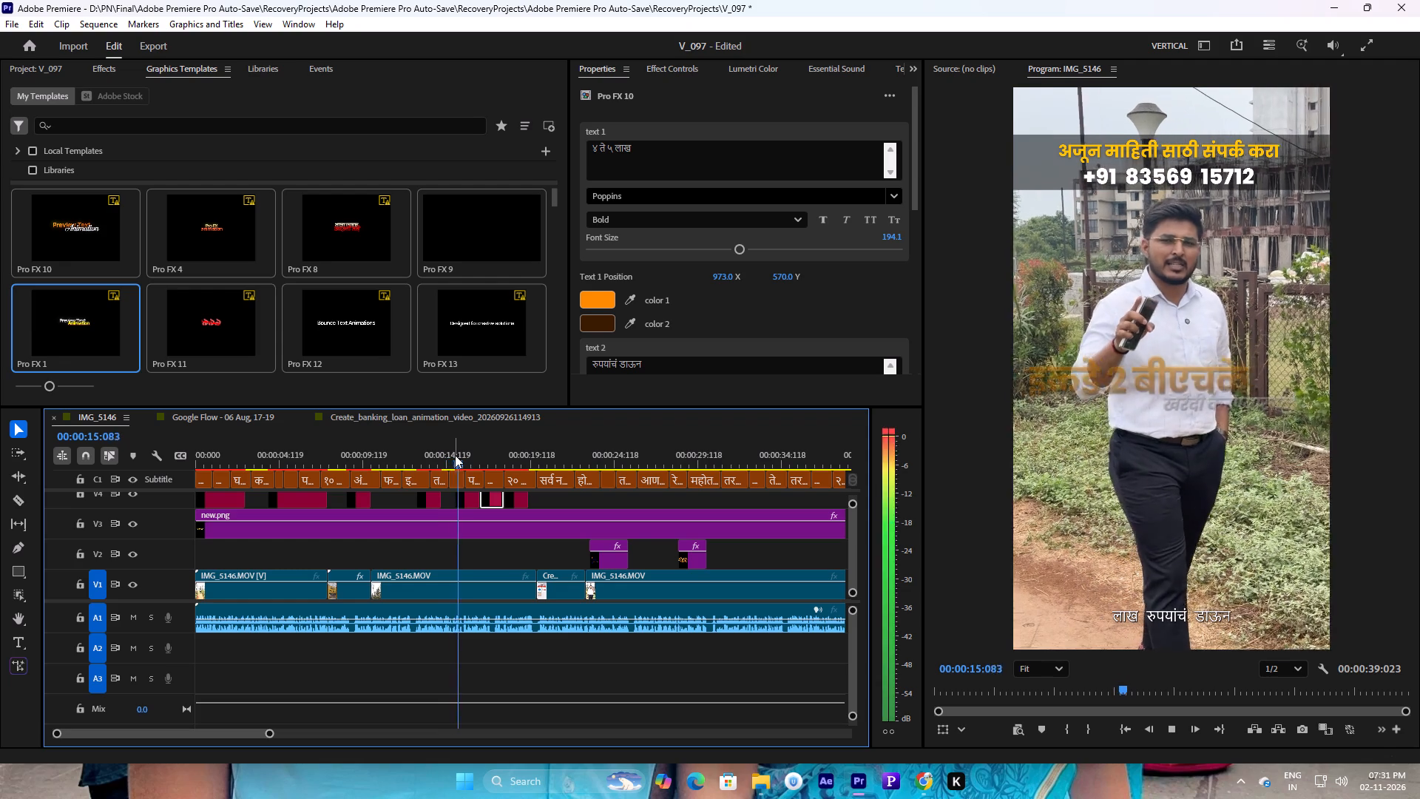
drag(455, 455, 436, 454)
key(space)
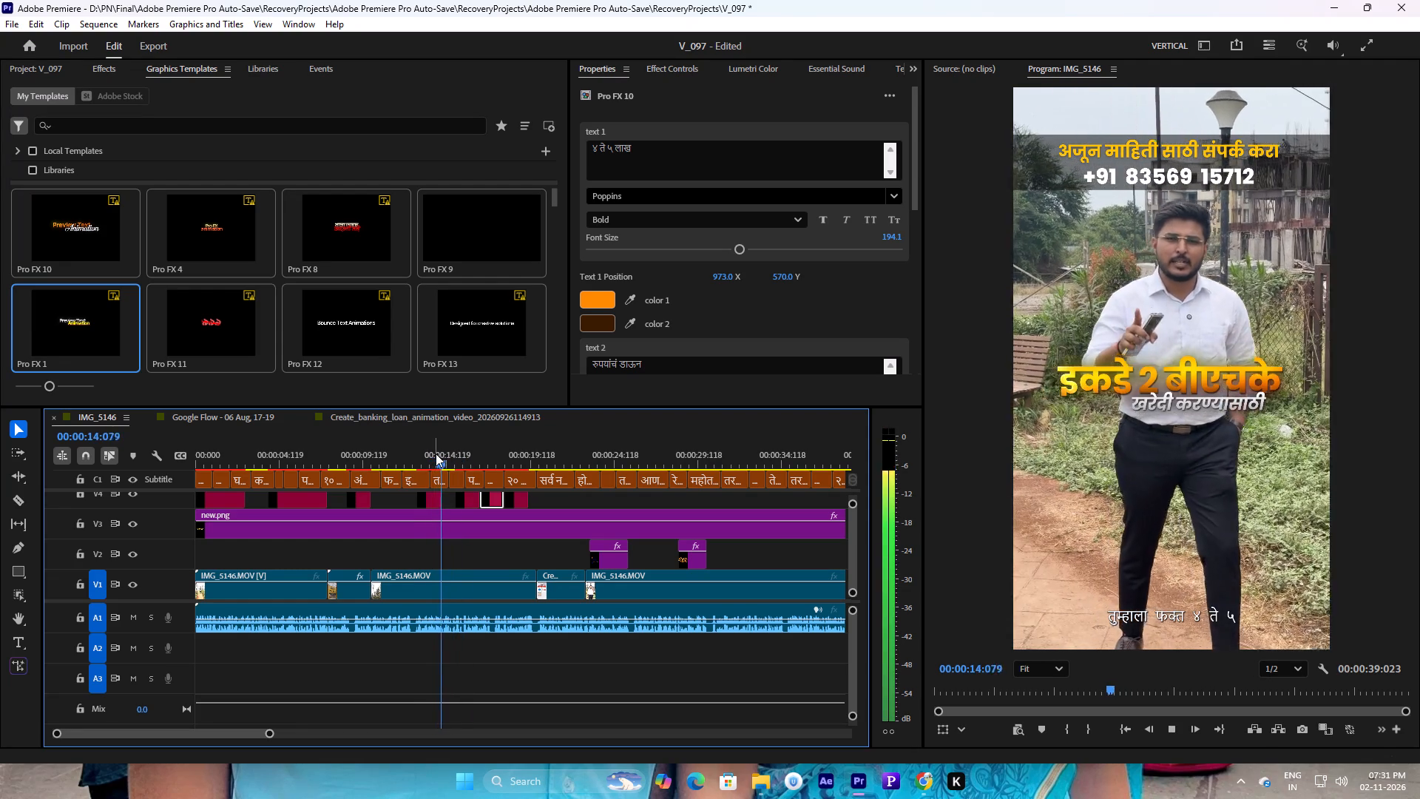
key(space)
Move the first pasted title, "इकडे २ बीएचके" at about 15 seconds on V4, past the other titles to about 20 seconds.
click(473, 499)
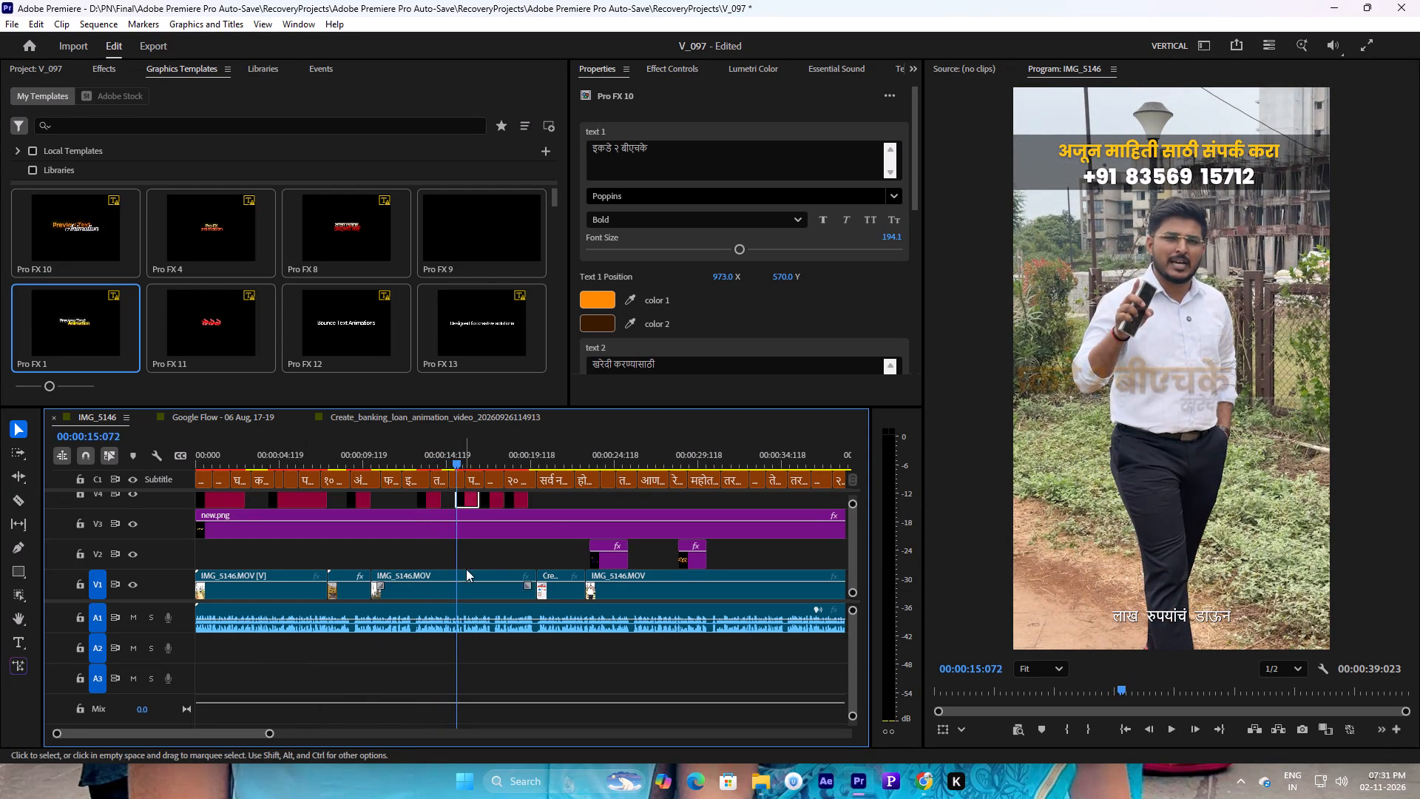
ctrl+scroll(542, 521, up, 5)
drag(466, 525, 539, 527)
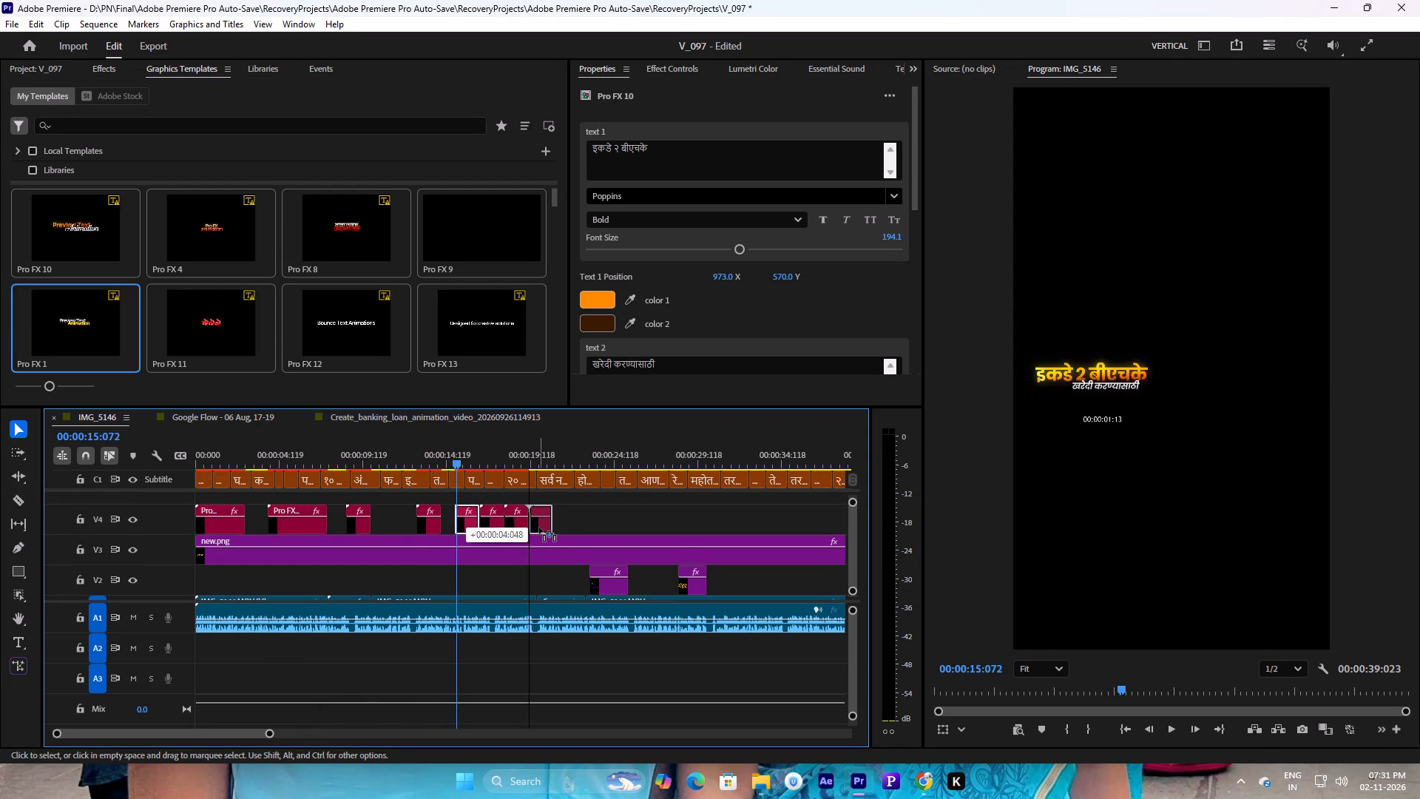
drag(539, 527, 544, 527)
Move the "४ ते ५ लाख" title on V4 earlier so that it starts at about 00:00:15:072, and play it back.
drag(488, 522, 457, 525)
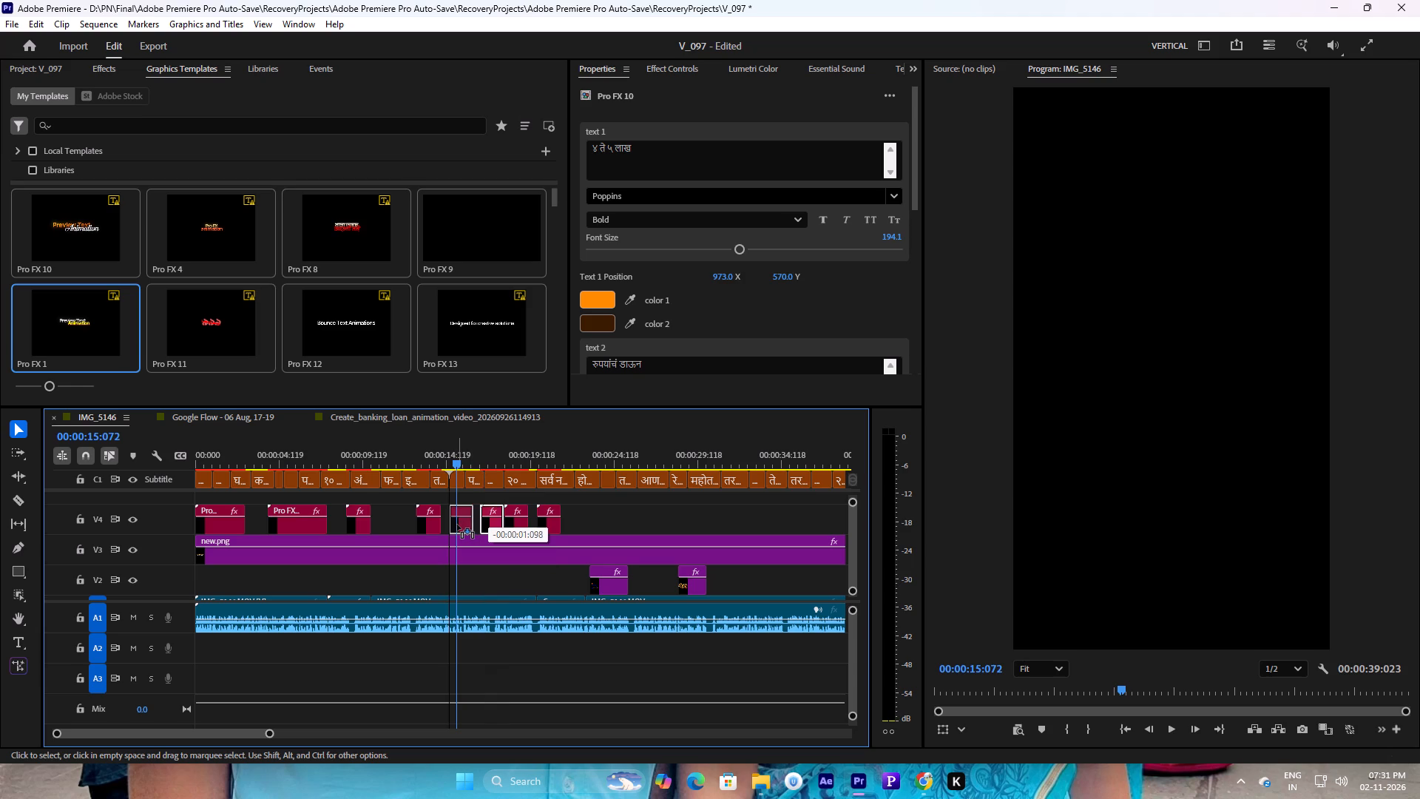
drag(457, 525, 464, 524)
key(space)
key(space)
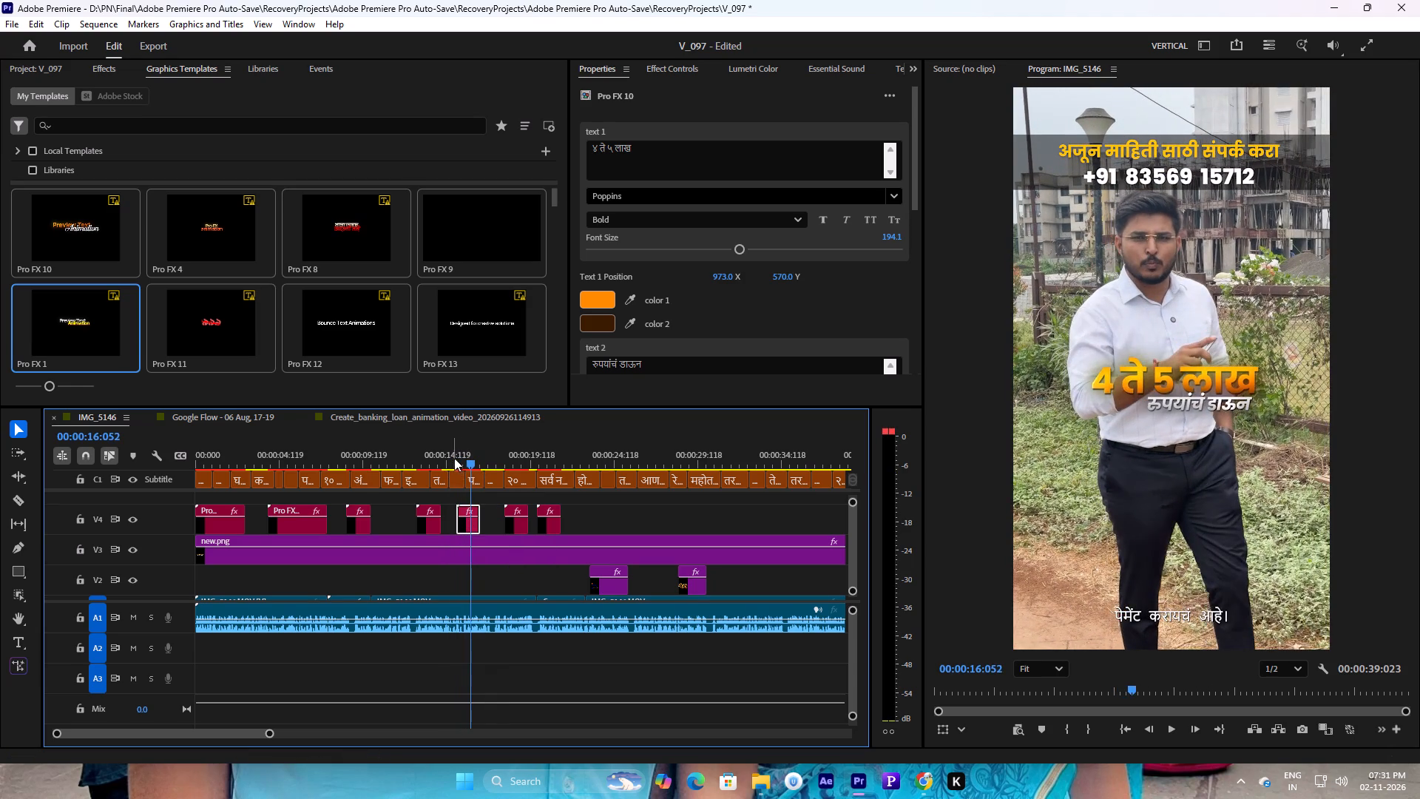
click(455, 457)
key(space)
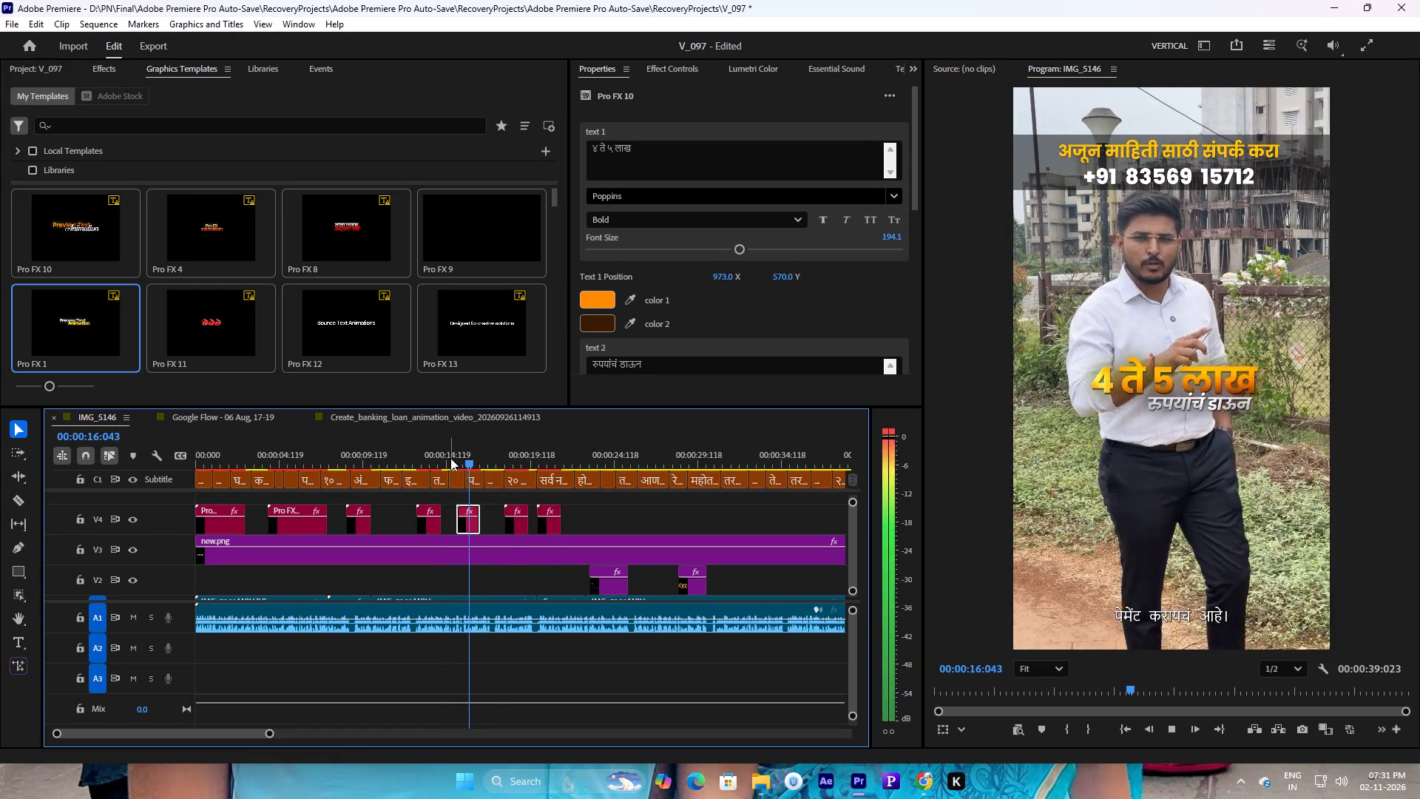
key(space)
Set the "४ ते ५ लाख" title's scale to 150%.
drag(916, 192, 924, 336)
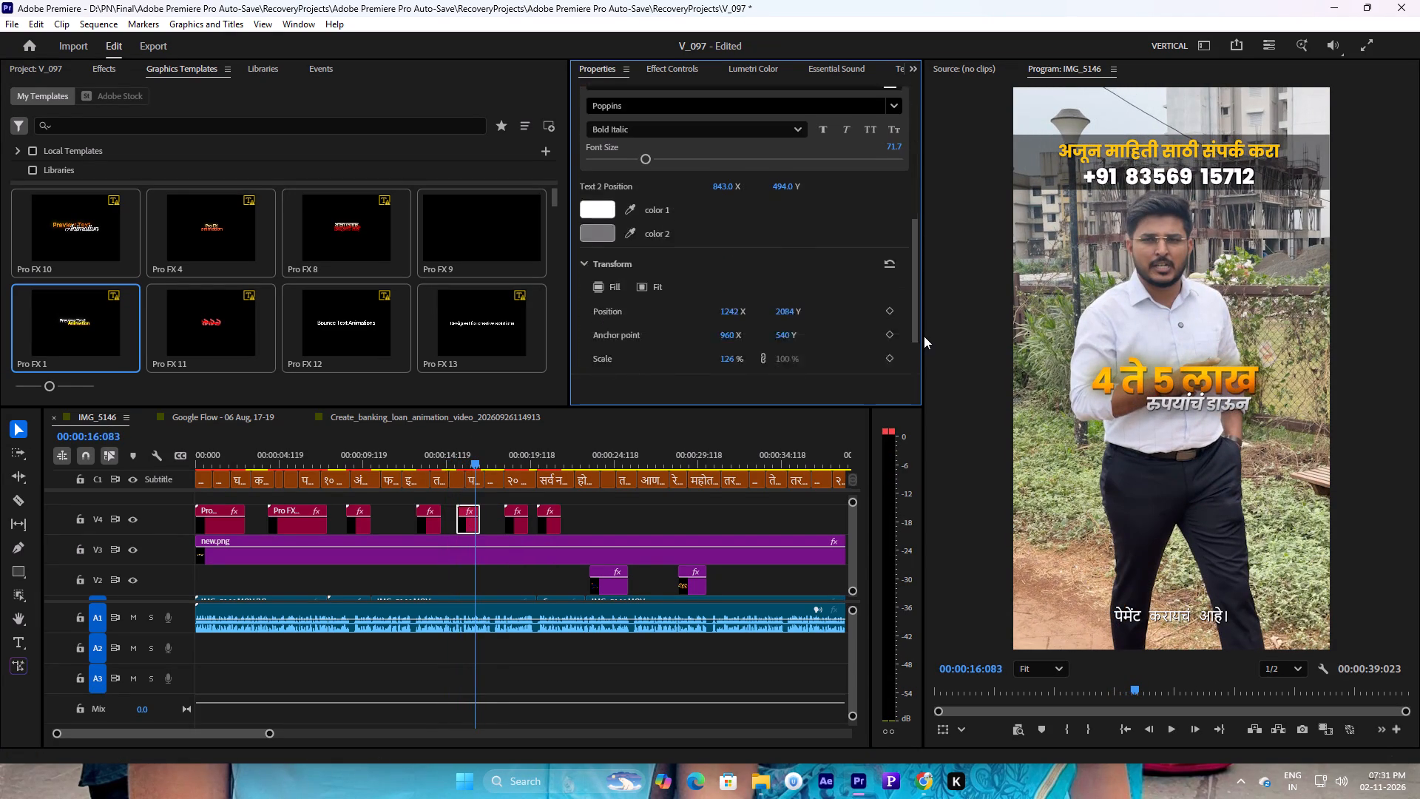
drag(924, 336, 924, 340)
click(924, 340)
drag(726, 322, 743, 319)
Extend the end of the "४ ते ५ लाख" title on V4 to 00:00:17:046, where the EMI subtitle starts.
key(space)
key(space)
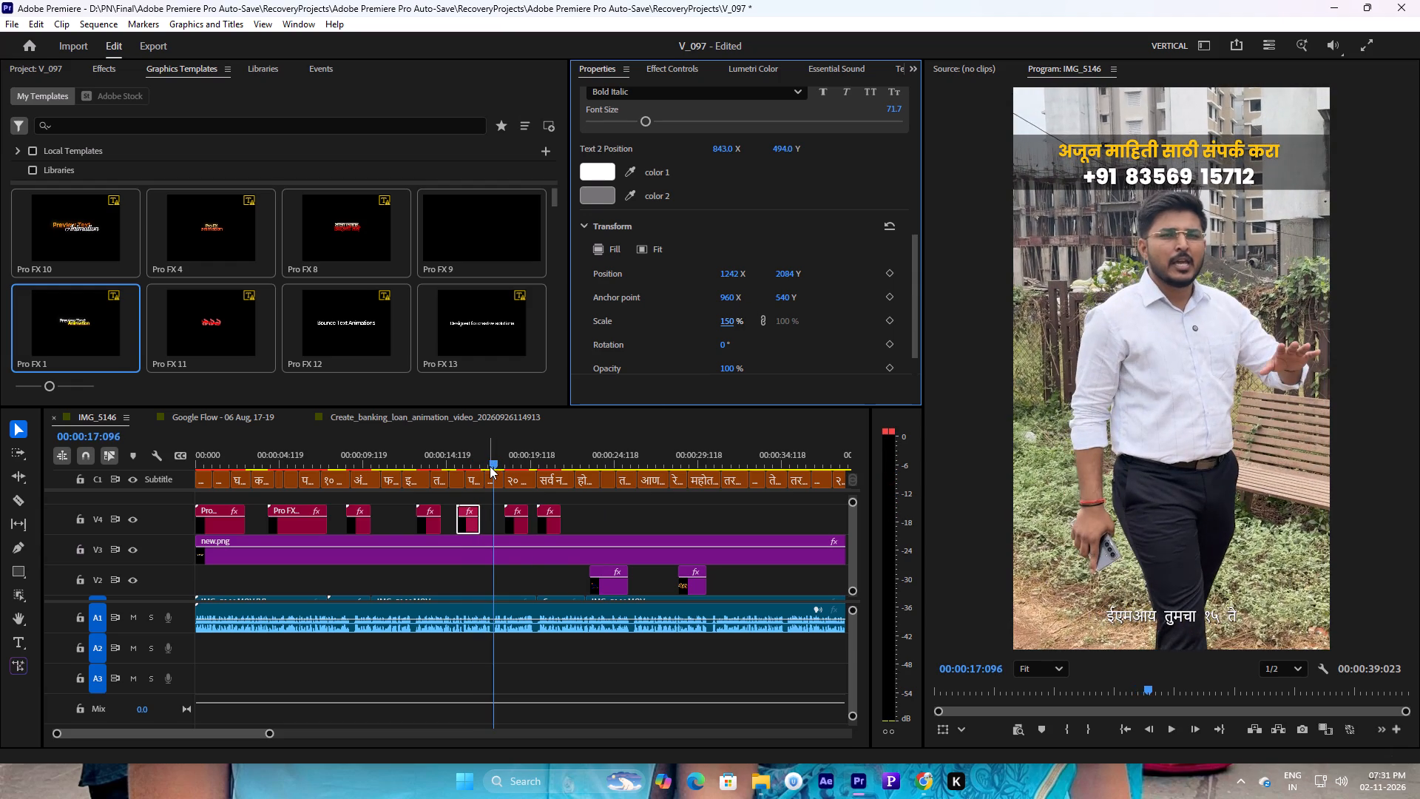
drag(496, 464, 485, 466)
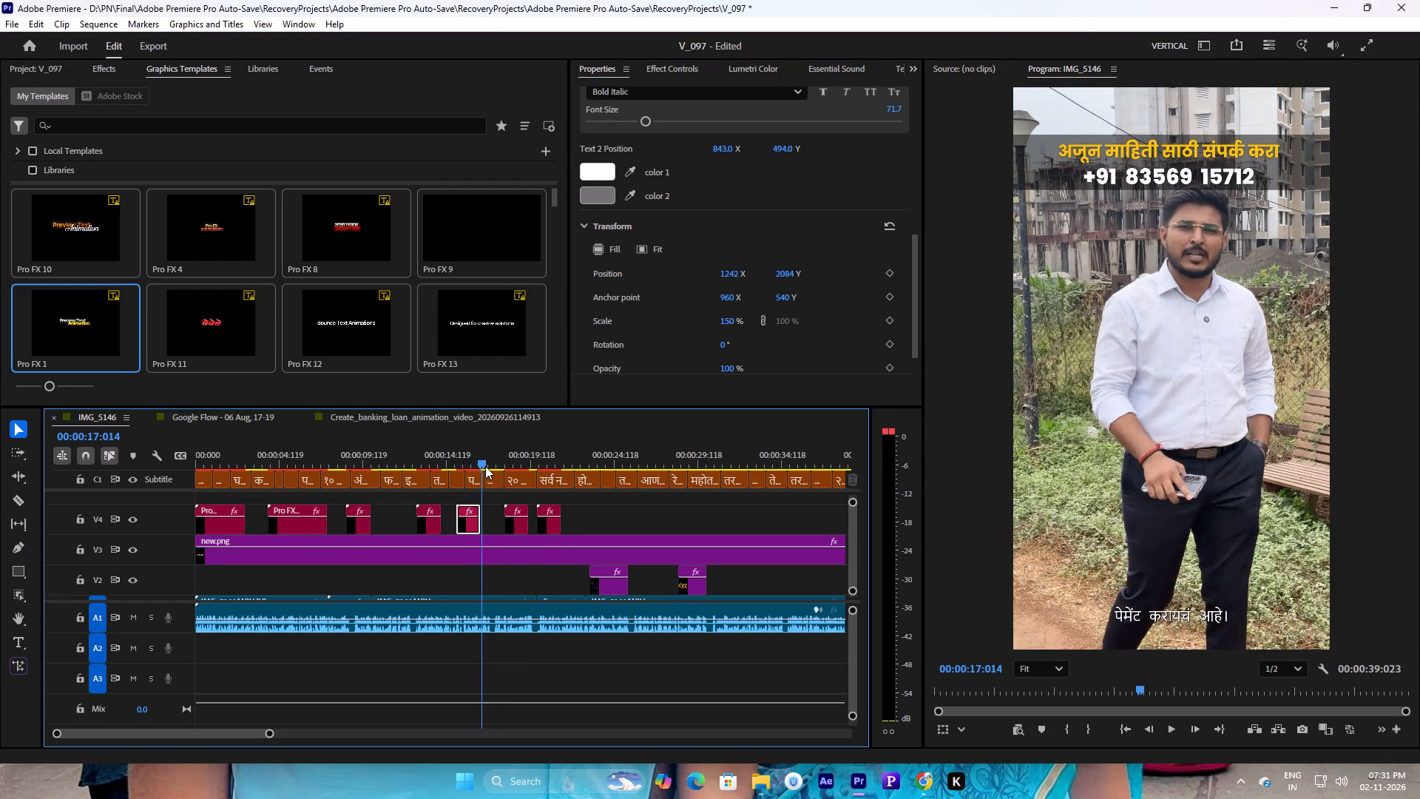
drag(485, 466, 489, 466)
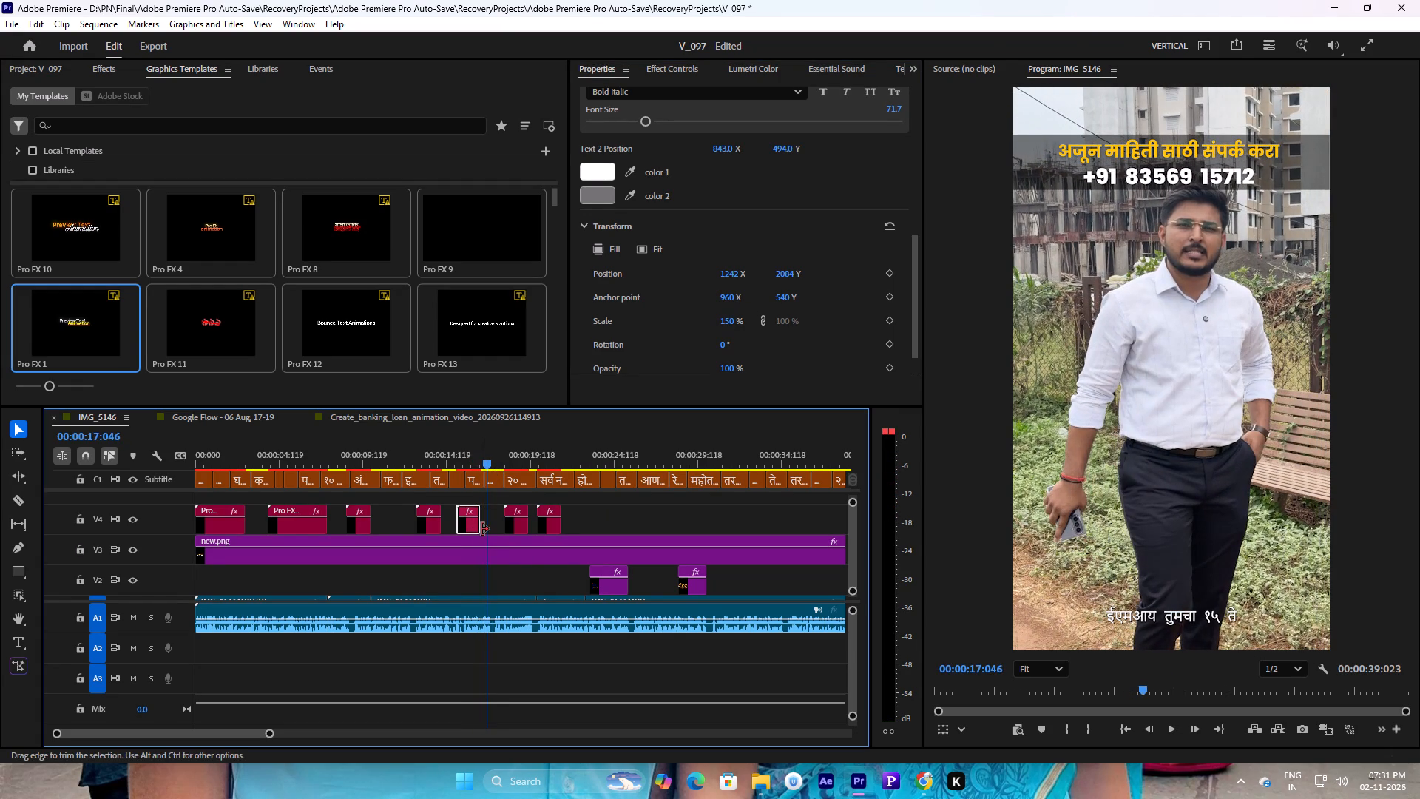
click(481, 529)
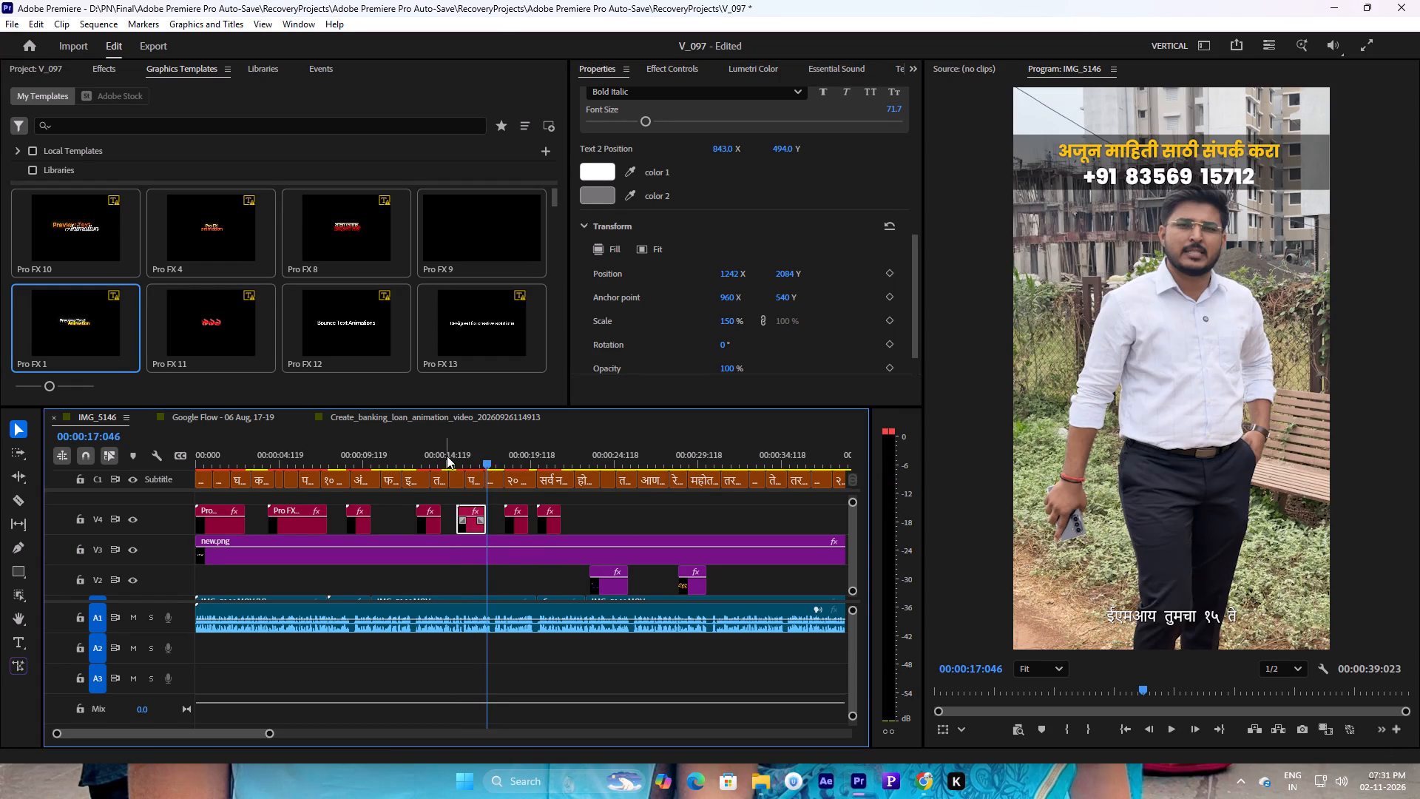
Play back from about 15 to 18 seconds to check the extended title and the timing of the following one.
click(447, 456)
key(space)
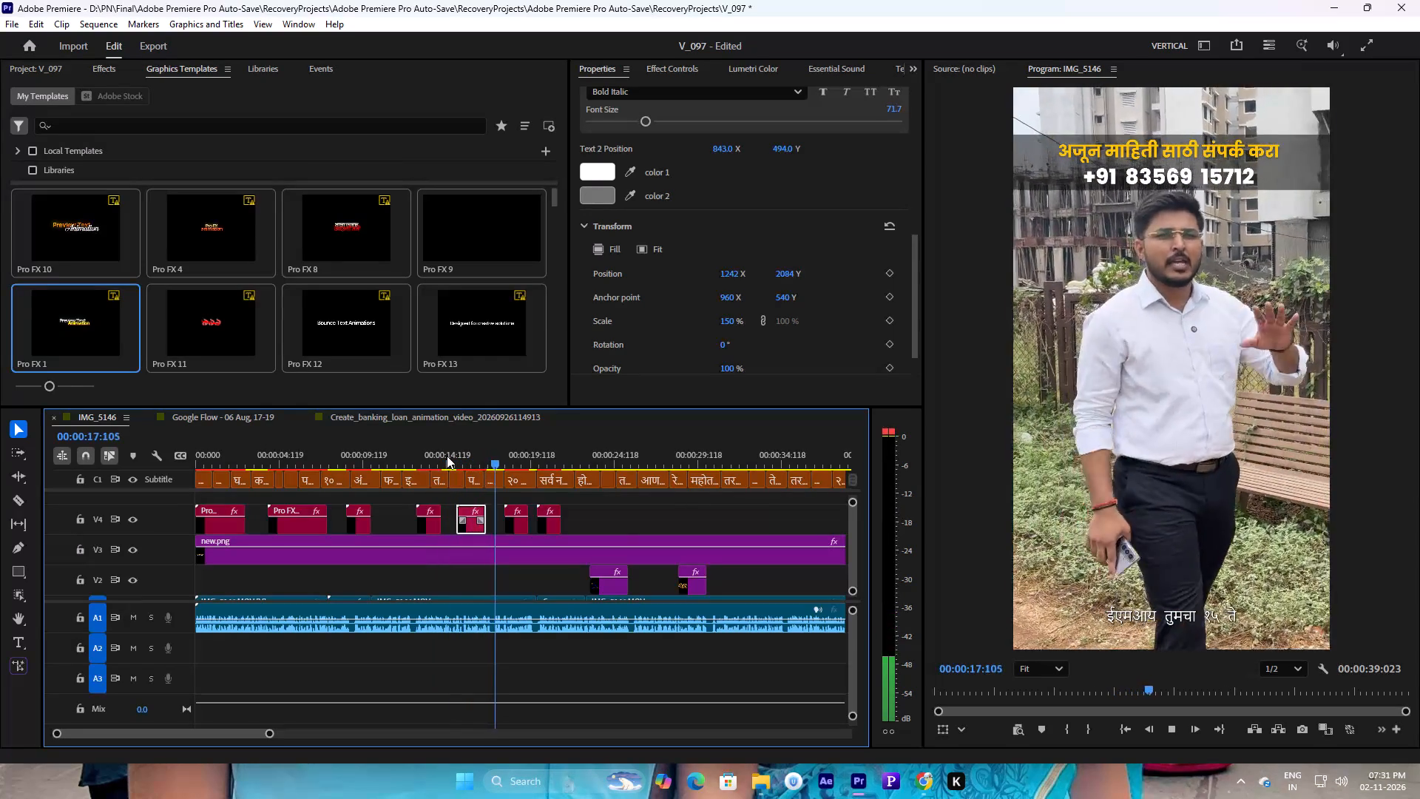
click(447, 456)
key(space)
key(space)
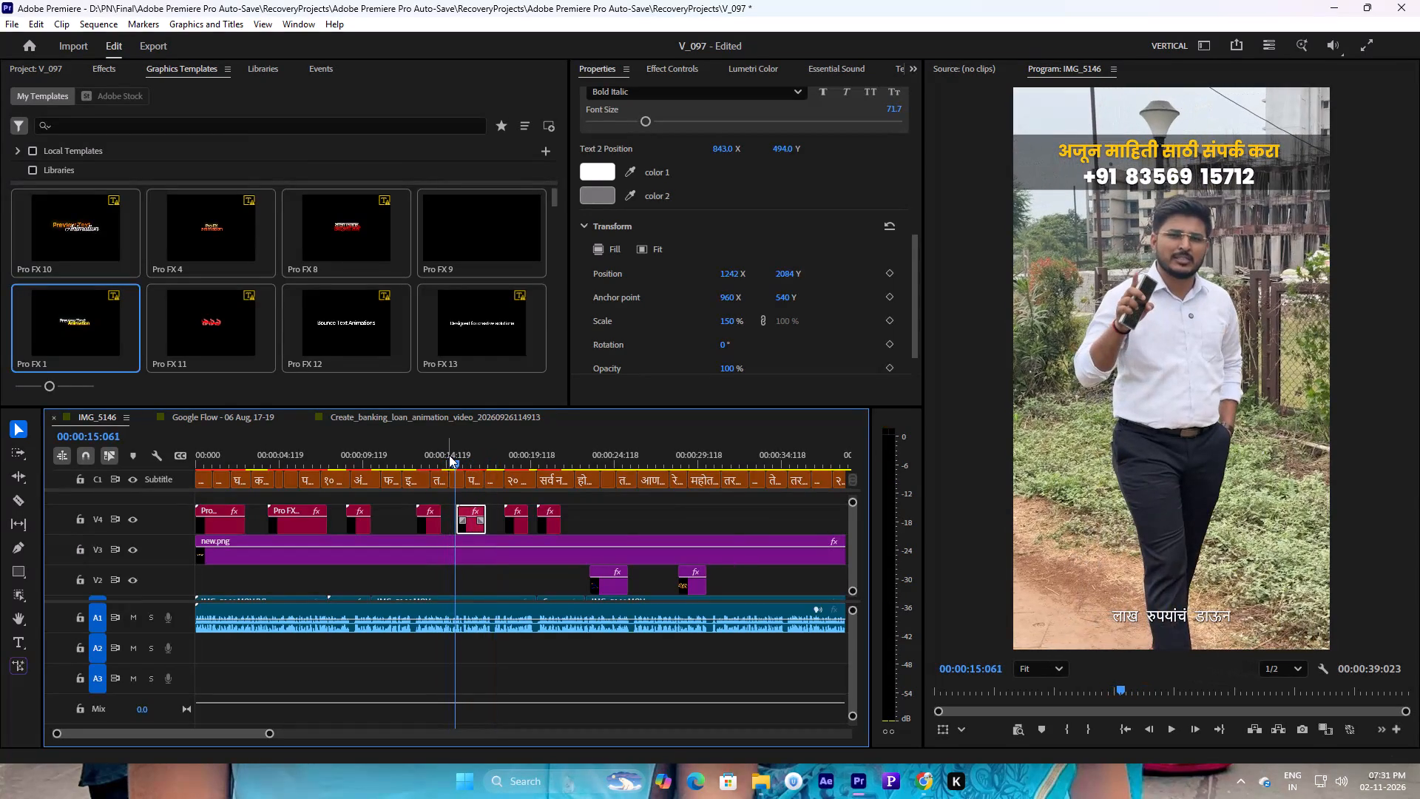
key(space)
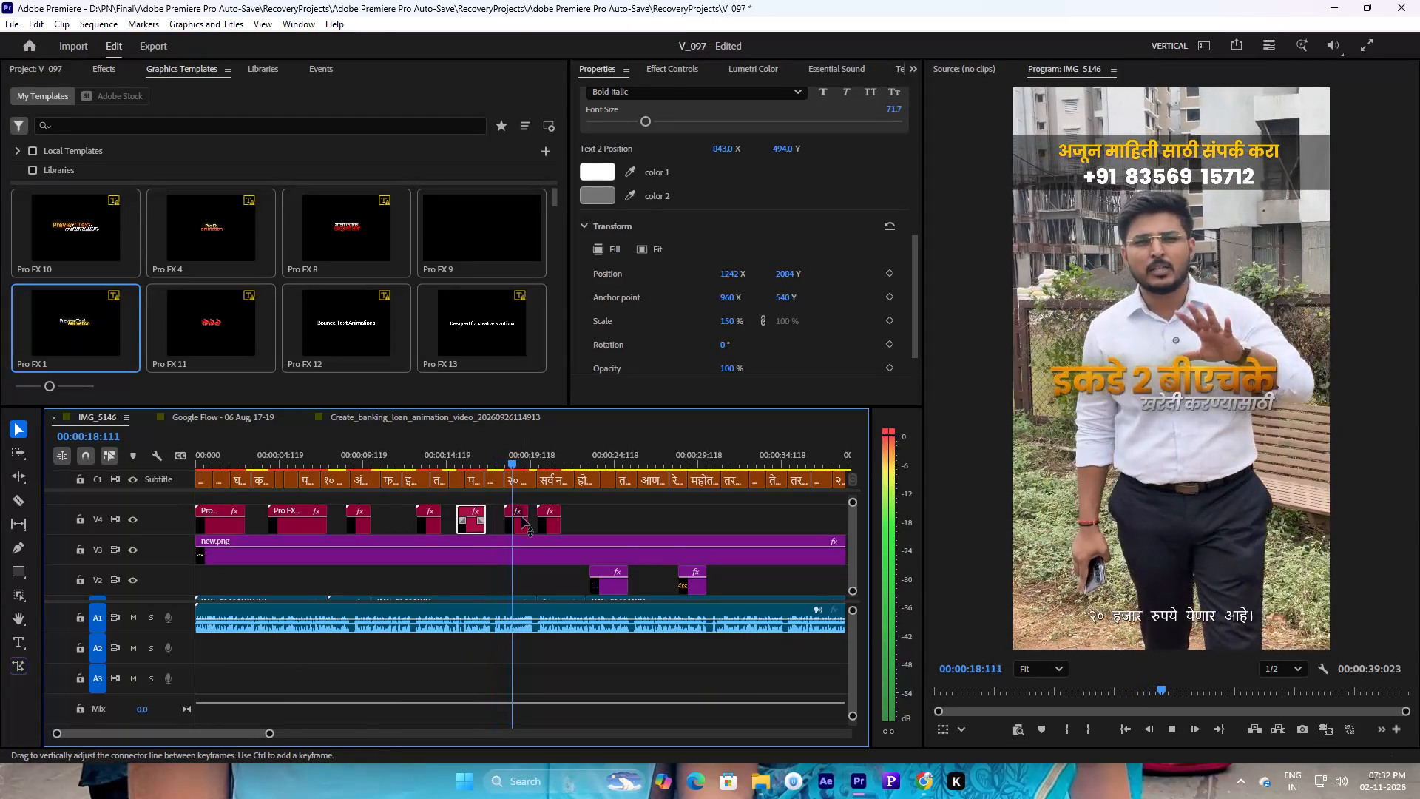
key(space)
drag(507, 462, 489, 462)
key(space)
key(space)
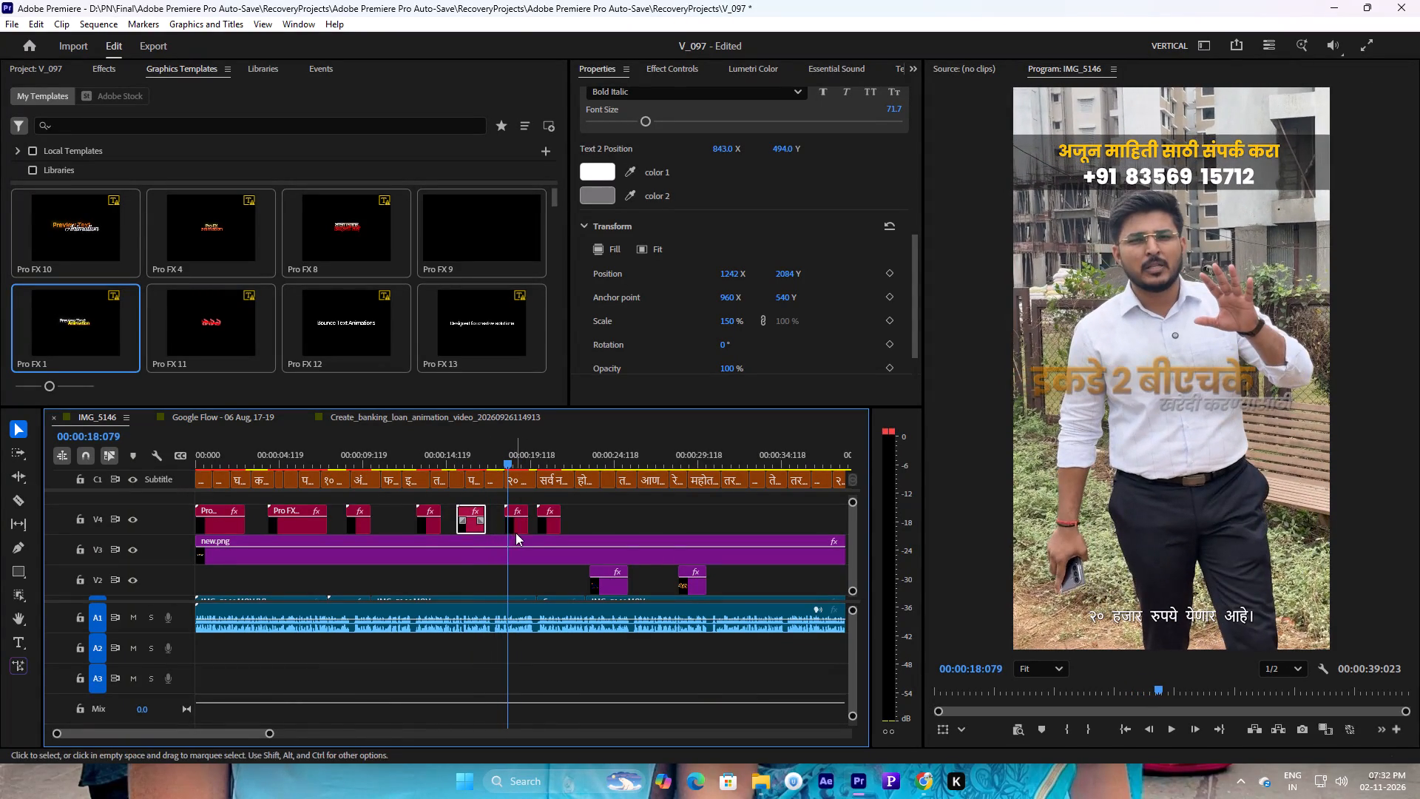
Replace text 1 of the title at about 18 seconds with "15 20" followed by the sixteenth subtitle's text, "२० हजार रुपये येणार आहे।".
click(515, 533)
click(515, 479)
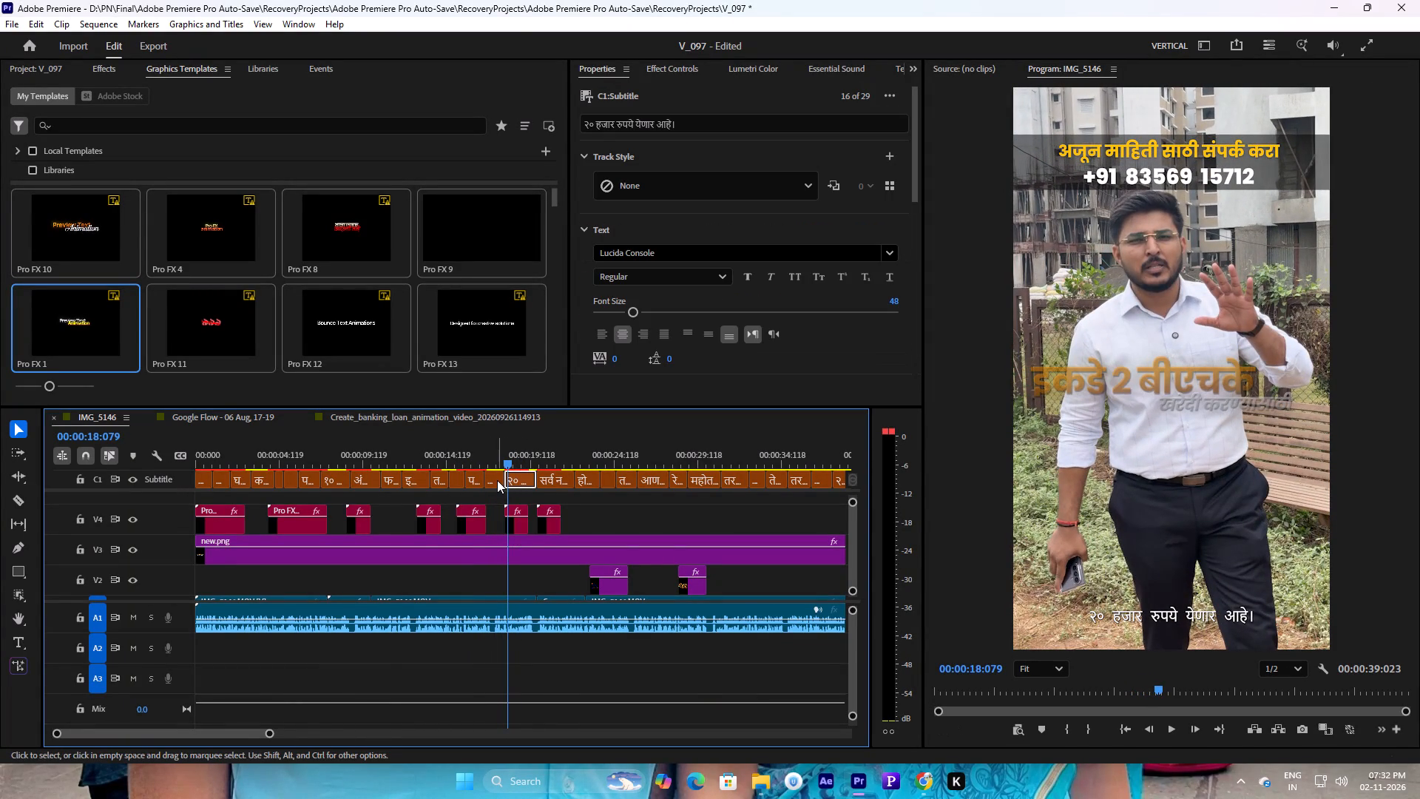
click(497, 480)
click(517, 480)
double_click(679, 121)
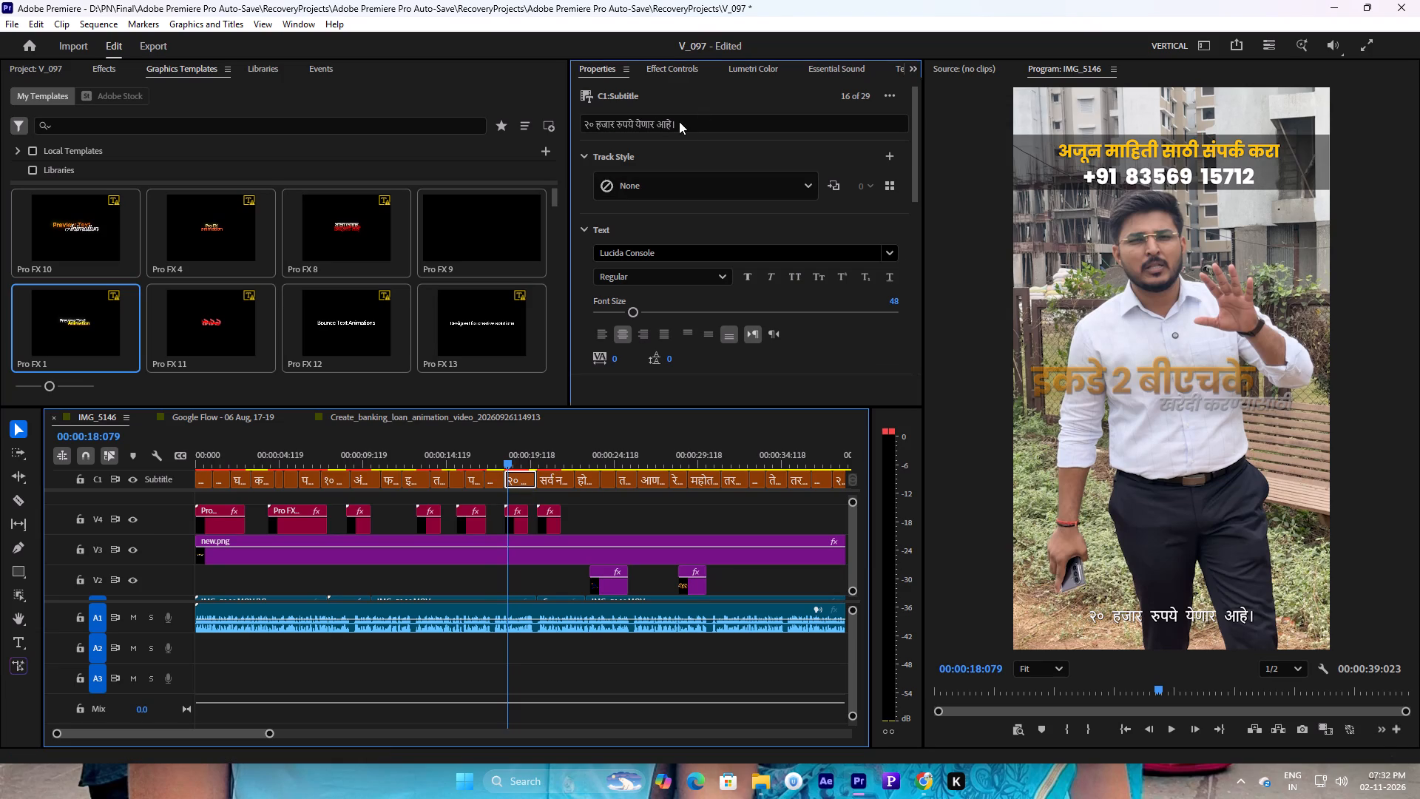
click(495, 475)
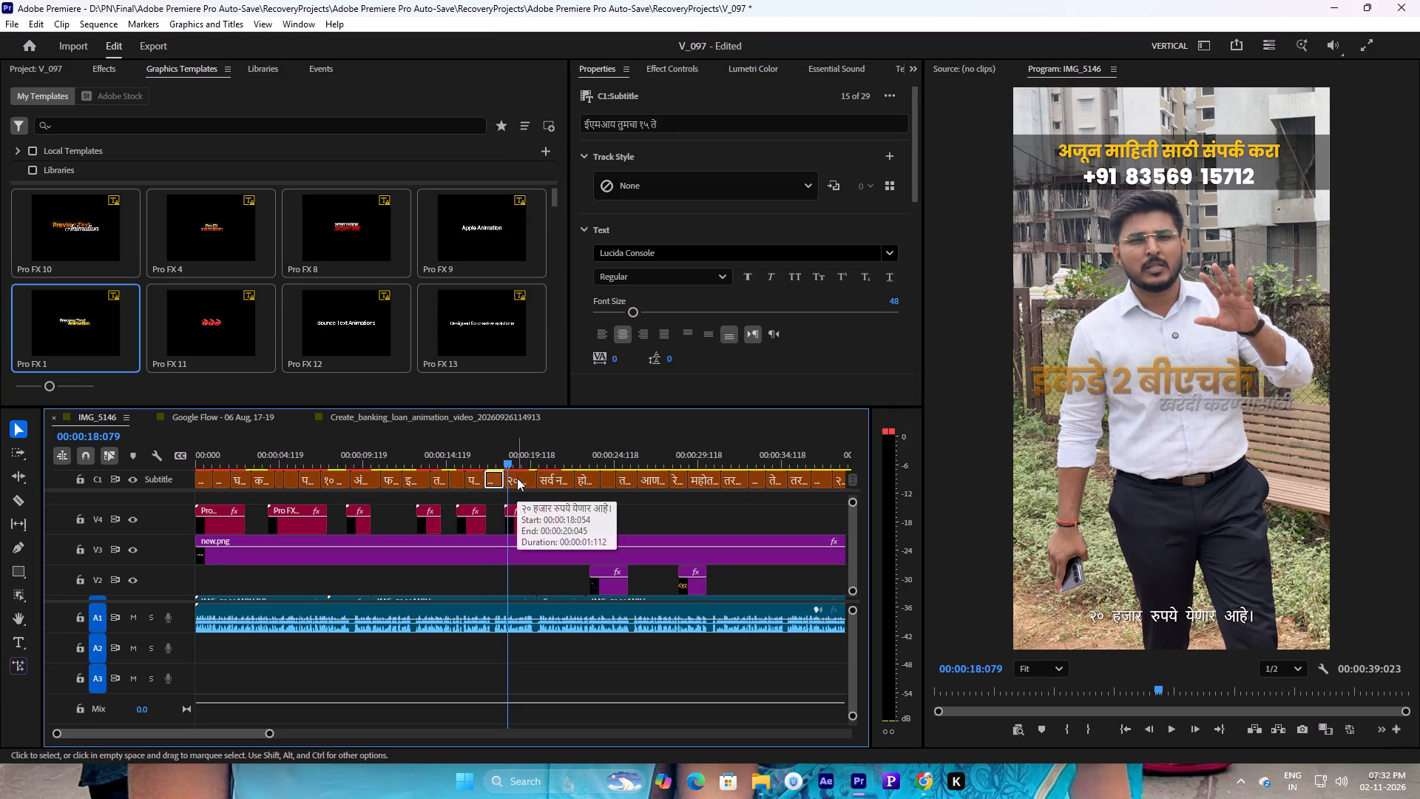
click(517, 478)
double_click(644, 122)
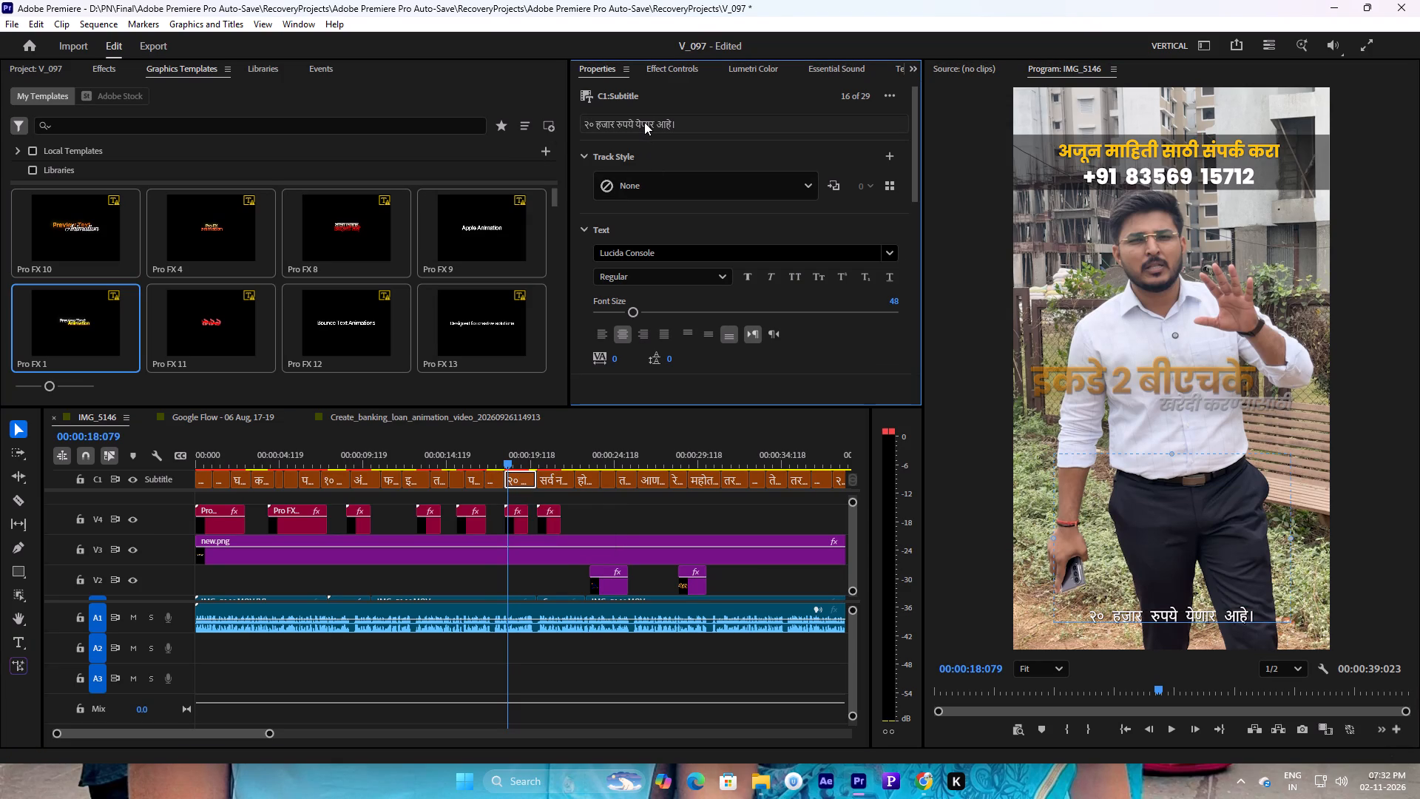
key(ctrl+c)
click(521, 527)
drag(673, 152, 533, 127)
text(15)
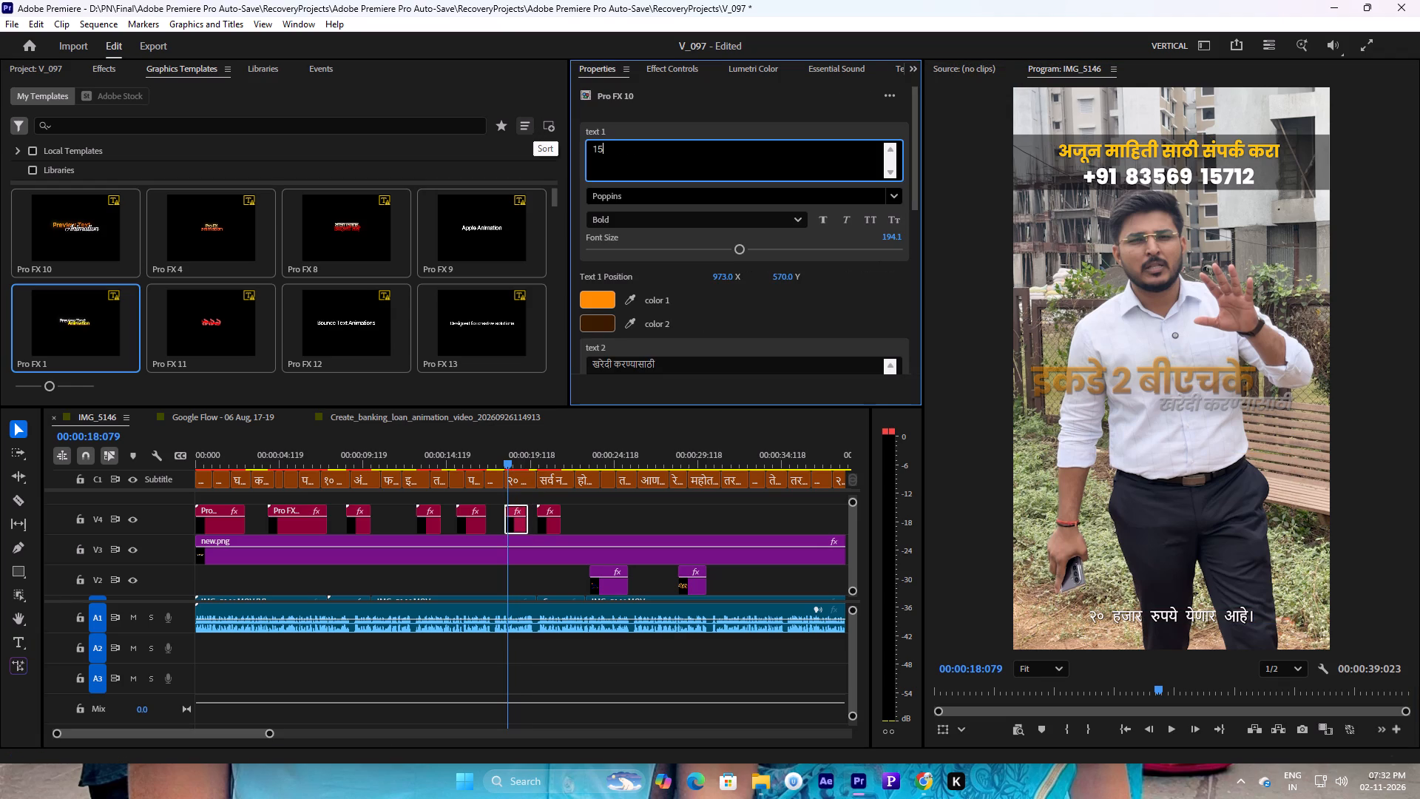
key(space)
text(20)
key(space)
key(ctrl+v)
Delete the extra "20" from text 1 so that it reads "15 २० हजार रुपये येणार आहे।".
drag(618, 149, 603, 152)
drag(603, 152, 606, 153)
key(BackSpace)
Move "येणार आहे।" from this title's text 1 to text 2, replacing the text there and leaving "15 २० हजार रुपये" in text 1.
drag(655, 148, 723, 155)
key(ctrl+c)
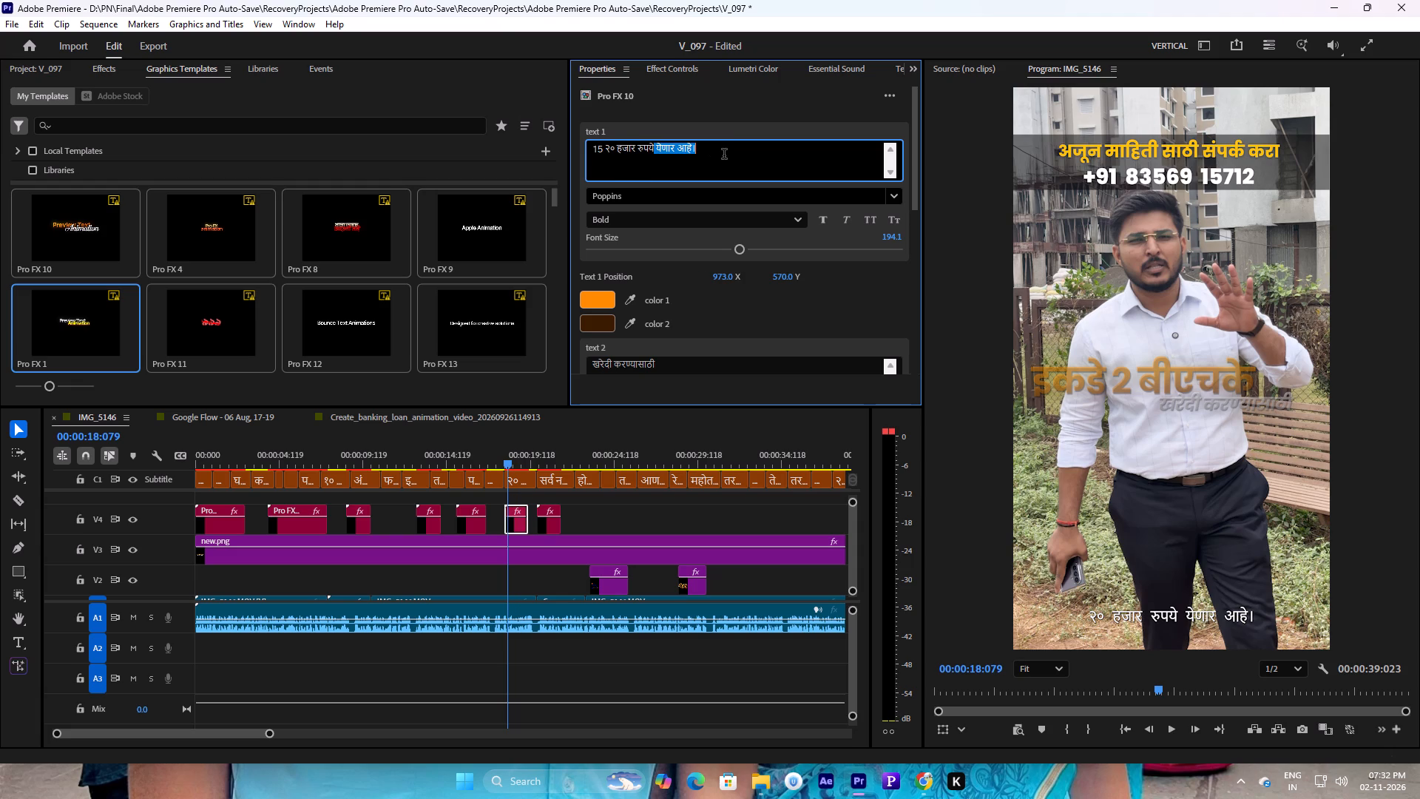
key(BackSpace)
drag(684, 362, 552, 342)
key(ctrl+v)
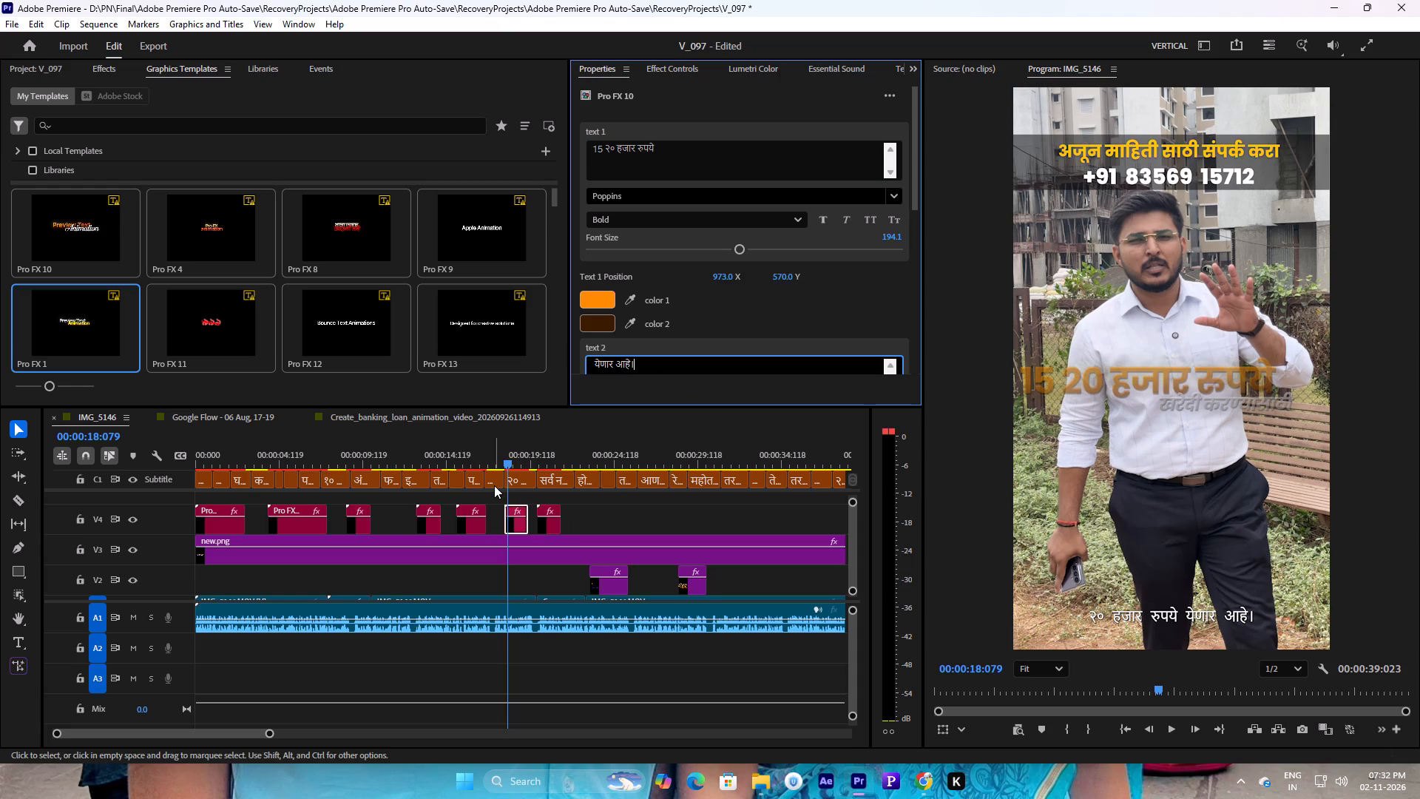
Insert the fifteenth subtitle's text, "ईएमआय तुमचा १५ ते", at the start of this title's text 1 in place of "15".
click(493, 479)
click(650, 124)
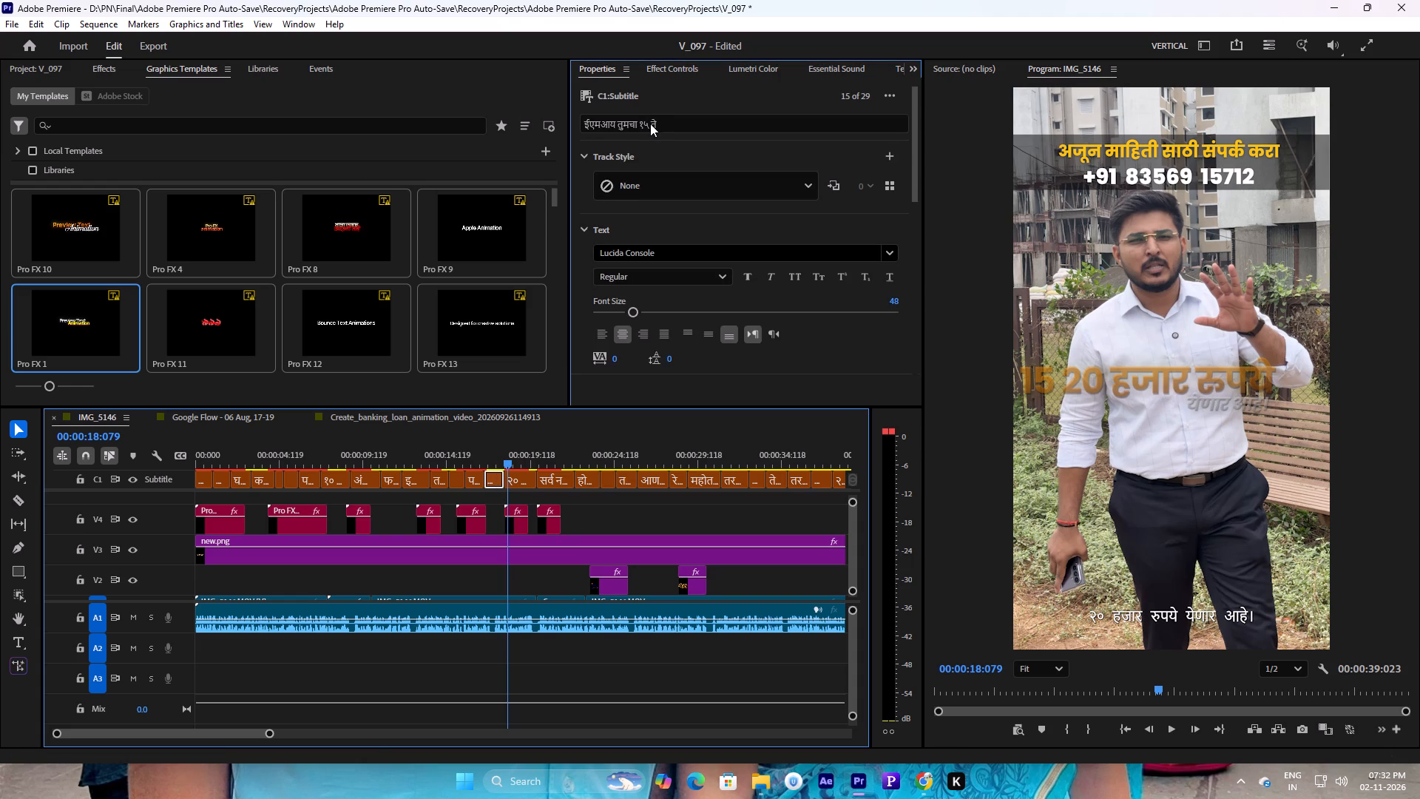
double_click(650, 124)
key(ctrl+c)
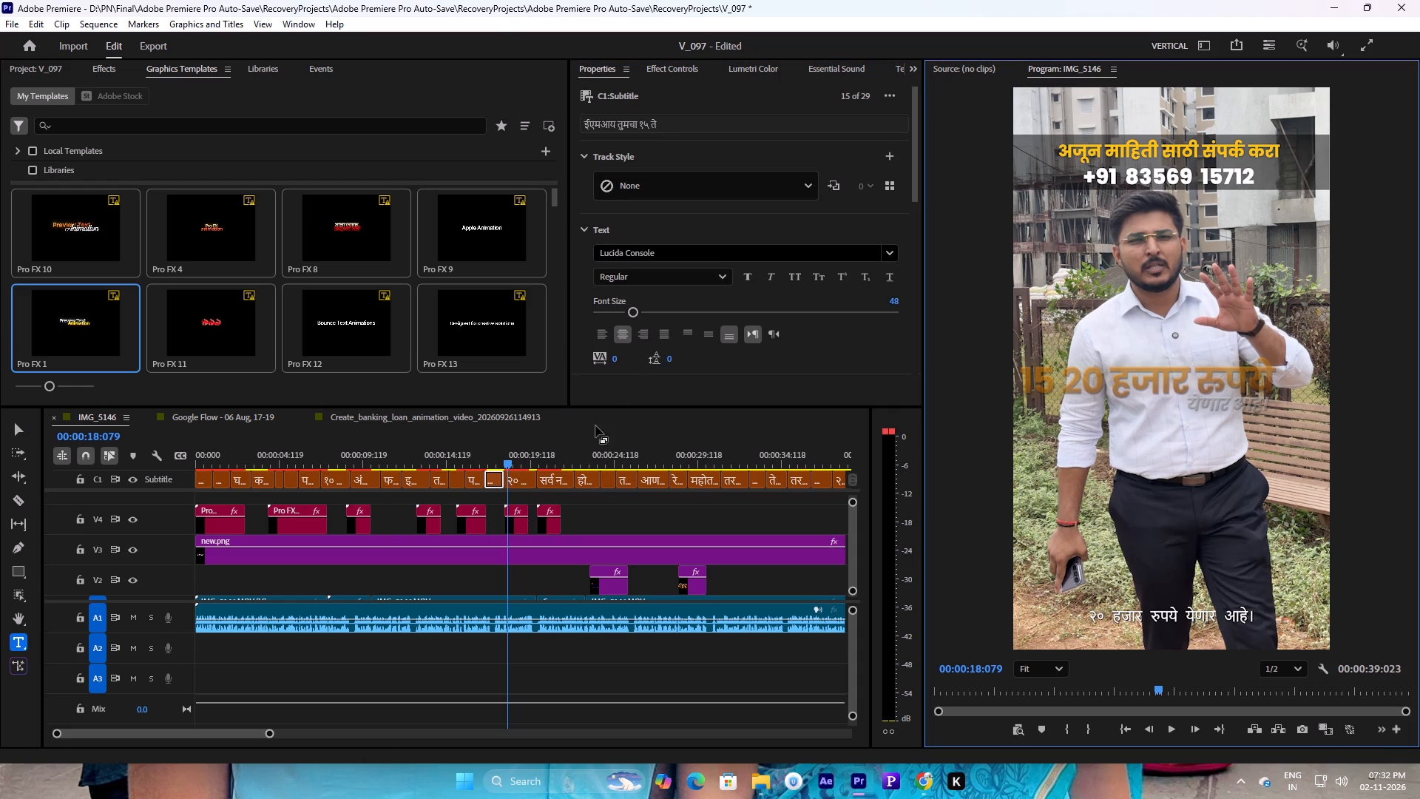
click(522, 522)
click(593, 153)
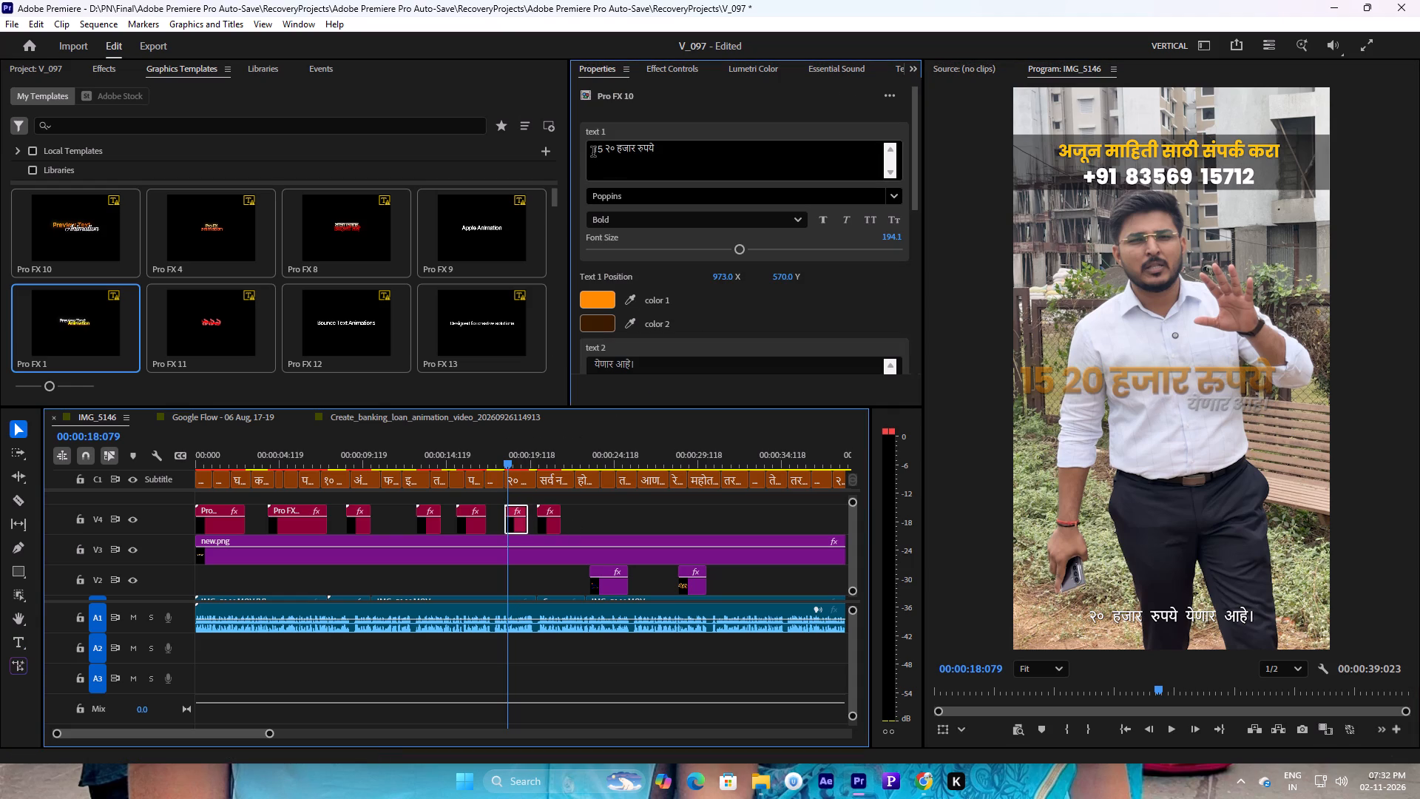
key(ctrl+v)
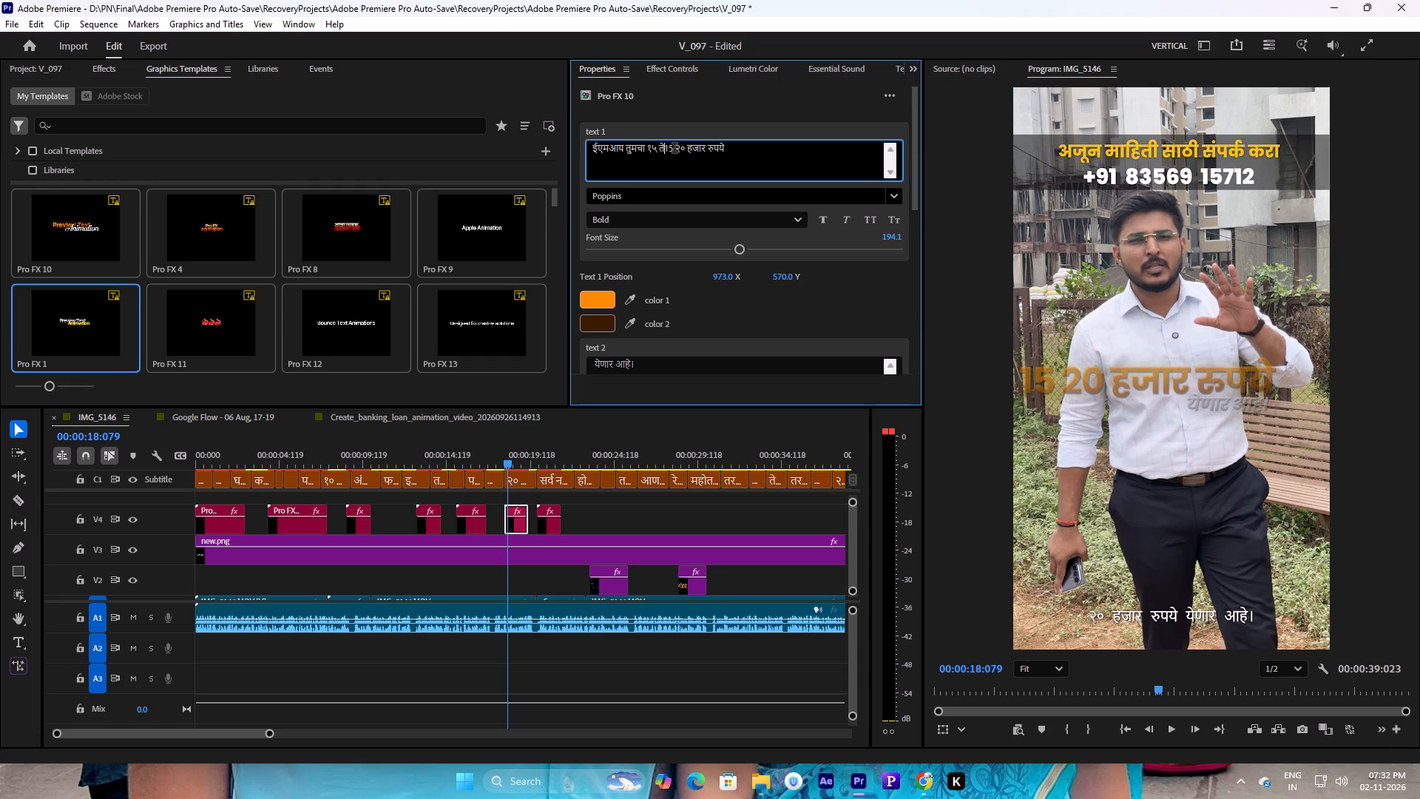
drag(674, 149, 666, 151)
key(BackSpace)
Replace "ईएमआय तुमचा" with "EMI" at the start of text 1 in the Pro FX 10 title at about 18 seconds.
click(649, 149)
drag(509, 462, 521, 463)
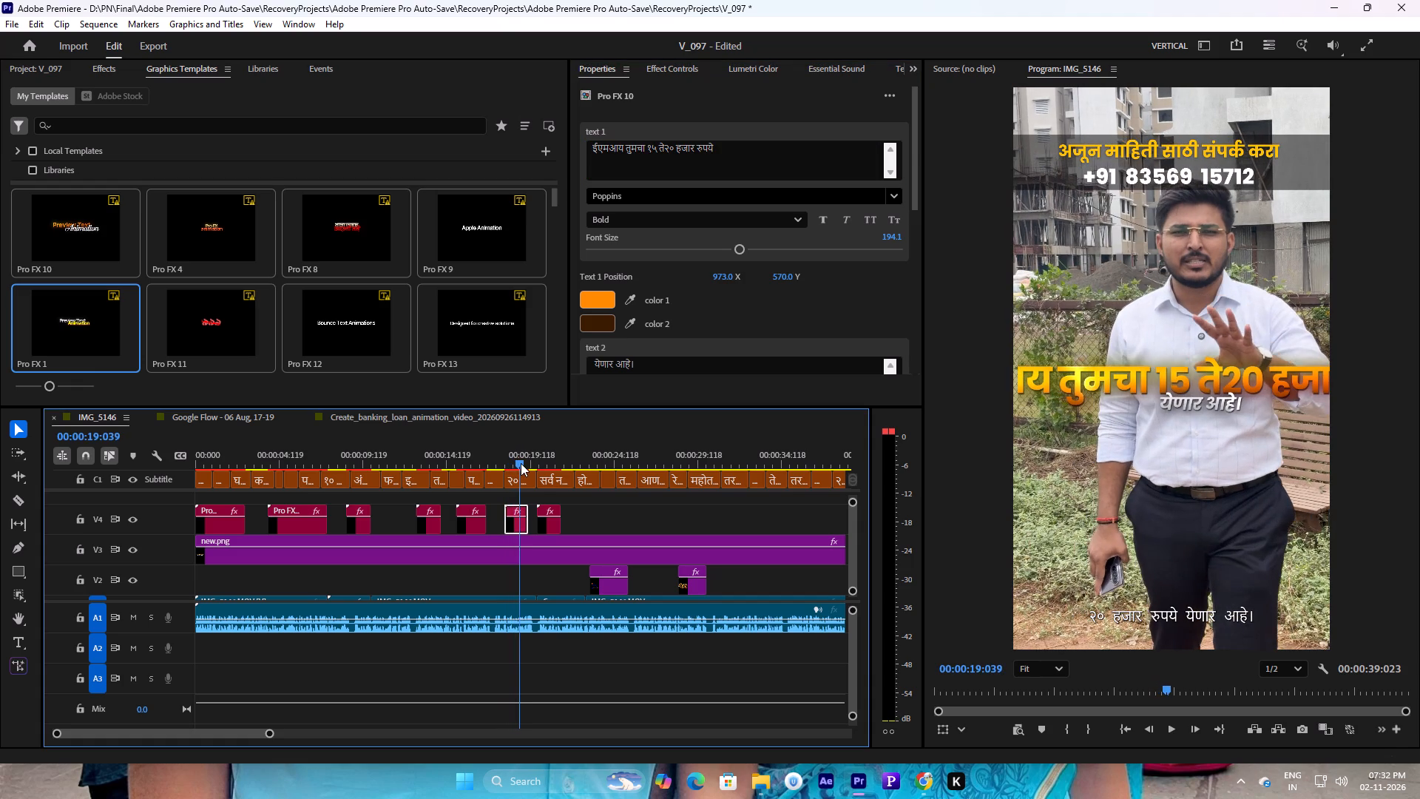
drag(521, 463, 520, 463)
click(627, 149)
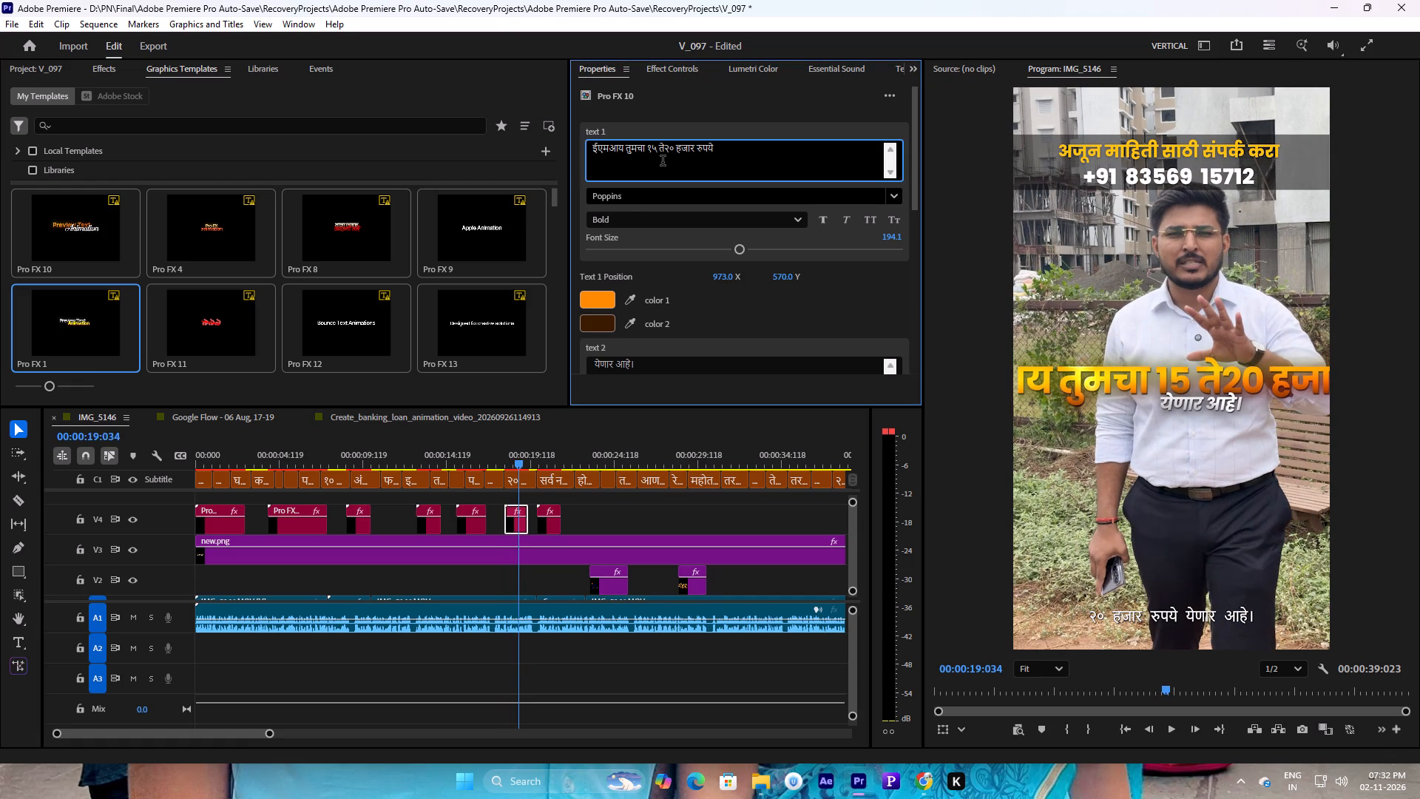
key(BackSpace)
key(BackSpace)
key(BackSpace)
key(BackSpace)
key(BackSpace)
key(BackSpace)
key(BackSpace)
key(BackSpace)
key(BackSpace)
key(BackSpace)
key(BackSpace)
key(BackSpace)
key(BackSpace)
key(BackSpace)
drag(616, 146, 586, 146)
drag(613, 147, 556, 134)
key(BackSpace)
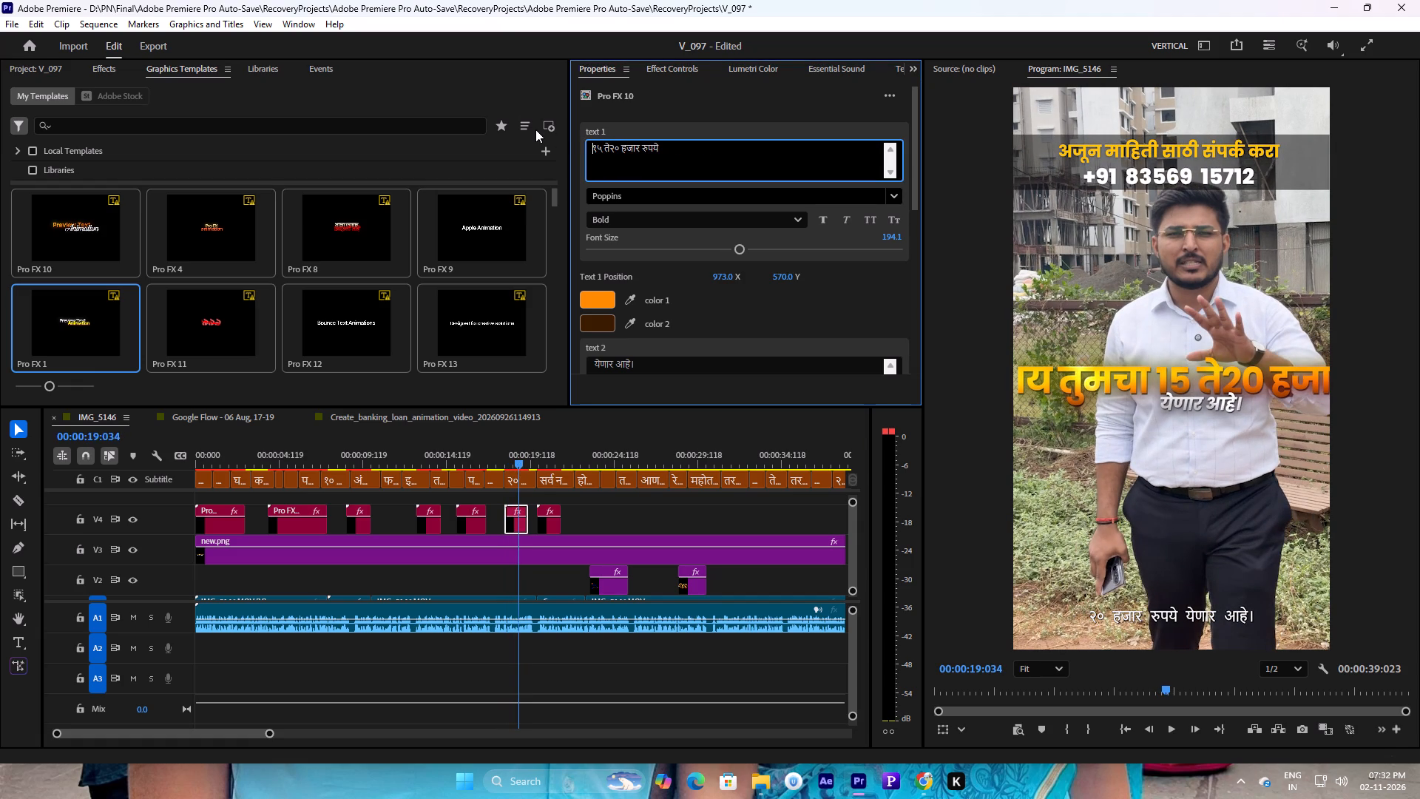
key(e)
text(MI)
key(space)
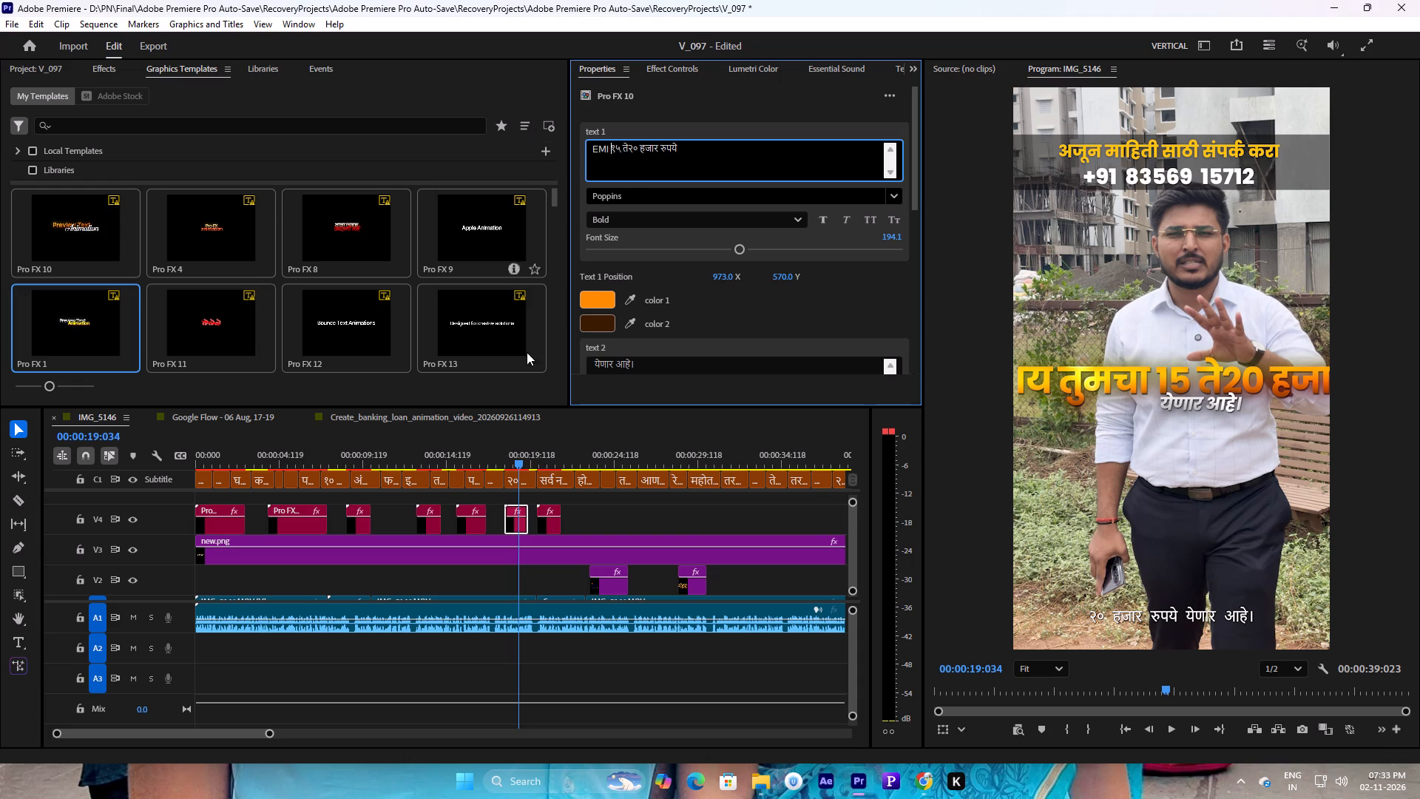
Reduce the EMI title's text 1 font size to 130.7 so the line fits the frame, and play it back.
click(501, 456)
key(space)
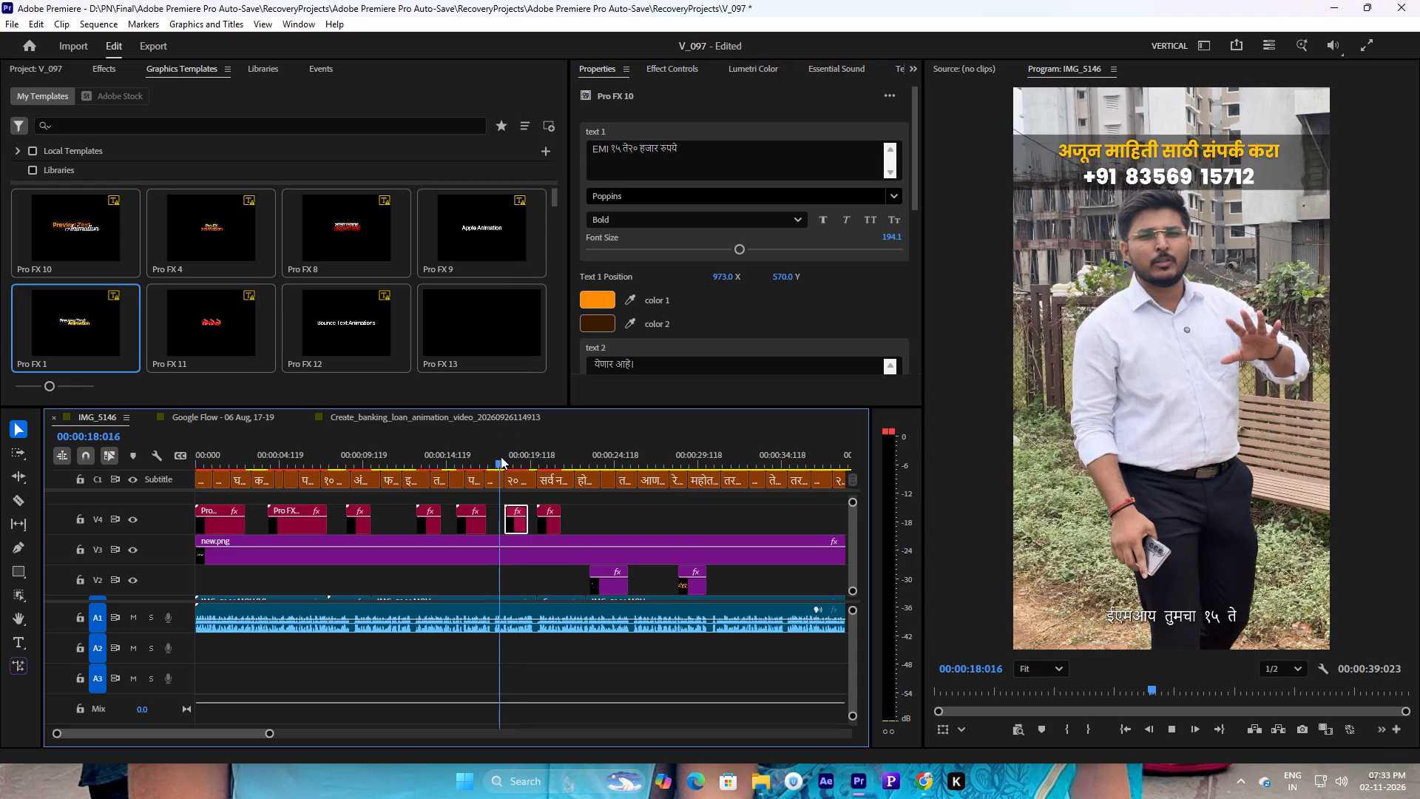
key(space)
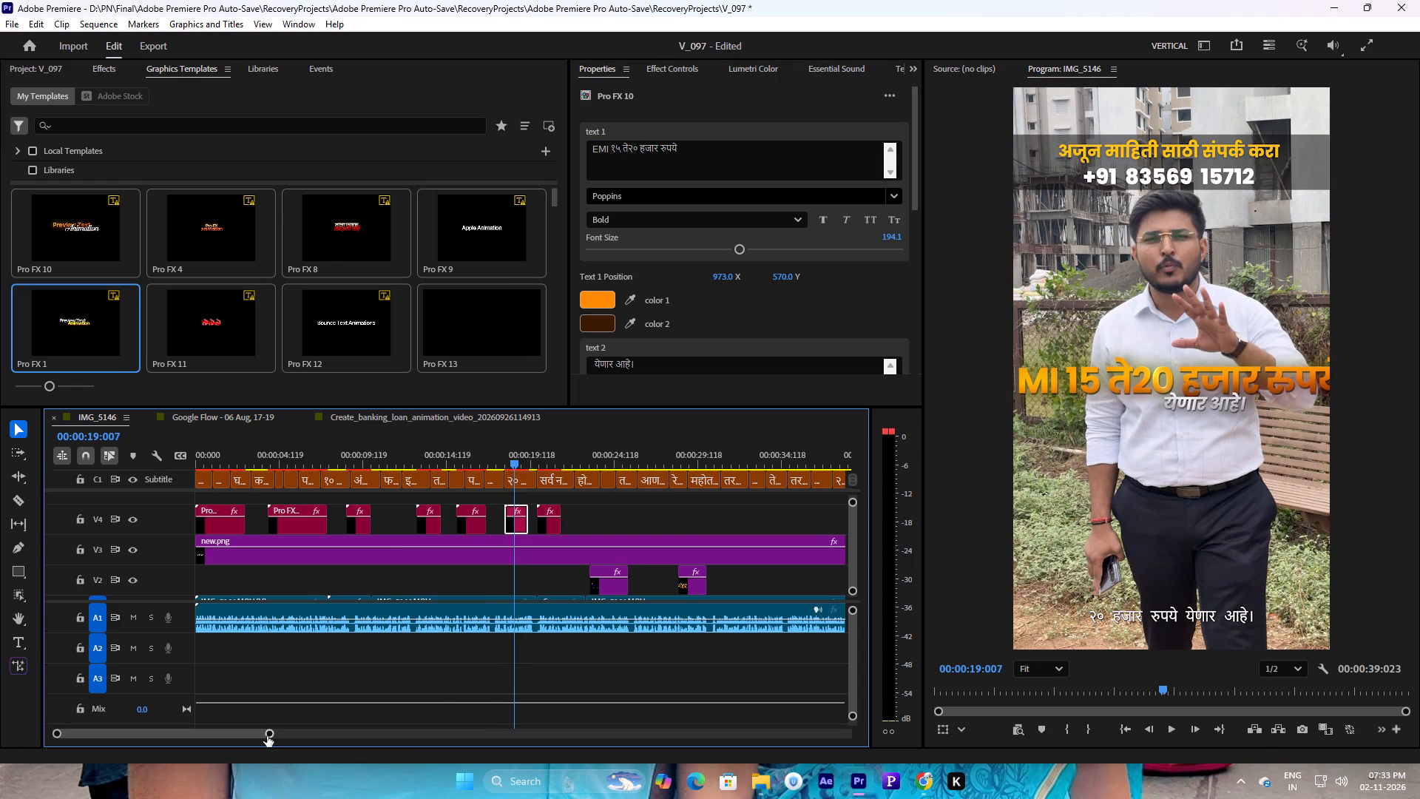
drag(271, 736, 322, 721)
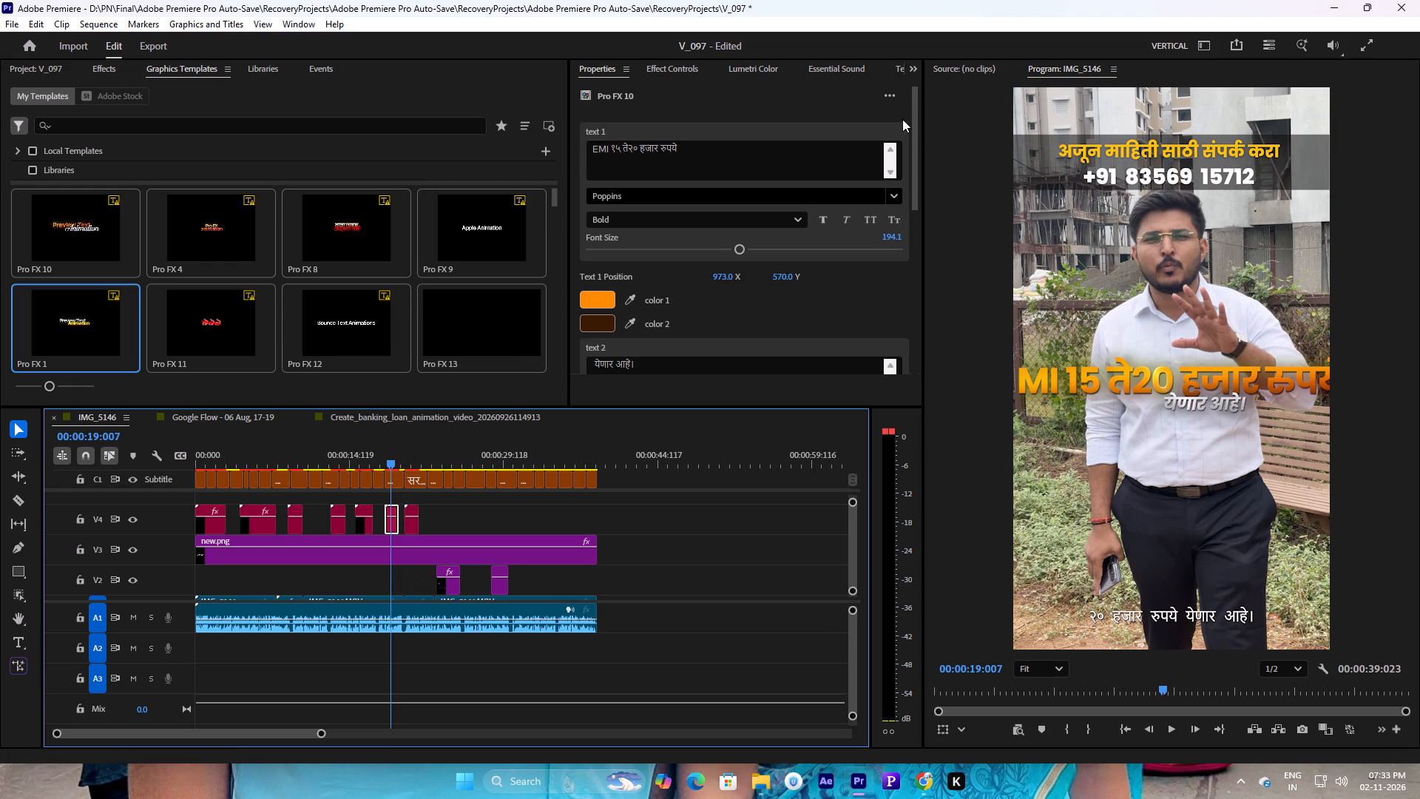
drag(744, 249, 695, 246)
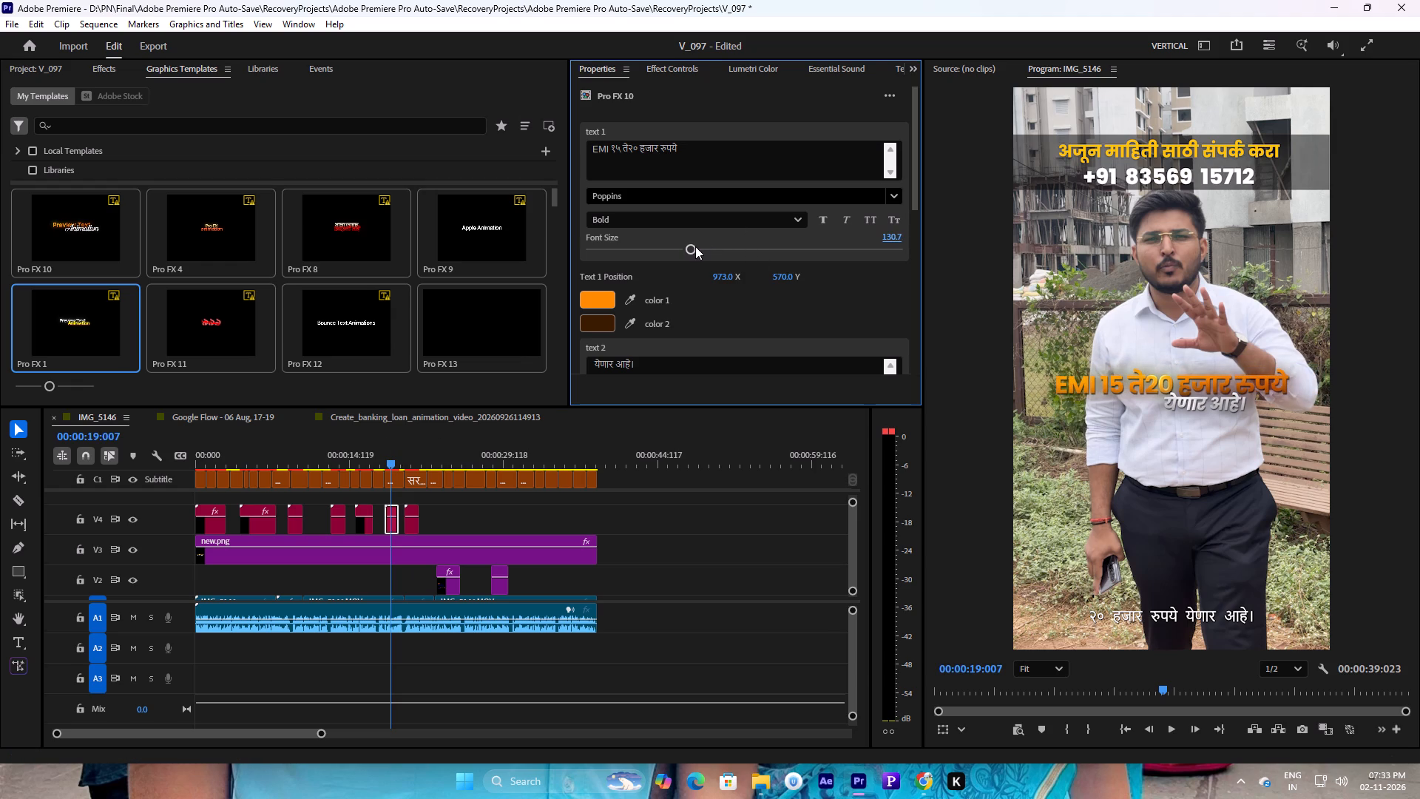
click(385, 454)
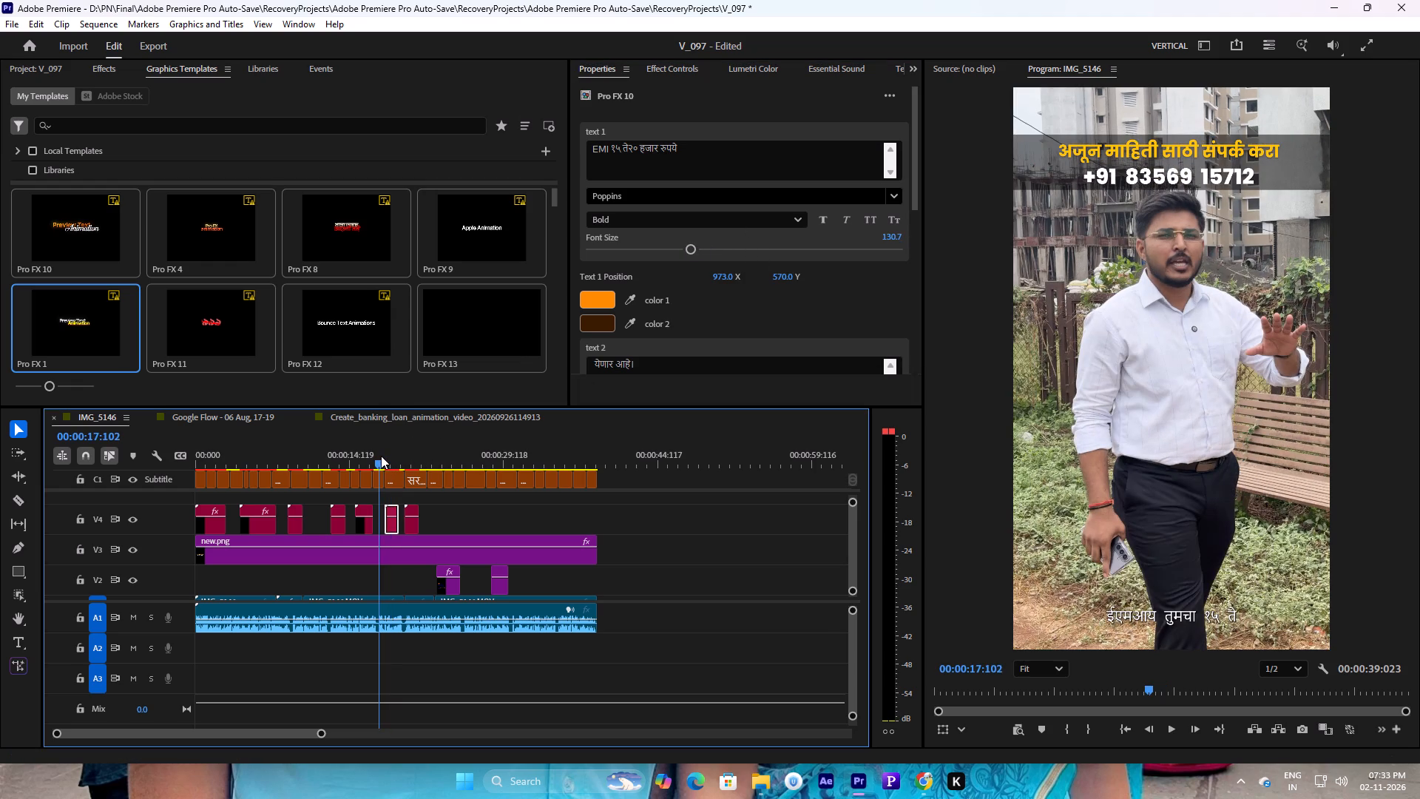
key(space)
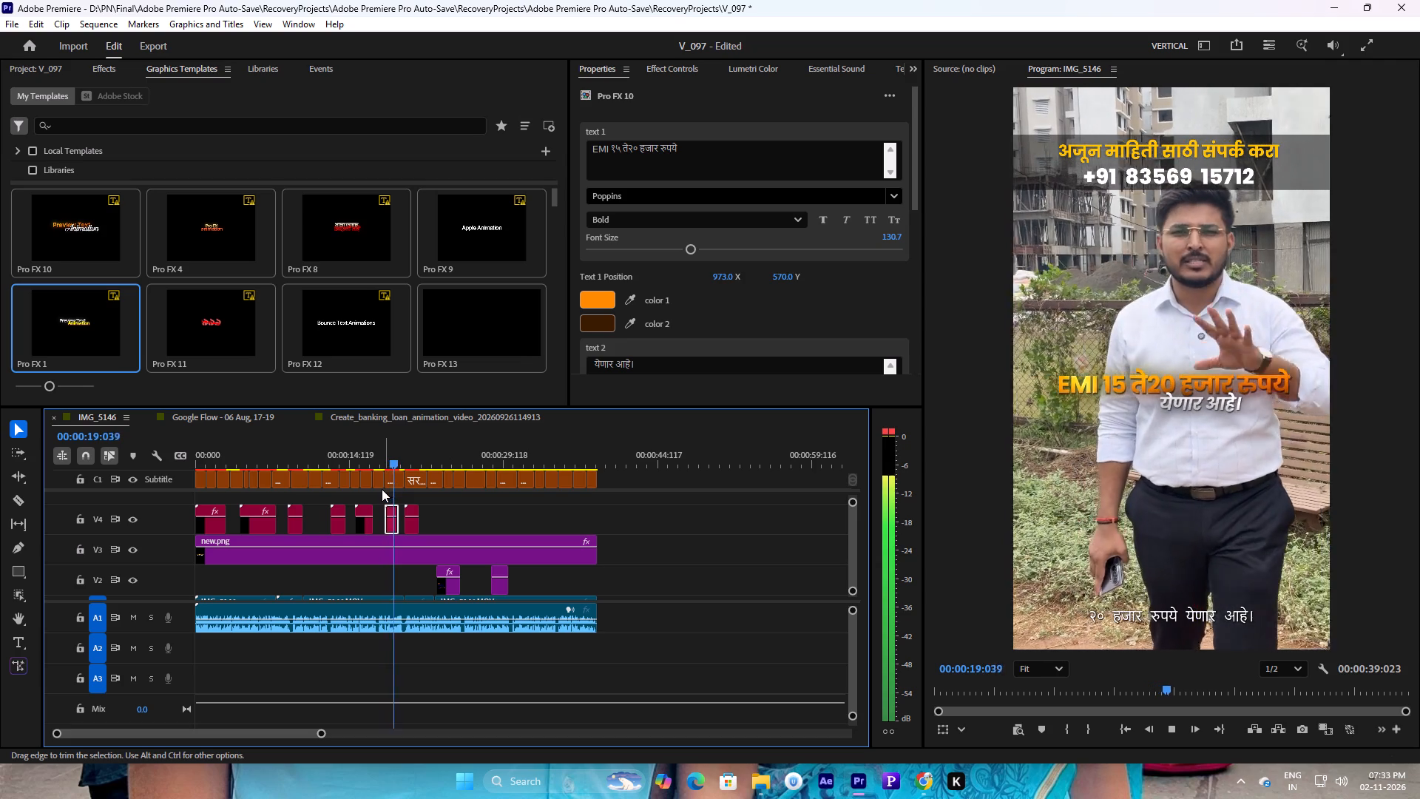
key(space)
Move the "इकडे २ बीएचके" title on V4 from over the bank loan animation to about 29 seconds.
drag(320, 729, 334, 728)
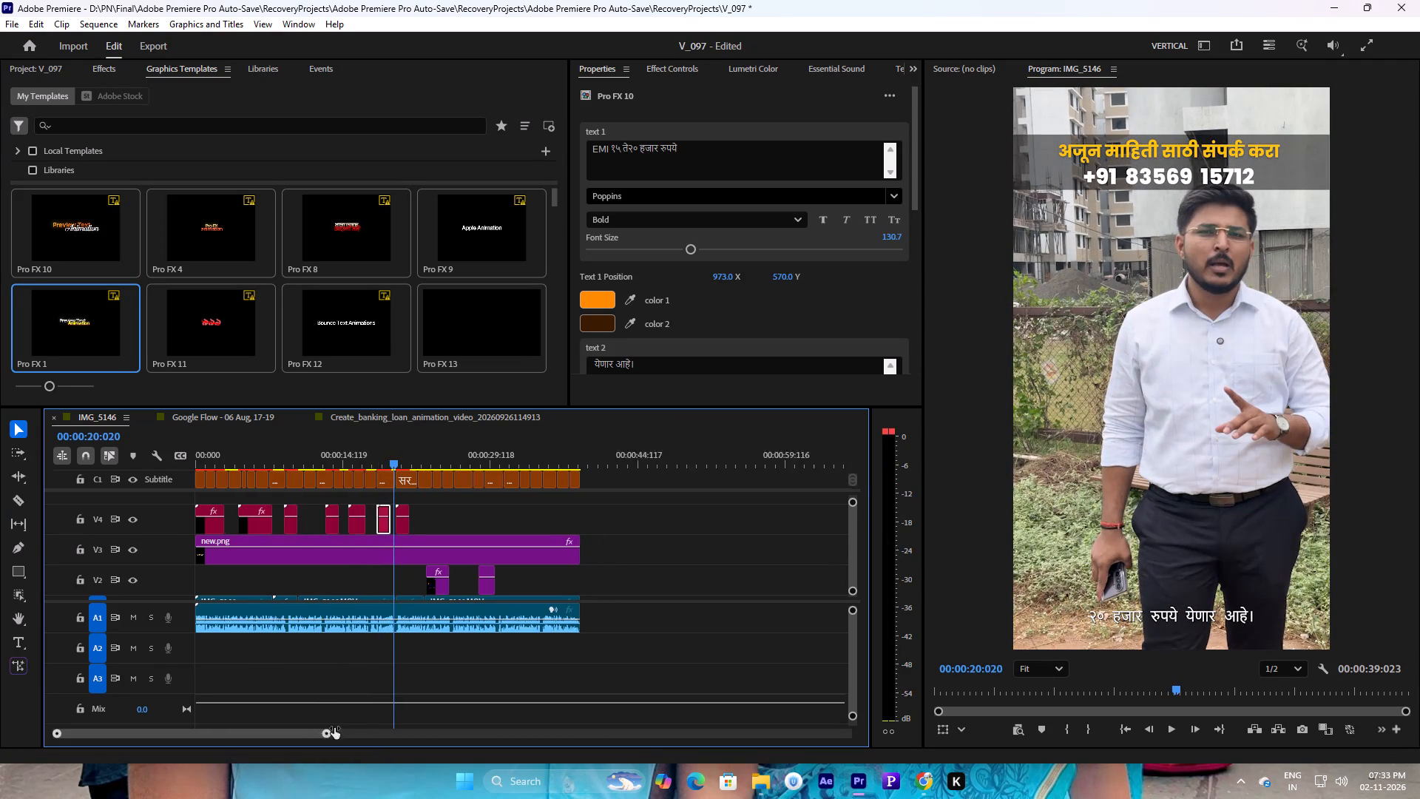
drag(334, 728, 229, 717)
key(space)
key(space)
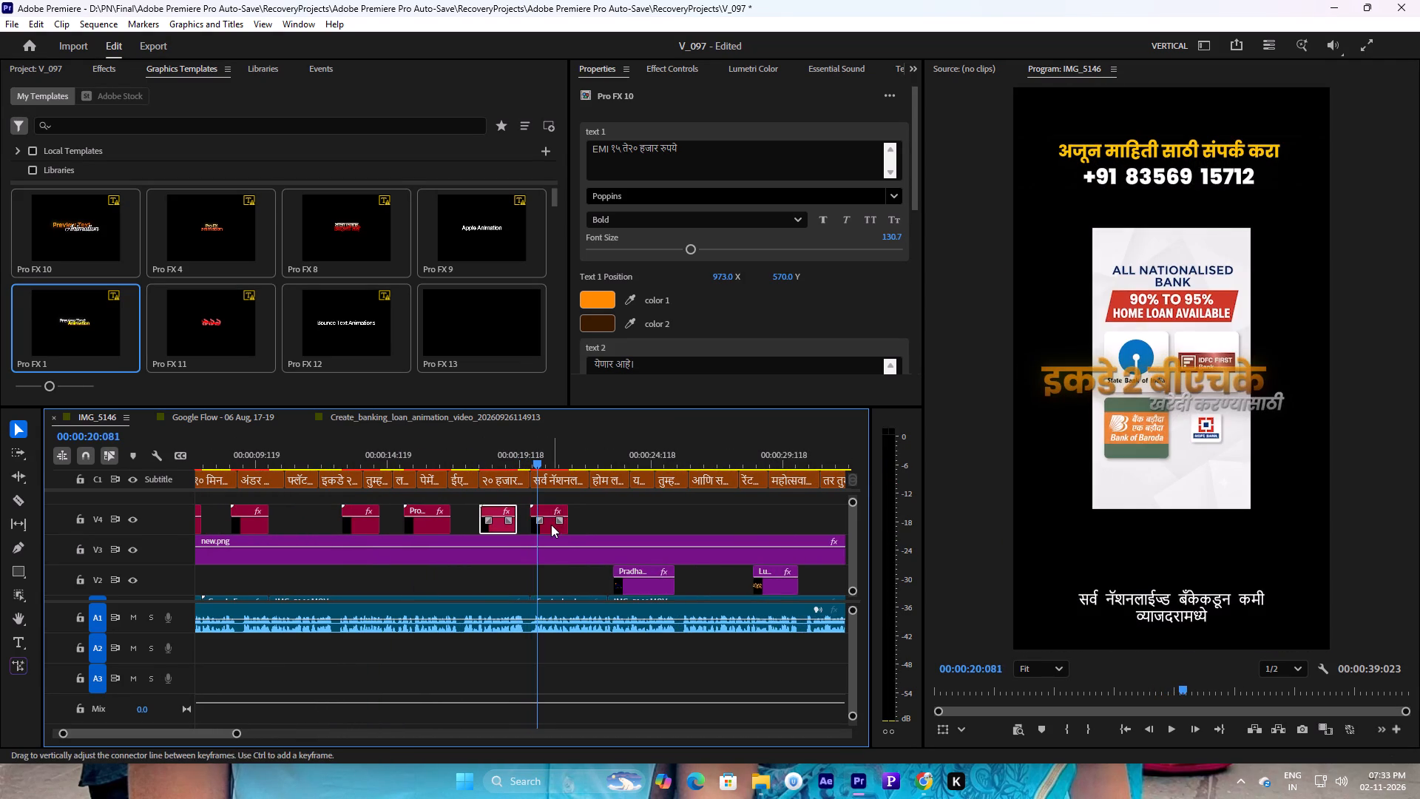
drag(551, 525, 796, 516)
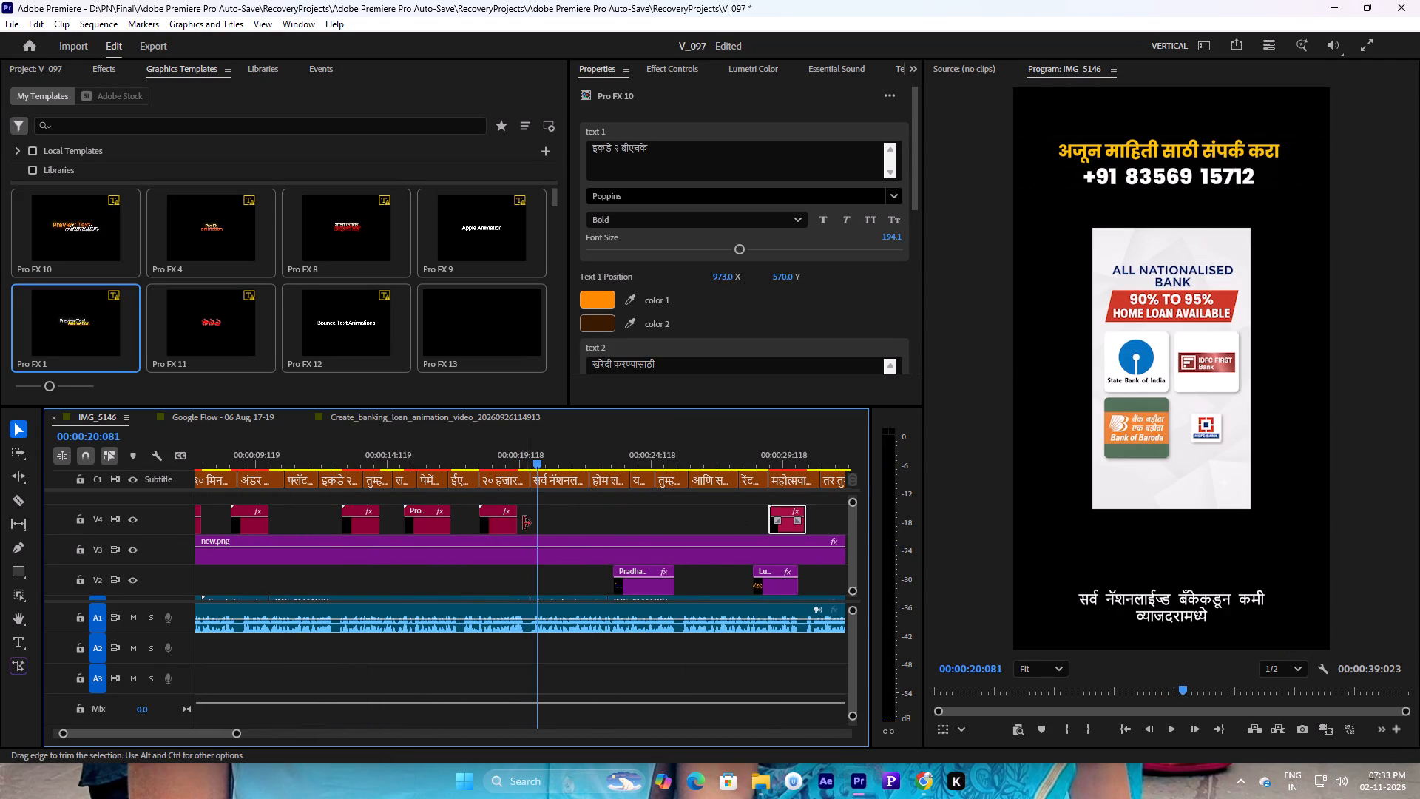
Extend the end of the EMI title on V4 to where the bank loan animation starts, and play it back.
drag(520, 526, 531, 519)
click(474, 456)
key(space)
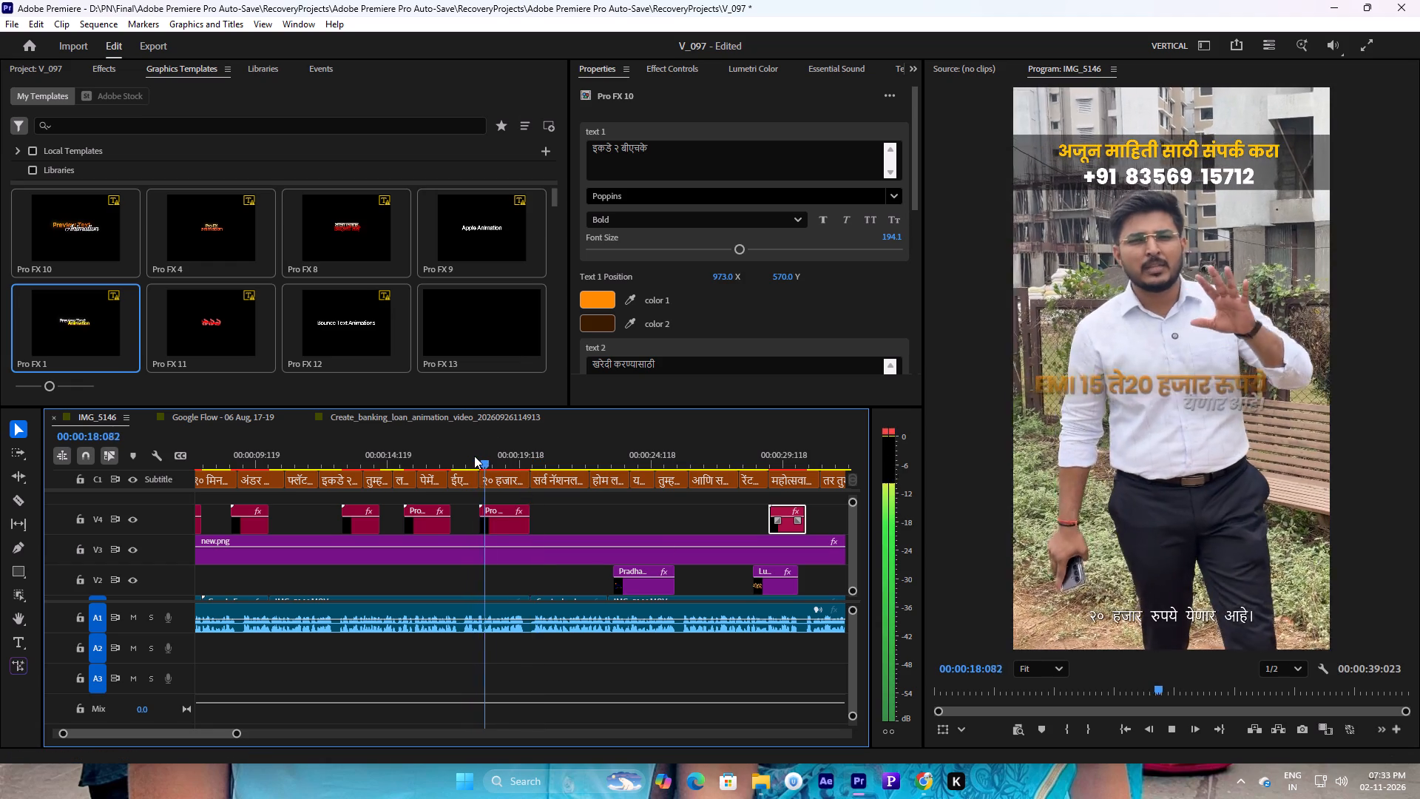
key(space)
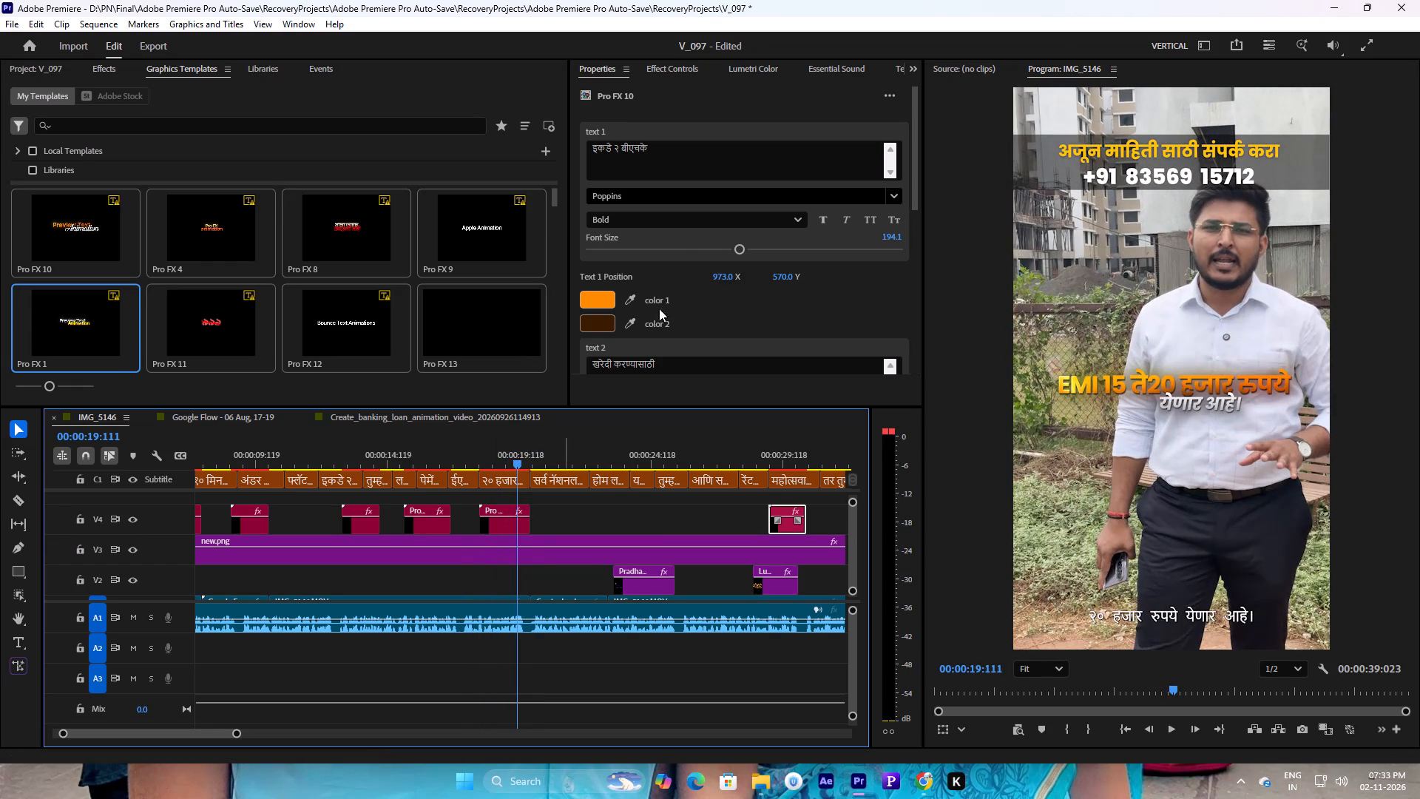
Insert a space in the EMI title's text 1 so it reads "EMI १५ ते २० हजार रुपये", and play it back.
click(513, 525)
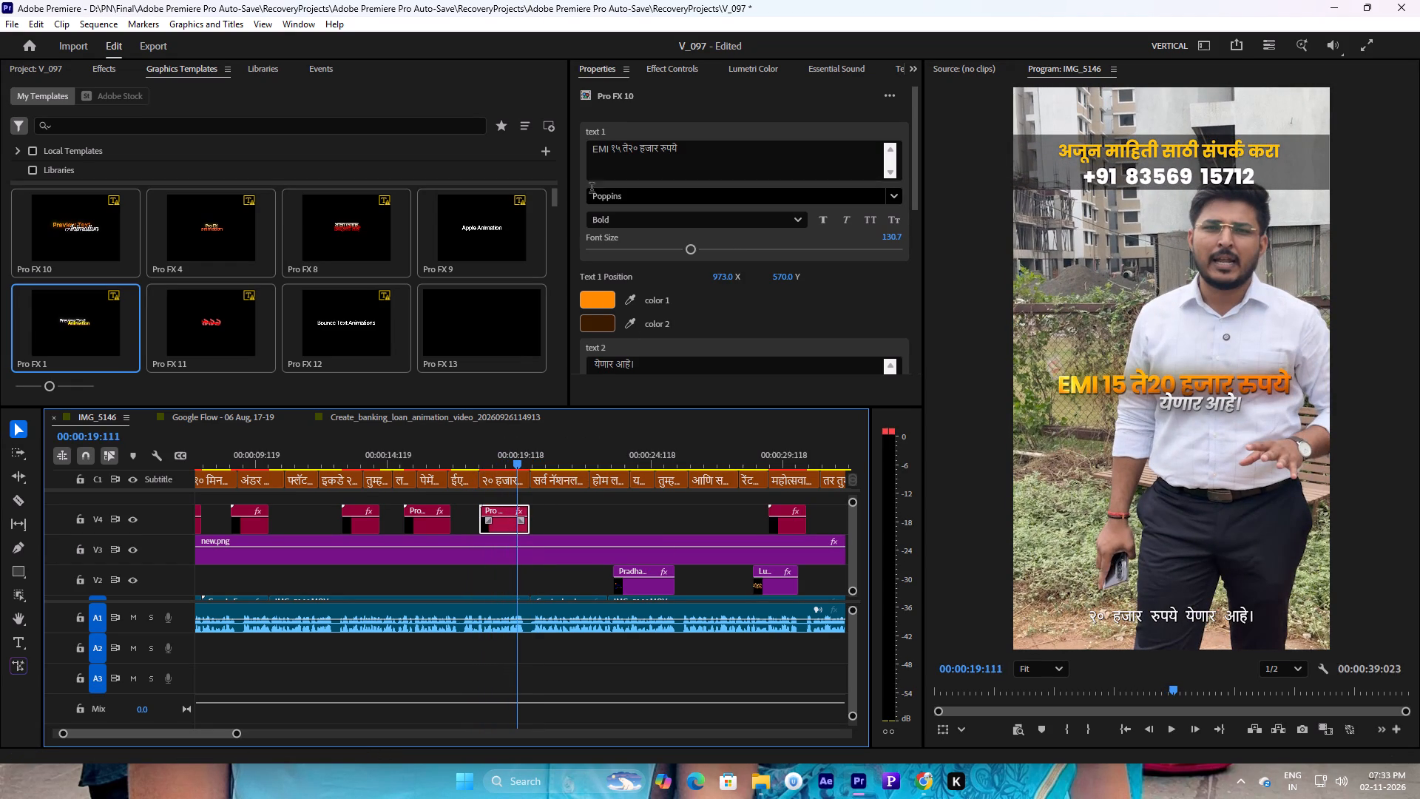
click(631, 153)
key(space)
key(BackSpace)
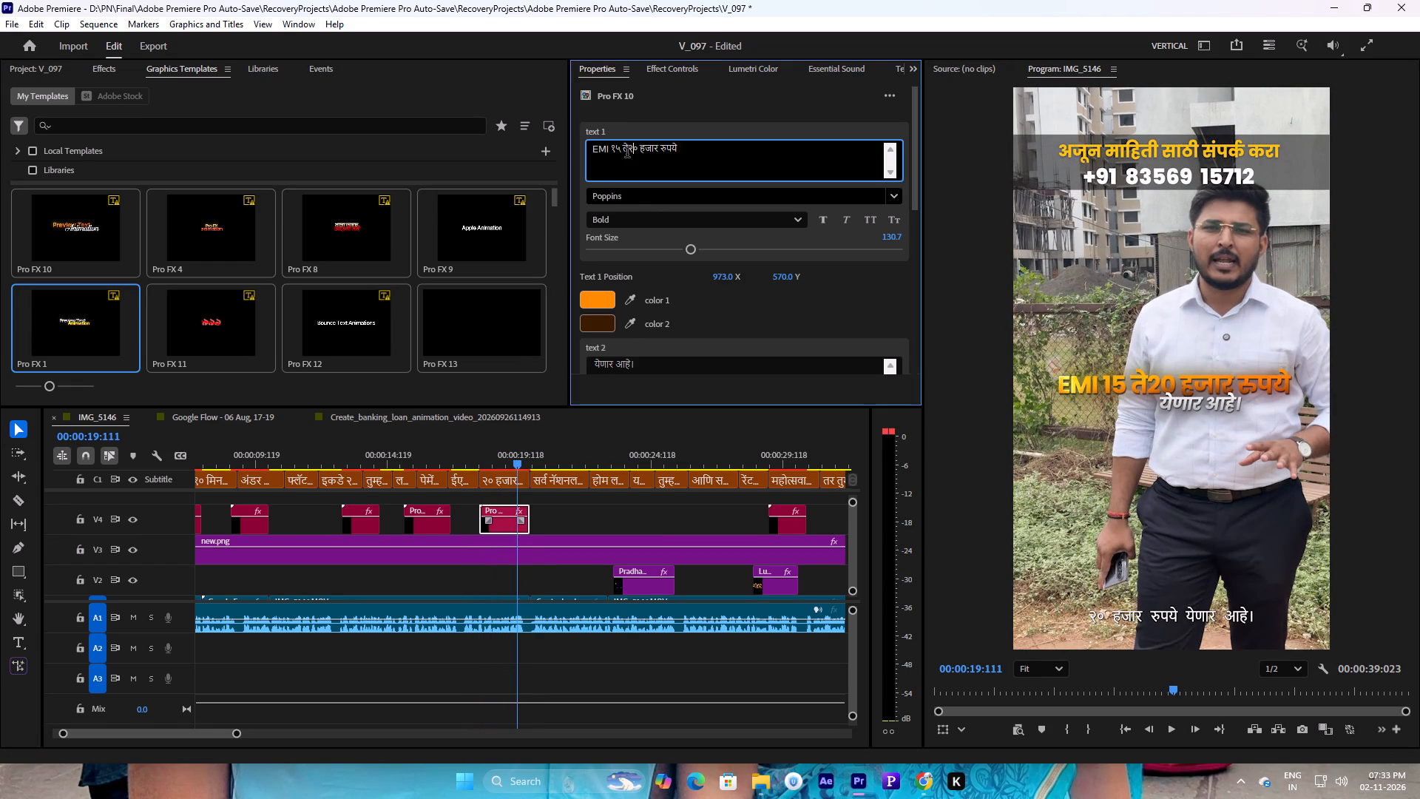
key(Left)
key(space)
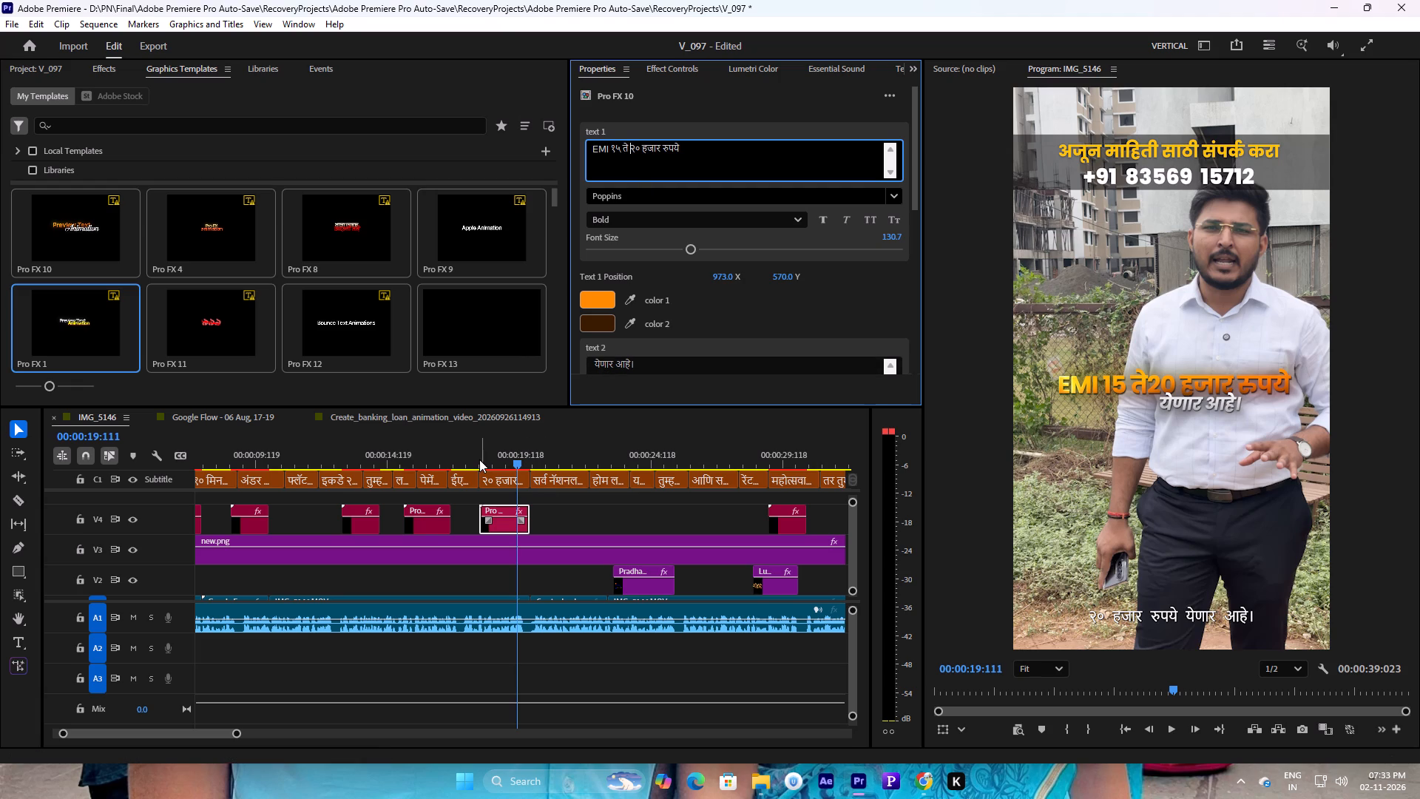
click(479, 459)
key(space)
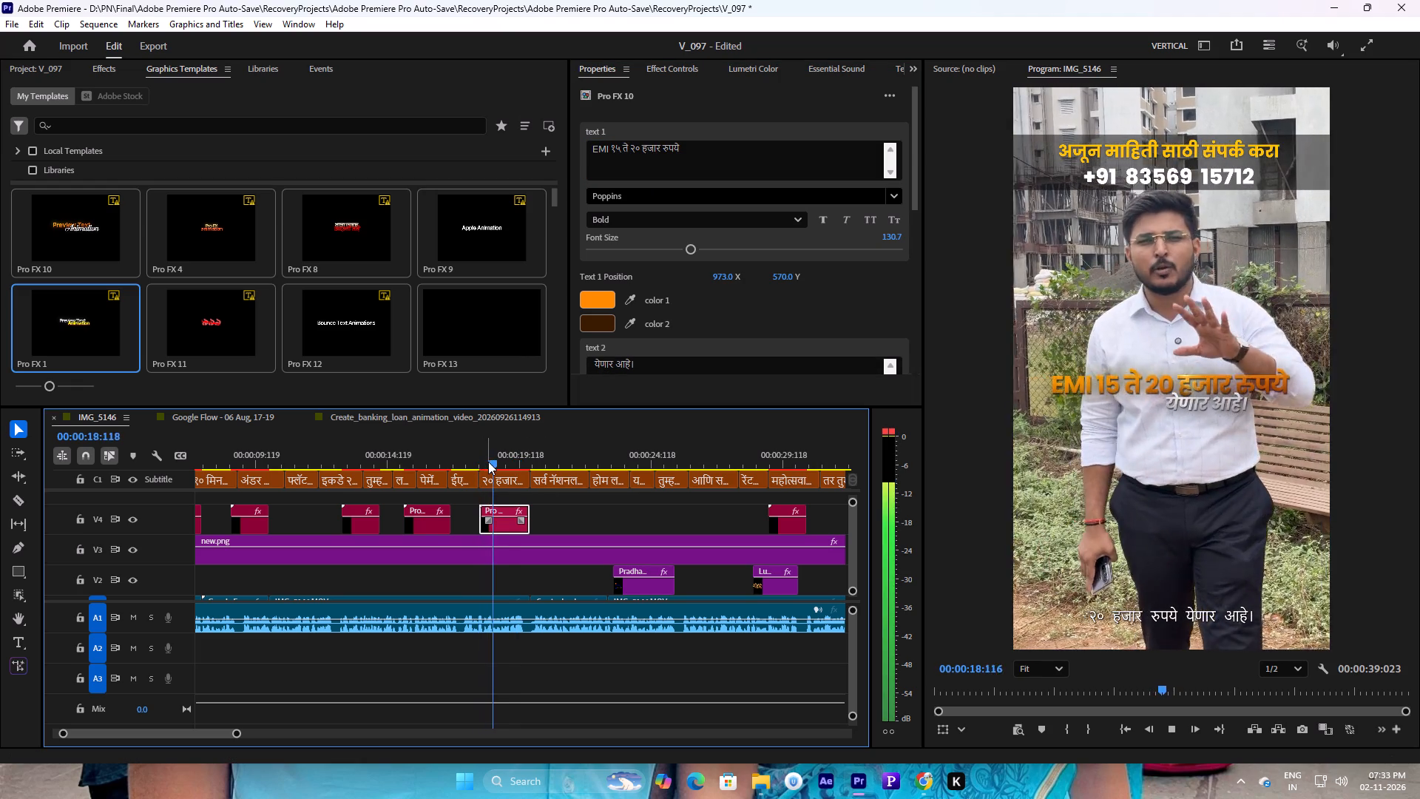
key(space)
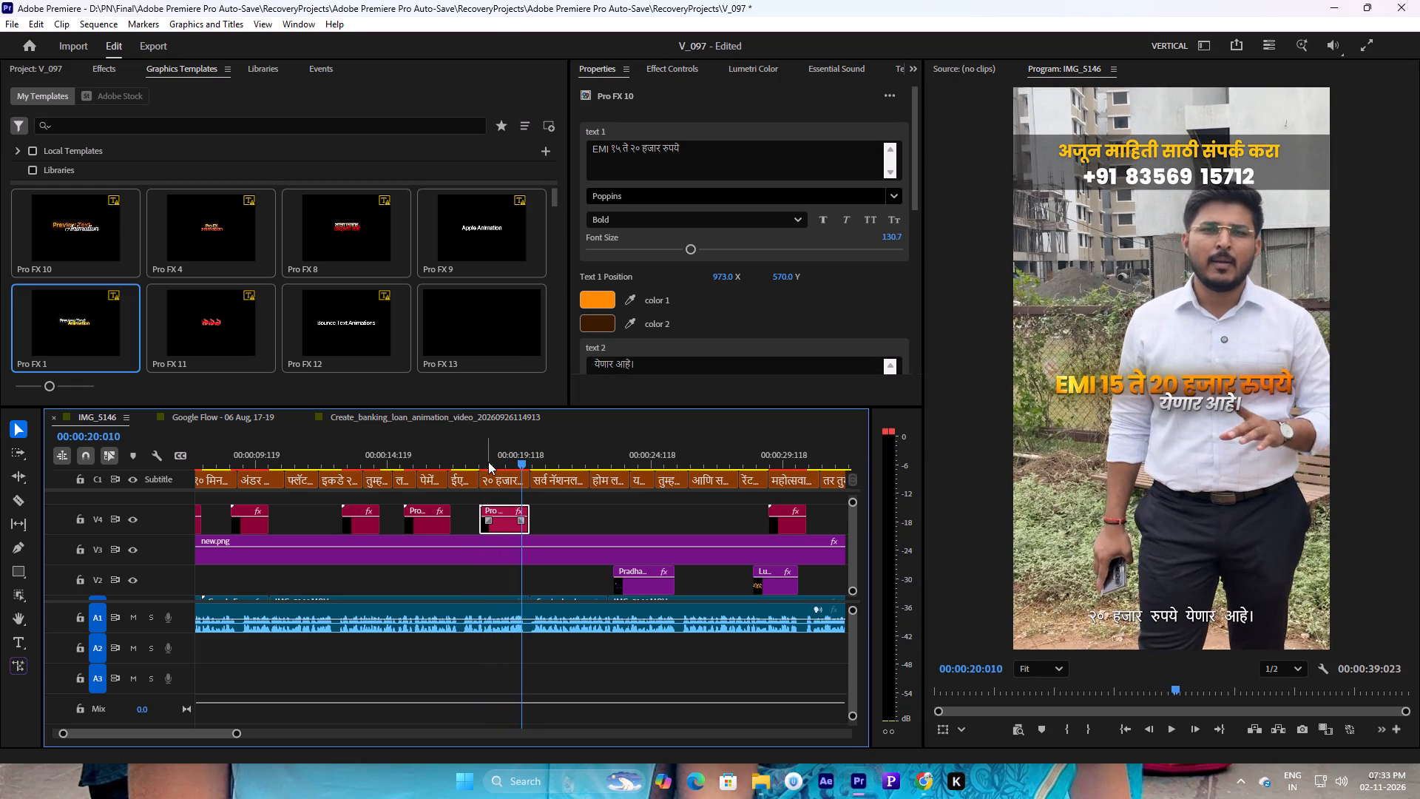
Set the scale of the Create_banking_loan_animation clip on V1 to 200% and play through it.
key(space)
key(space)
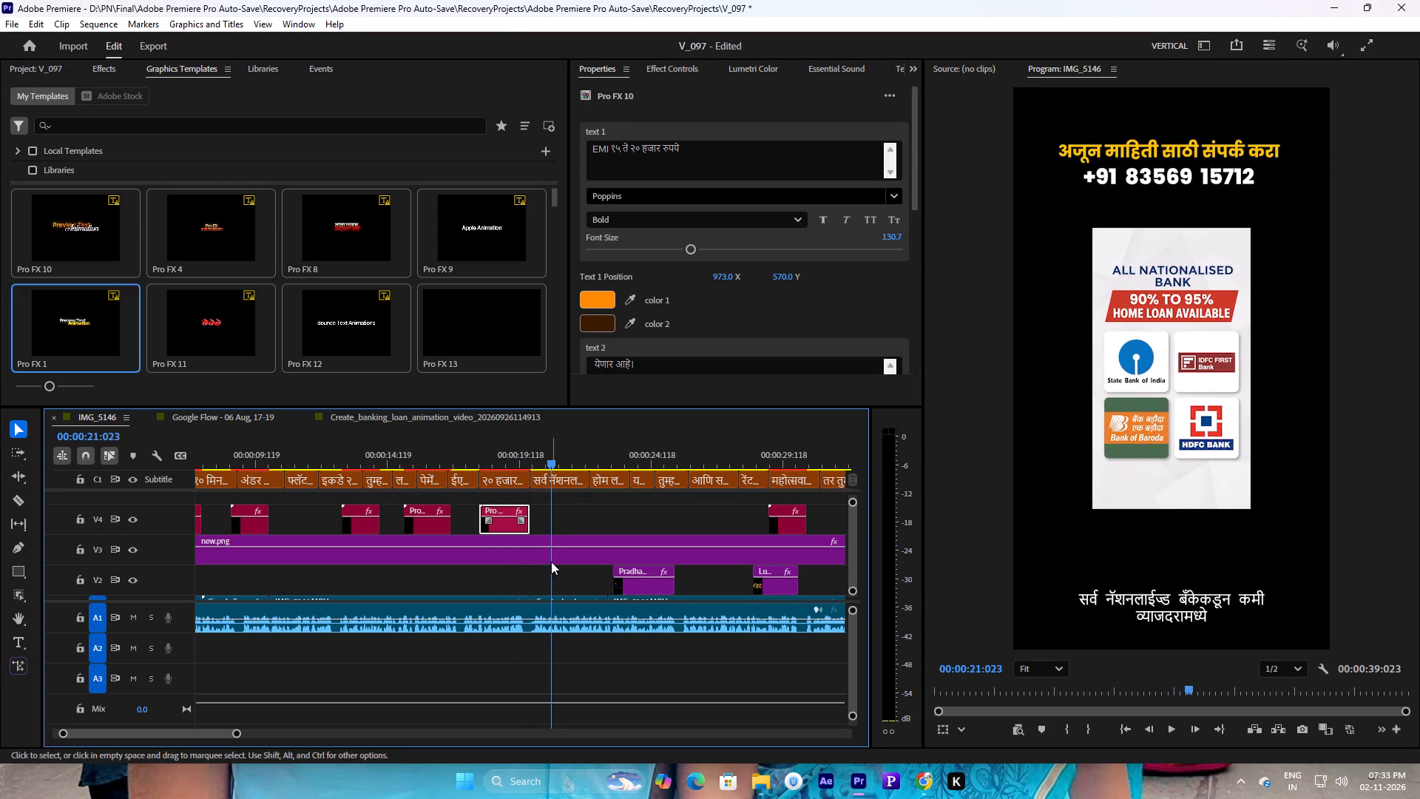
ctrl+scroll(554, 569, down, 3)
click(555, 585)
click(581, 590)
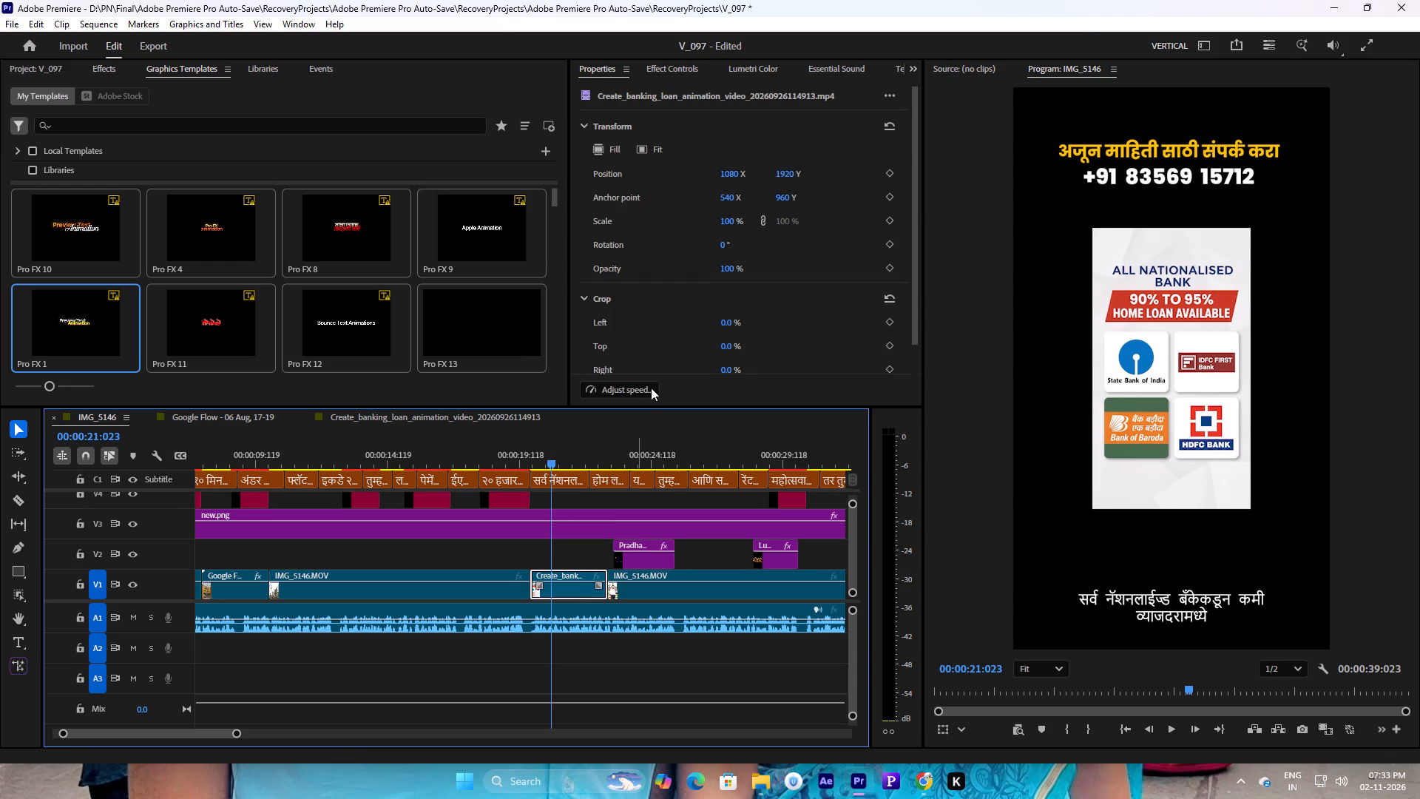
click(723, 217)
drag(731, 220, 692, 207)
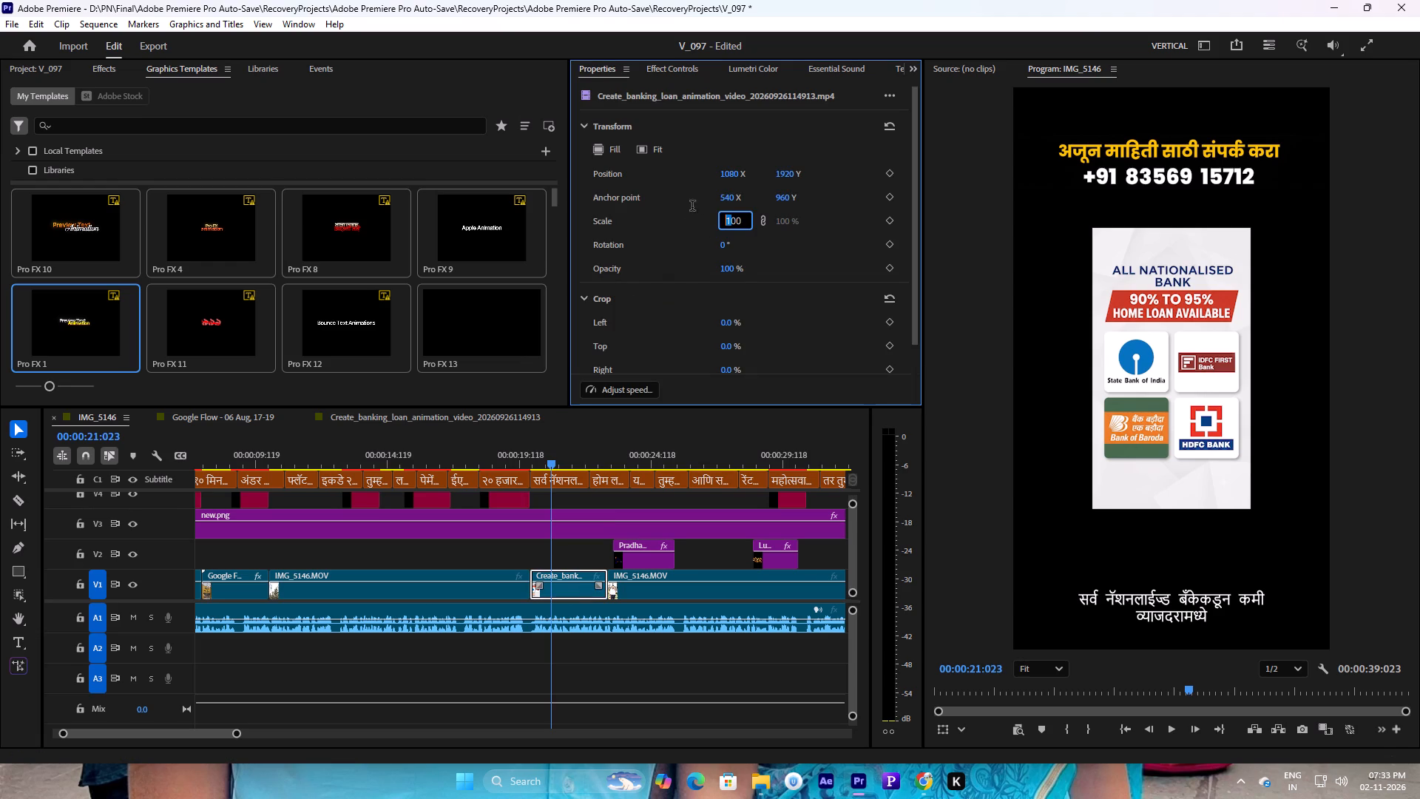
drag(692, 207, 689, 206)
key(2)
key(Return)
key(space)
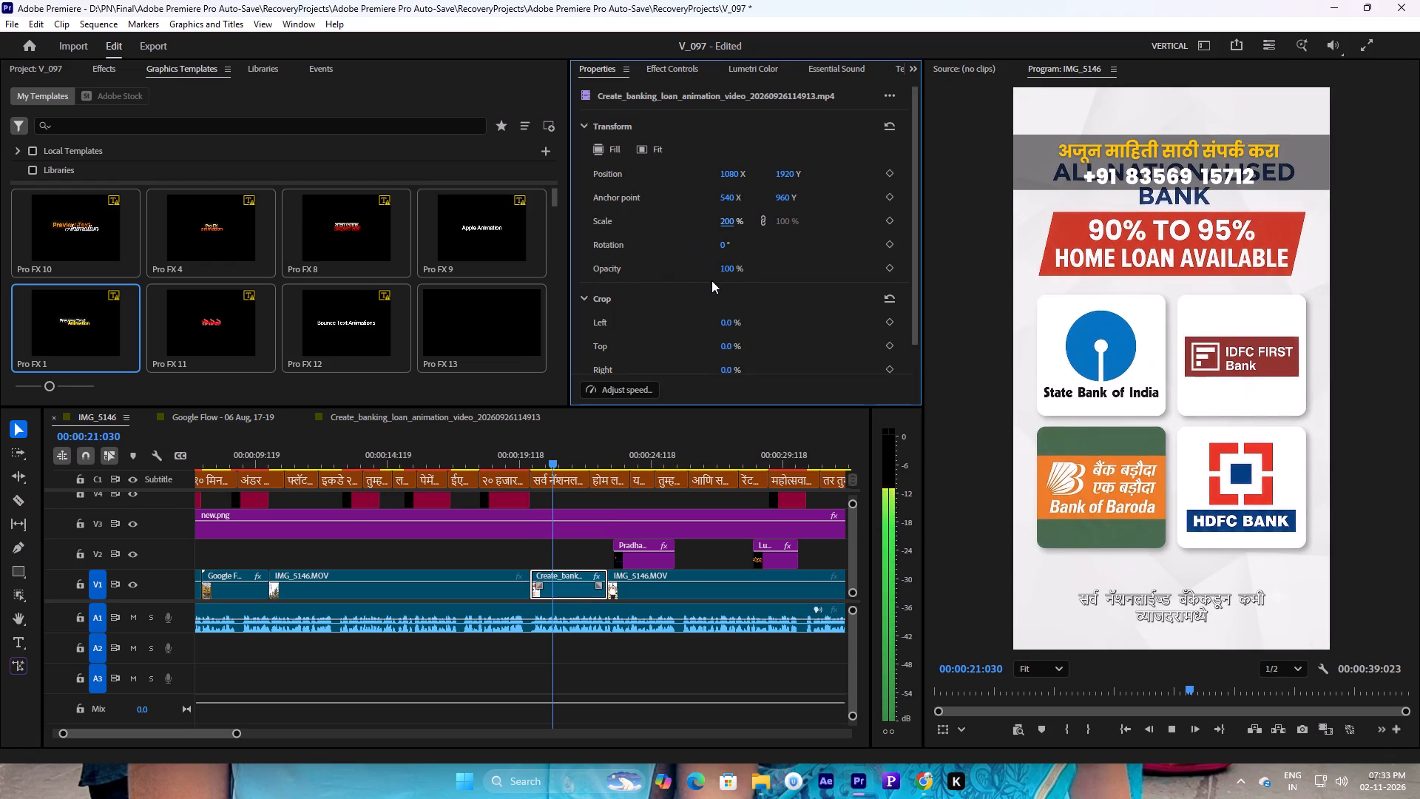
drag(238, 733, 291, 727)
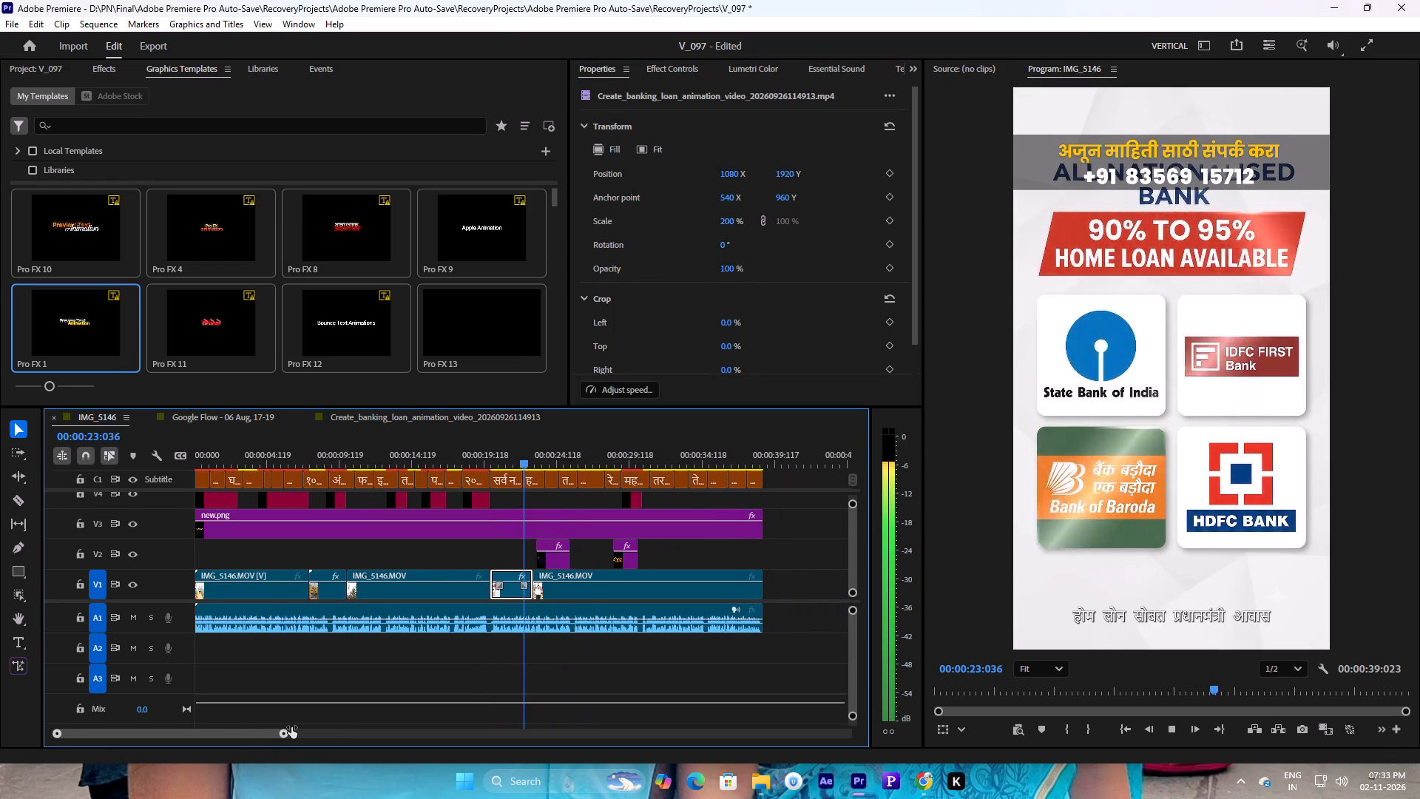
drag(291, 727, 292, 726)
key(space)
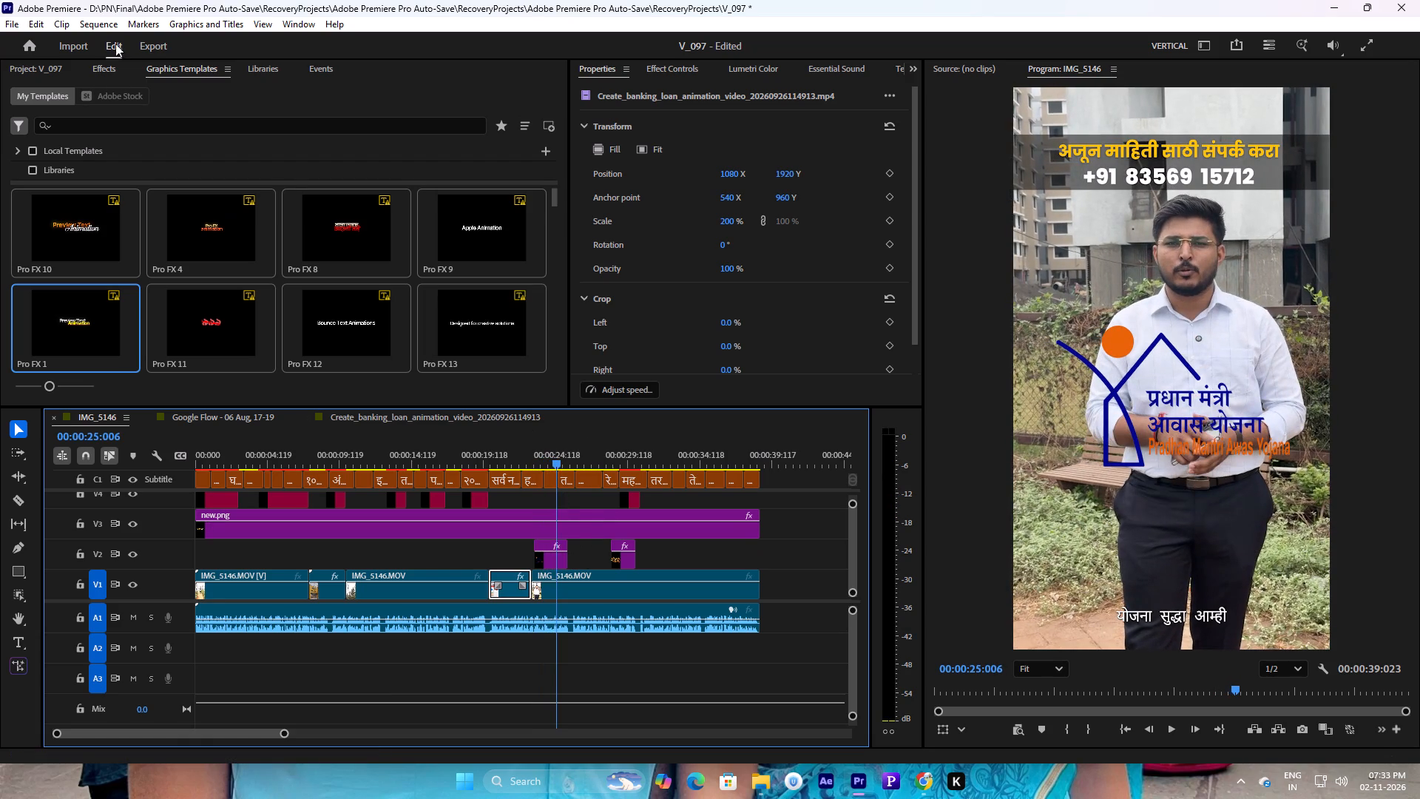
Apply the Pop Motion video transition to the start of the Pradhan Mantri logo clip on V2 and preview it.
click(113, 70)
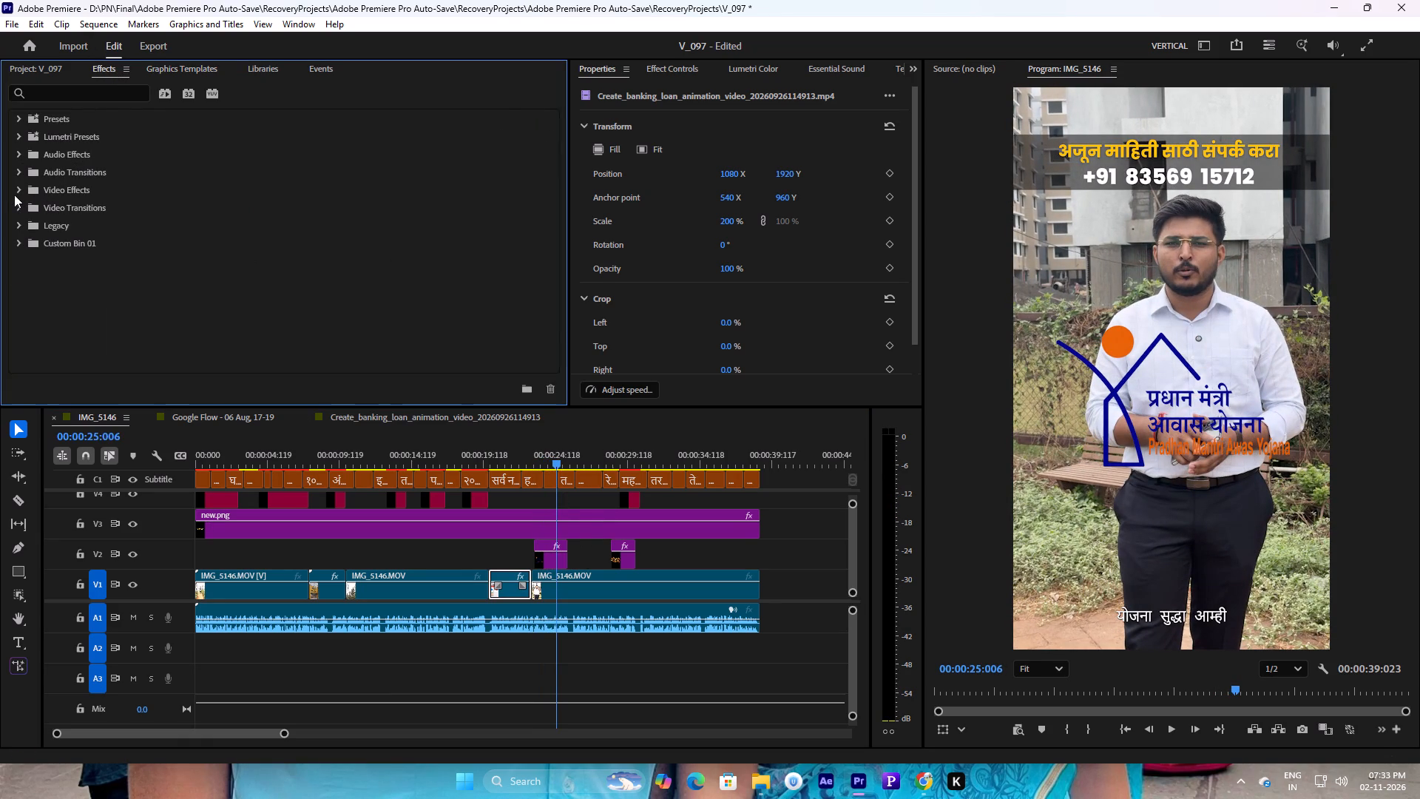
click(18, 210)
click(29, 226)
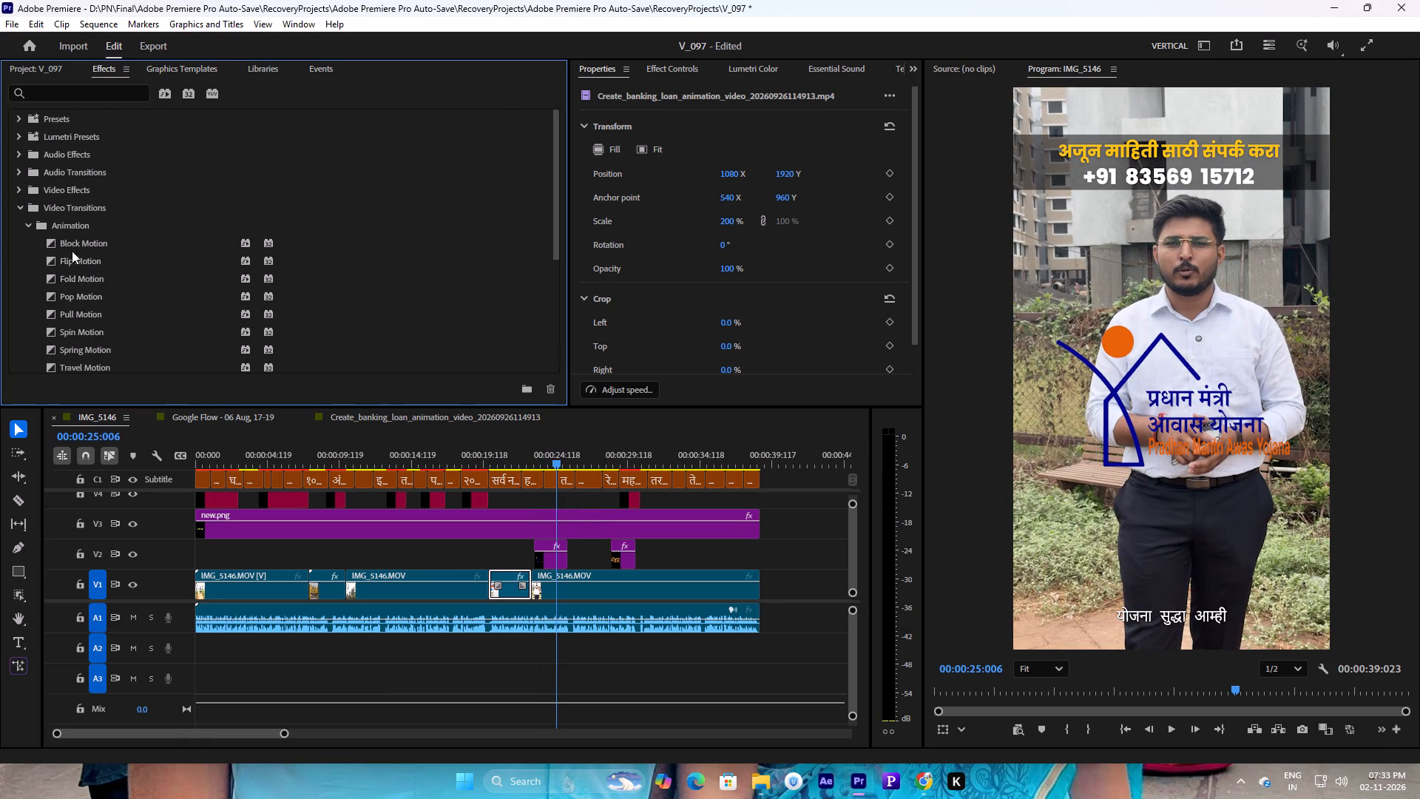
drag(70, 291, 546, 564)
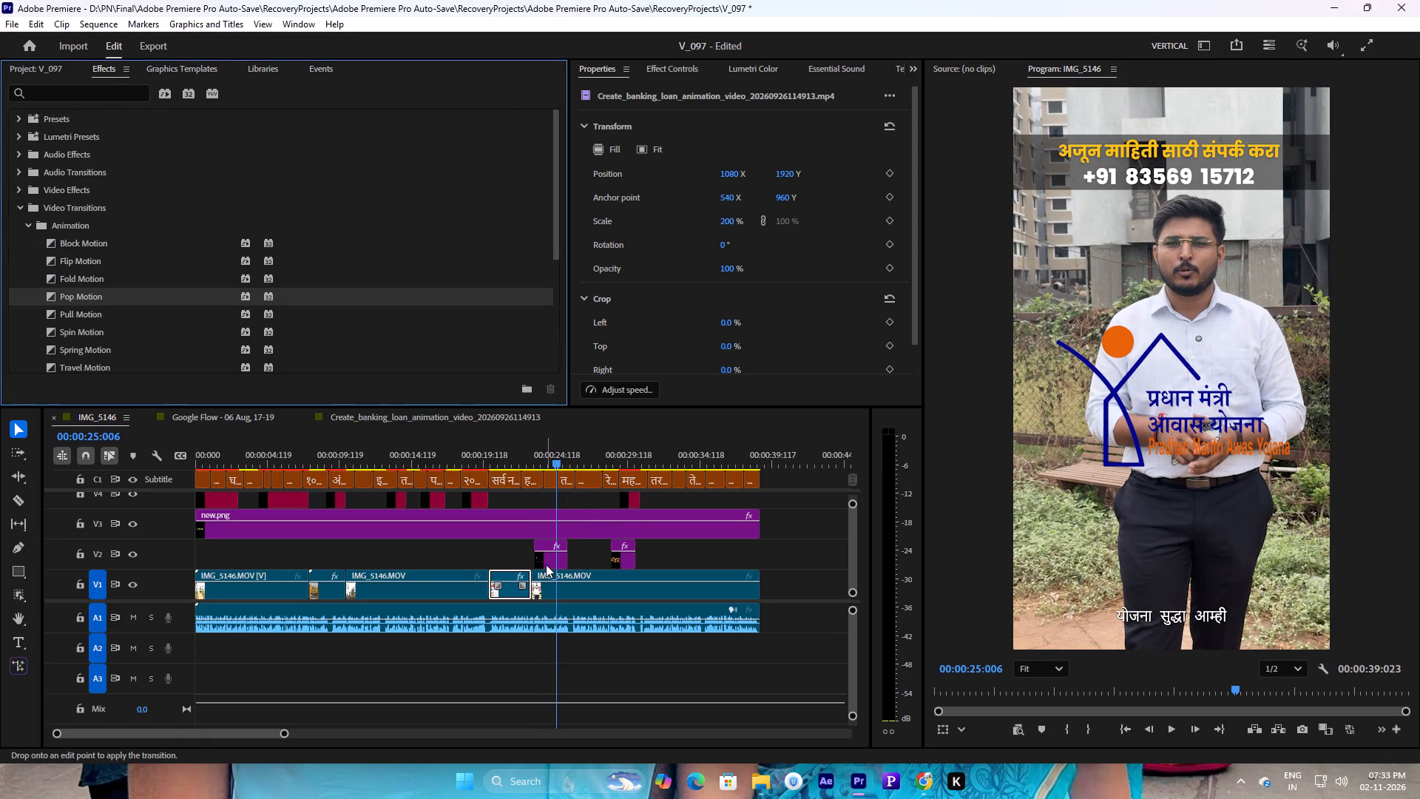
drag(546, 564, 540, 560)
click(527, 463)
key(space)
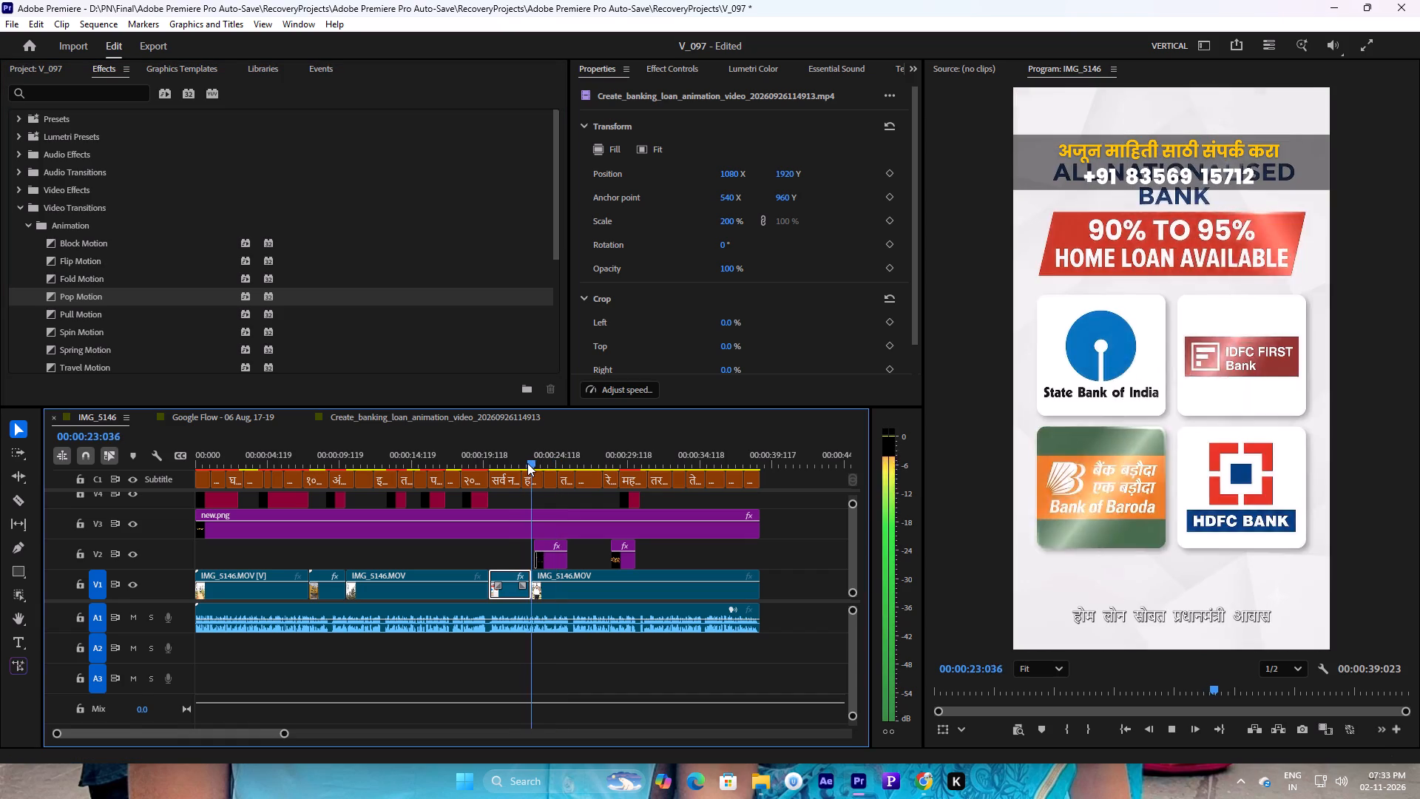
key(space)
click(520, 465)
key(space)
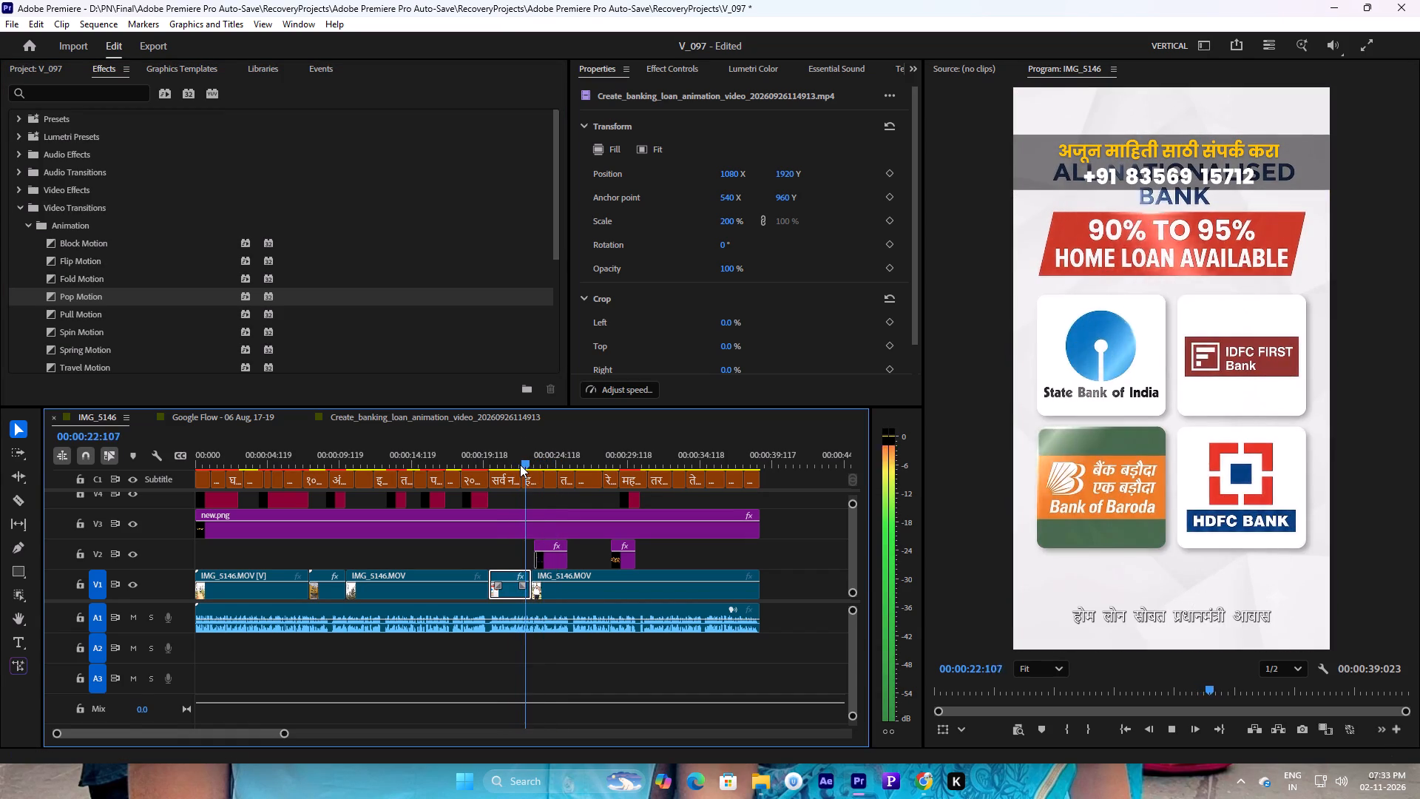
key(space)
drag(280, 734, 253, 714)
drag(283, 735, 198, 707)
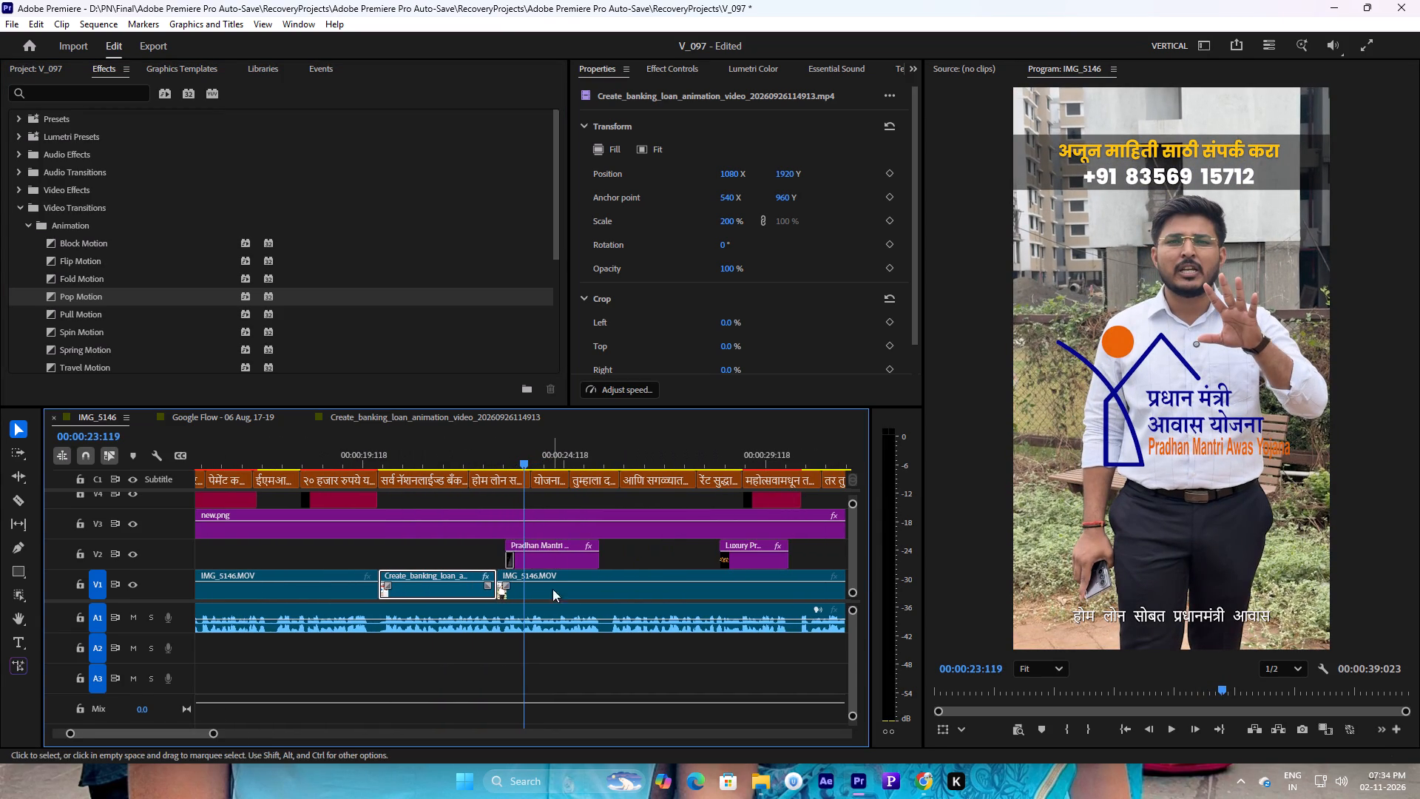
Lengthen the Pop Motion transition at the start of the Pradhan Mantri logo clip on V2 and play it back.
drag(515, 558, 524, 557)
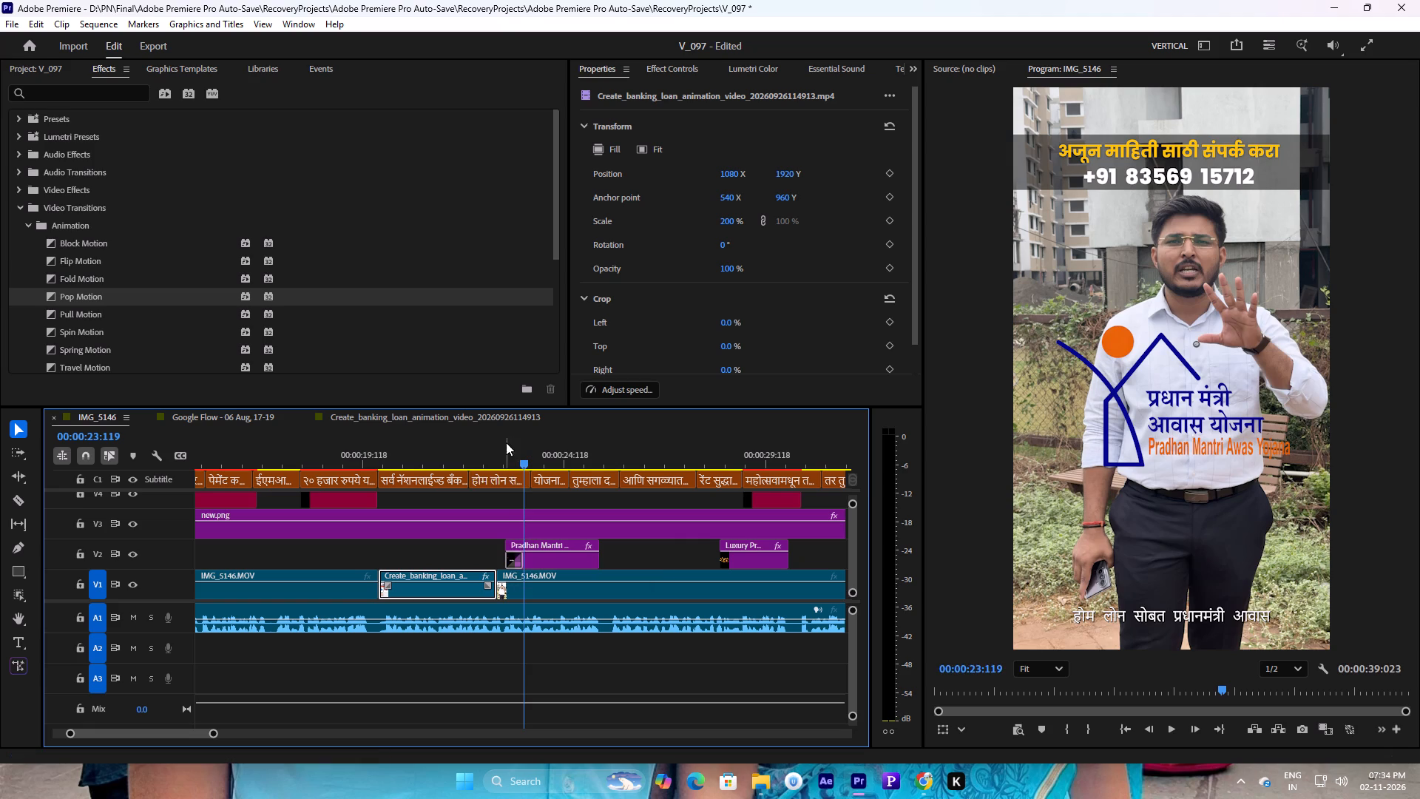
click(500, 444)
key(space)
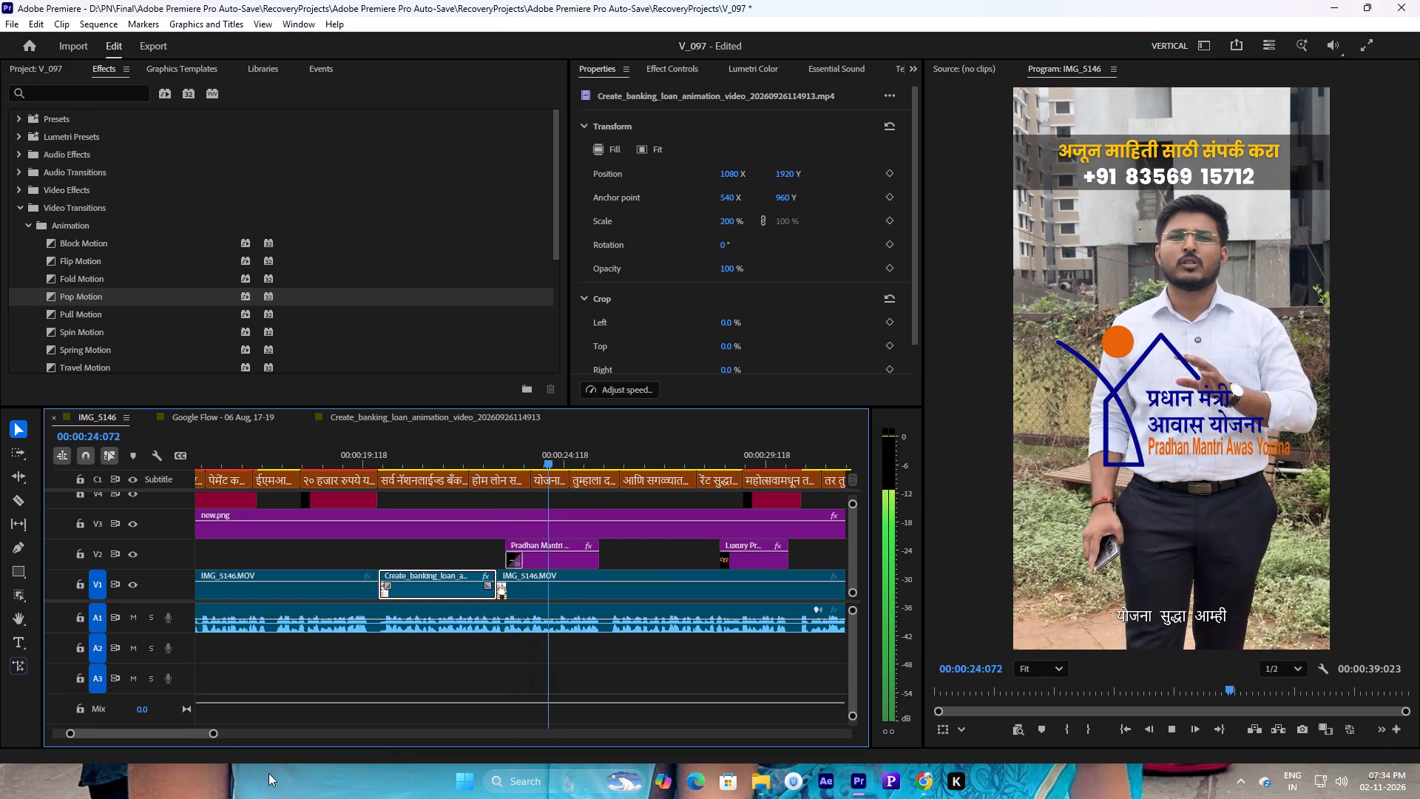
drag(216, 731, 263, 726)
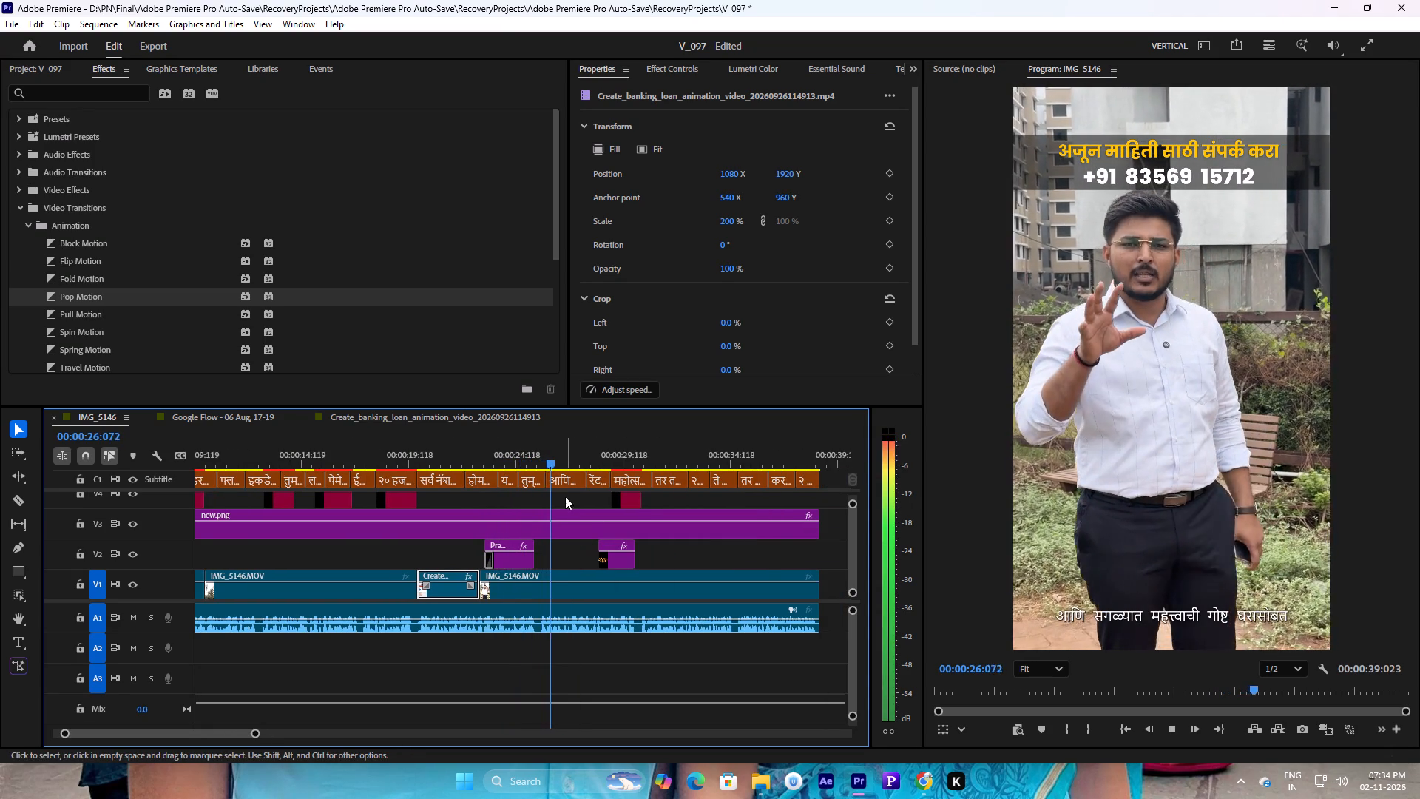
key(space)
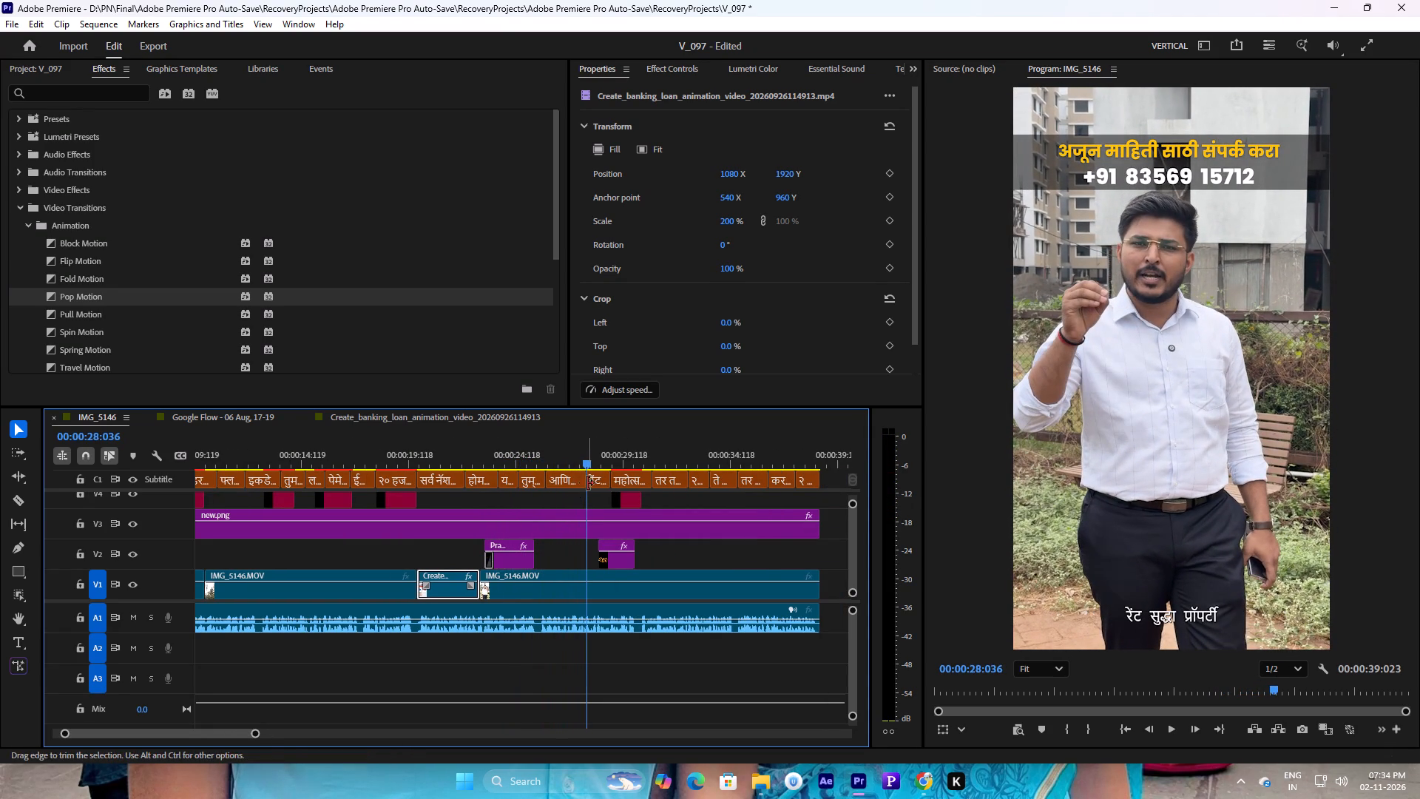
Move the last Pro FX 10 title on V4 earlier so it starts at 00:00:27:038, where the subtitle says "घरासोबत".
click(575, 481)
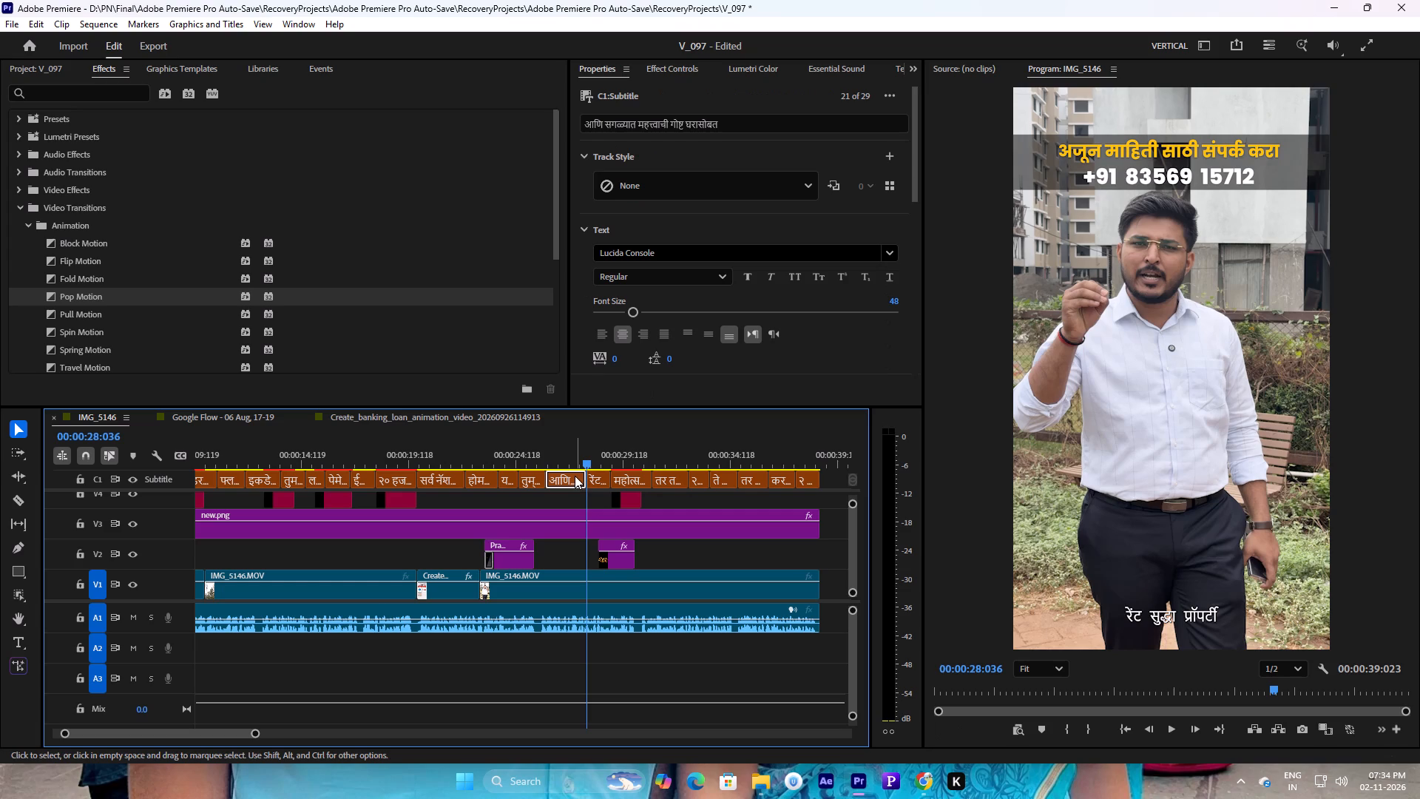
drag(583, 459, 563, 460)
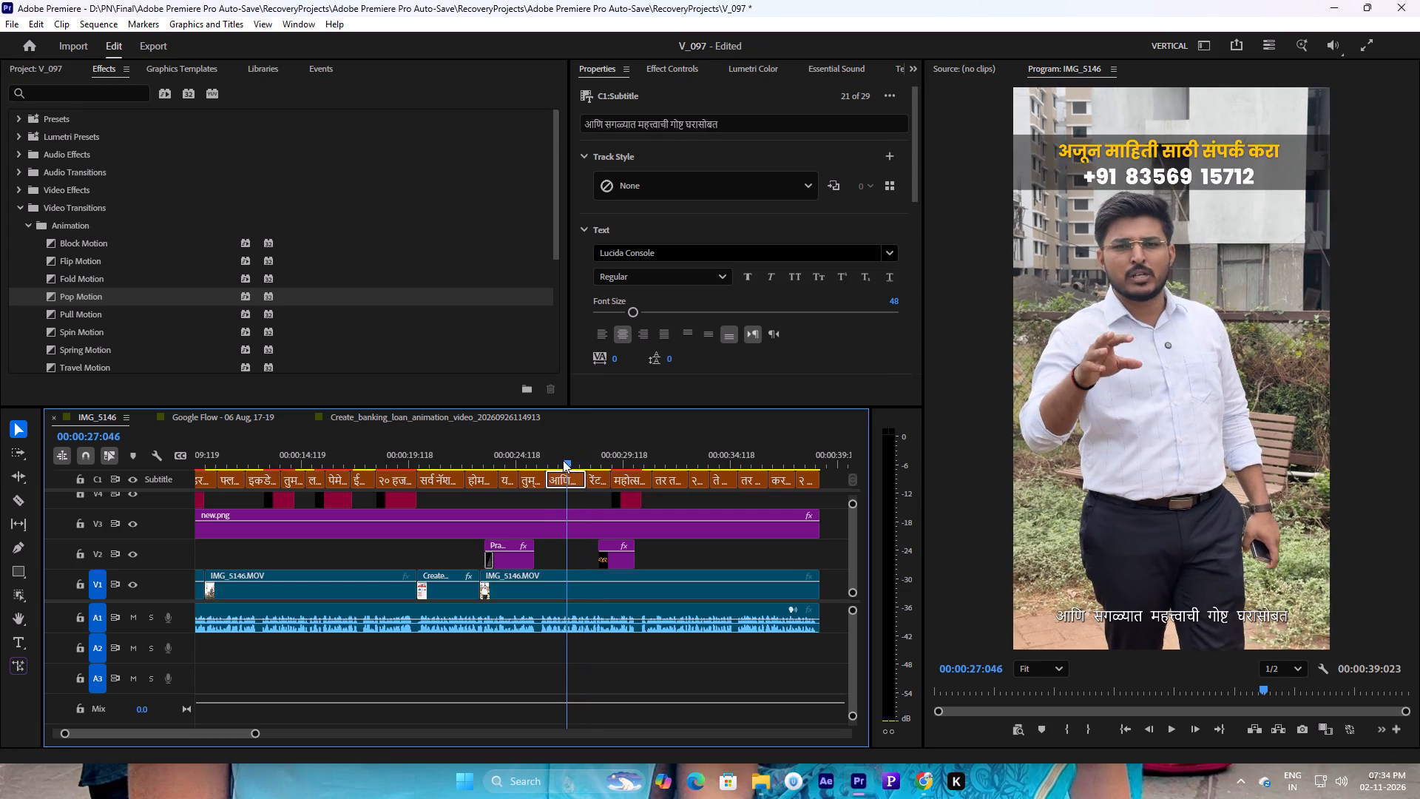
drag(563, 460, 562, 460)
drag(629, 501, 589, 506)
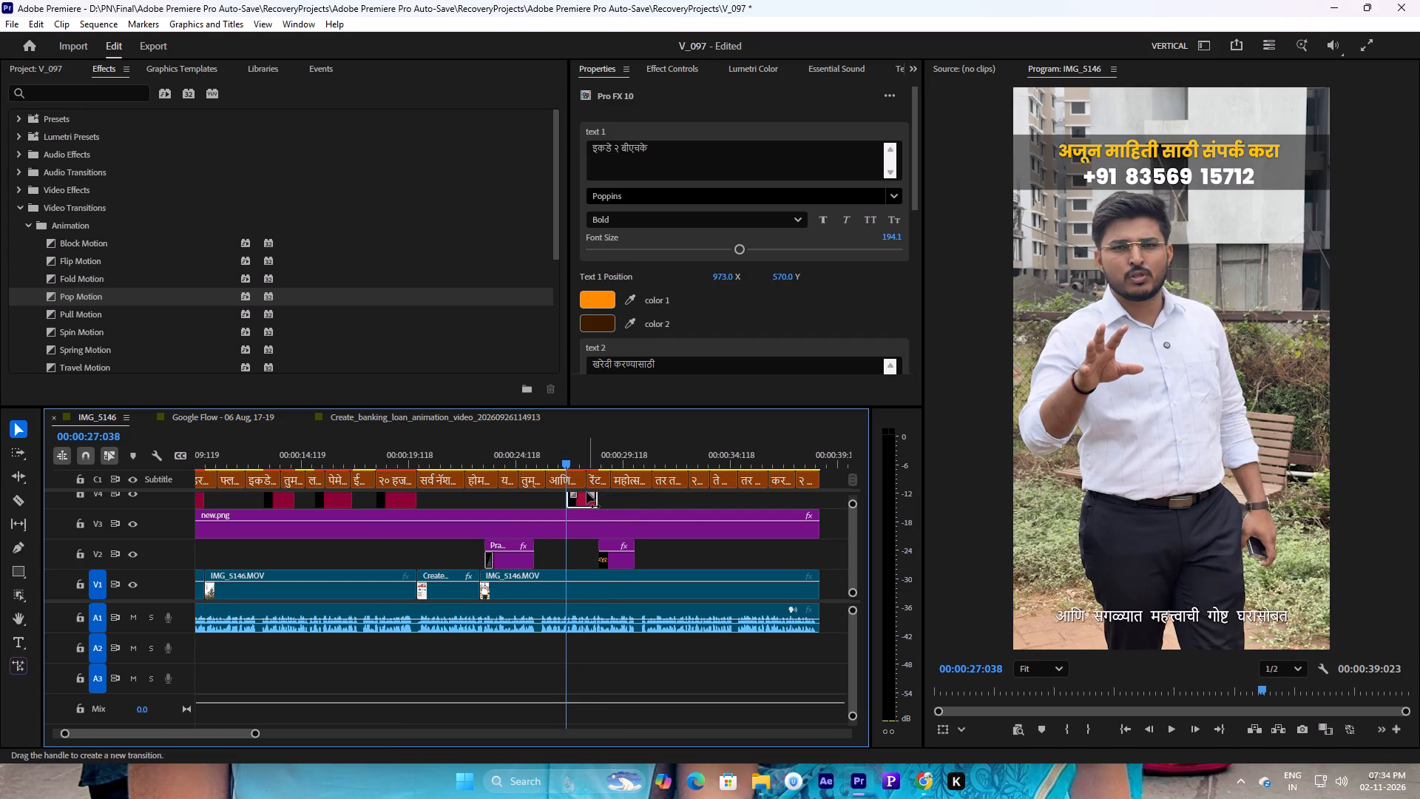
Replace the moved title's text 1 with "घरासोबत", taken from the subtitle "आणि सगळ्यात महत्त्वाची गोष्ट घरासोबत".
click(580, 476)
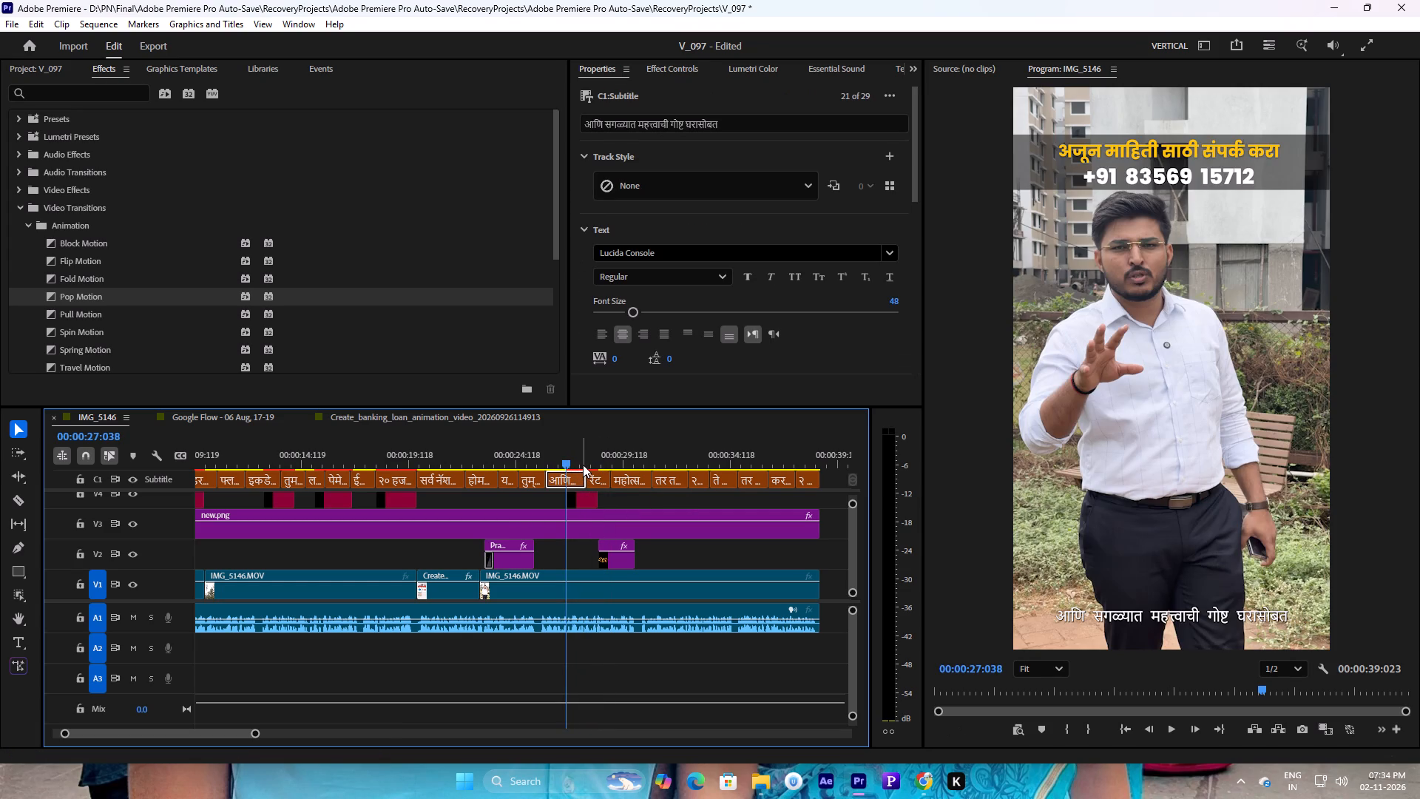
double_click(709, 119)
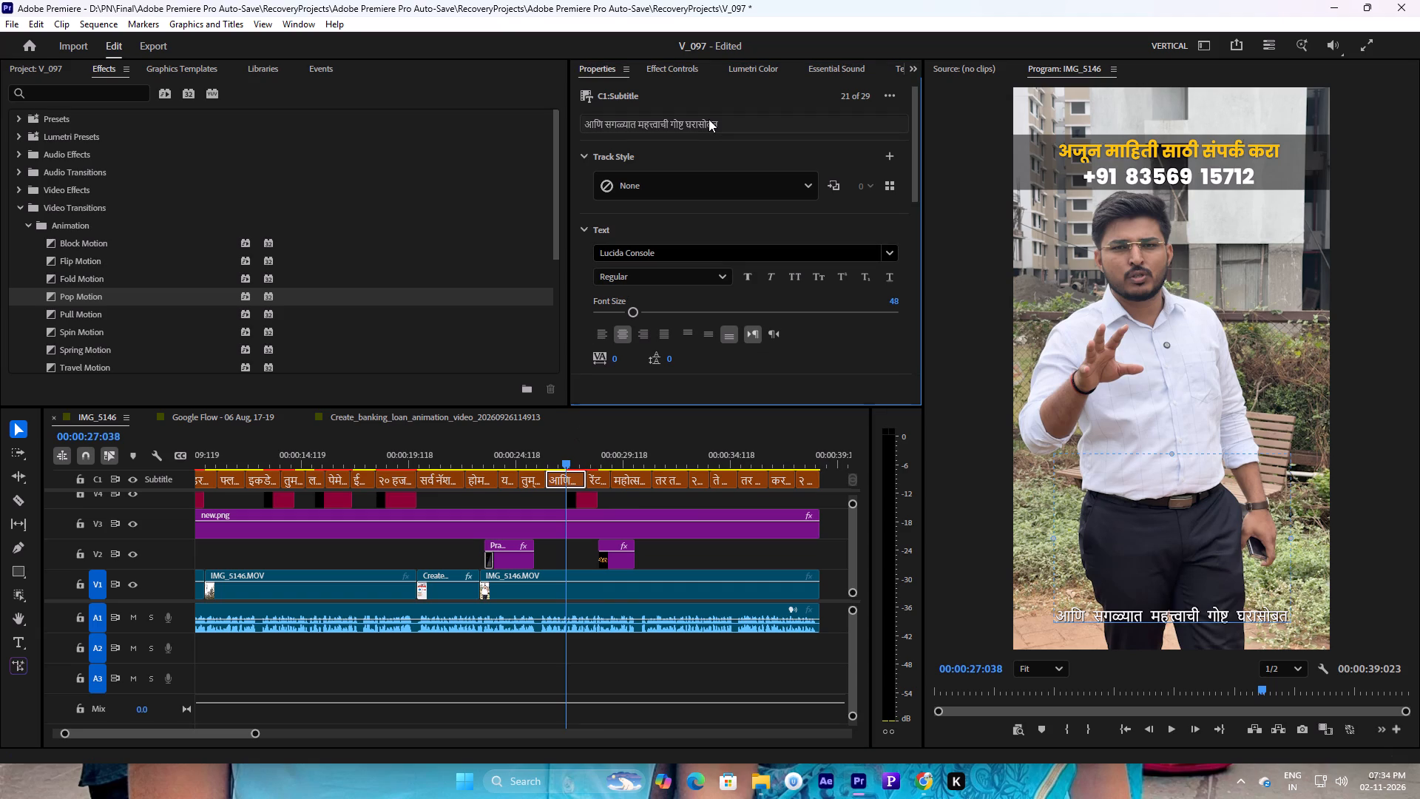
key(ctrl+c)
click(584, 507)
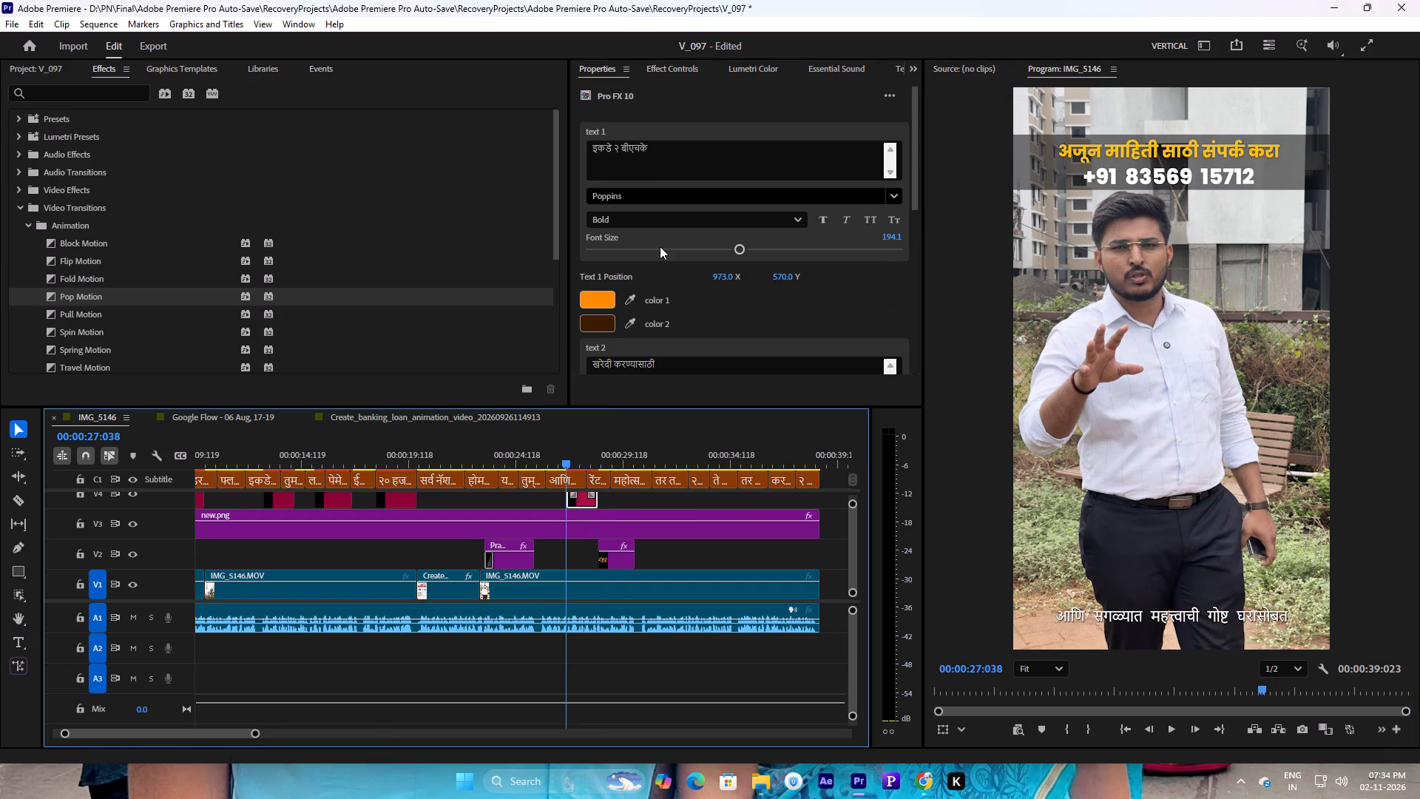
drag(668, 152, 511, 132)
key(ctrl+v)
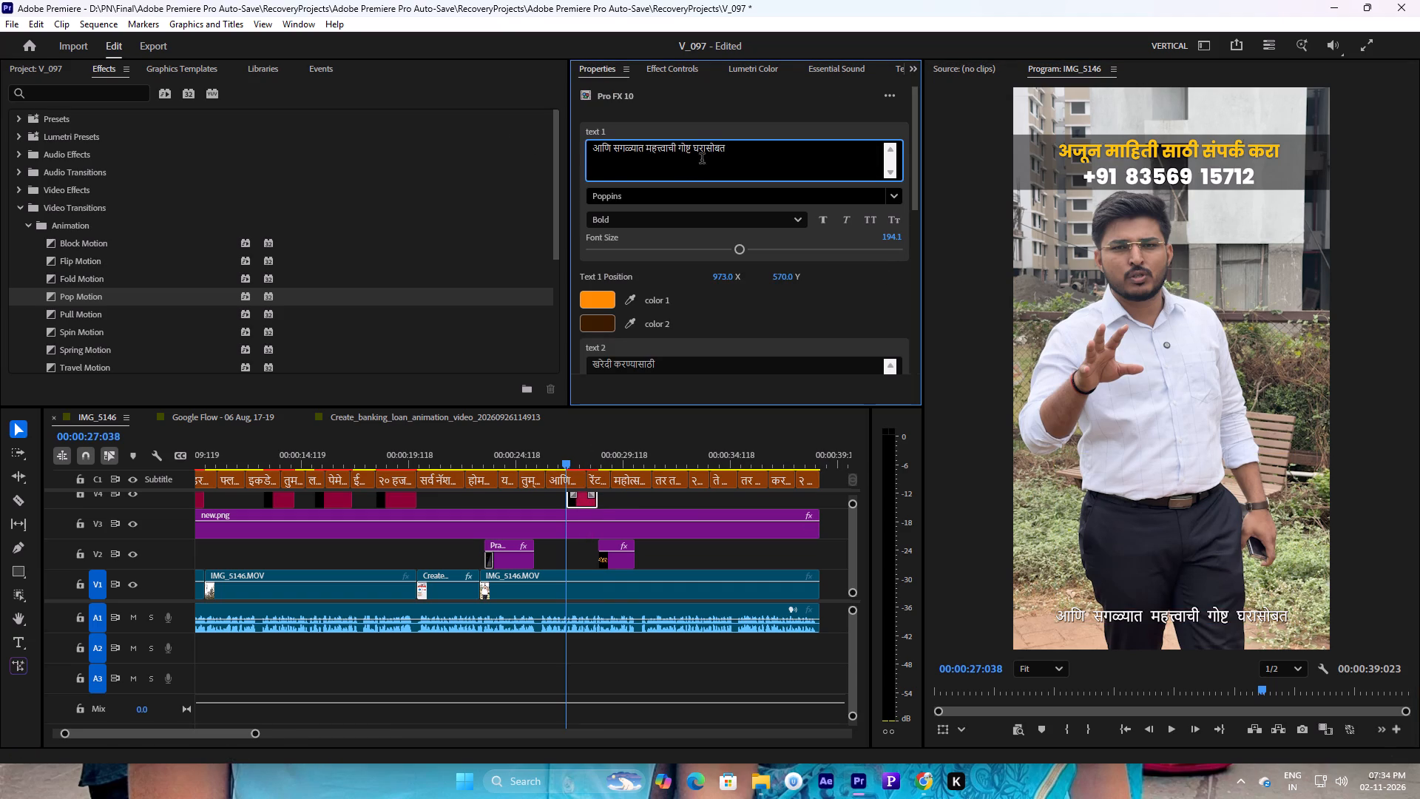
drag(694, 145, 581, 154)
key(BackSpace)
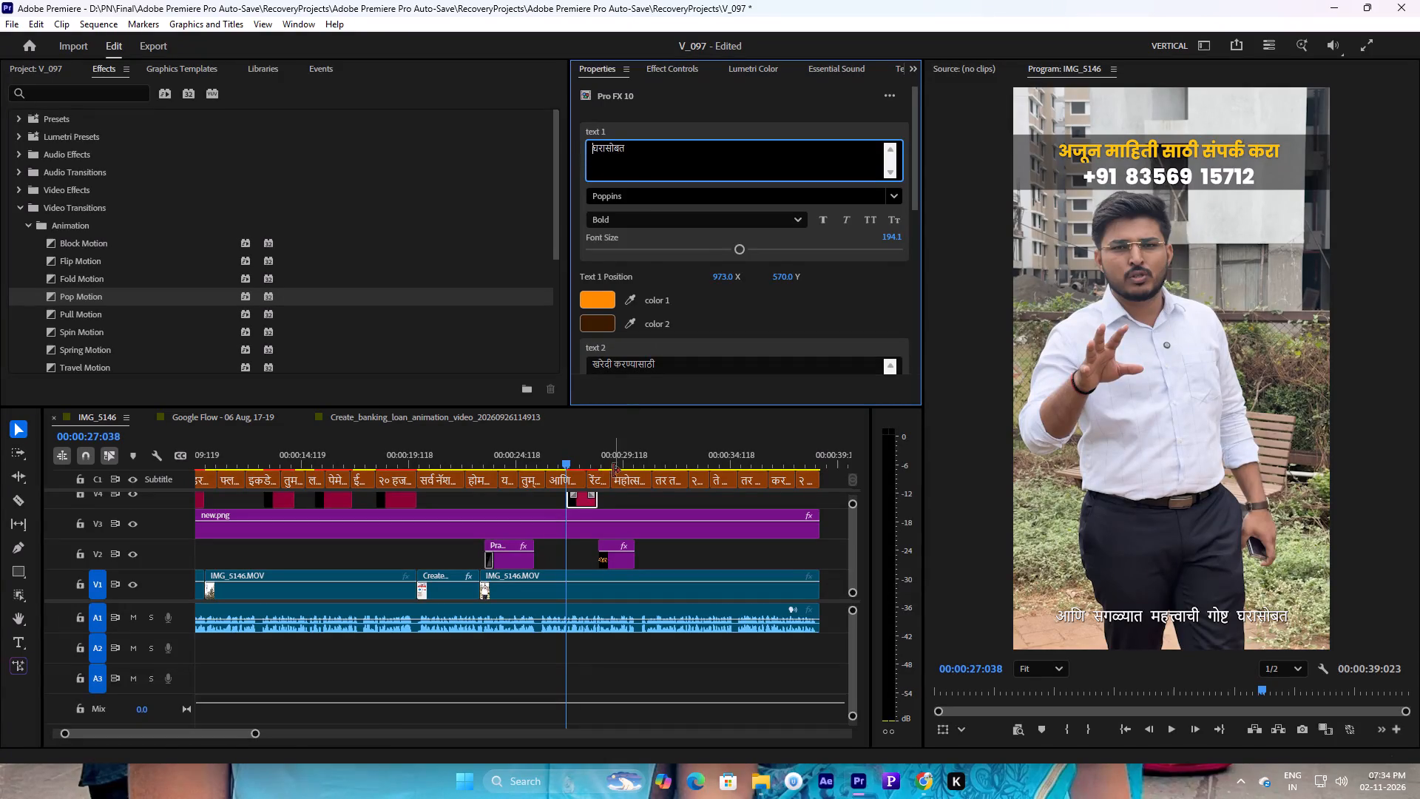
Append the following subtitle's text "रेंट सुद्धा प्रॉपर्टी" to the title's text 1, separated by a space.
click(599, 479)
double_click(652, 120)
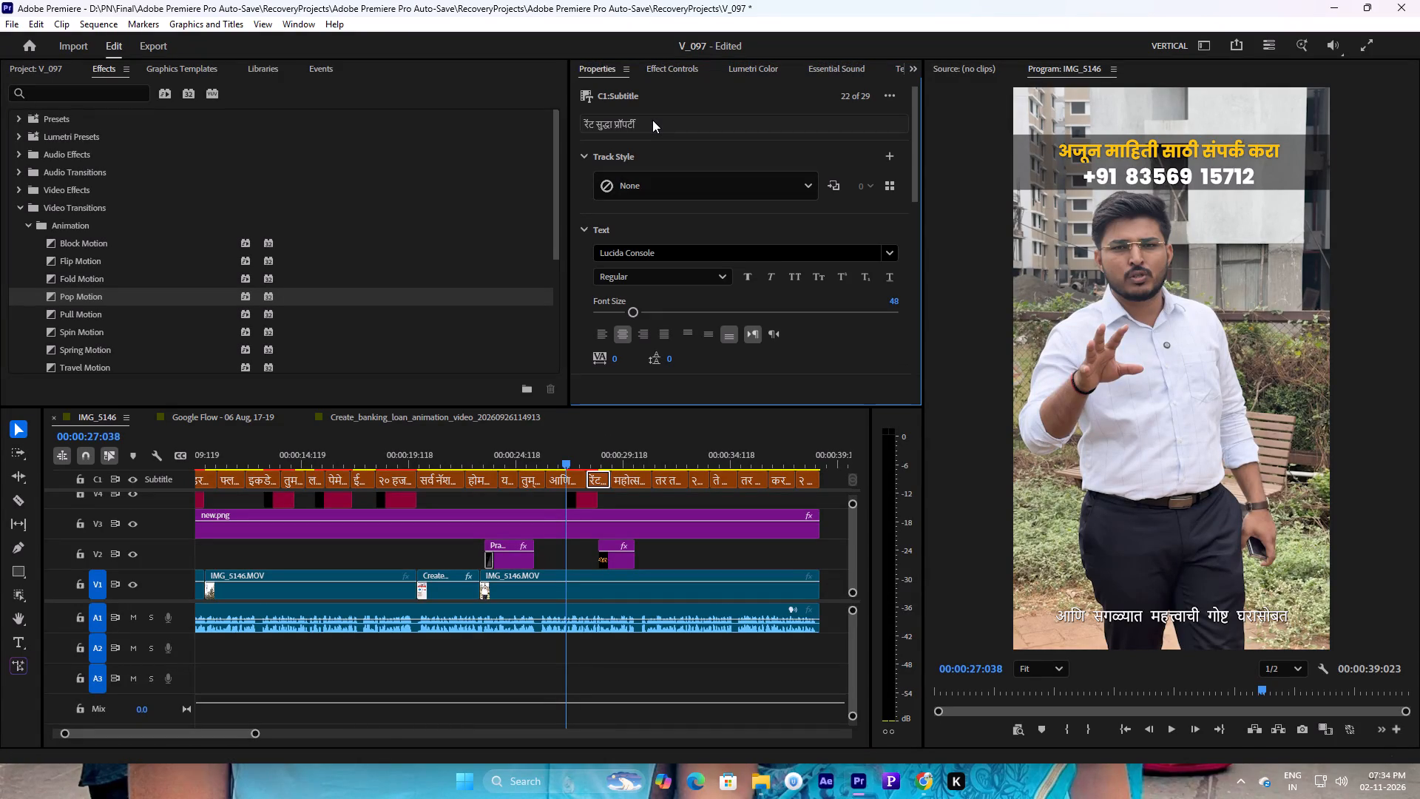
key(ctrl+c)
click(581, 502)
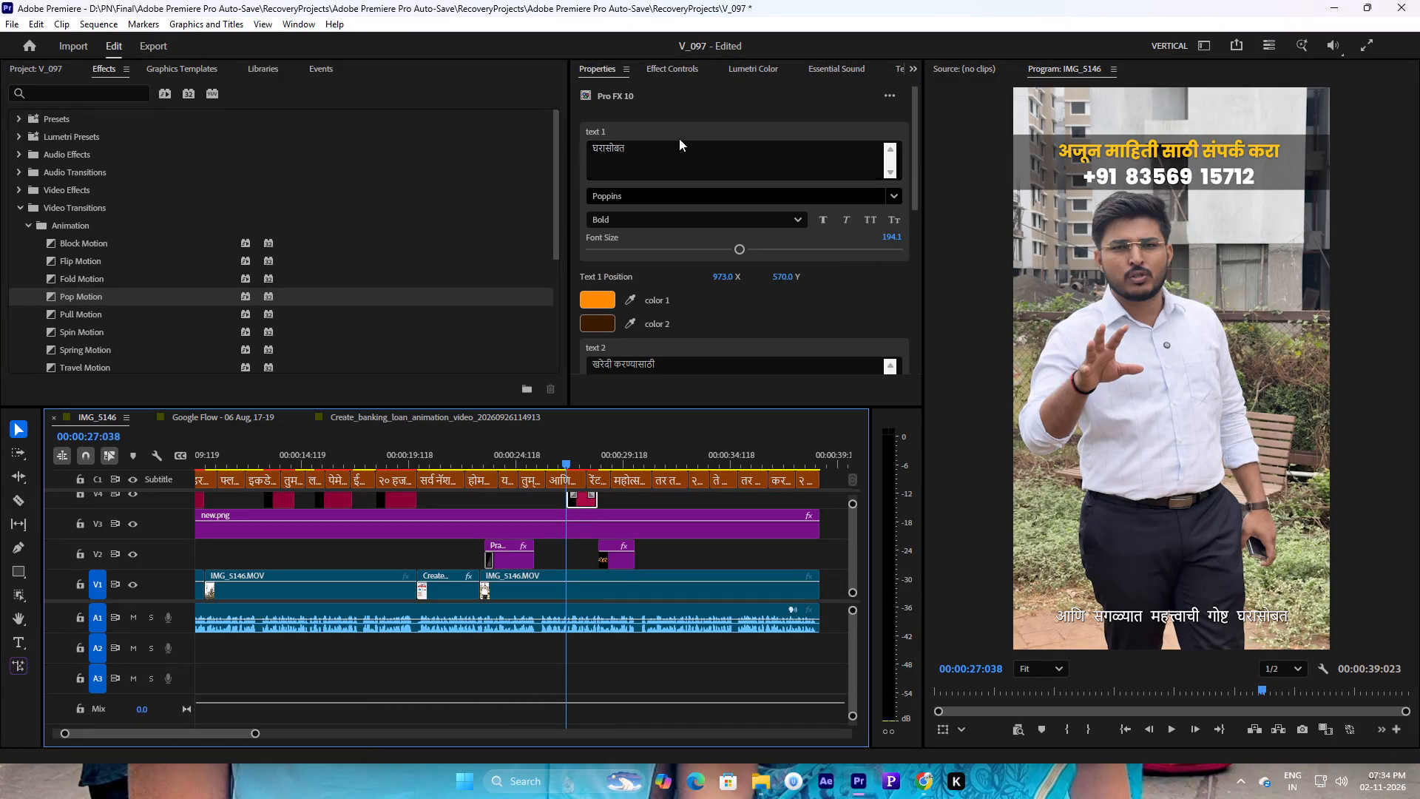
click(681, 152)
key(space)
key(ctrl+v)
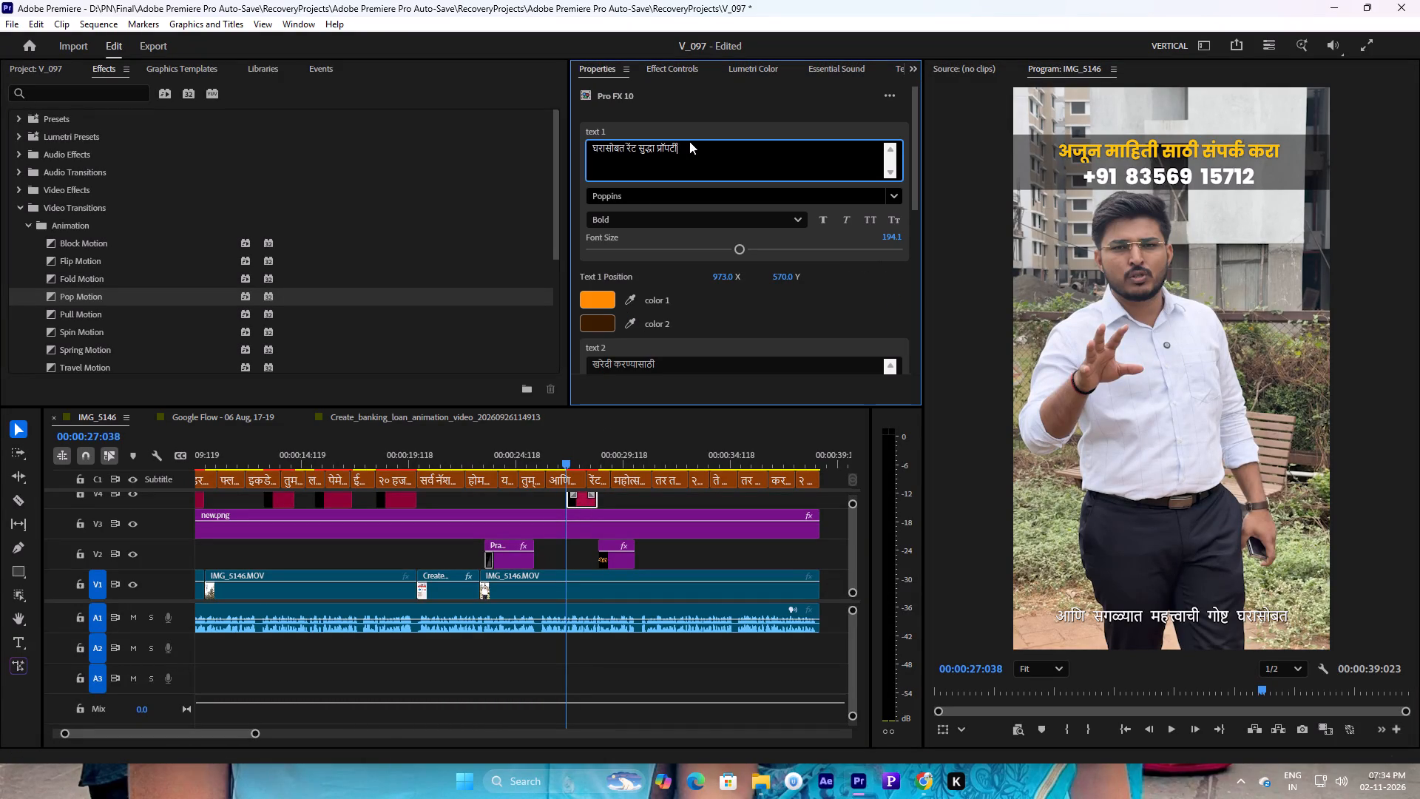
Play back the "घरासोबत" title up to the Property महोत्सव logo and check its wording against the subtitles.
click(558, 455)
key(space)
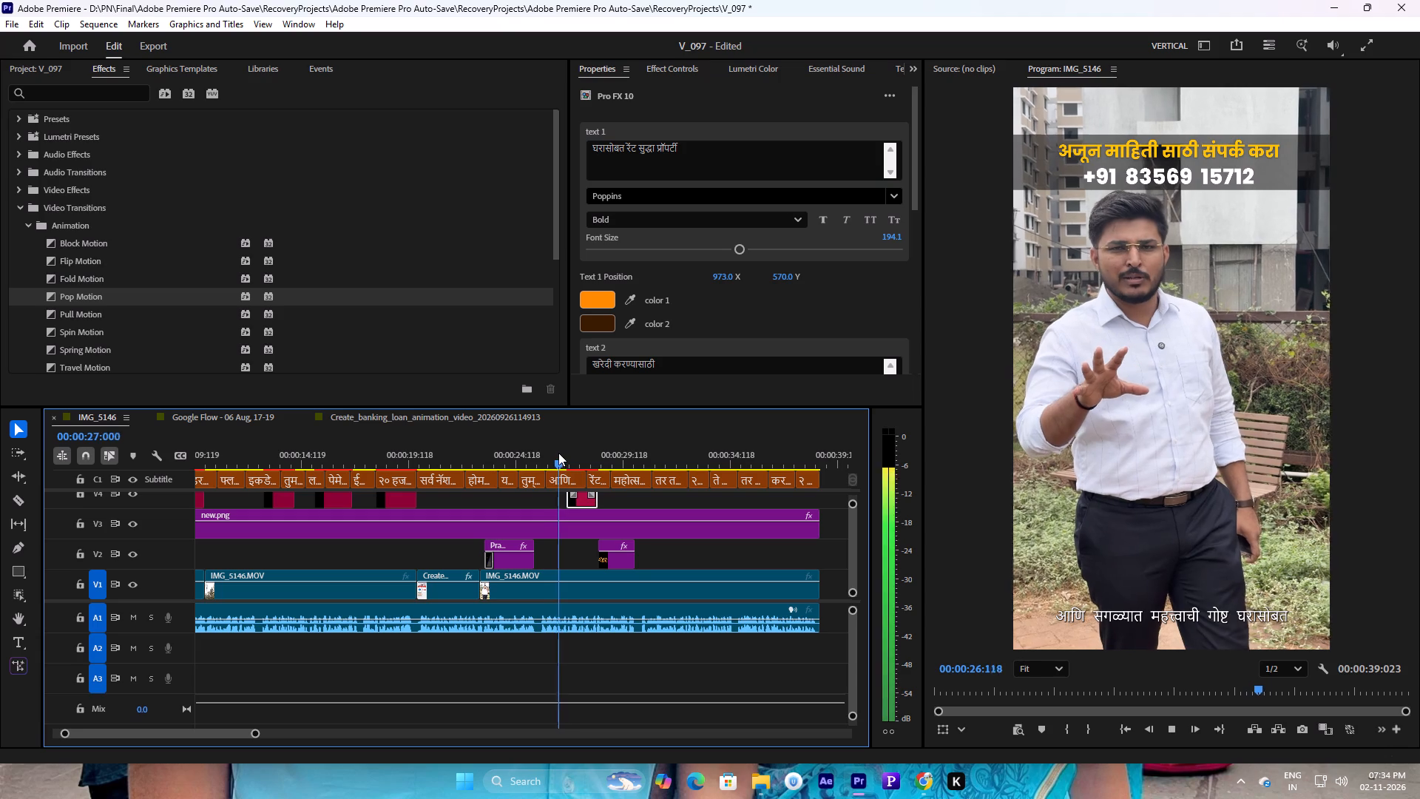
key(space)
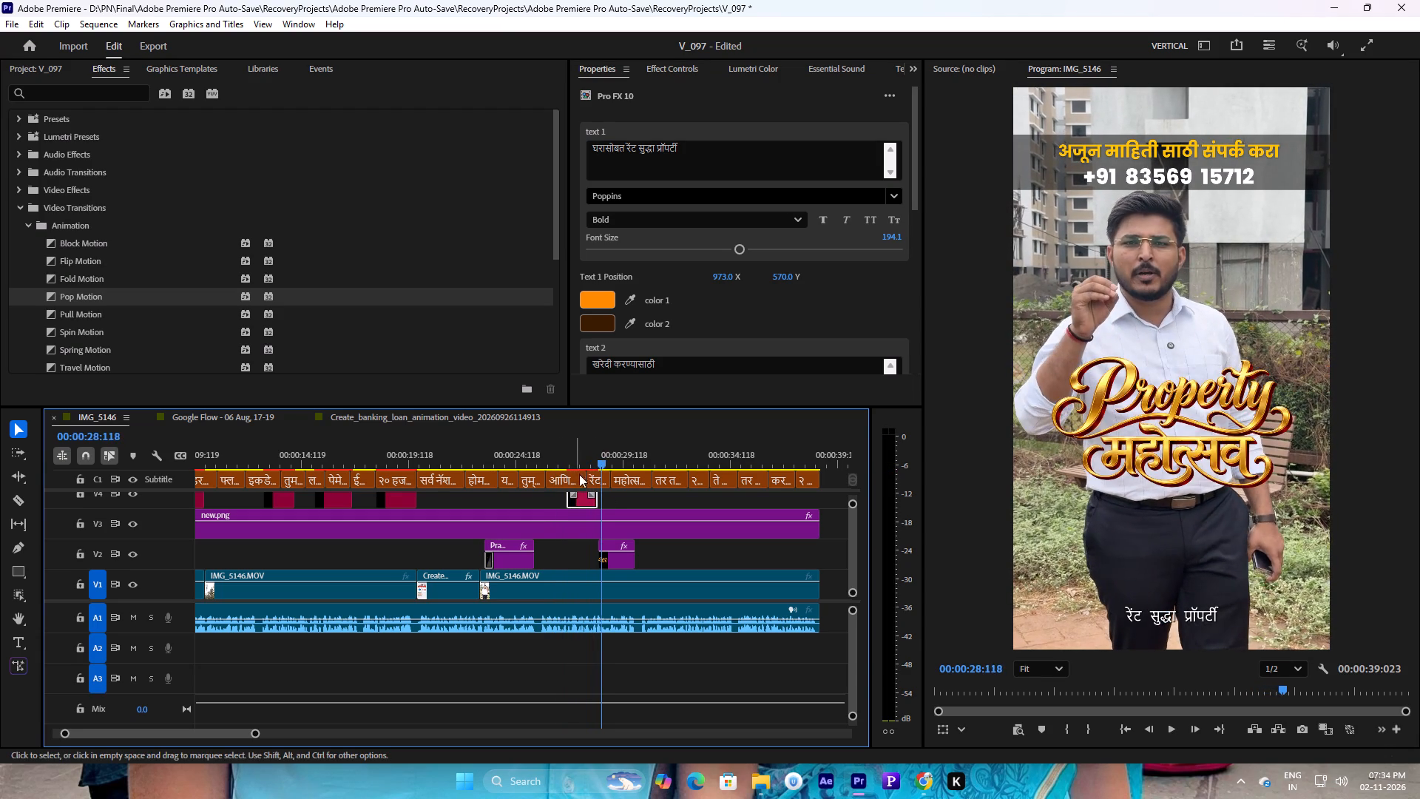
key(space)
click(625, 478)
key(space)
drag(603, 465, 591, 463)
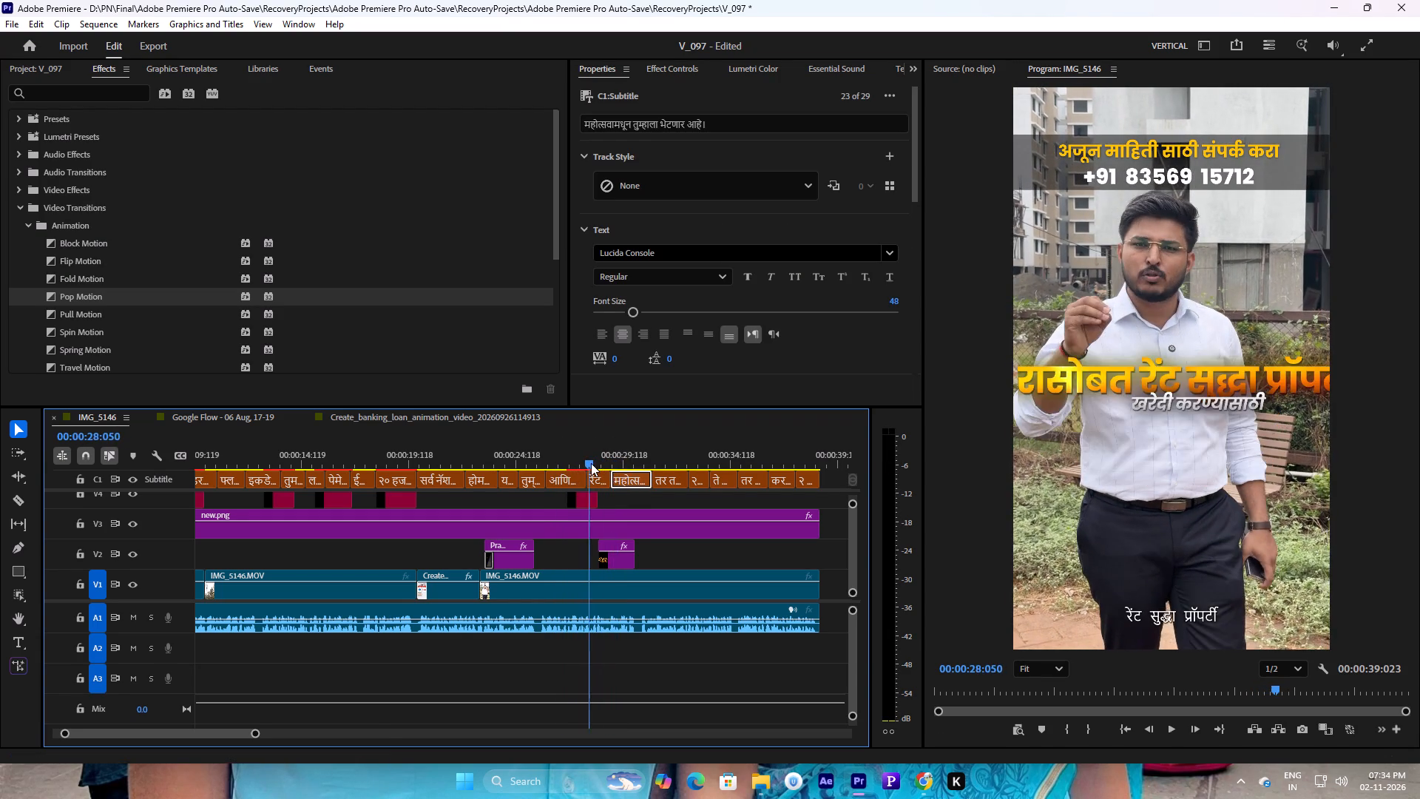
drag(591, 463, 578, 460)
key(space)
key(space)
key(space)
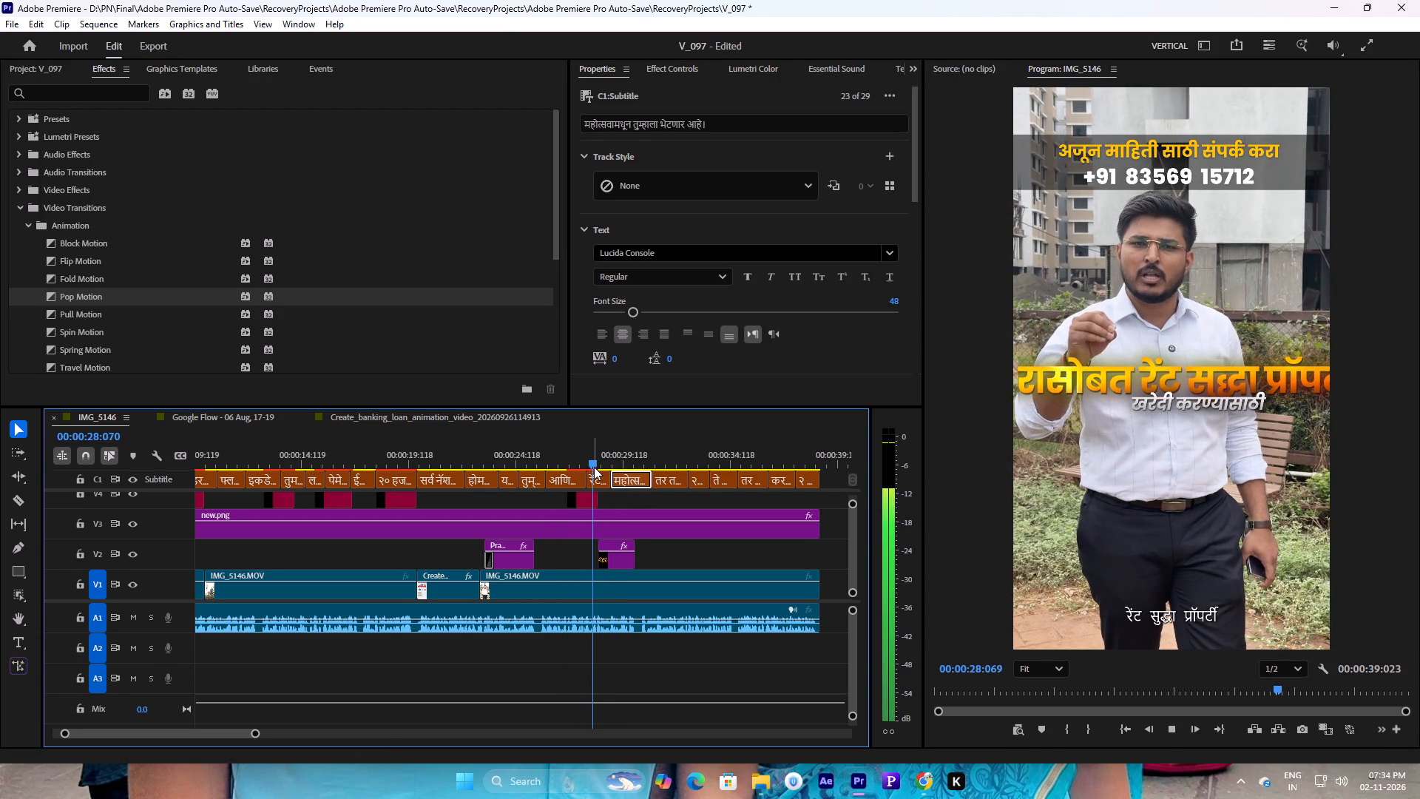
key(space)
Shorten the title's text 1 to "घरासोबत रेंट सुद्धा", clear text 2, and play the title back.
click(583, 499)
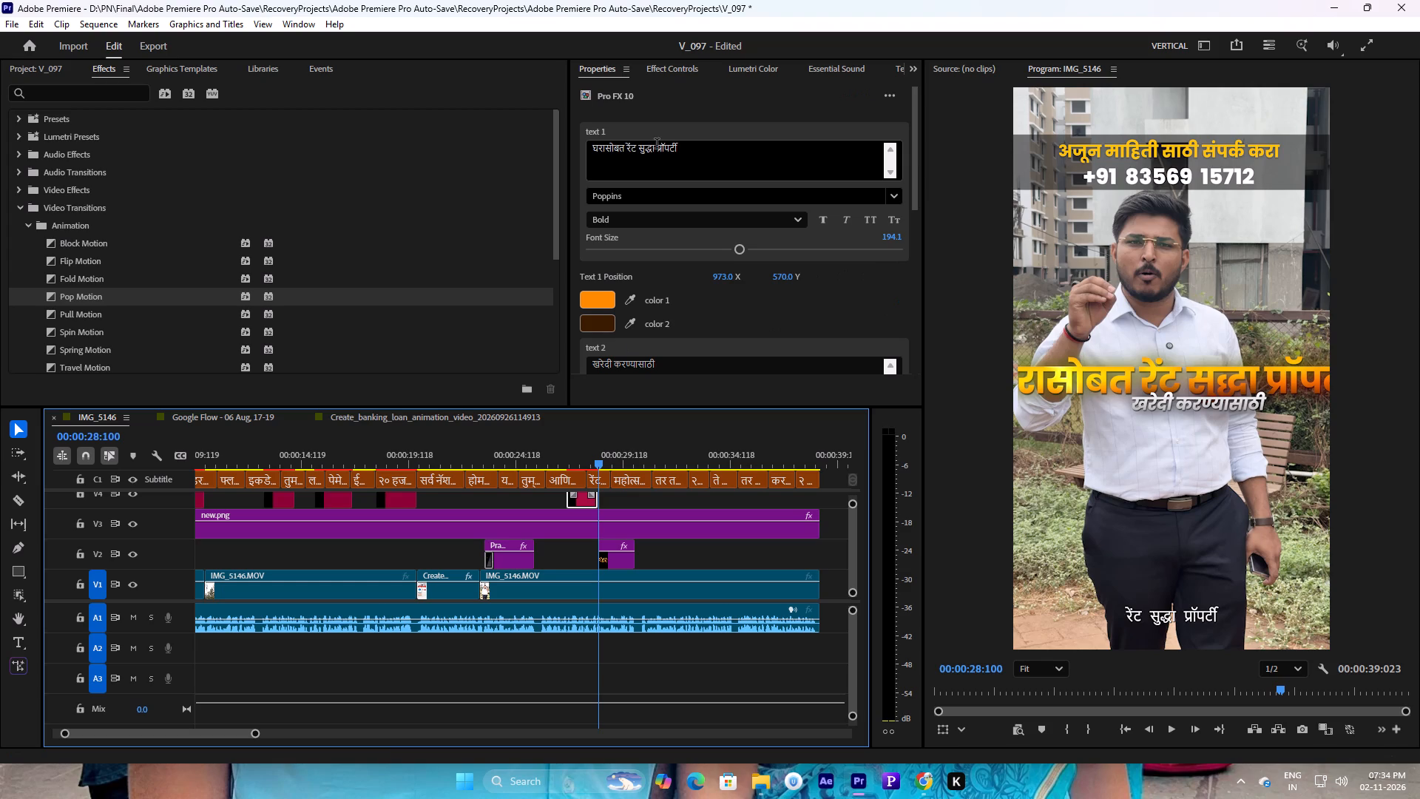
drag(659, 145, 728, 149)
key(BackSpace)
key(BackSpace)
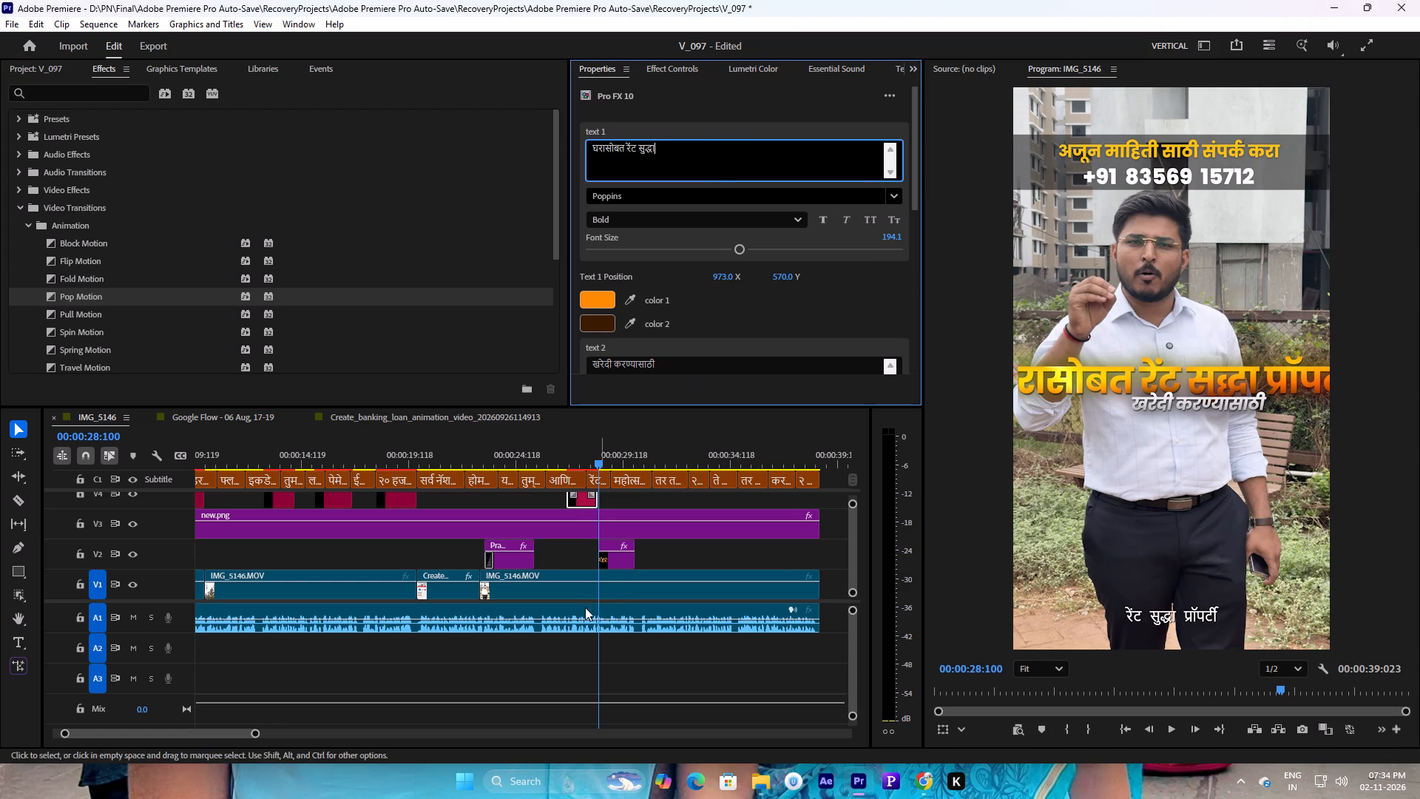
drag(670, 361, 477, 358)
key(BackSpace)
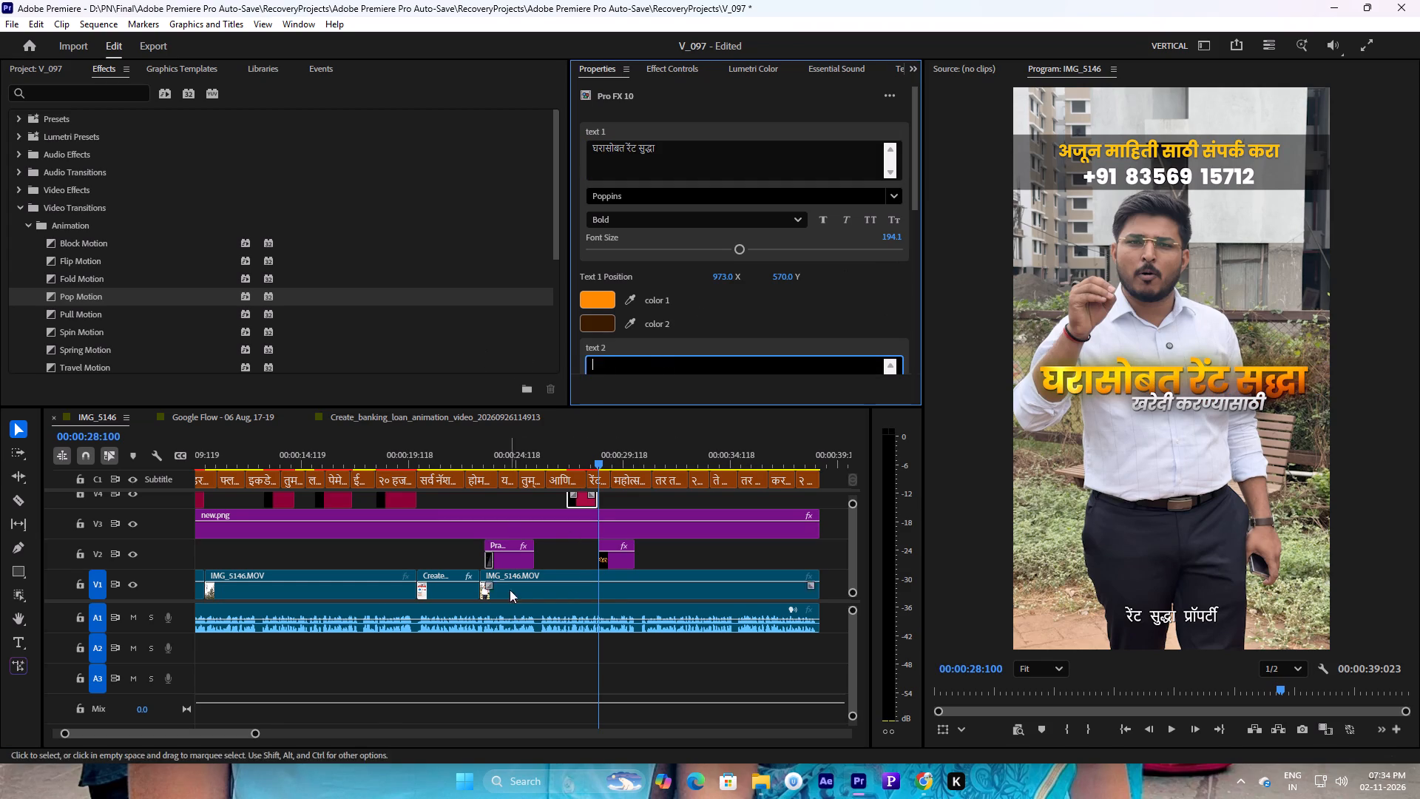
click(545, 501)
click(567, 463)
key(space)
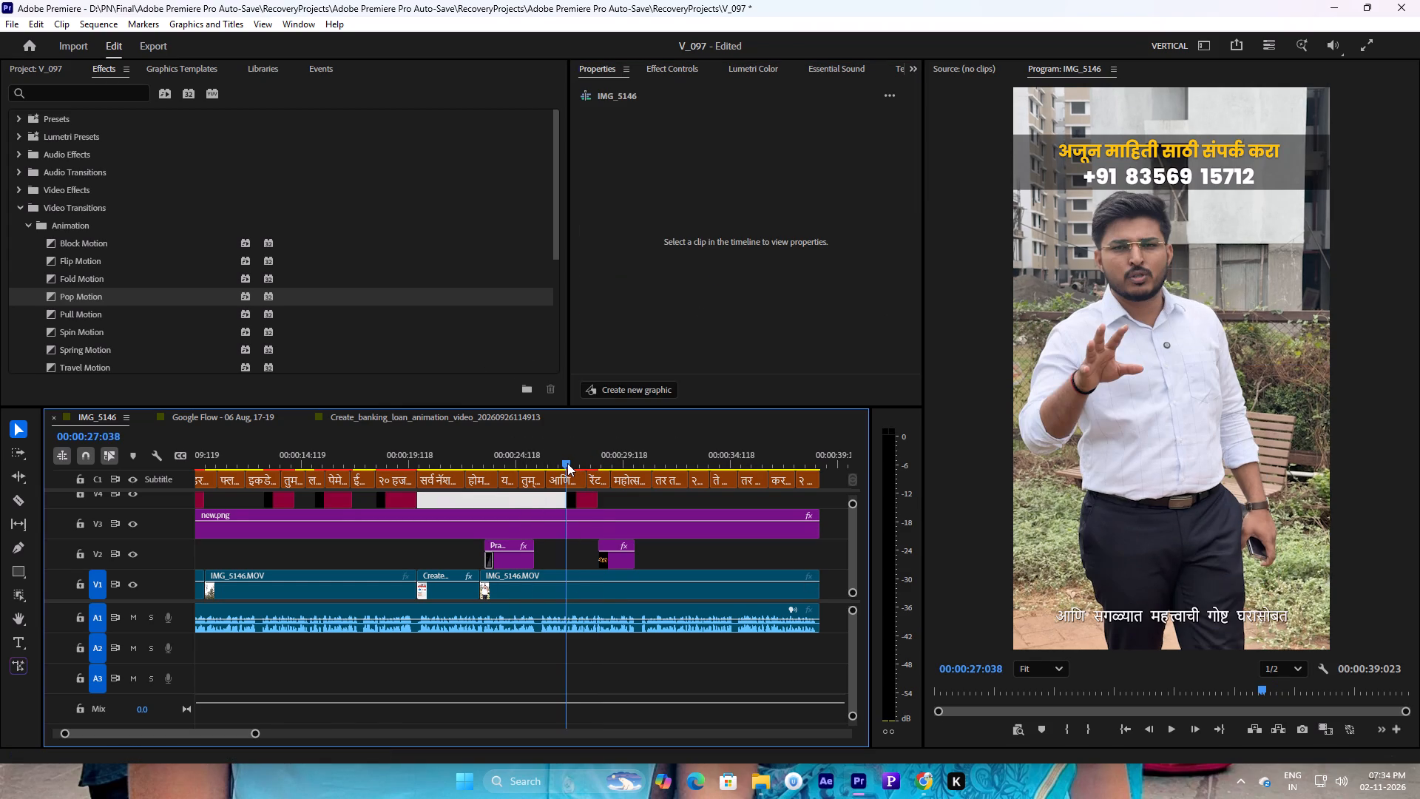
key(space)
key(space)
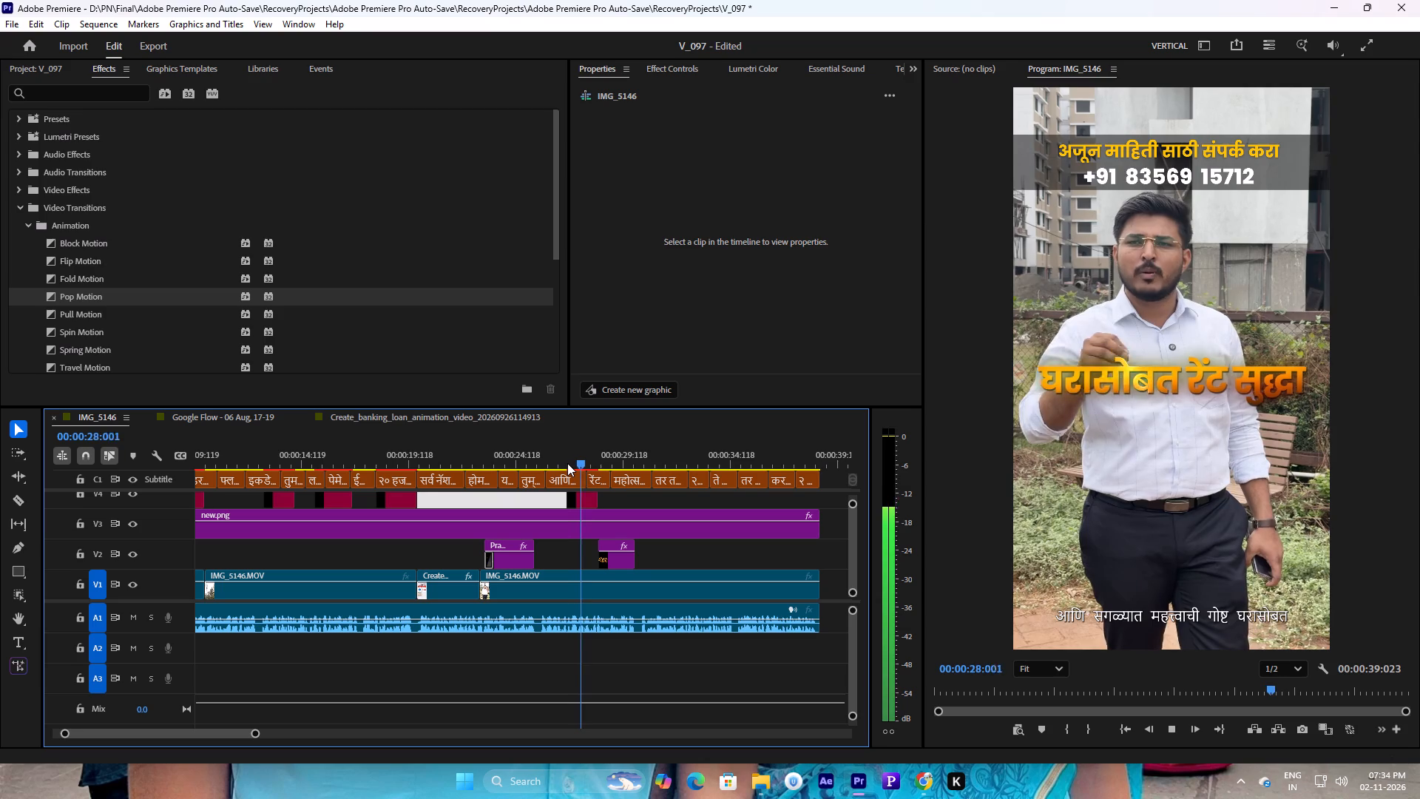
key(space)
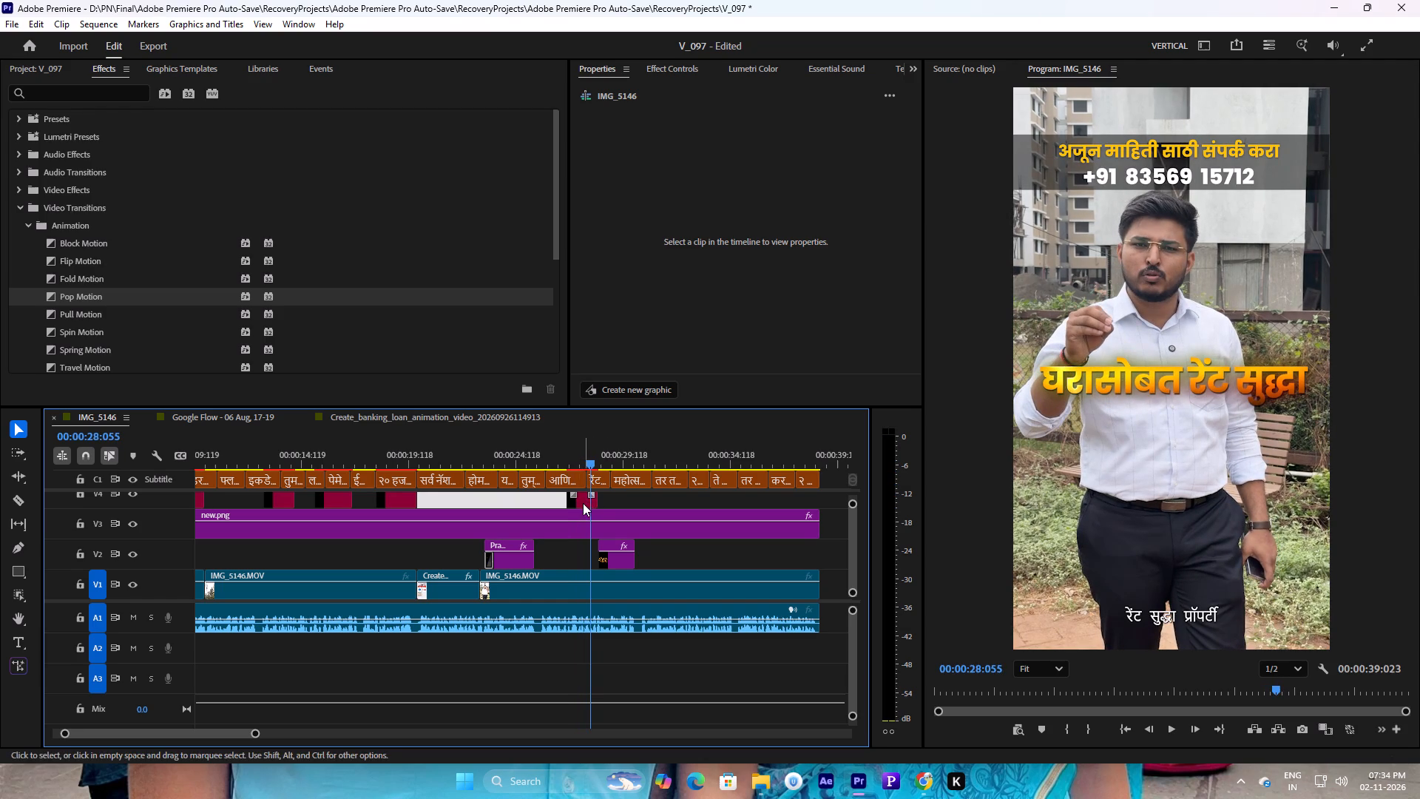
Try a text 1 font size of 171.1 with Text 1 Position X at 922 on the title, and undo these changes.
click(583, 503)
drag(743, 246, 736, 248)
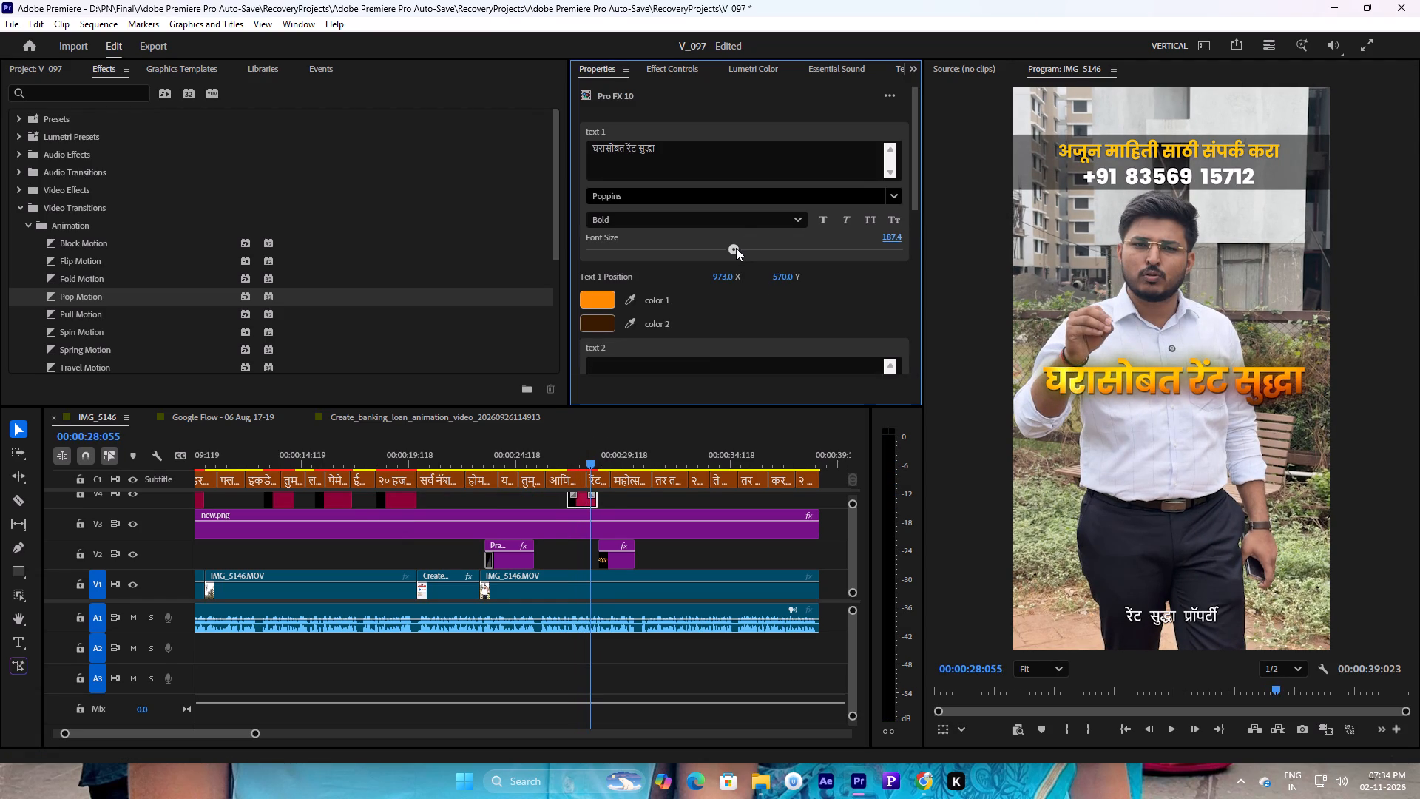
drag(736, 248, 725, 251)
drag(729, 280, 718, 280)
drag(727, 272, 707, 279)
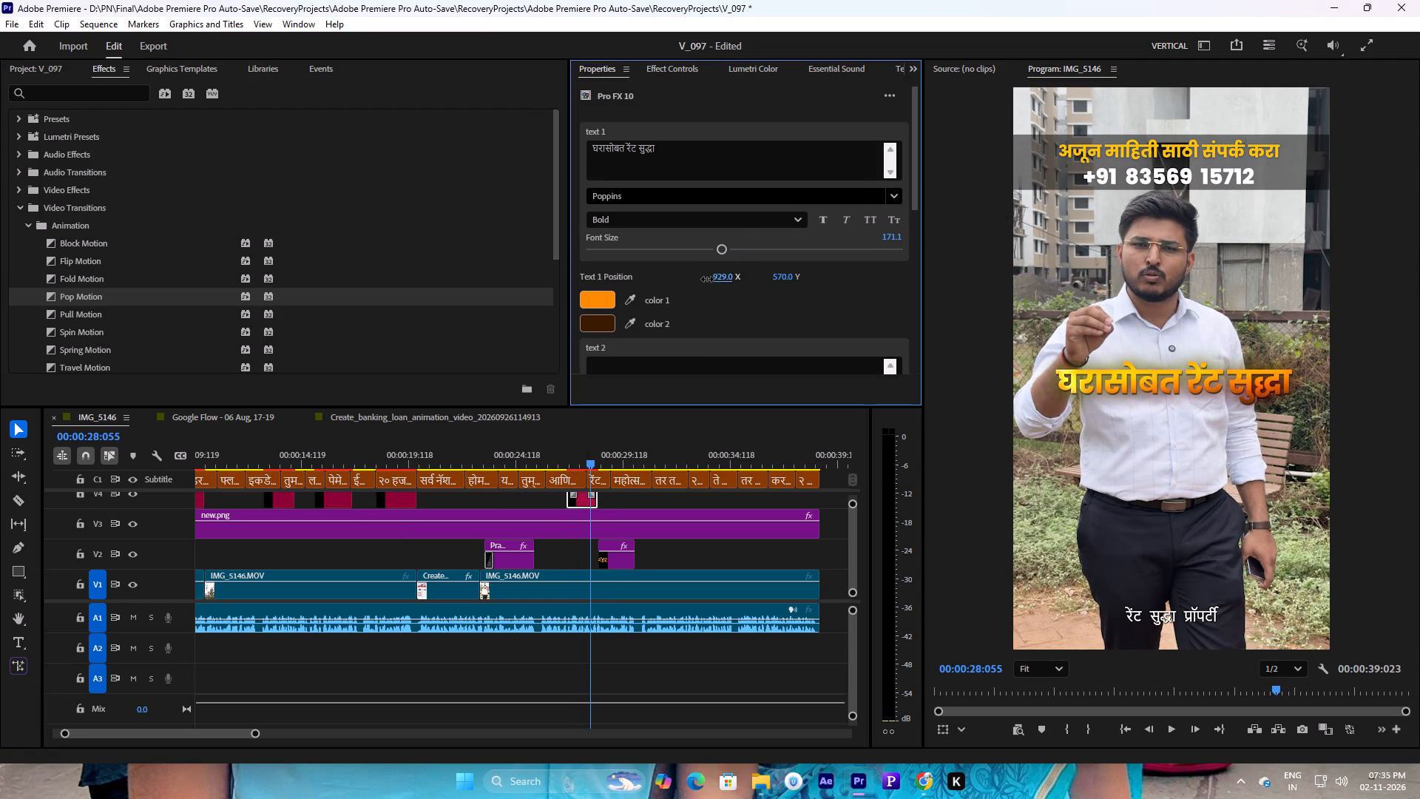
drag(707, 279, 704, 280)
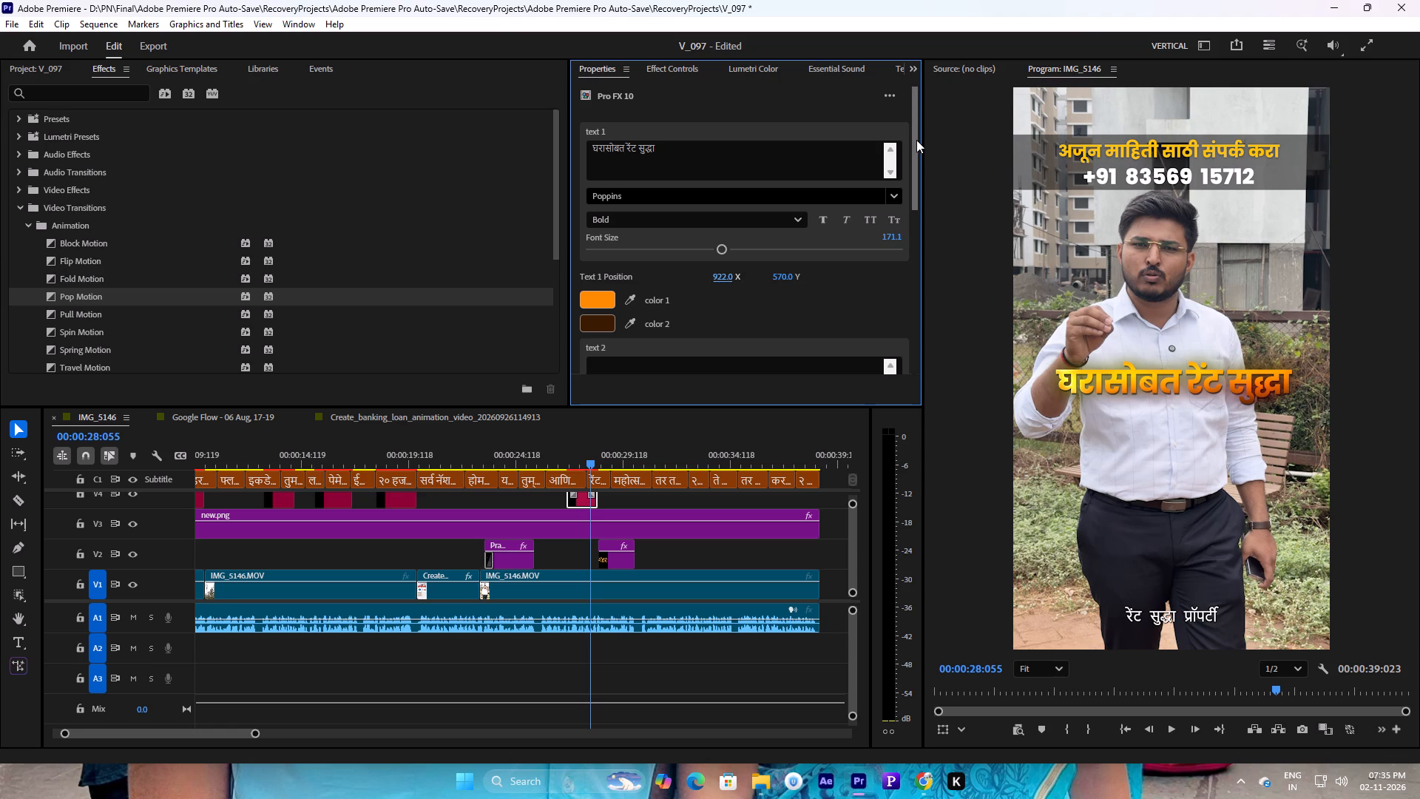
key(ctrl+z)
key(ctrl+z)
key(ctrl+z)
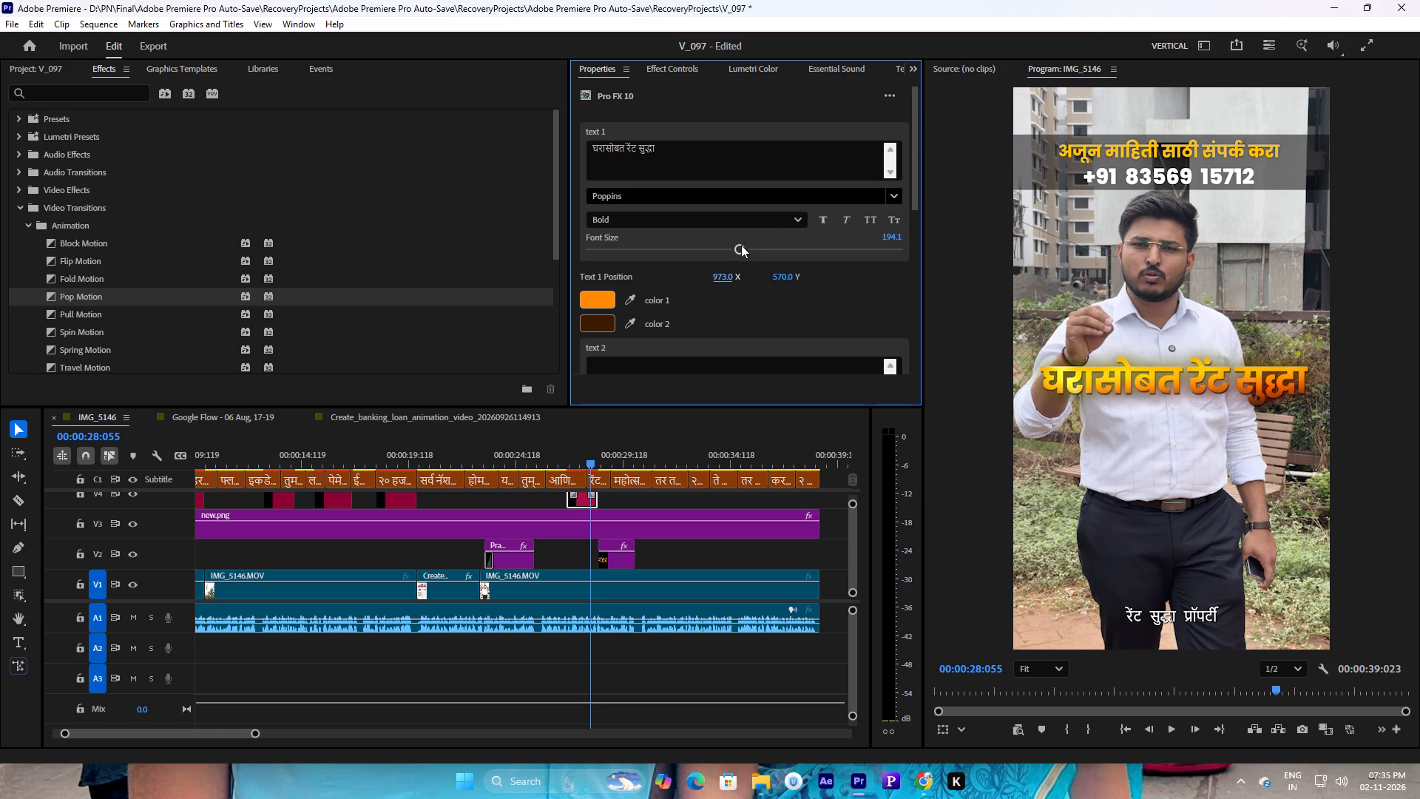
Reduce the font size of the title's text 1 "घरासोबत रेंट सुद्धा" to about 180.
drag(741, 245, 730, 249)
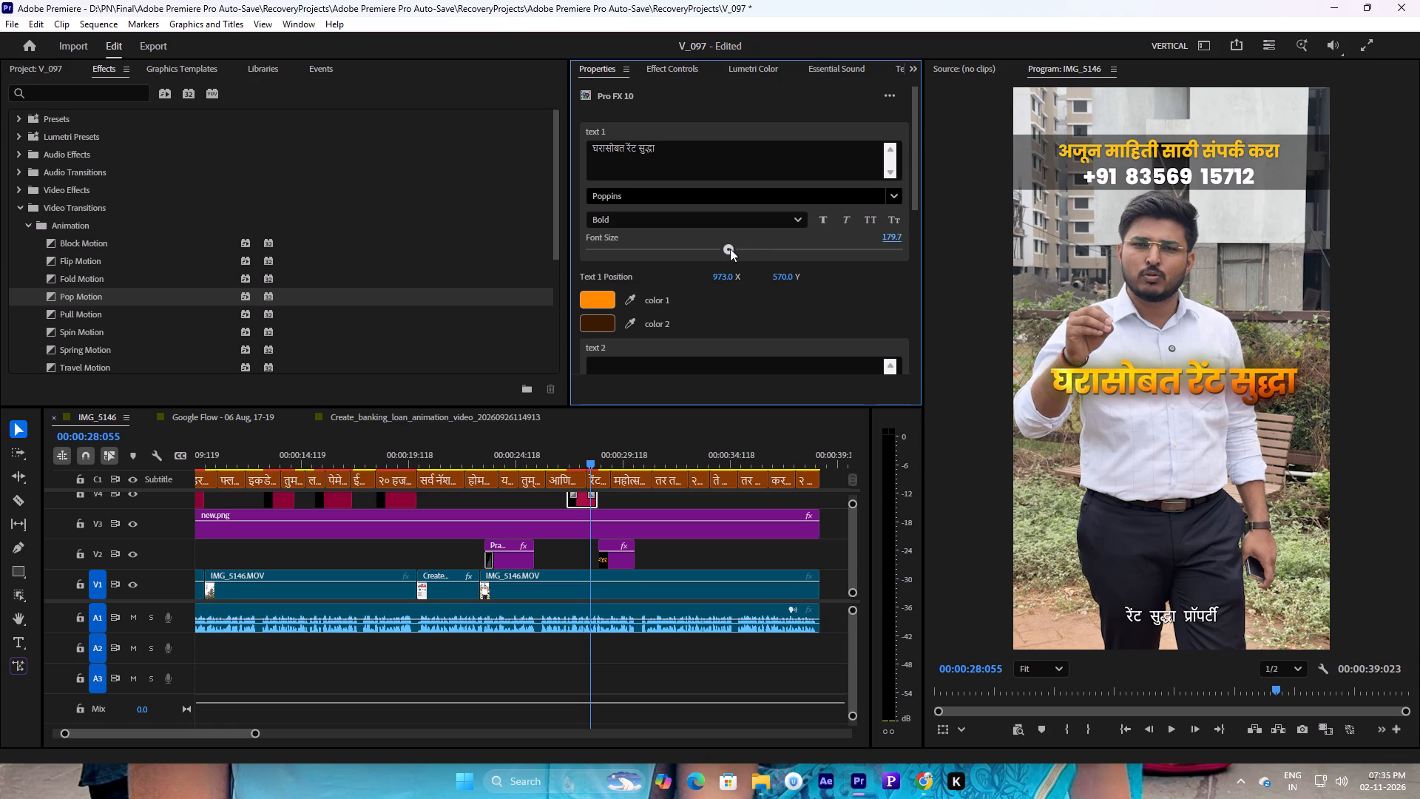
drag(730, 249, 731, 249)
Set the "घरासोबत रेंट सुद्धा" title's Transform position X to 1231 to centre it in the frame, and play it back.
drag(913, 158, 915, 357)
drag(733, 232, 717, 236)
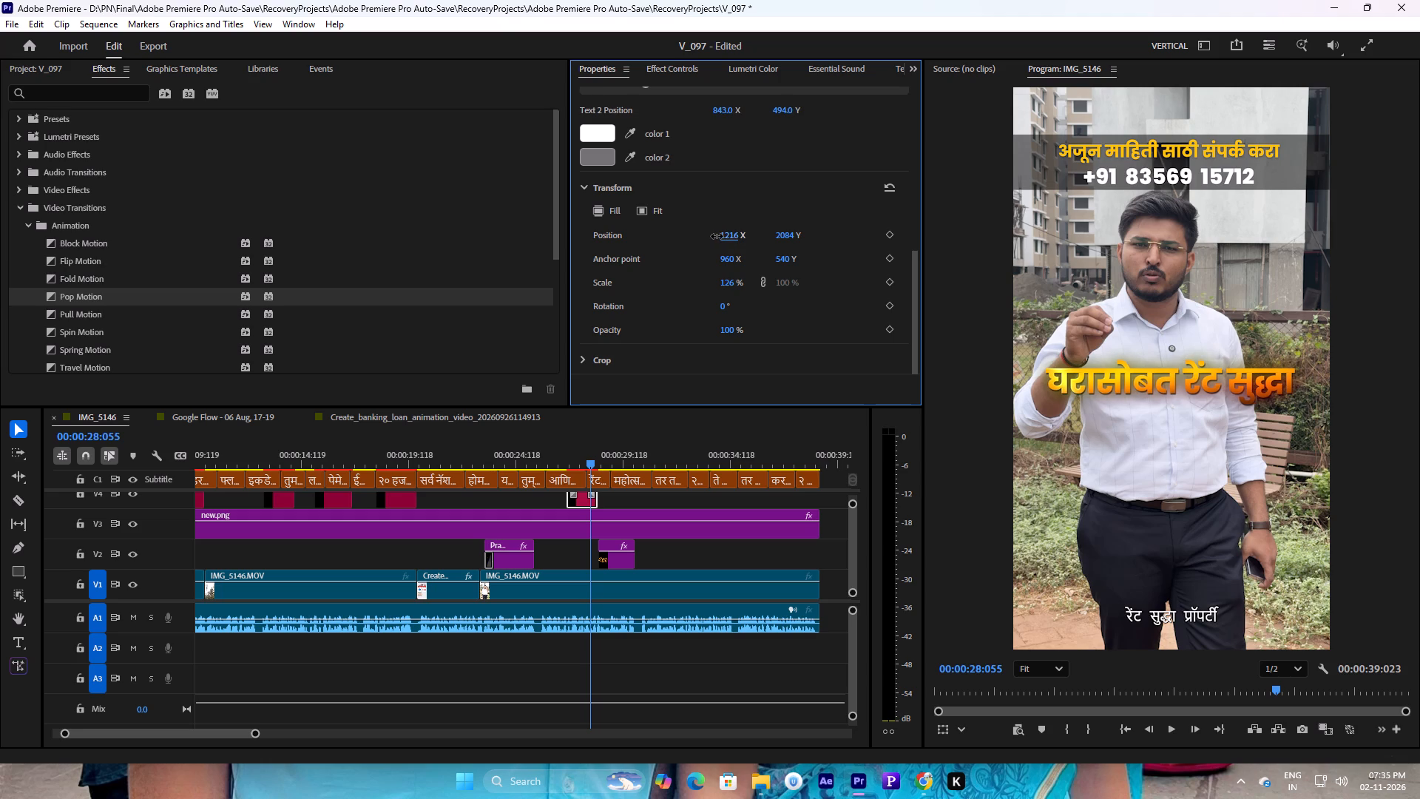
drag(717, 236, 721, 237)
click(564, 458)
key(space)
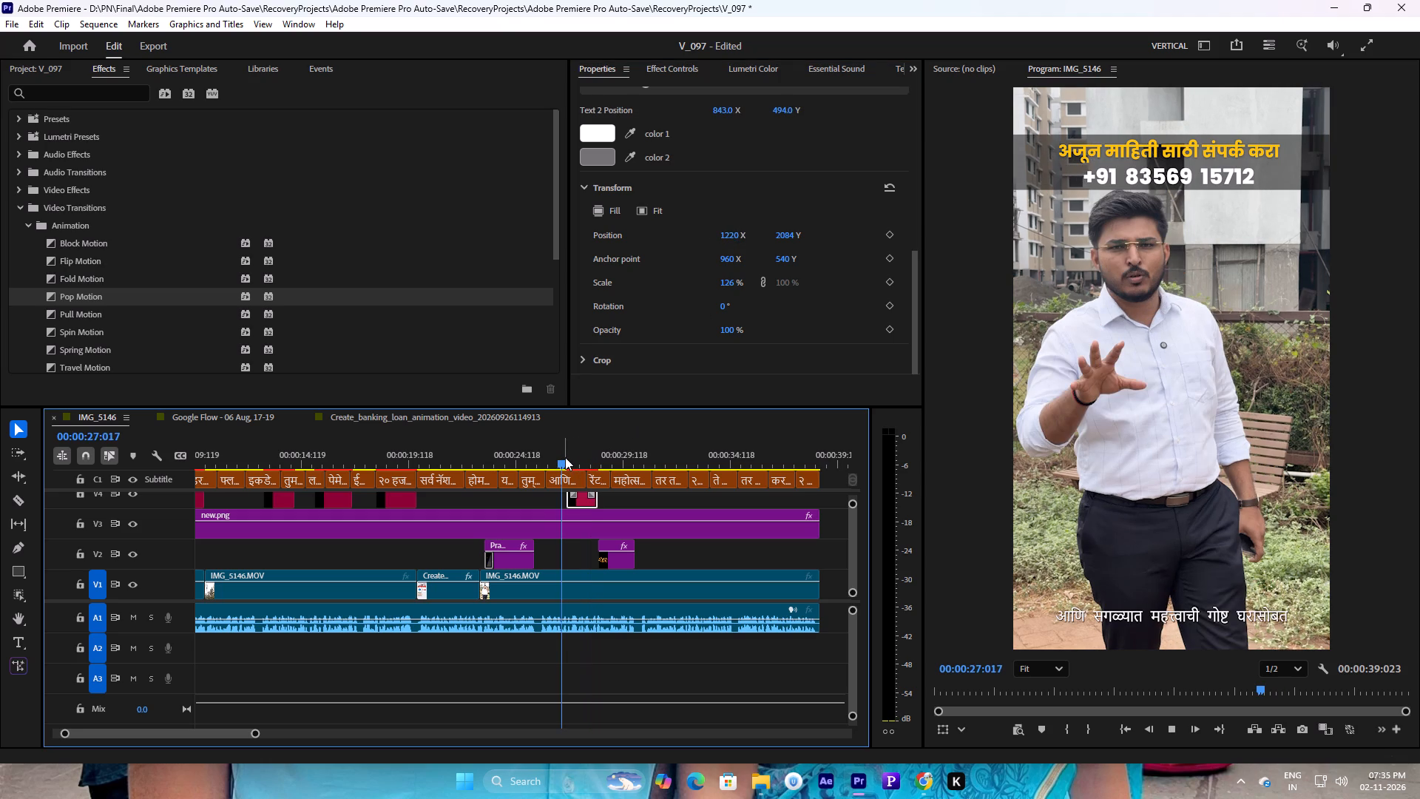
key(space)
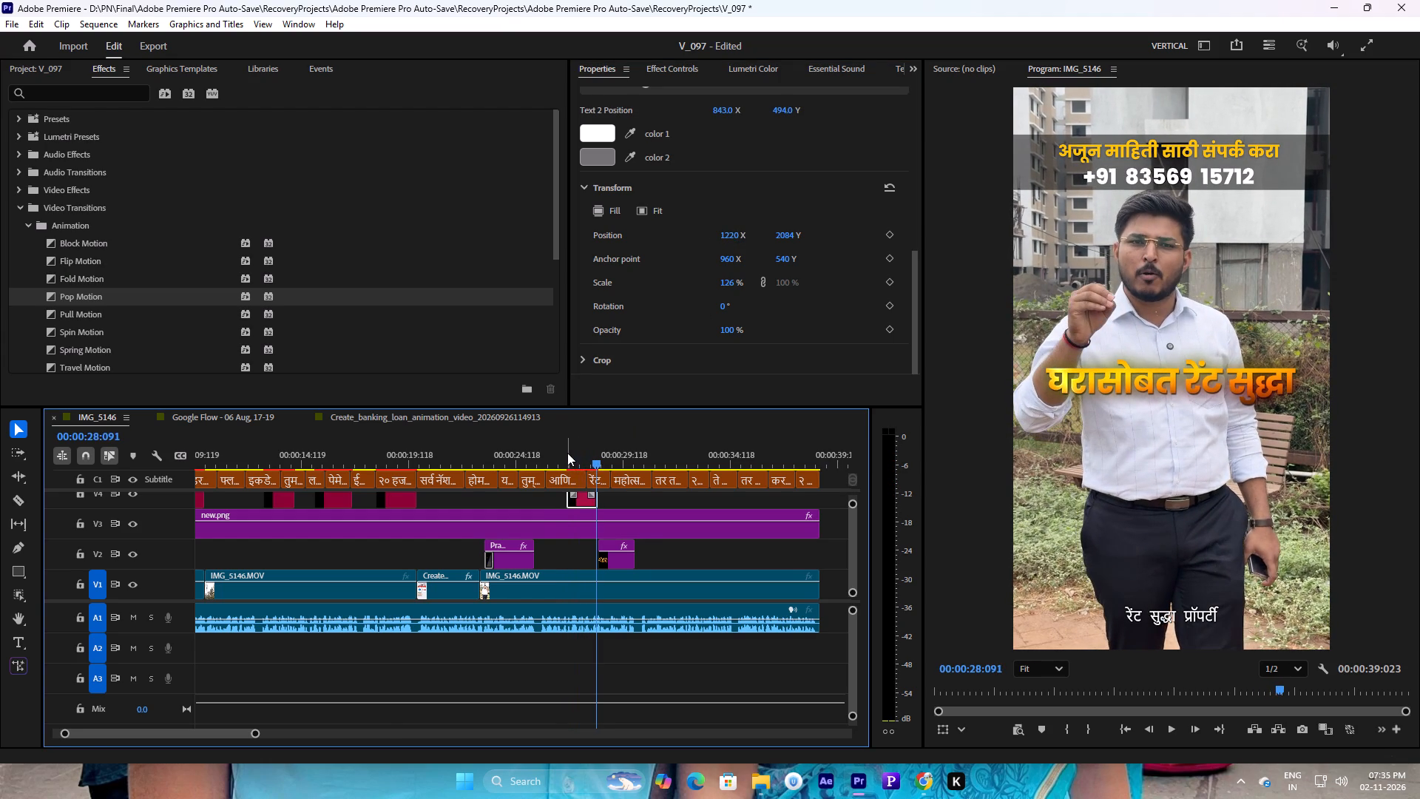
drag(735, 230, 748, 234)
key(space)
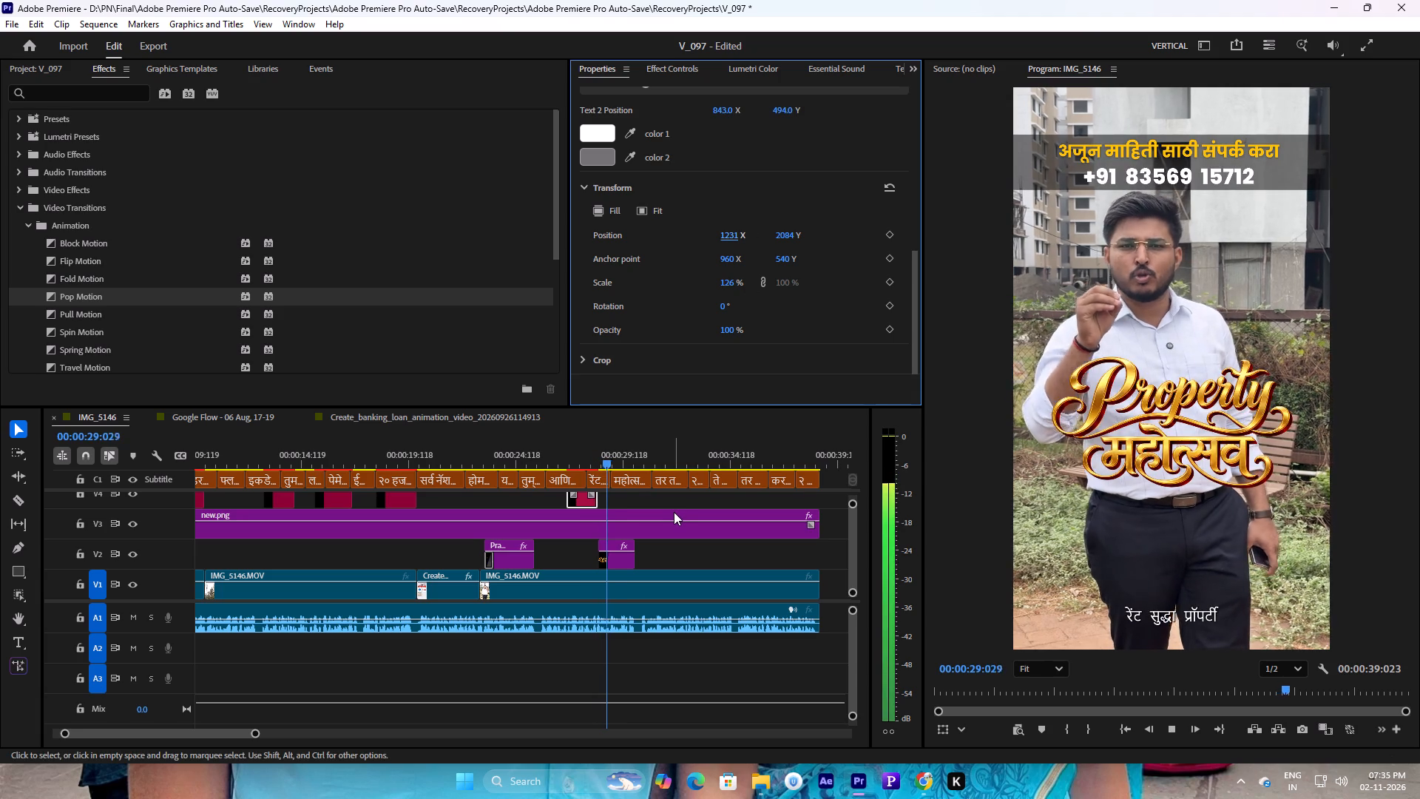
key(space)
drag(608, 458, 592, 455)
key(space)
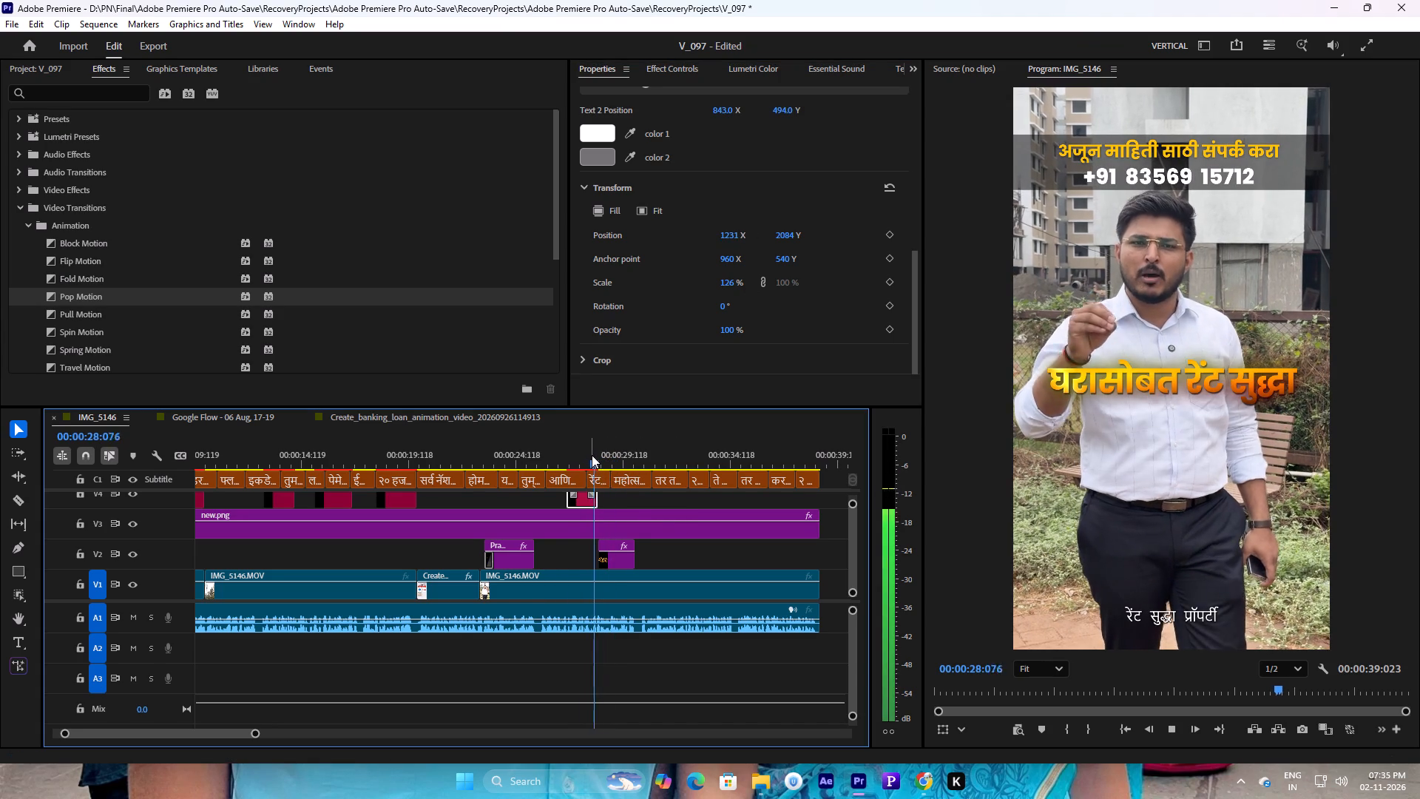
Apply the Pop Motion transition to the start of the Property महोत्सव logo clip on V2 and play it back.
key(space)
drag(51, 296, 602, 553)
click(605, 553)
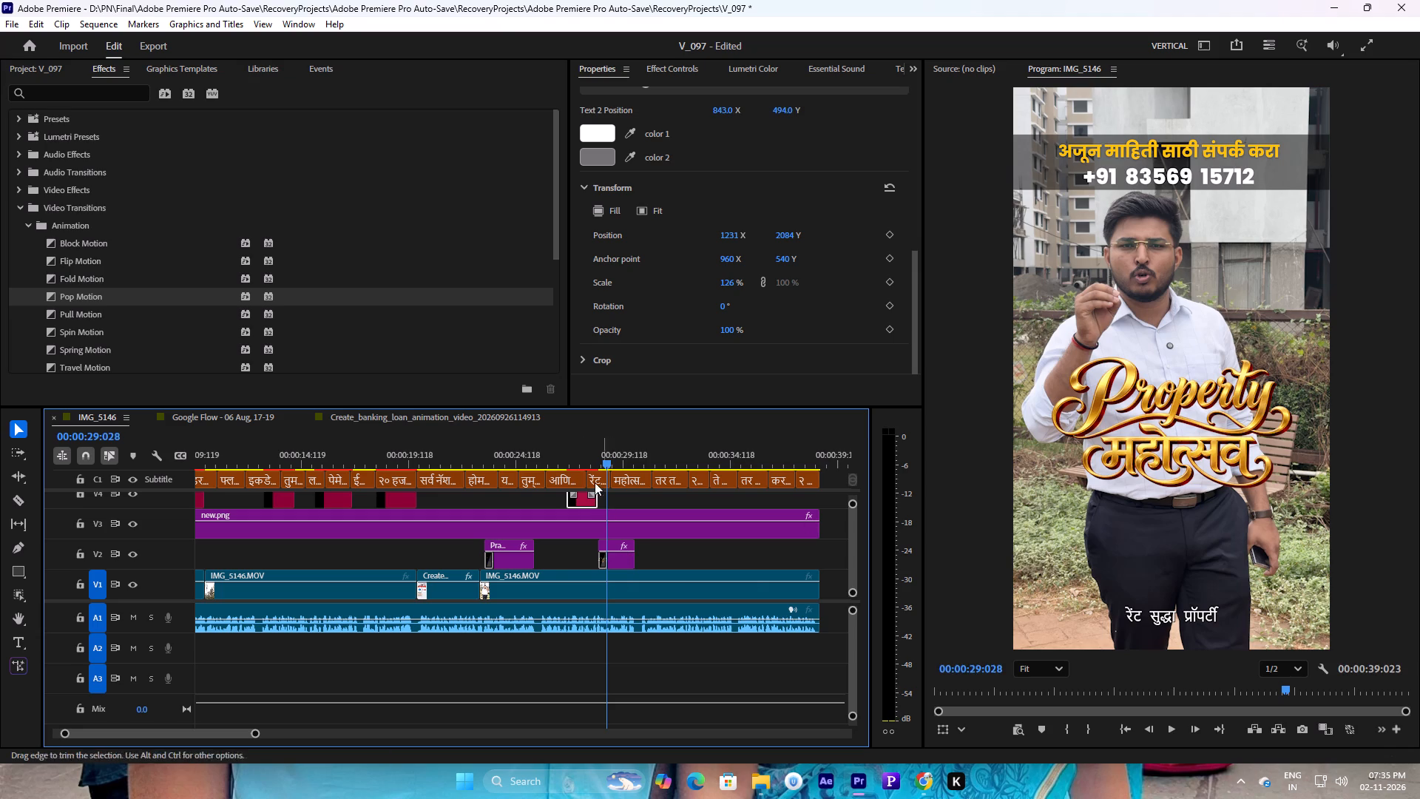
click(577, 449)
key(space)
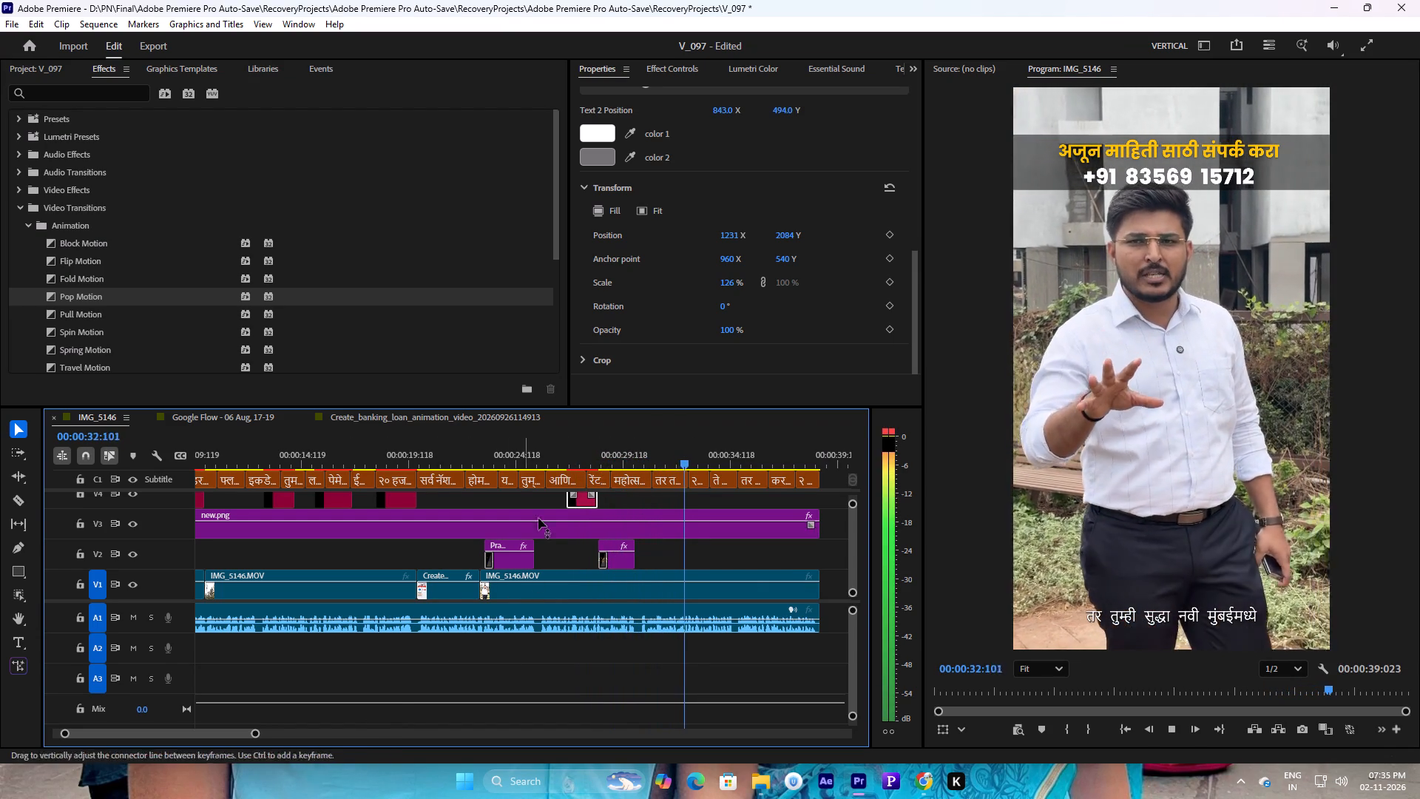
Play back the closing section from about 00:00:31 to 00:00:33, after the Property महोत्सव logo.
click(689, 458)
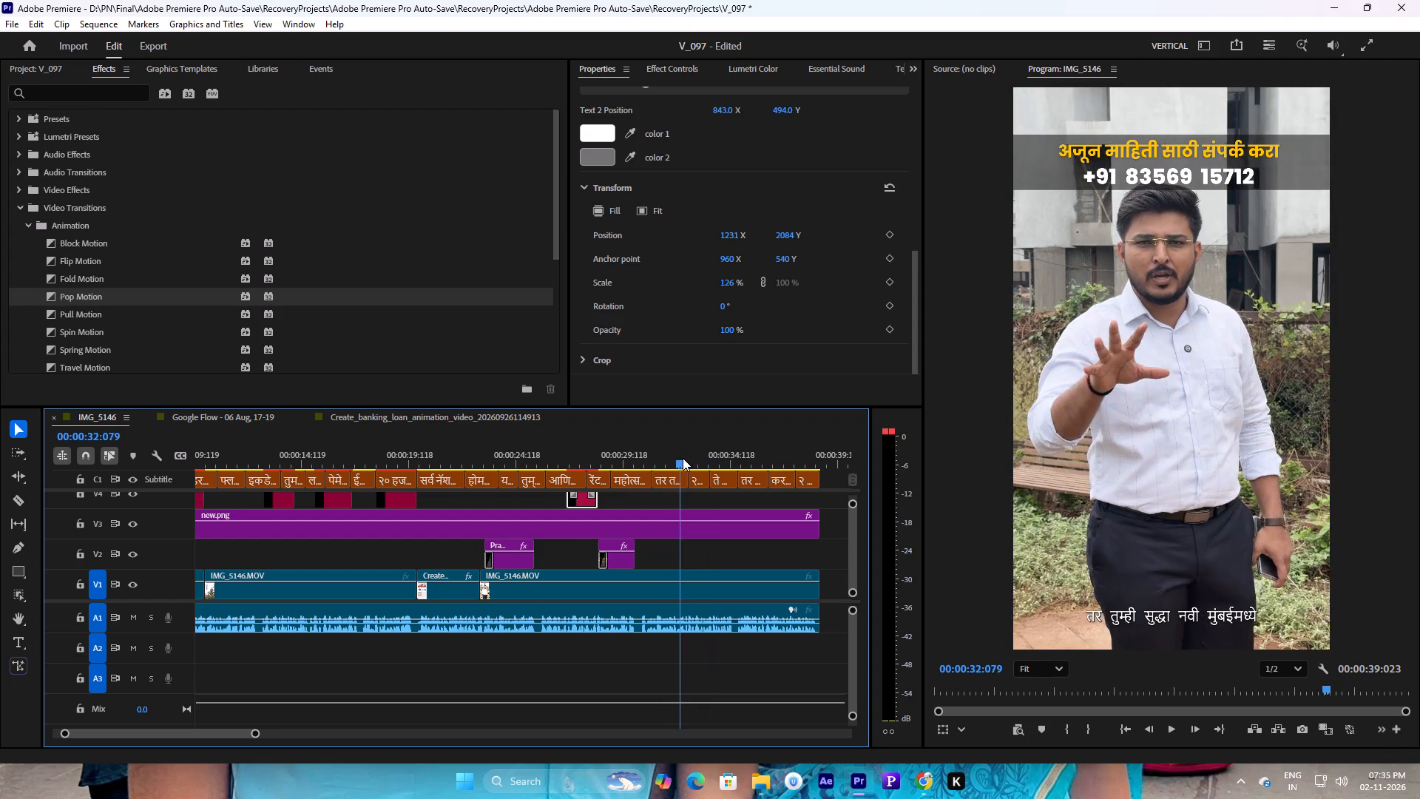
key(space)
key(space)
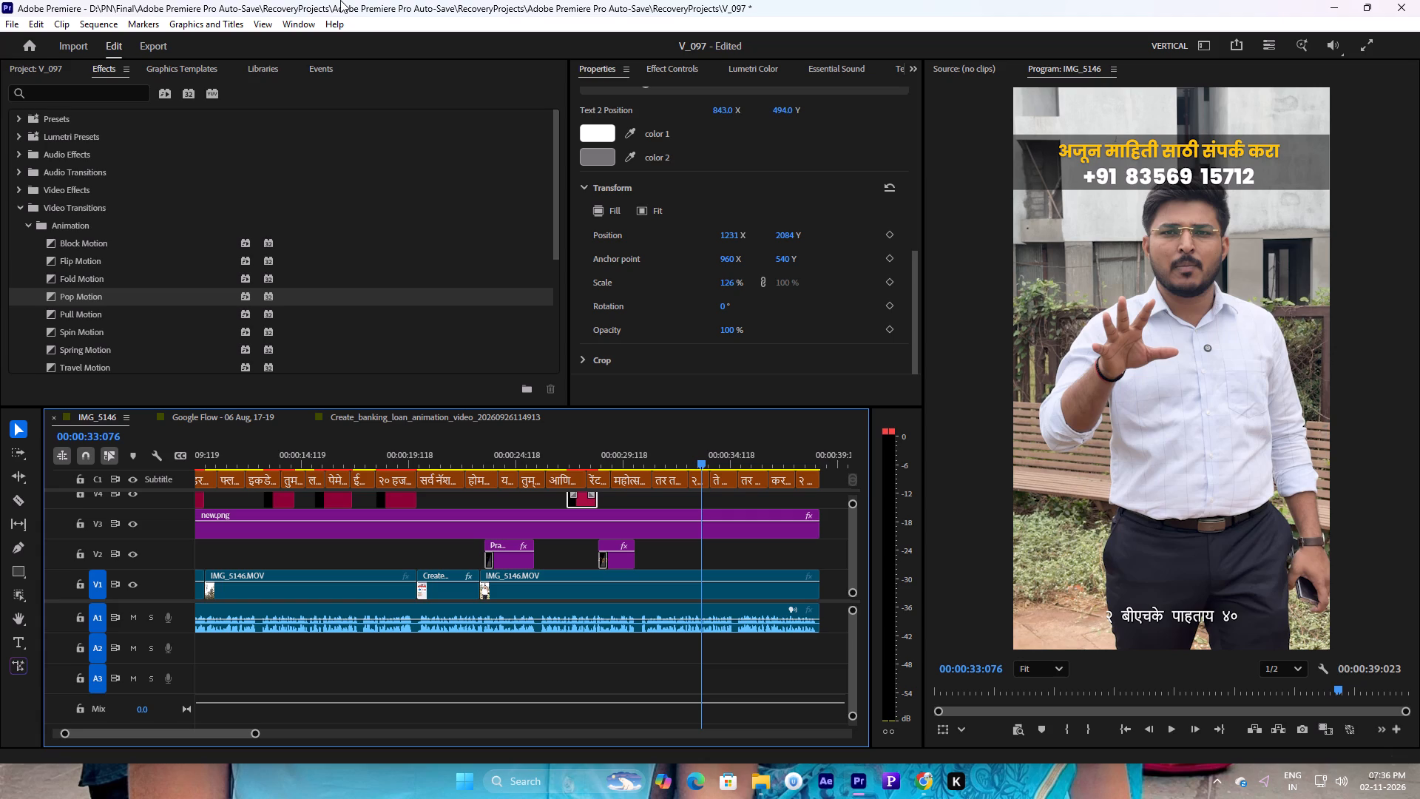
click(655, 456)
key(space)
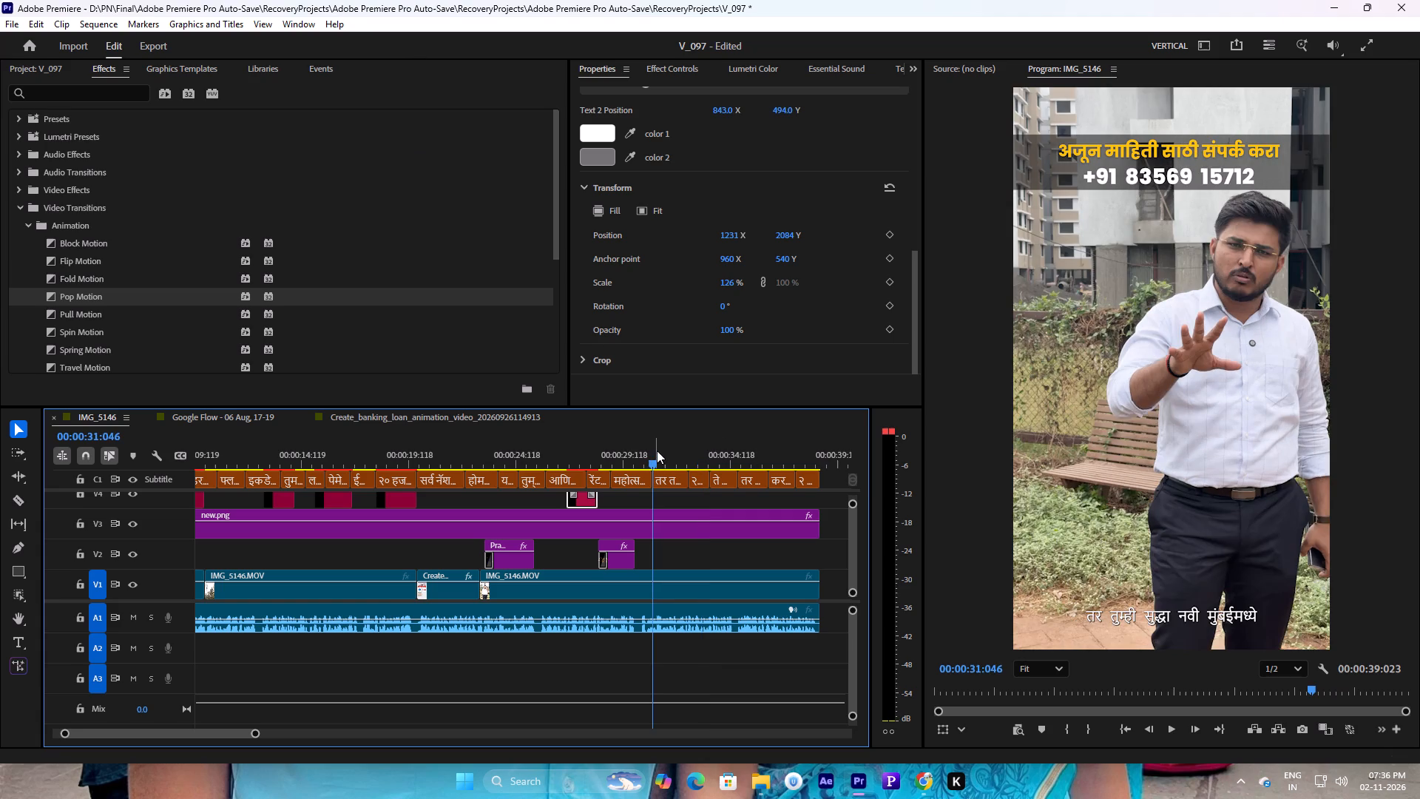
key(space)
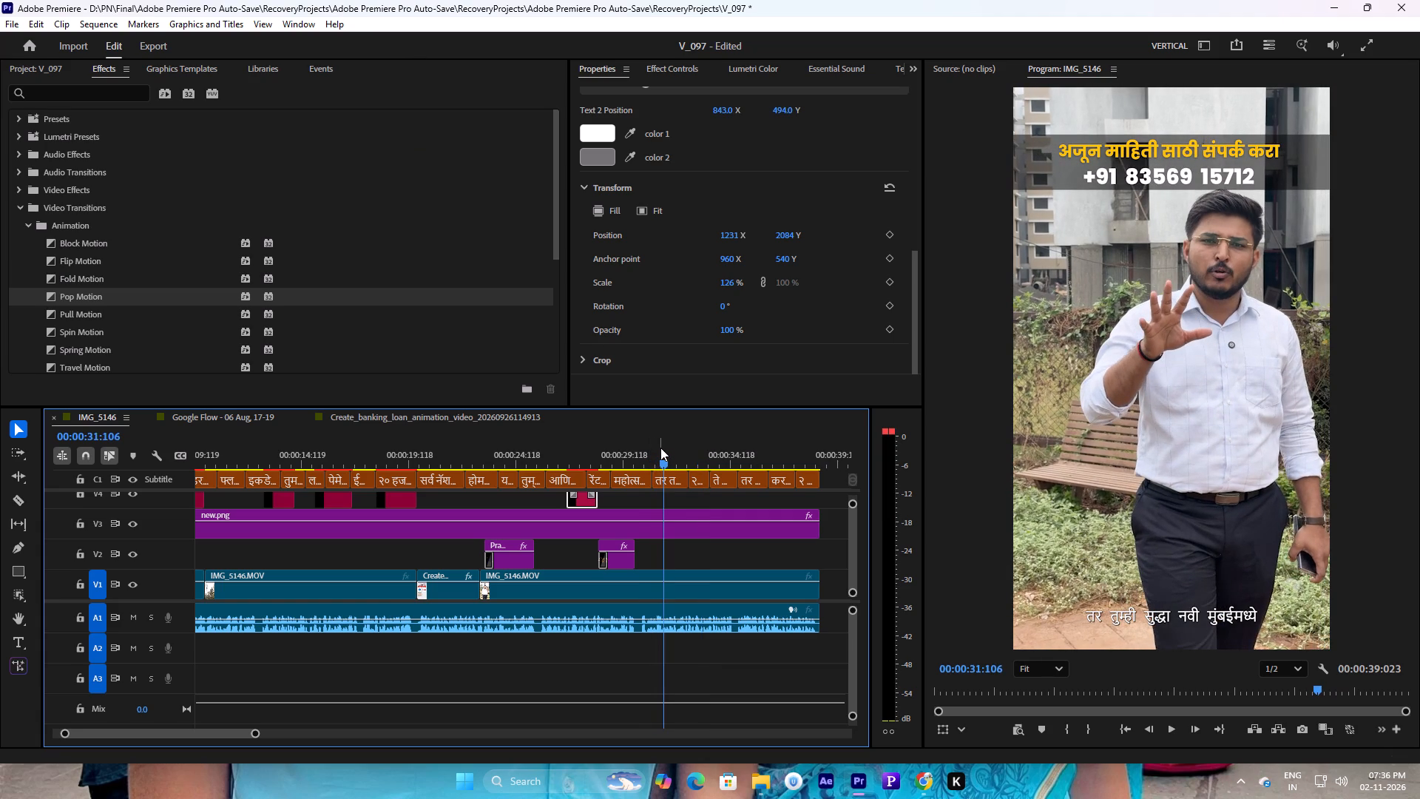
Save the project.
key(ctrl+s)
Review the sequence's closing section, and play back the whole sequence from the beginning.
key(space)
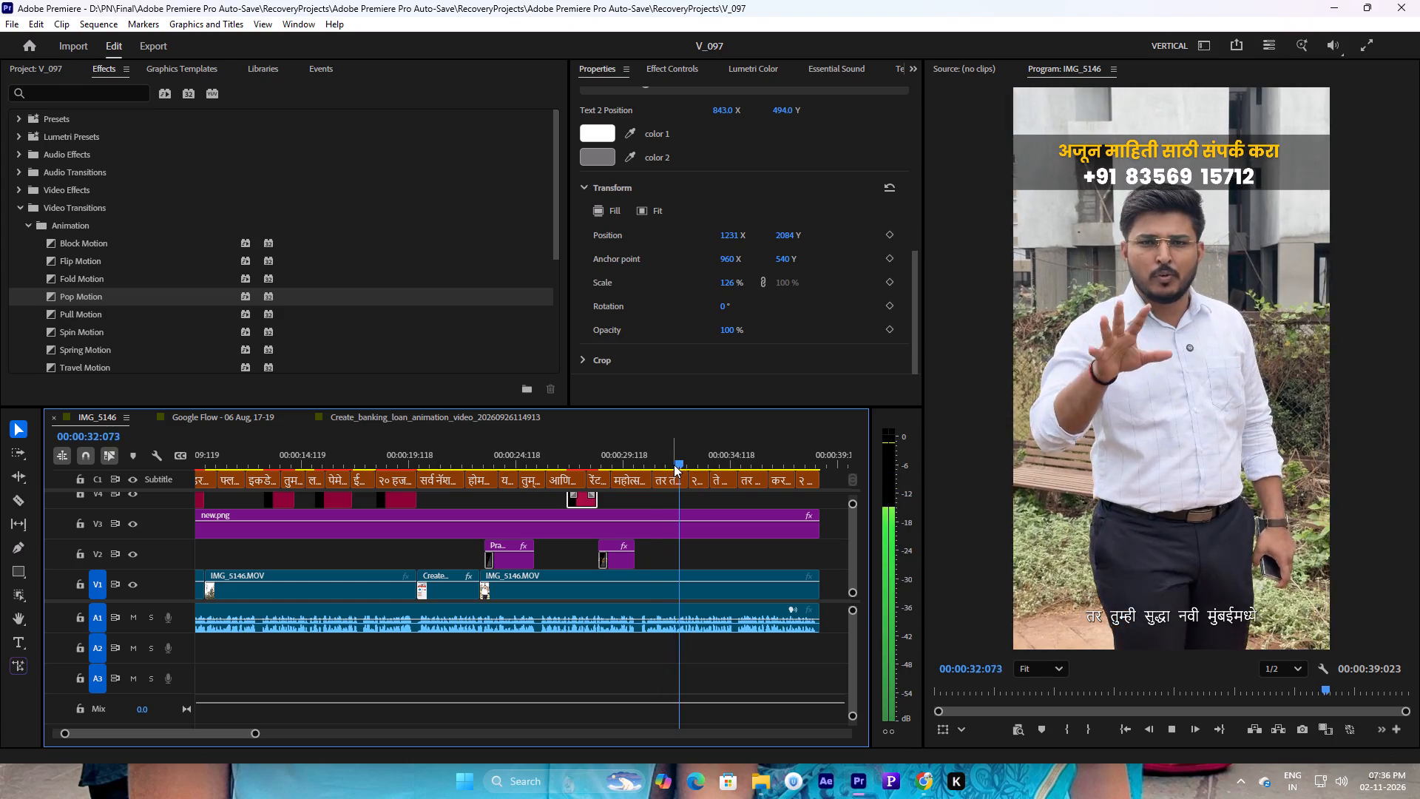
drag(674, 459, 636, 463)
key(space)
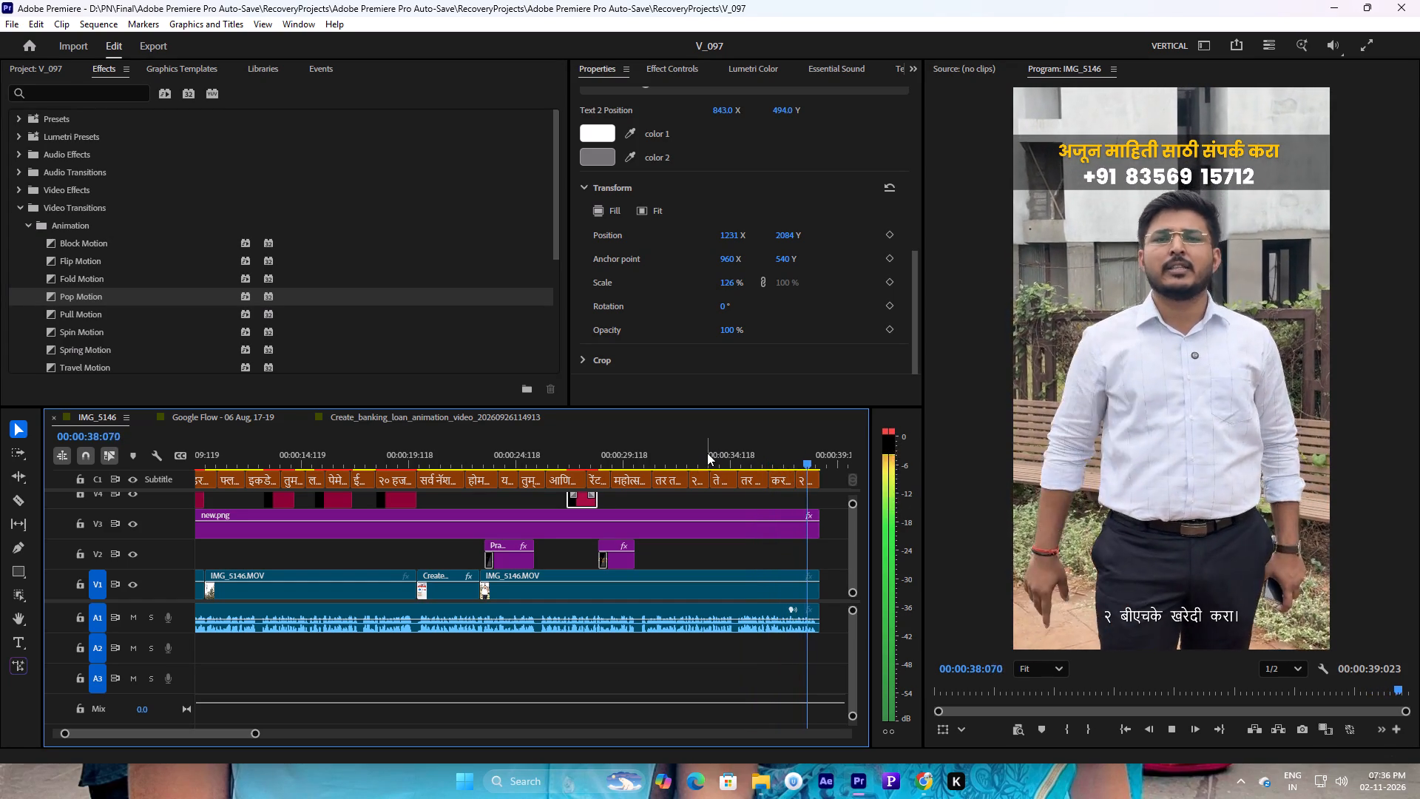
key(space)
key(space)
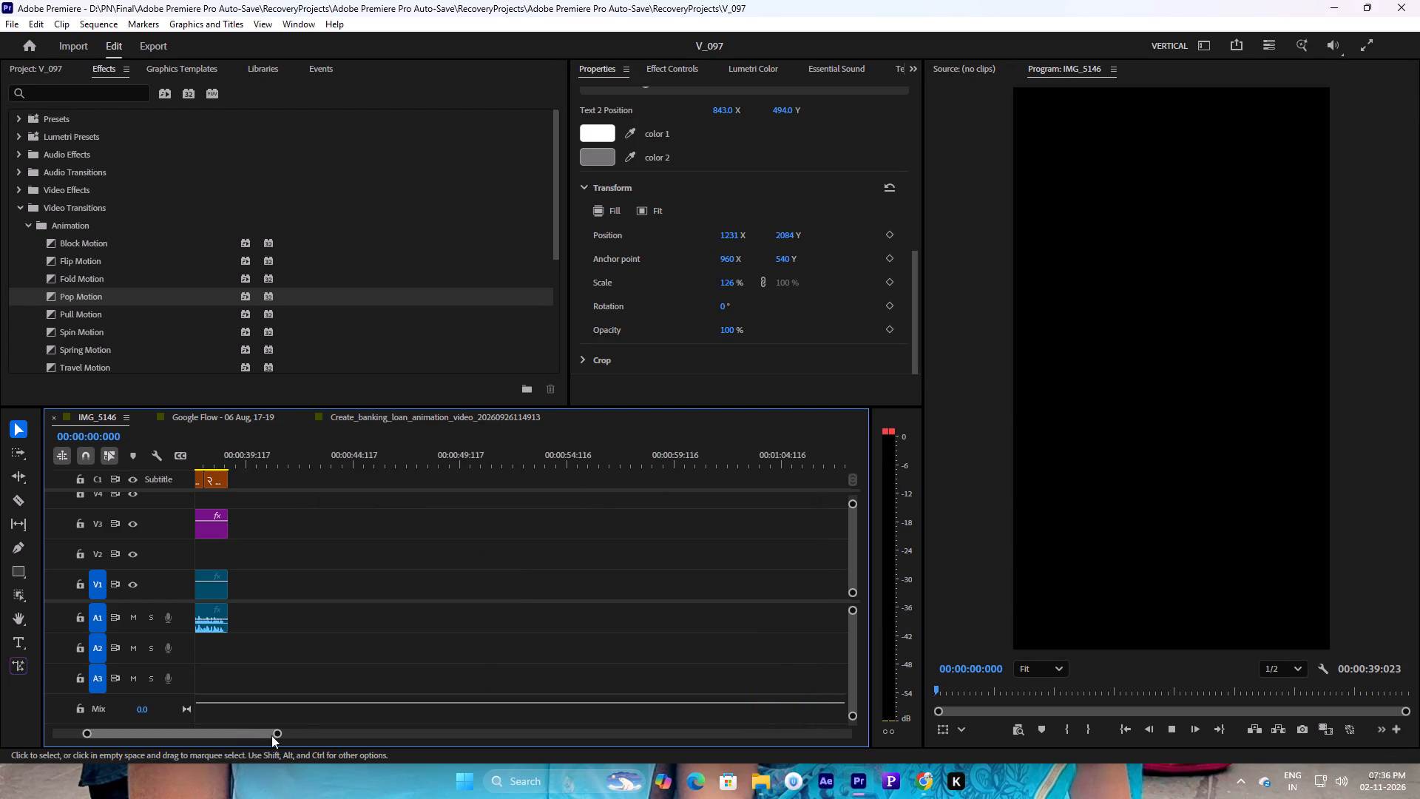
drag(280, 733, 182, 721)
drag(225, 461, 58, 478)
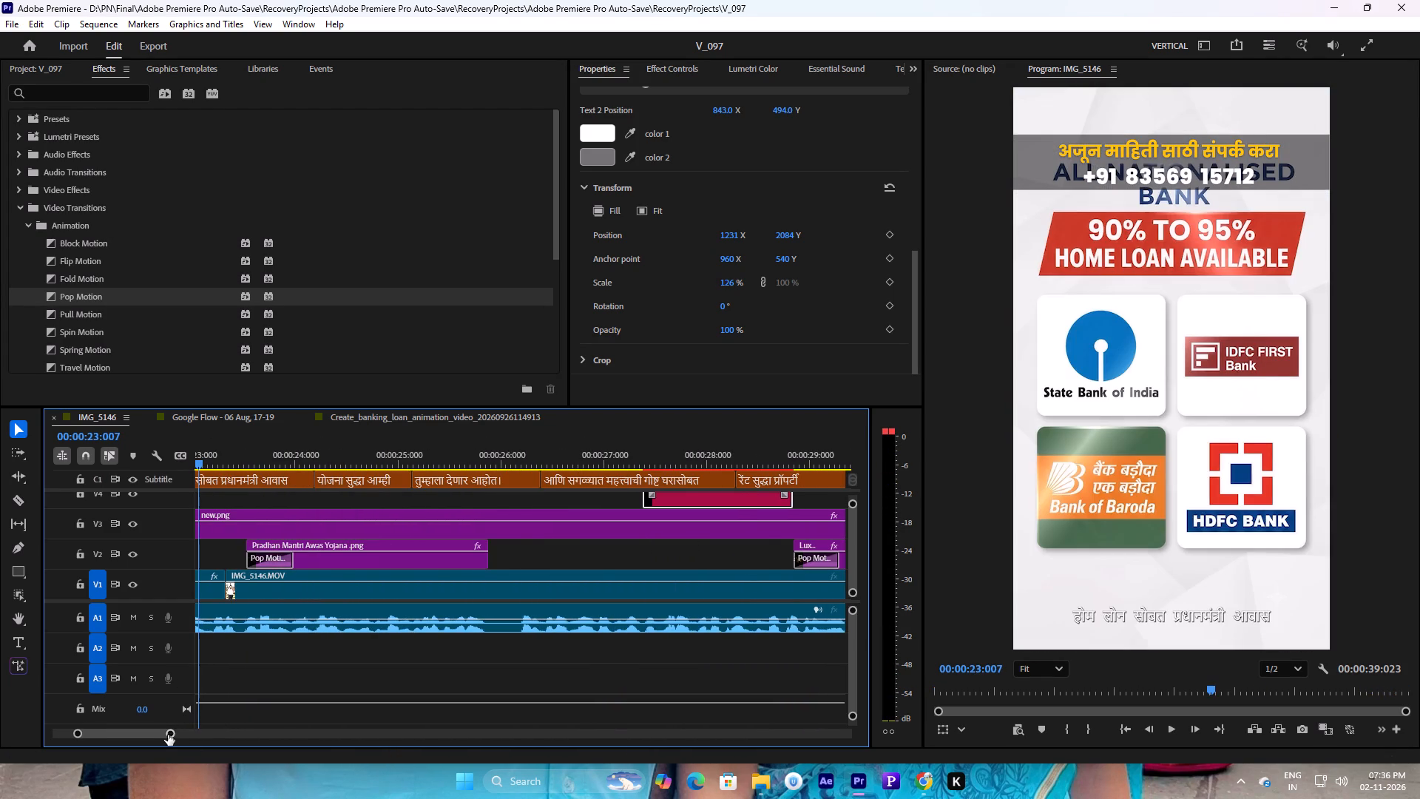
drag(170, 733, 365, 711)
drag(298, 453, 147, 451)
key(space)
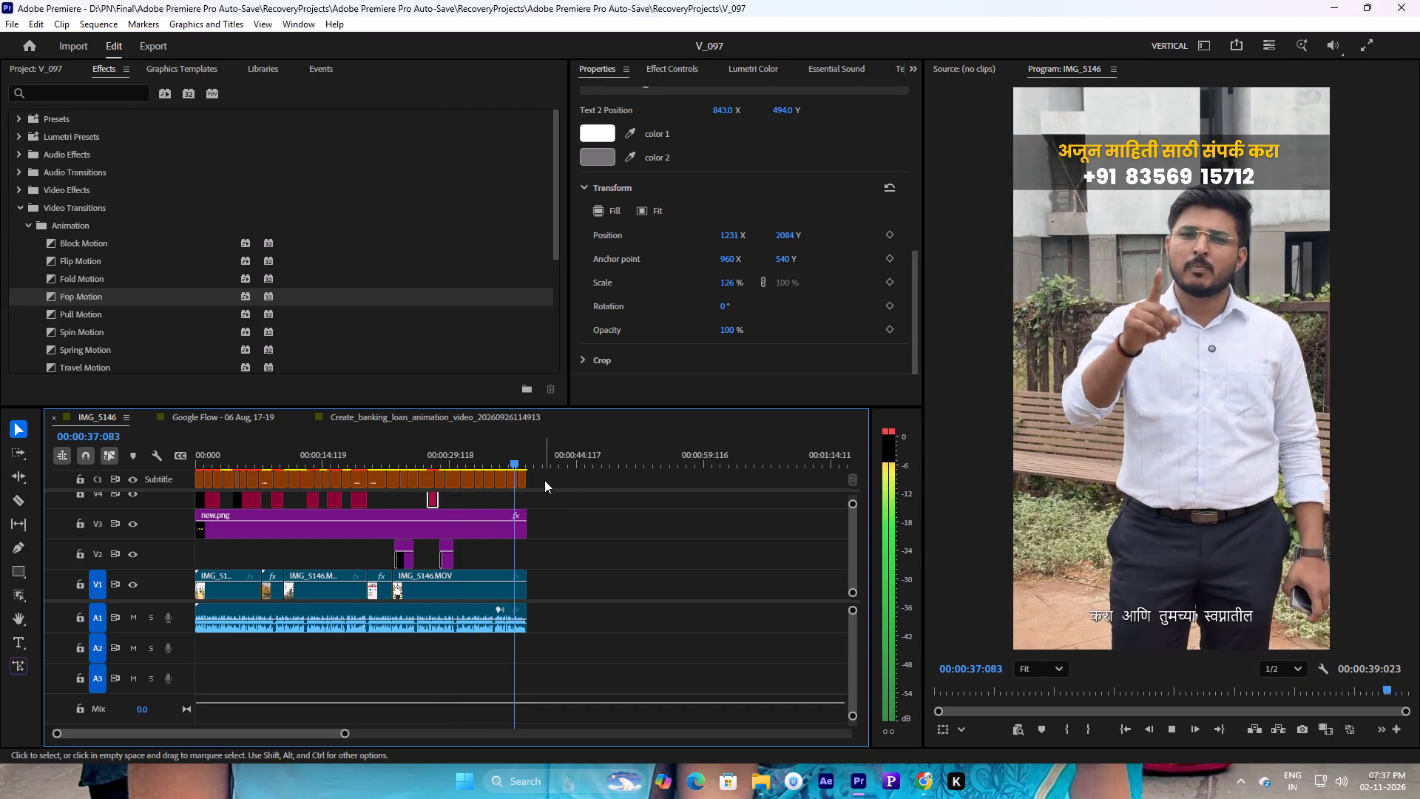
Delete all captions from the C1 Subtitle track.
drag(540, 479, 403, 468)
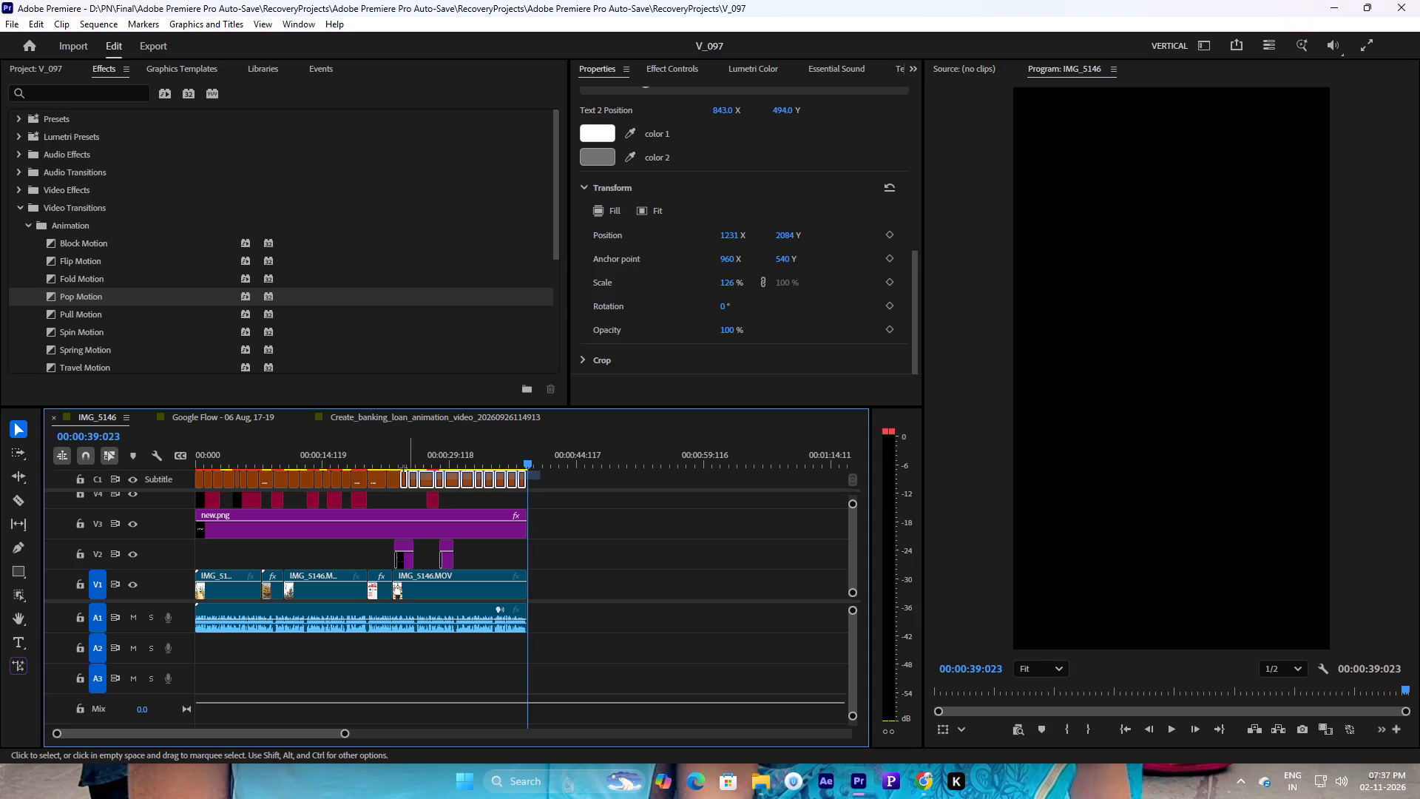
drag(403, 468, 184, 477)
key(Delete)
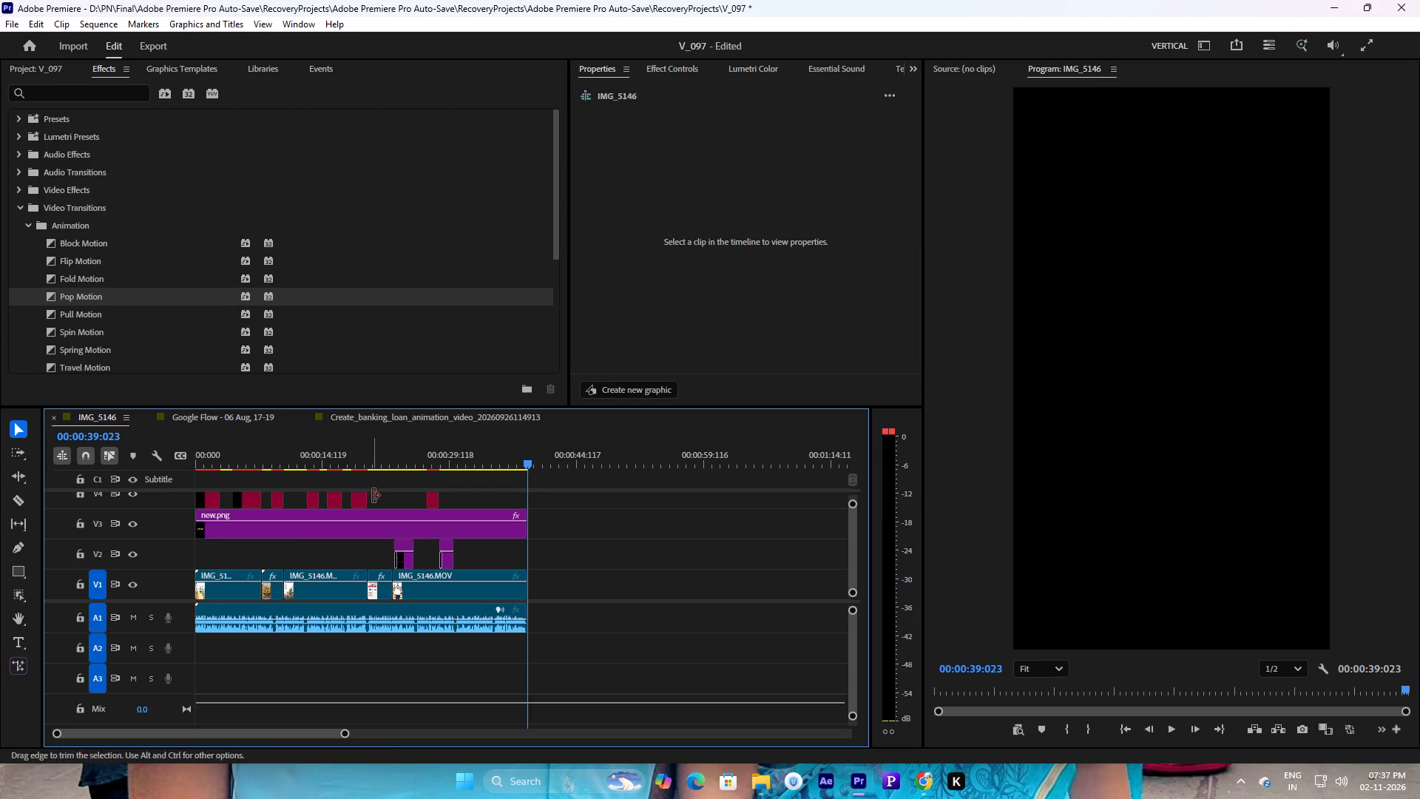
Import "Money Sound Effect" and "realstate sfx pack" from the Sound Effect folder into the project.
drag(375, 465, 120, 426)
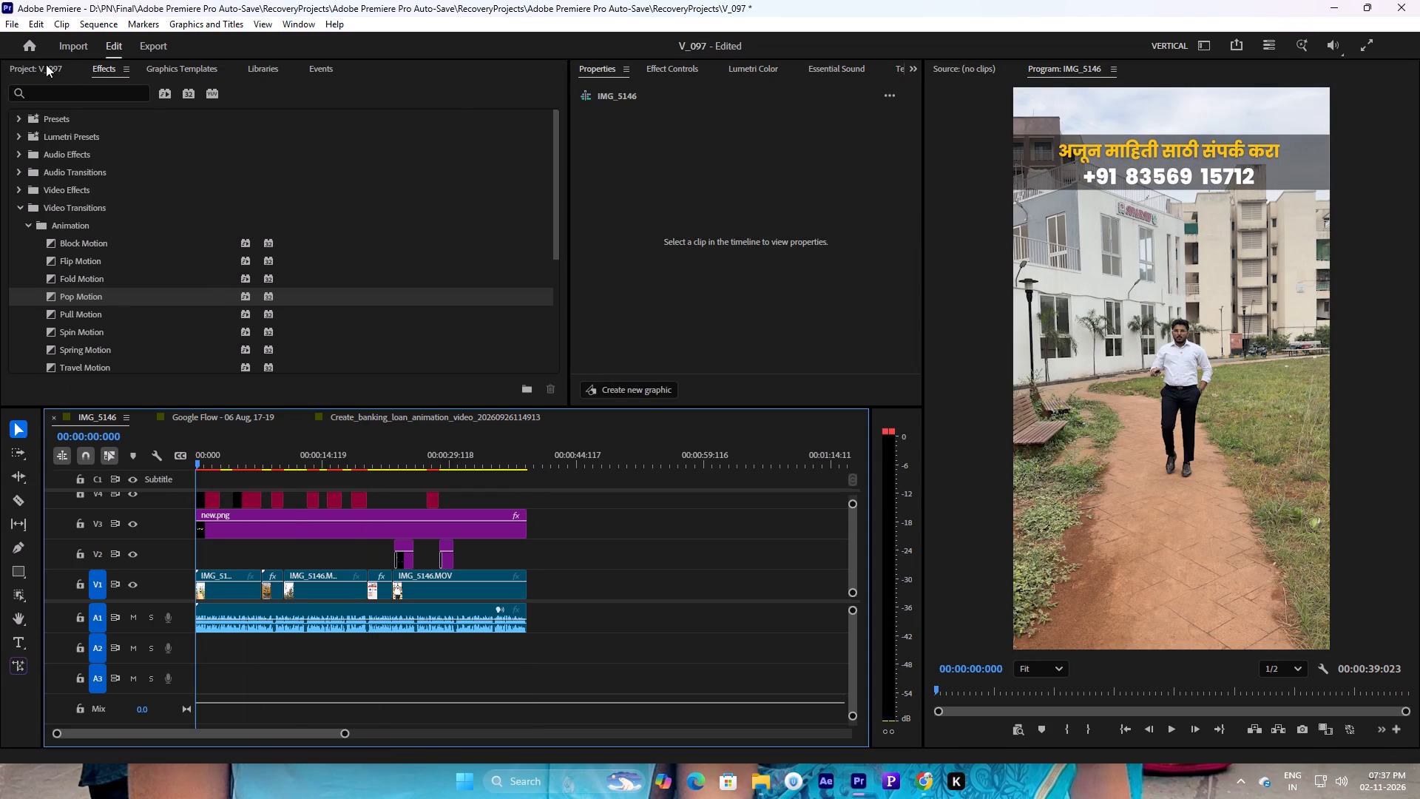
click(46, 64)
double_click(408, 301)
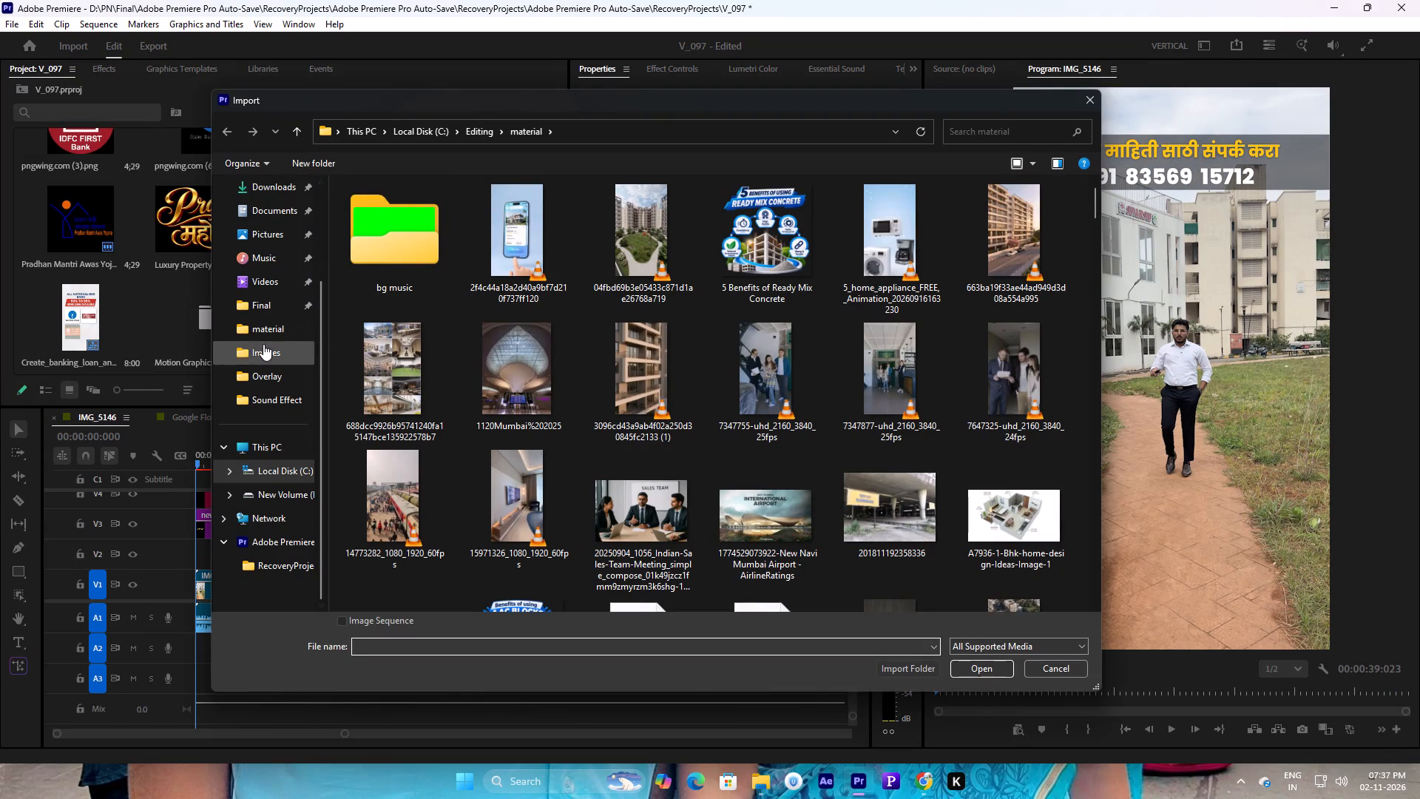
click(282, 397)
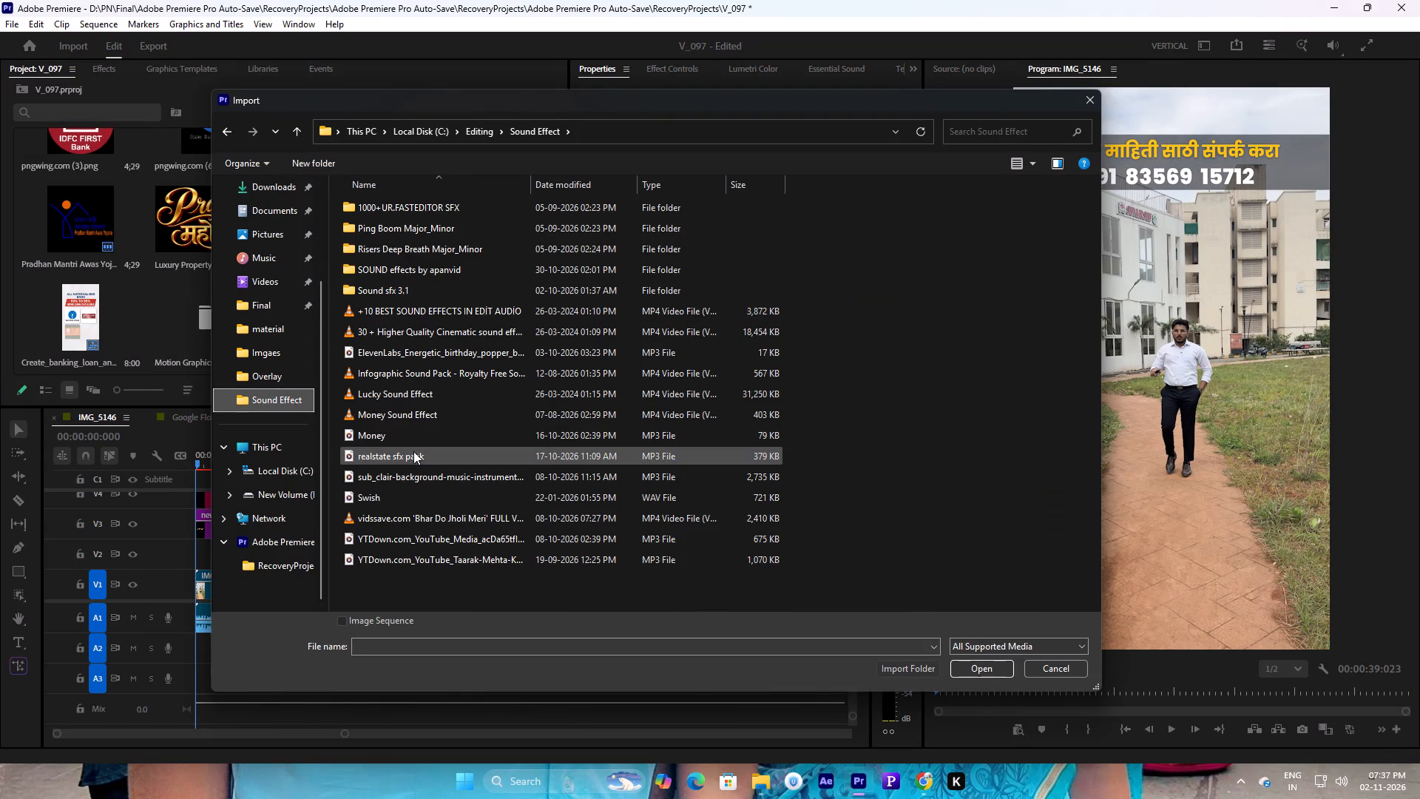
click(413, 451)
ctrl+click(420, 413)
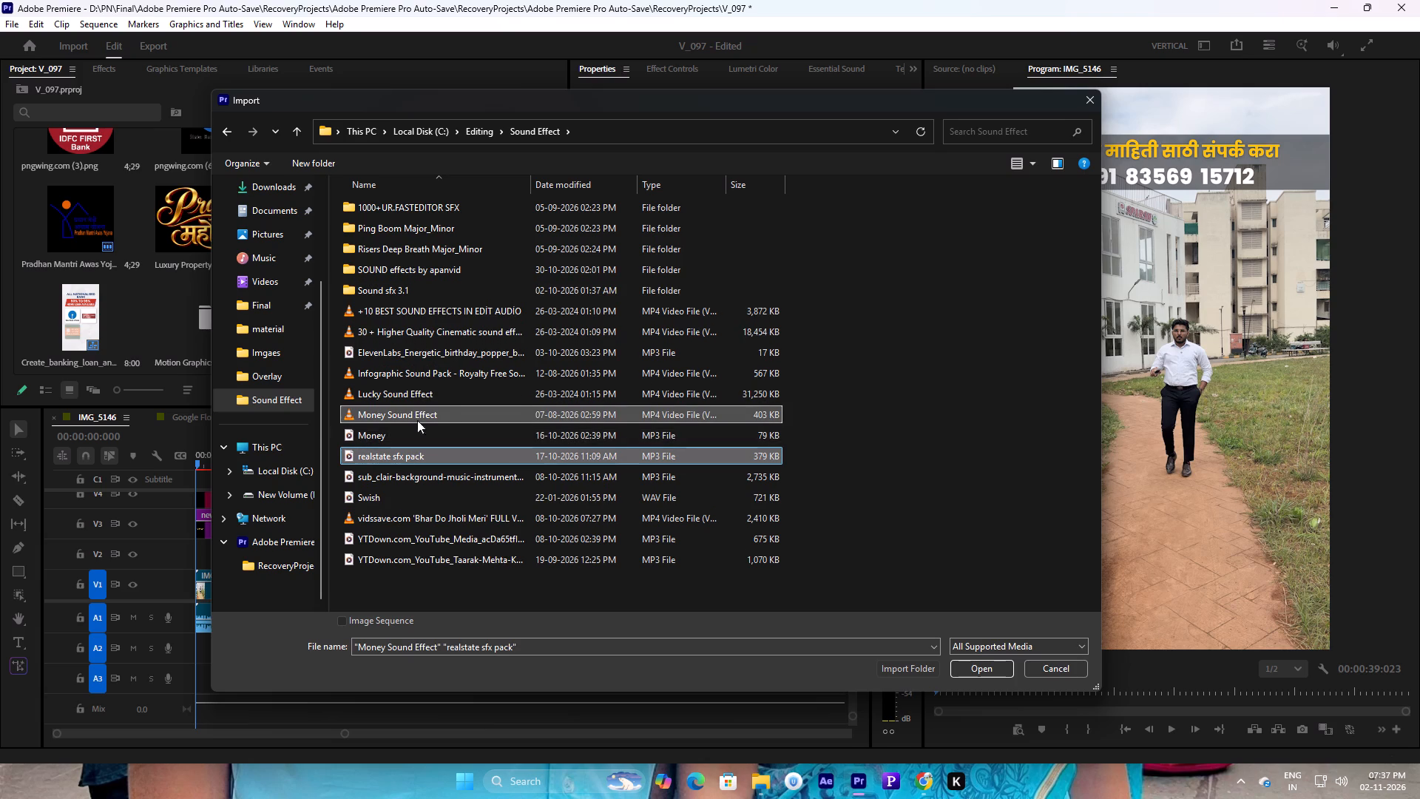
click(996, 674)
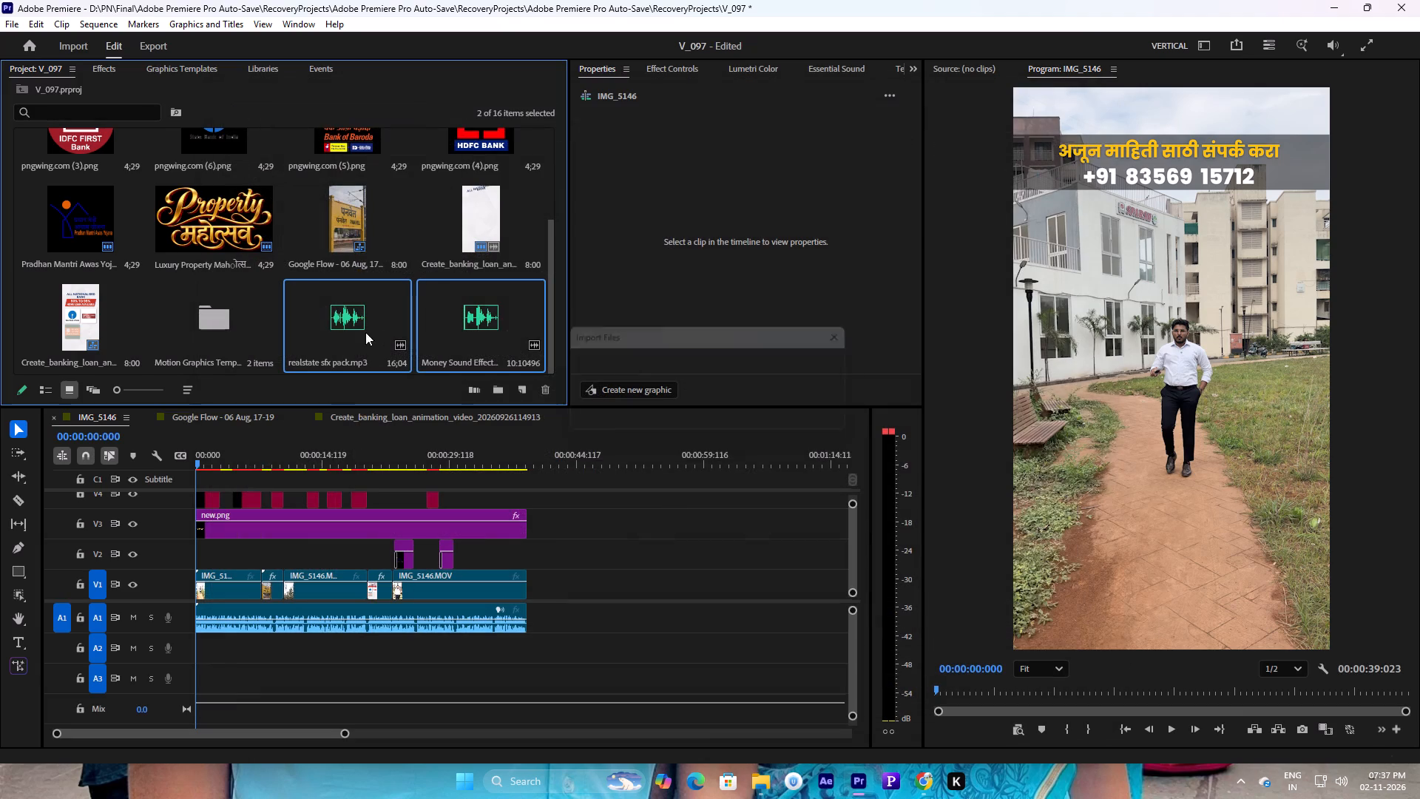
Import camera flash, click, digital tick, mouse click, pop, pop2 and swoosh from the Sound sfx 3.1 folder.
scroll(342, 331, down, 2)
right_click(395, 111)
click(442, 222)
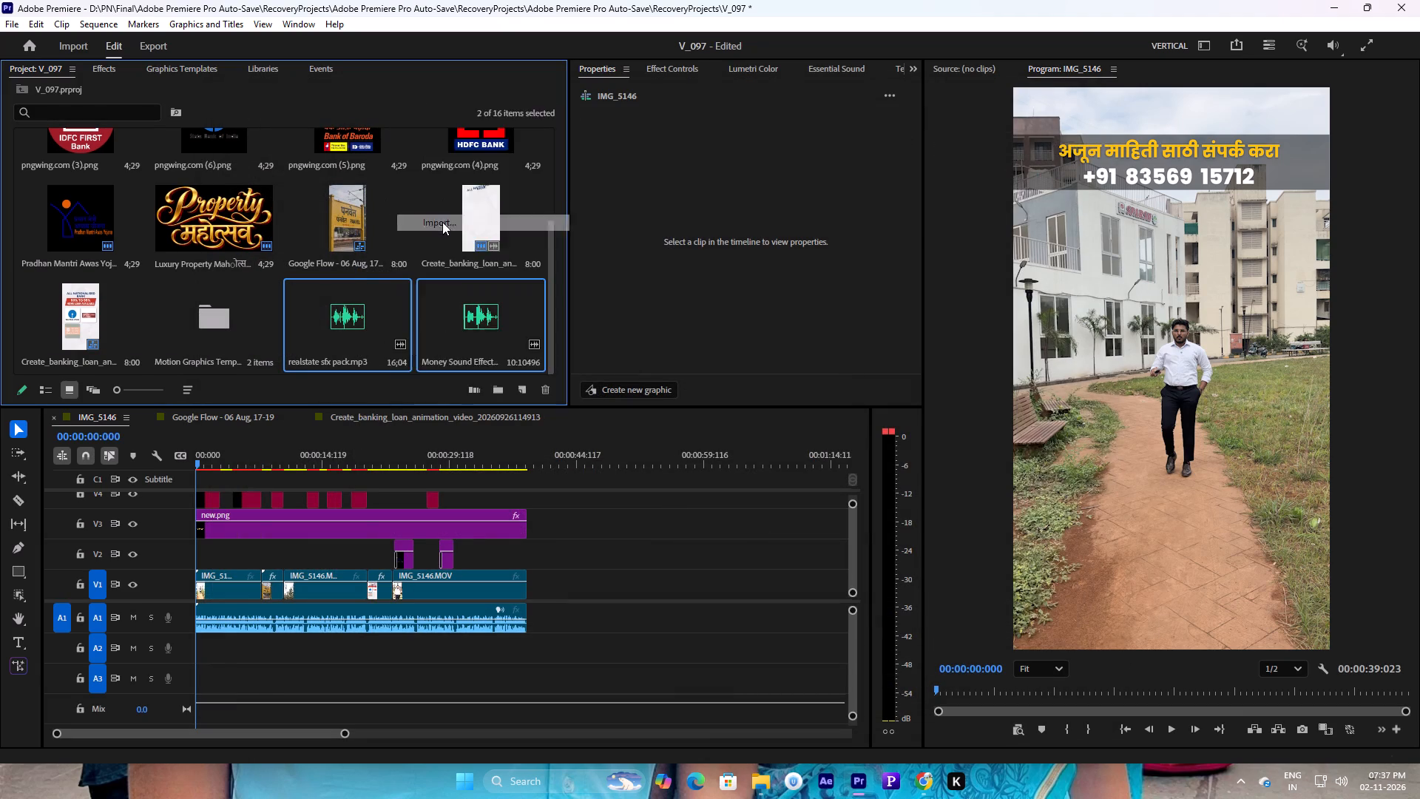
double_click(411, 296)
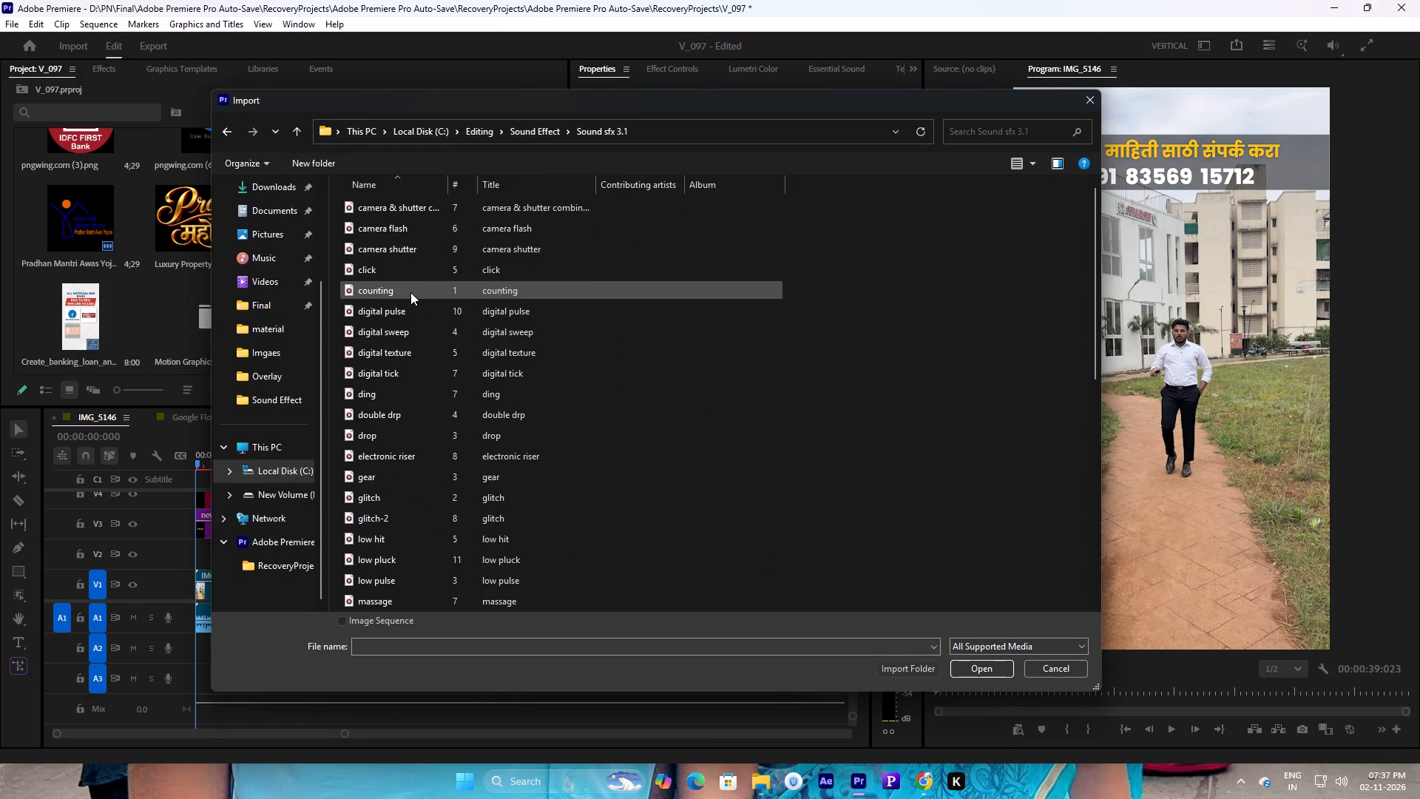
click(410, 266)
ctrl+click(407, 228)
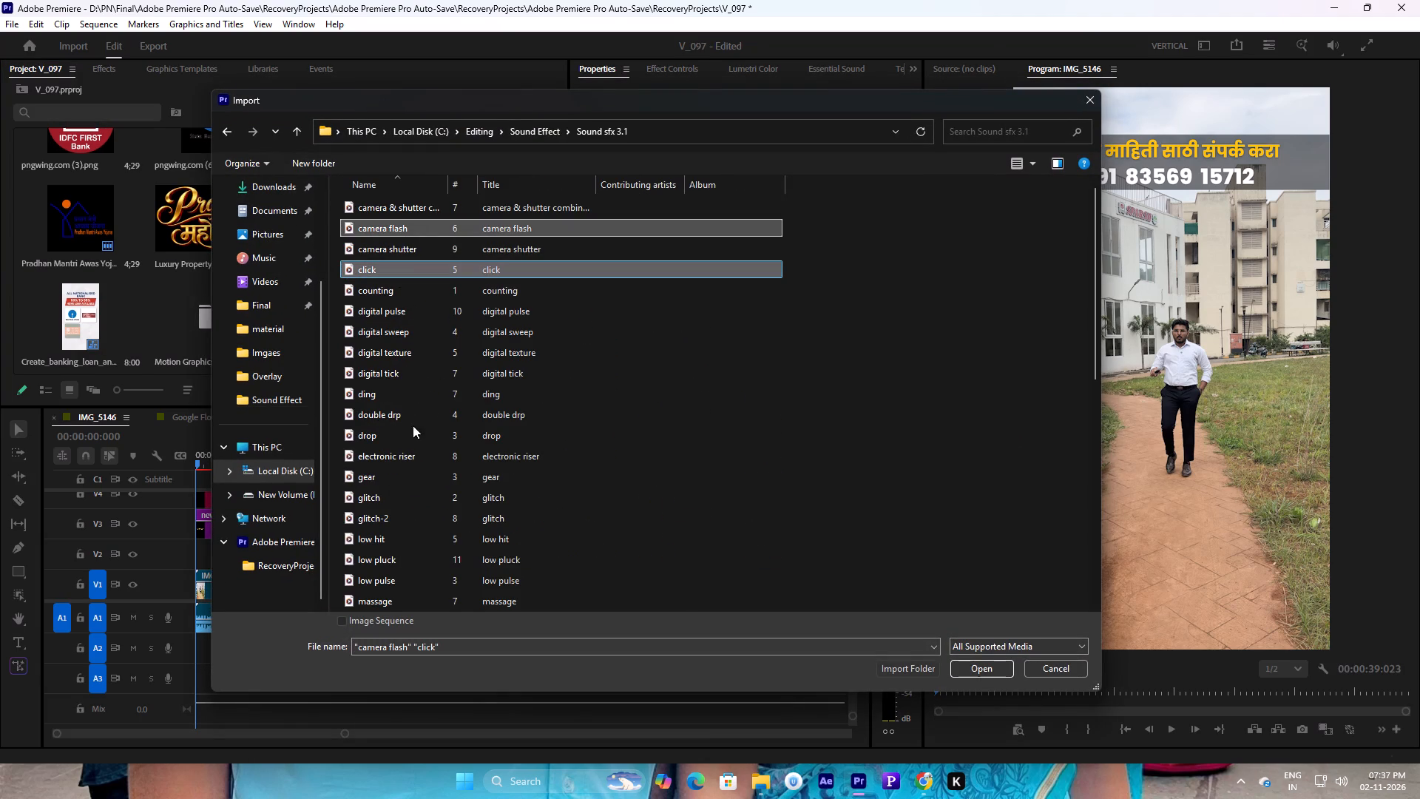
ctrl+click(392, 367)
scroll(425, 422, down, 1)
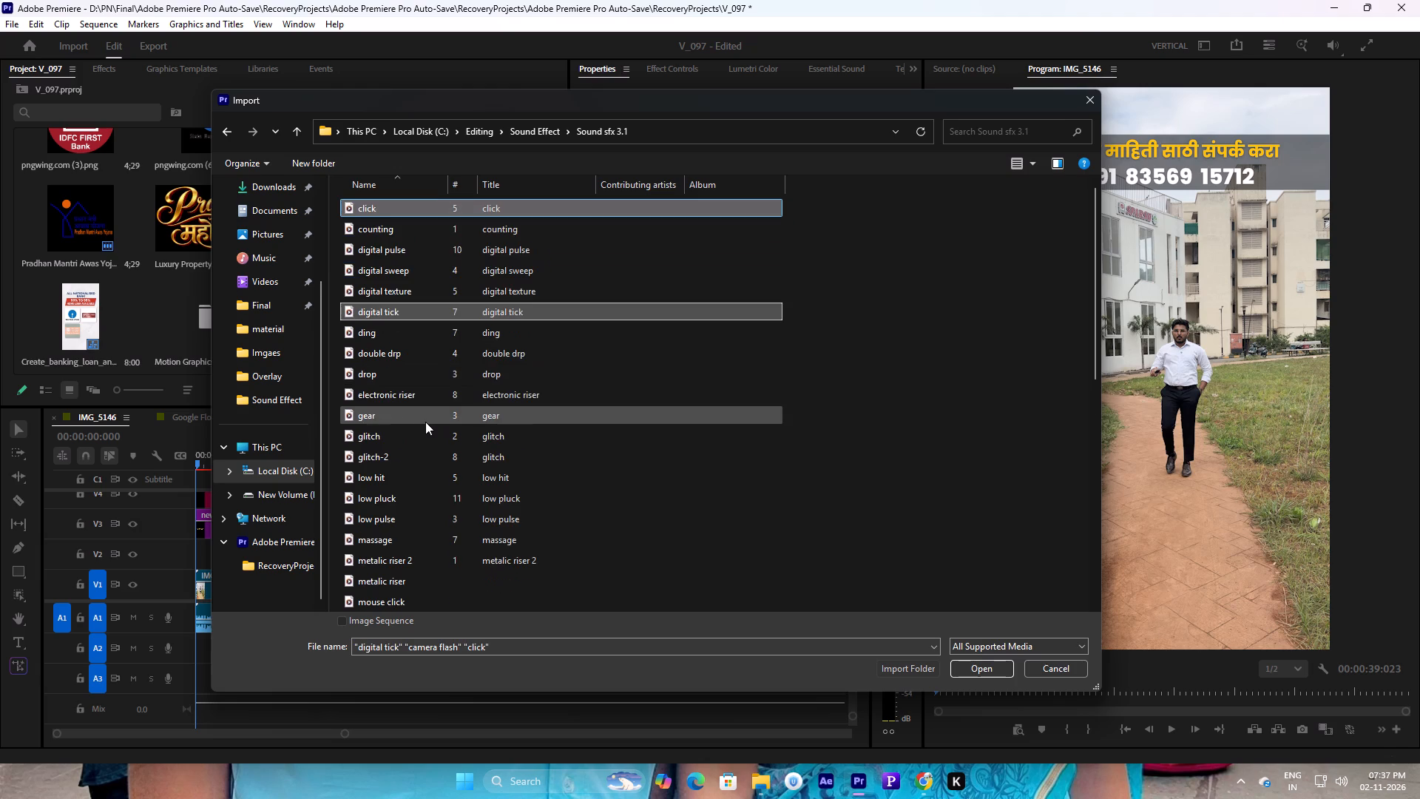
scroll(421, 437, down, 2)
ctrl+click(418, 472)
scroll(427, 552, down, 2)
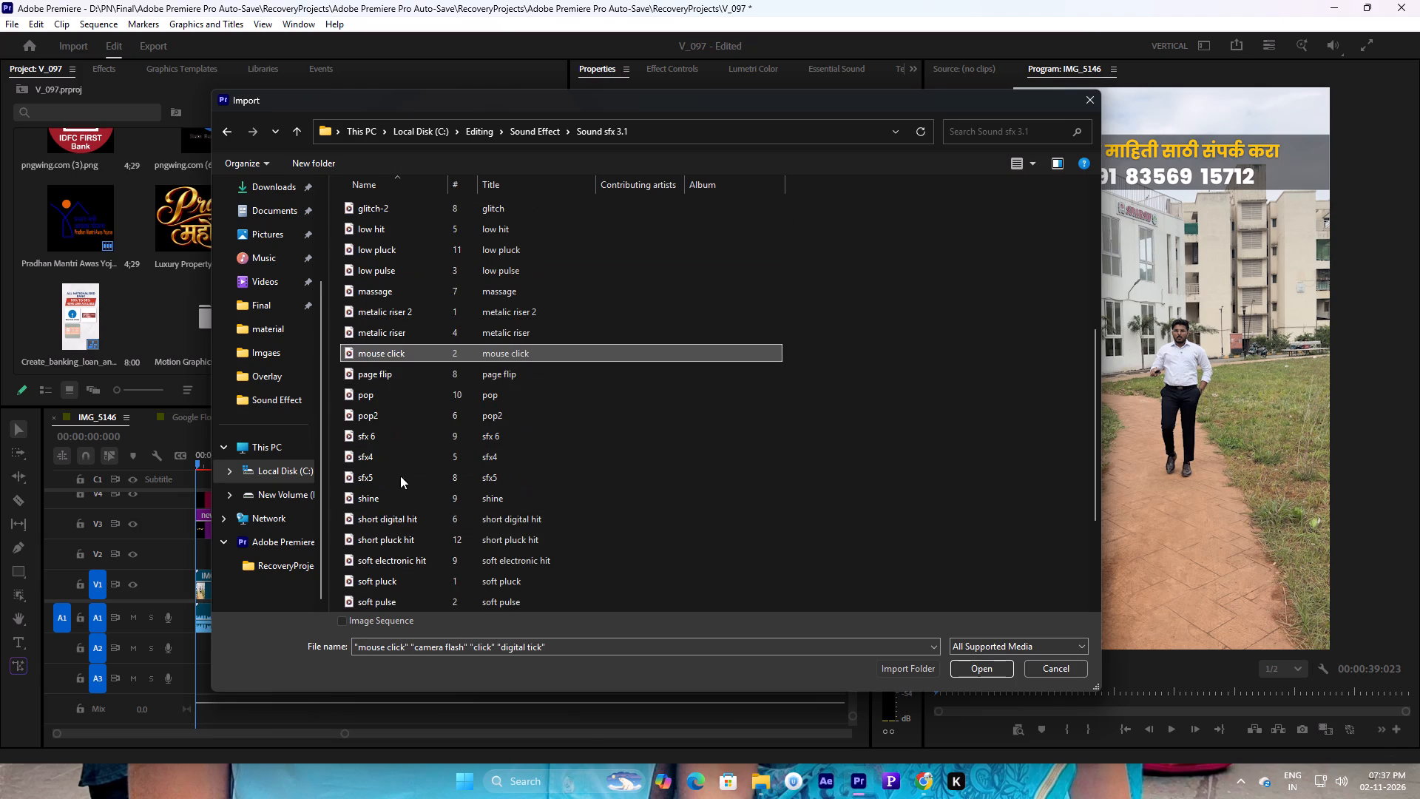
ctrl+click(384, 397)
ctrl+click(385, 408)
scroll(422, 498, down, 4)
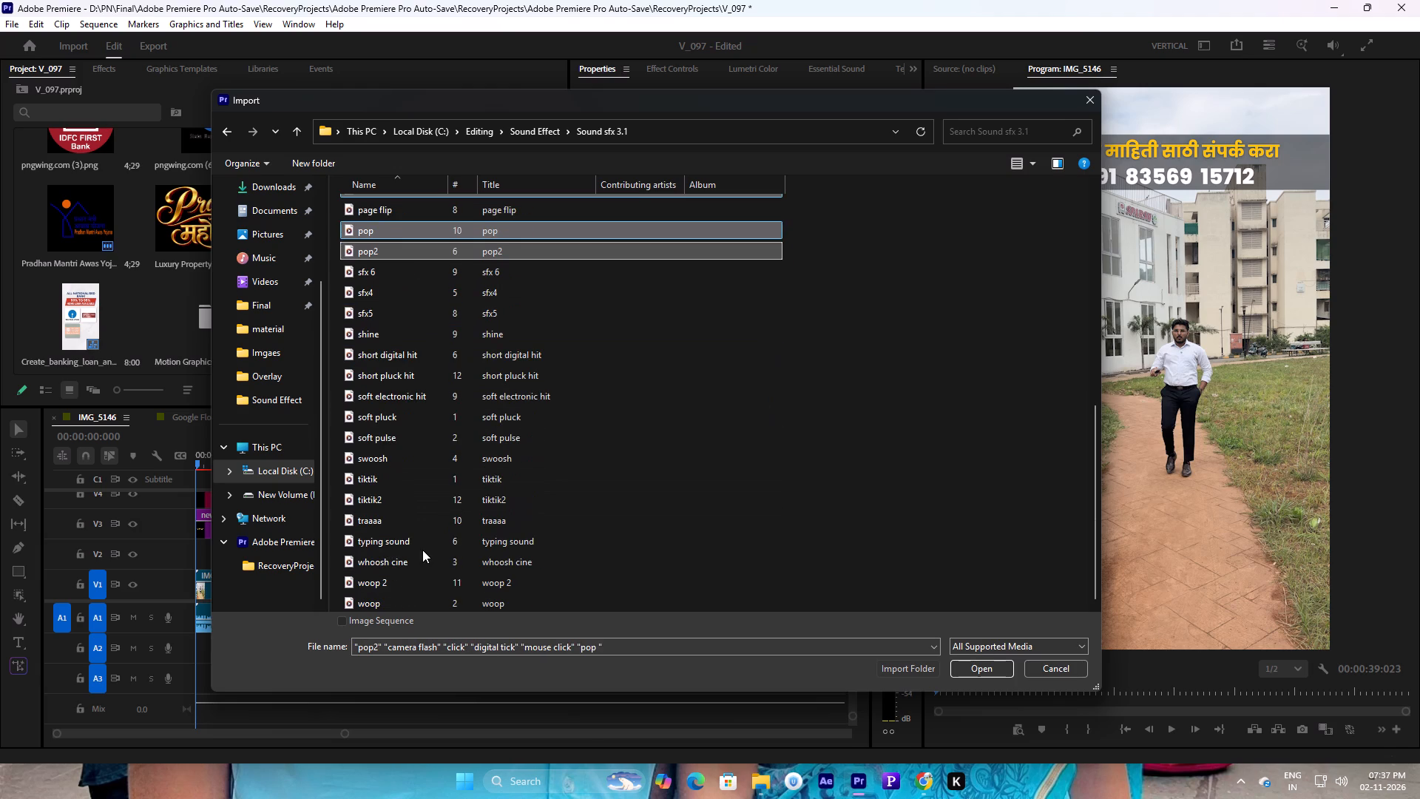
scroll(422, 550, down, 1)
ctrl+click(398, 459)
scroll(436, 522, down, 2)
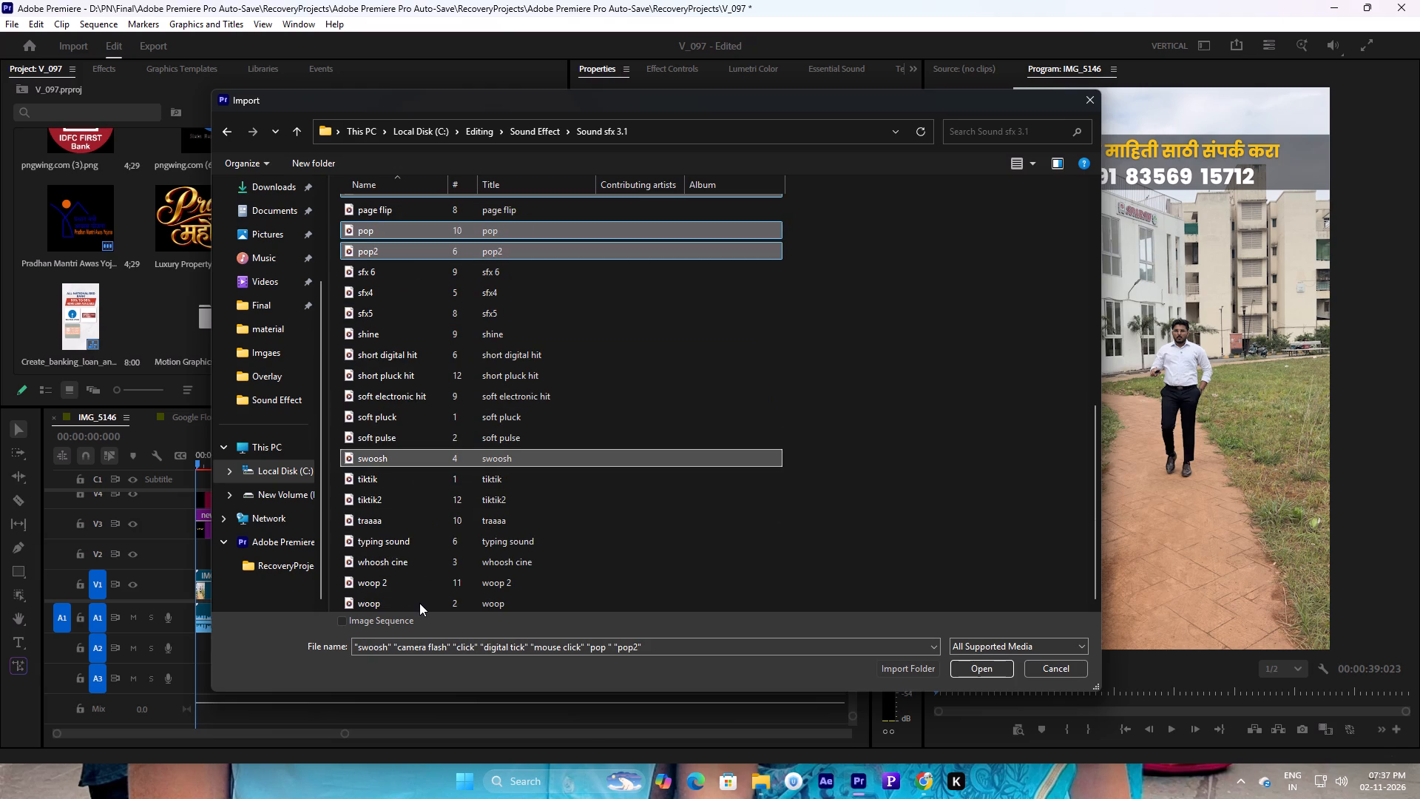
scroll(389, 466, up, 4)
scroll(376, 386, up, 2)
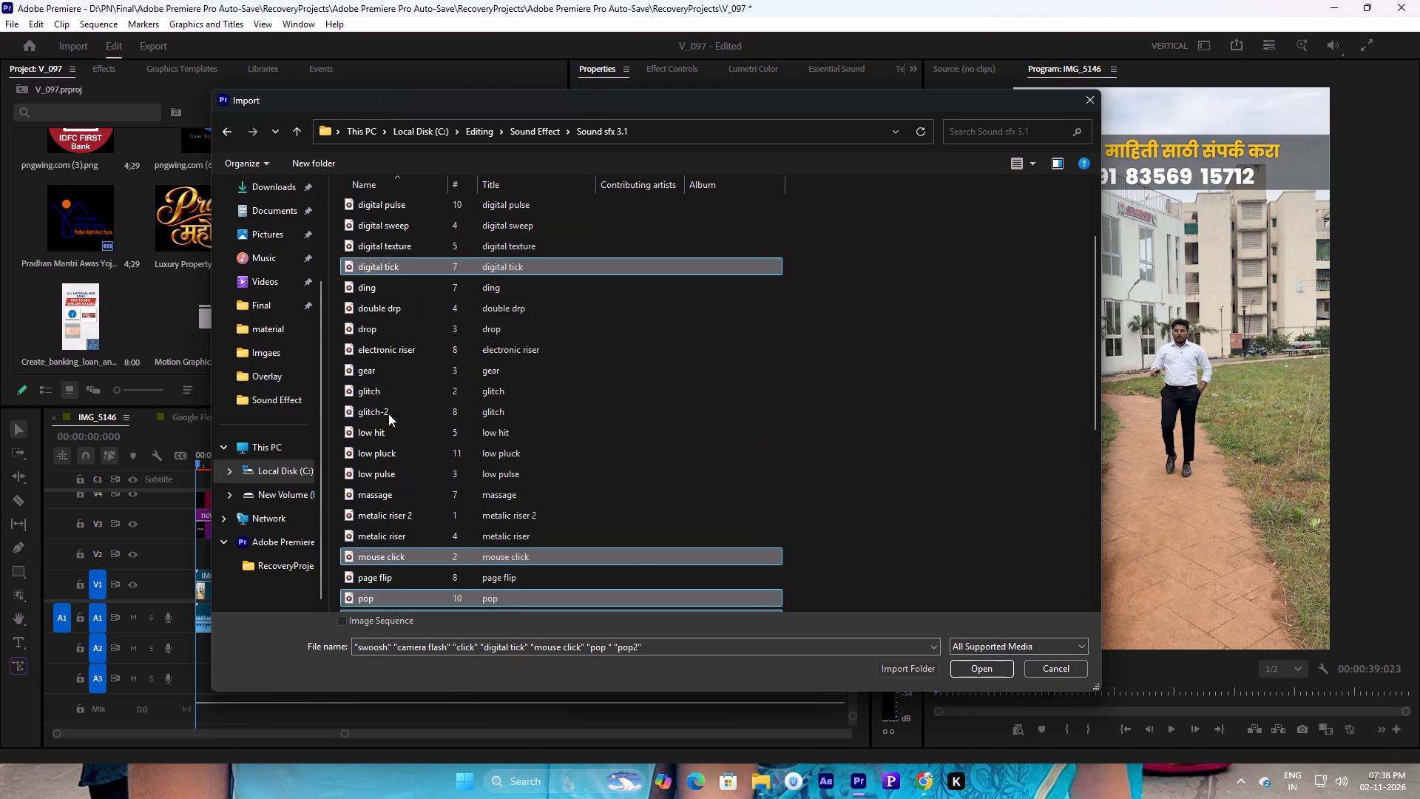
scroll(382, 381, up, 4)
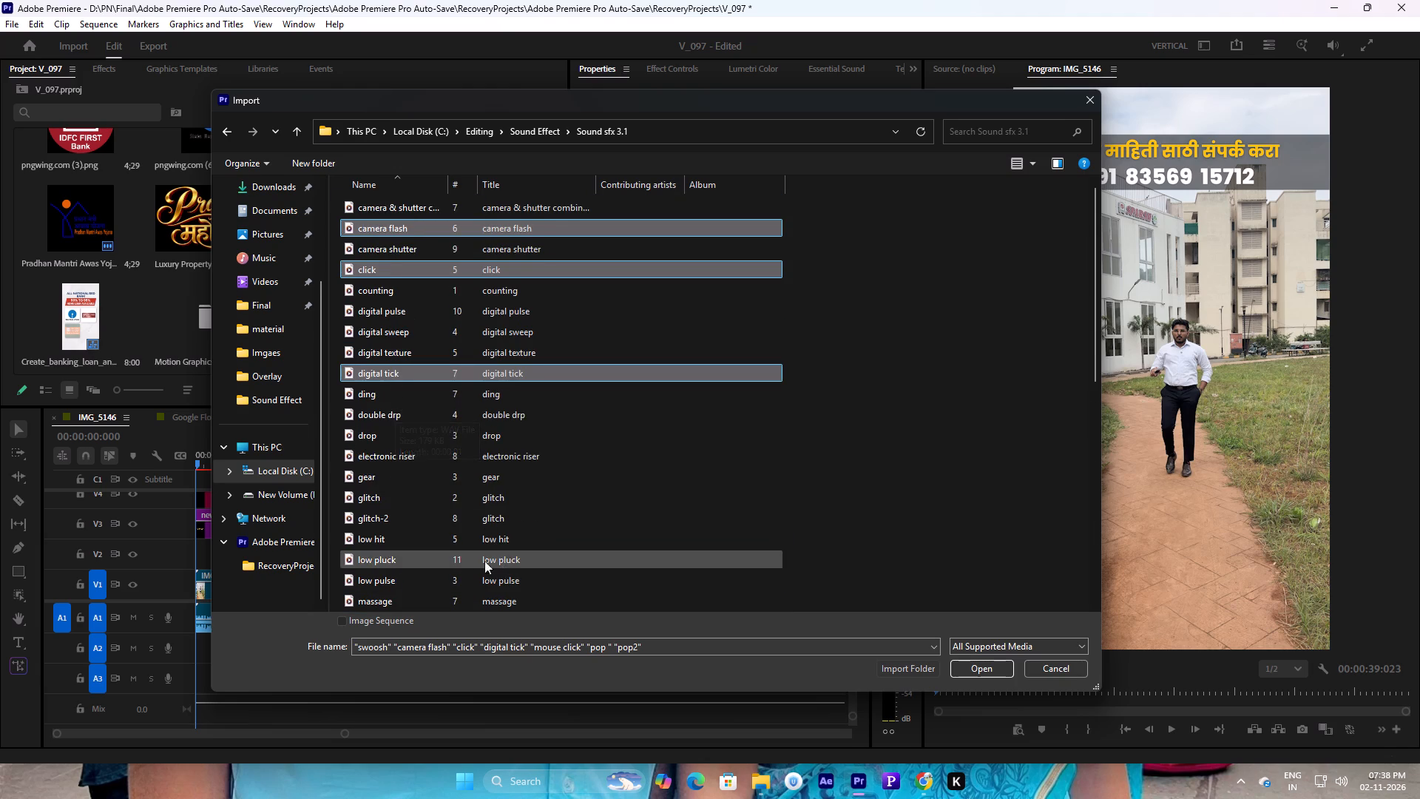
scroll(464, 554, down, 10)
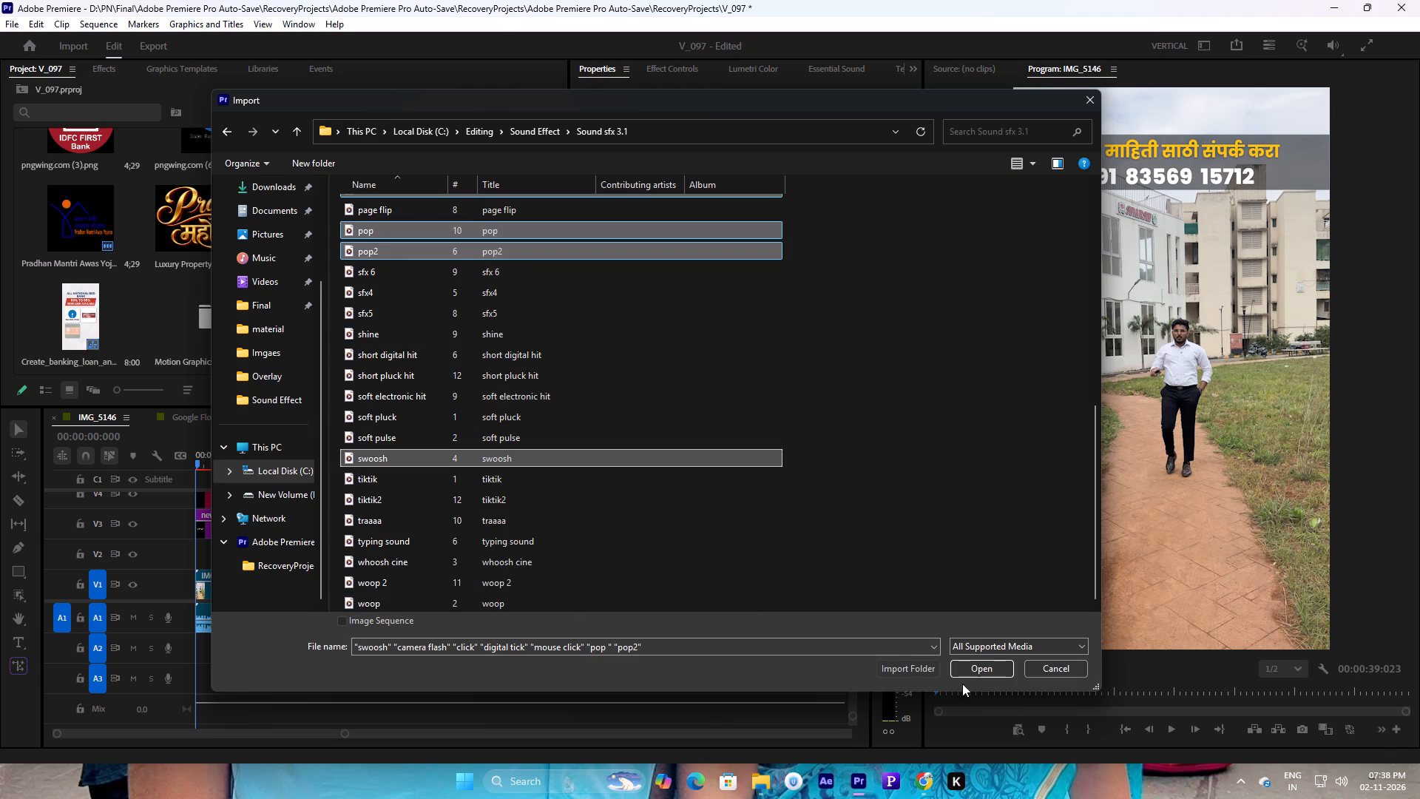
click(978, 661)
Place digital tick.wav on A2 at the start of the sequence and play it back.
click(407, 345)
drag(438, 329, 426, 302)
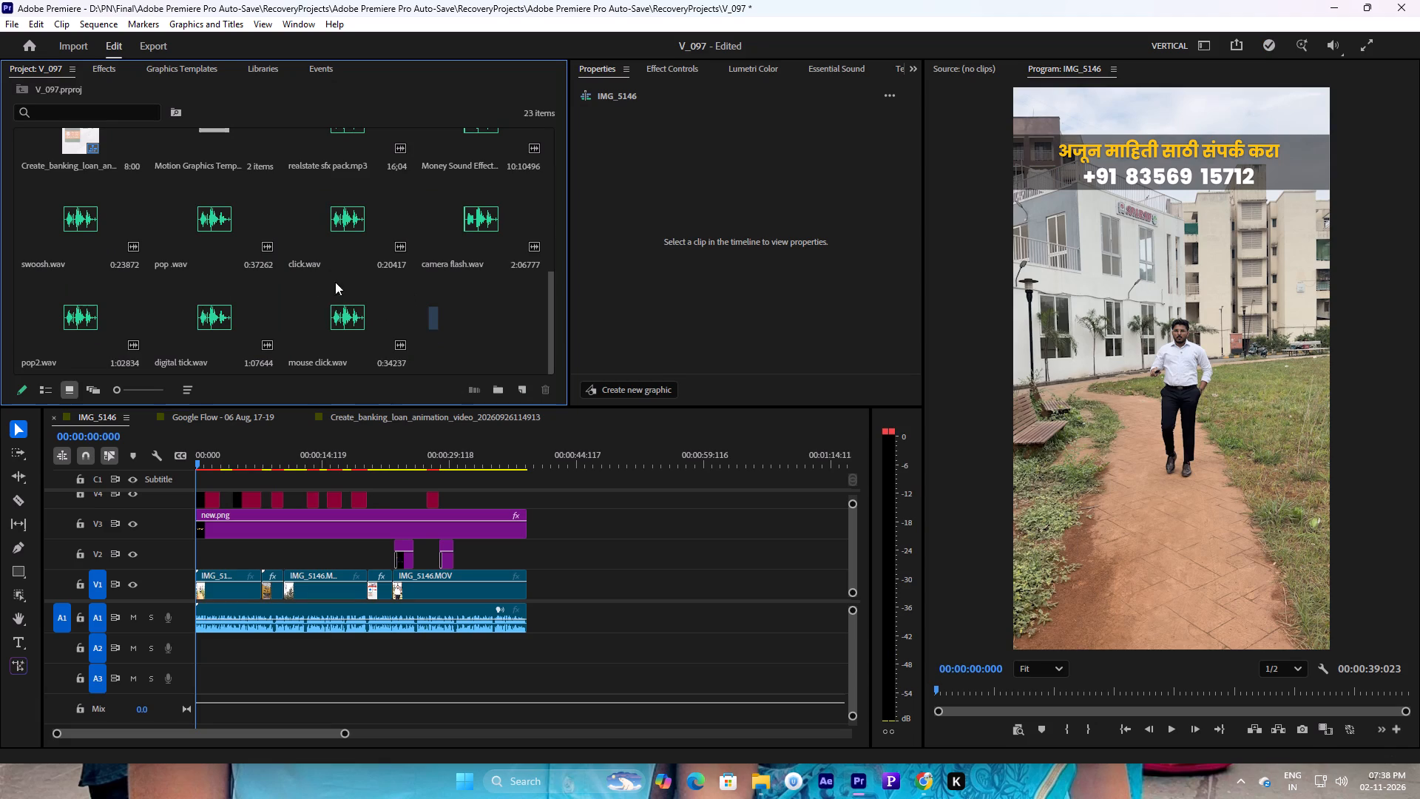
drag(197, 325, 200, 644)
key(space)
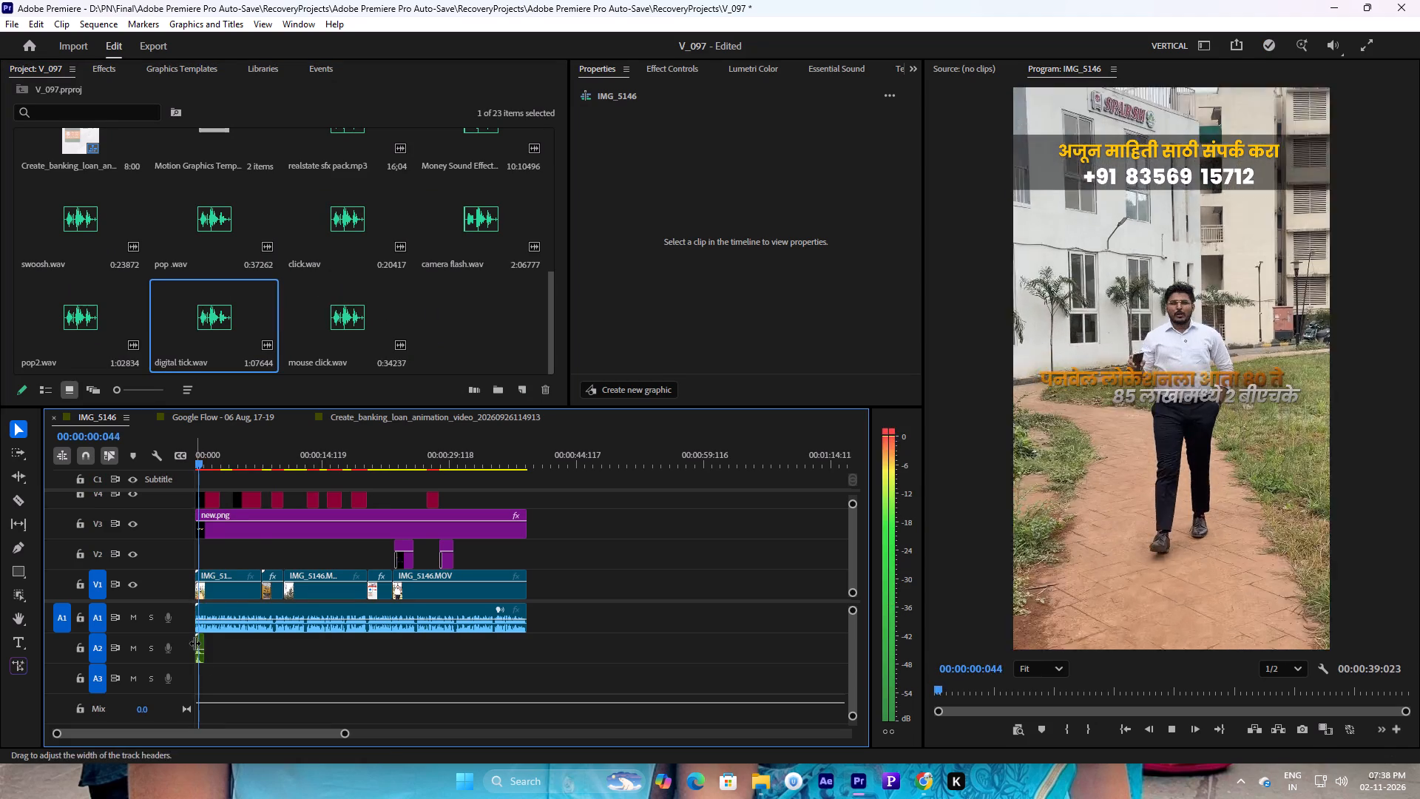
drag(234, 469, 217, 463)
drag(195, 465, 162, 468)
key(space)
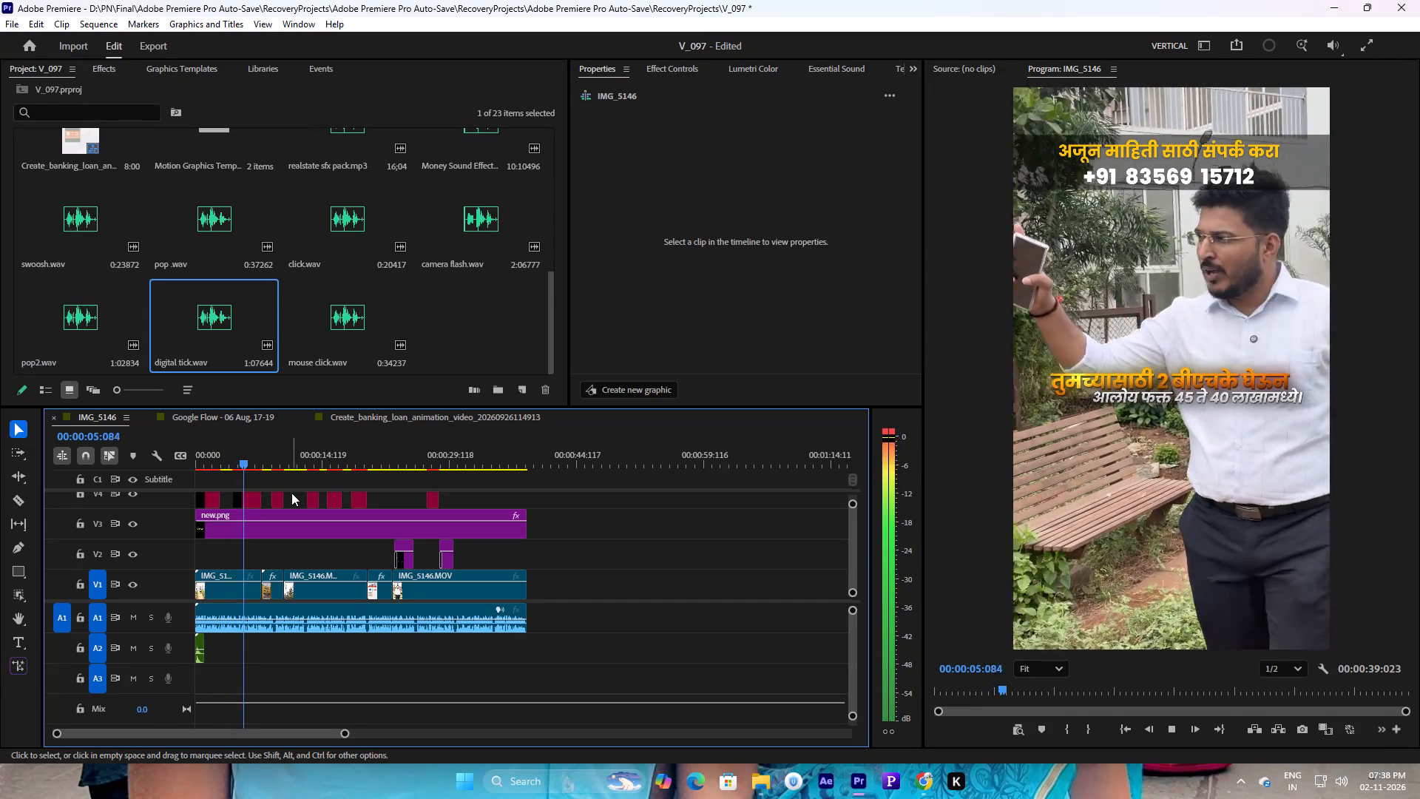
Place mouse click.wav on A2 at 00:00:04:054, where the "तुमच्यासाठी 2 बीएचके घेऊन" title appears, and play it back.
key(space)
drag(243, 459, 231, 462)
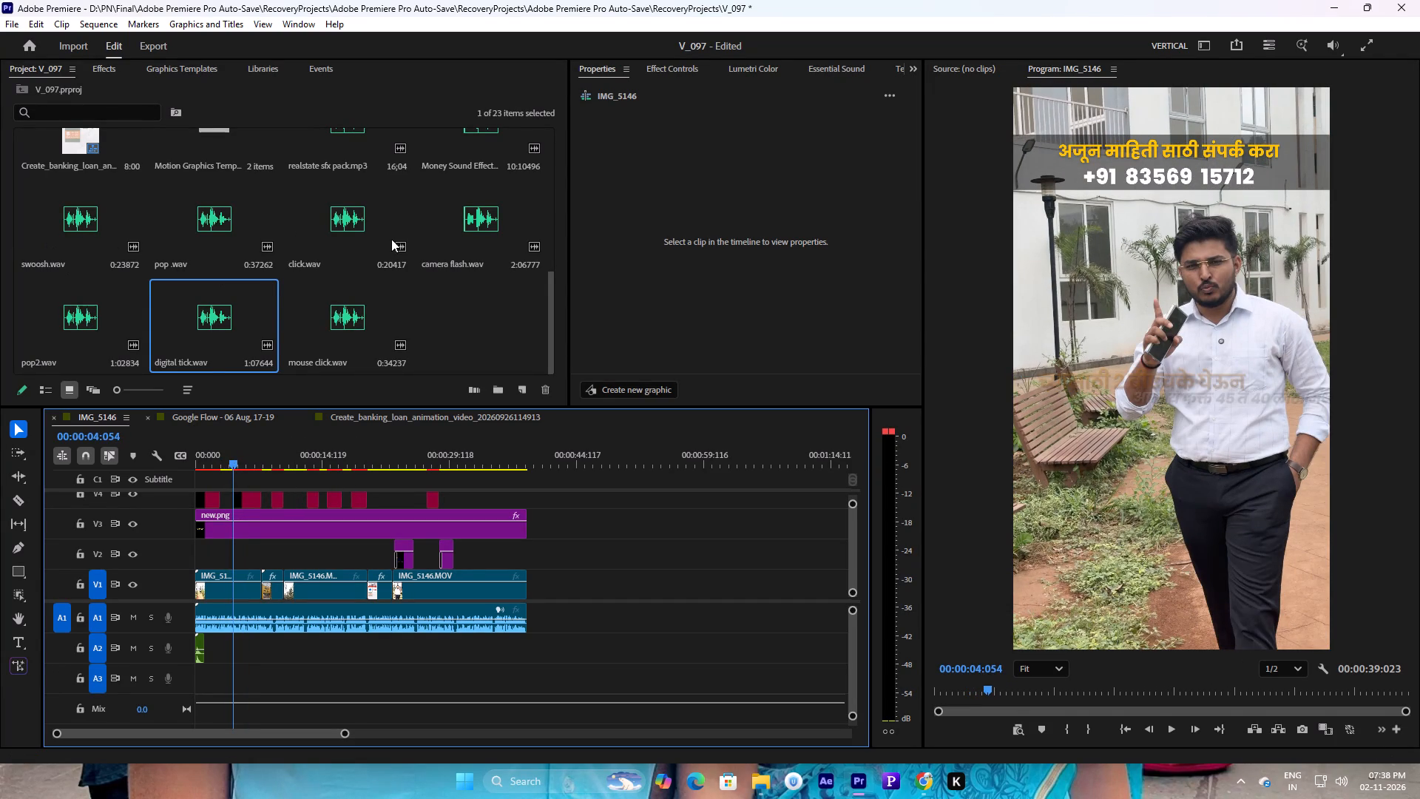
drag(351, 327, 260, 633)
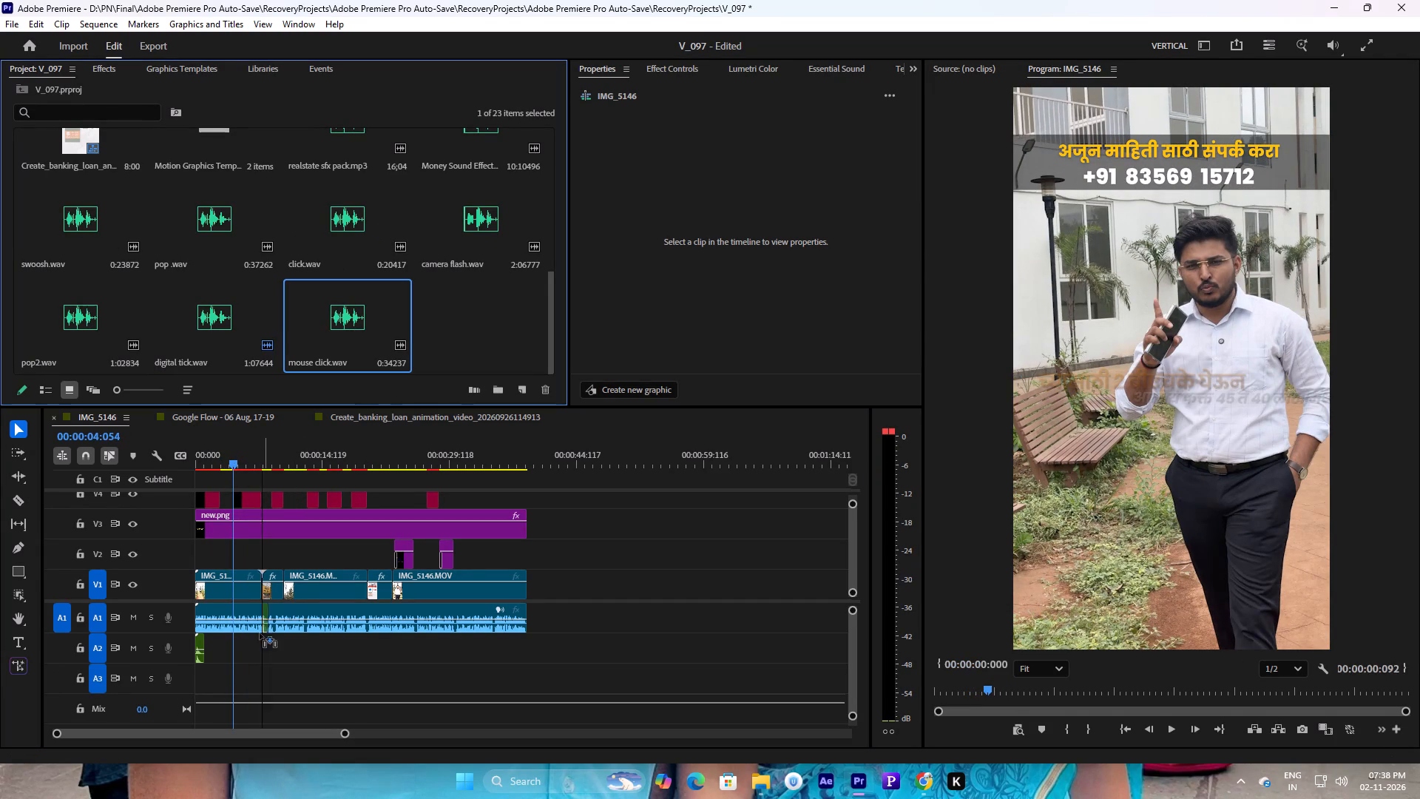
drag(260, 633, 233, 649)
key(space)
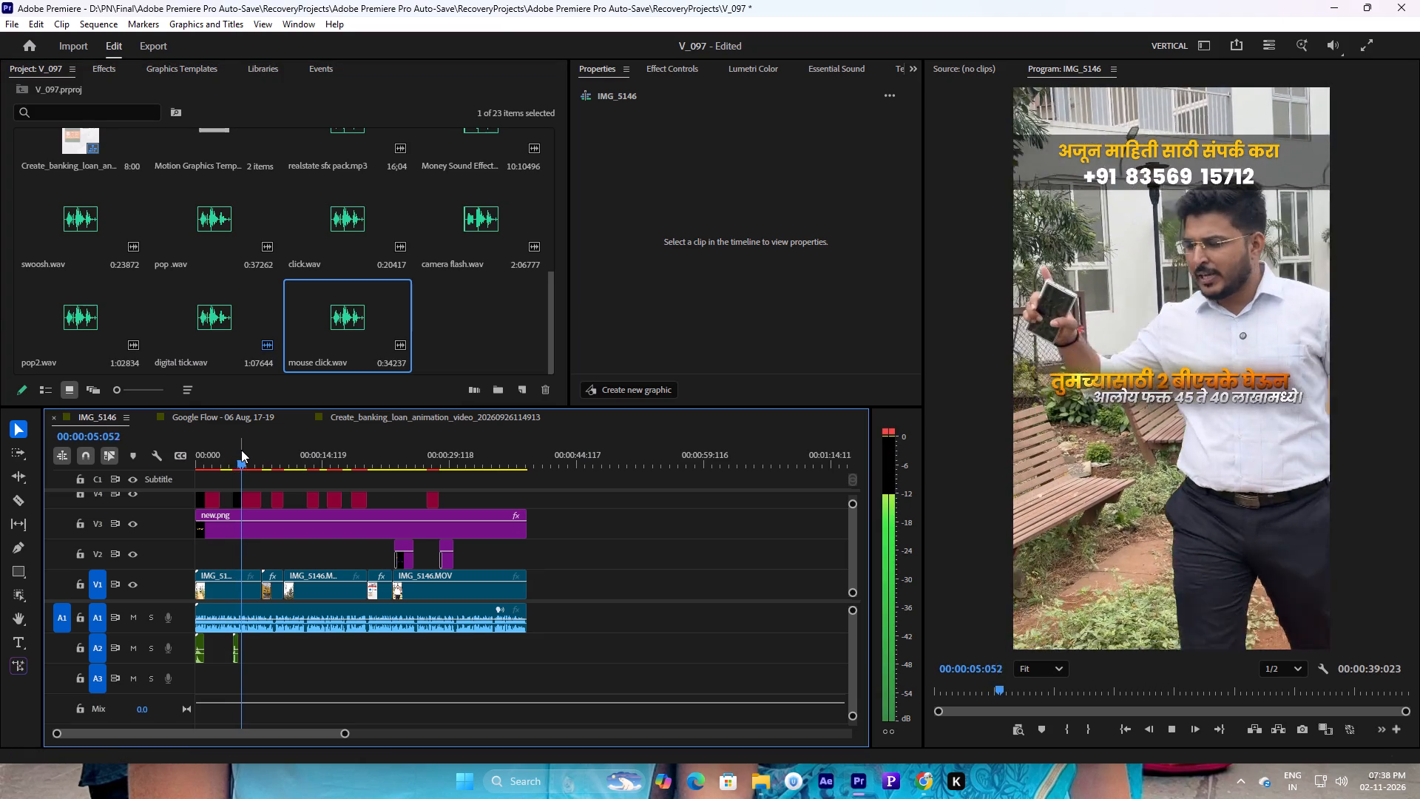
click(224, 454)
key(space)
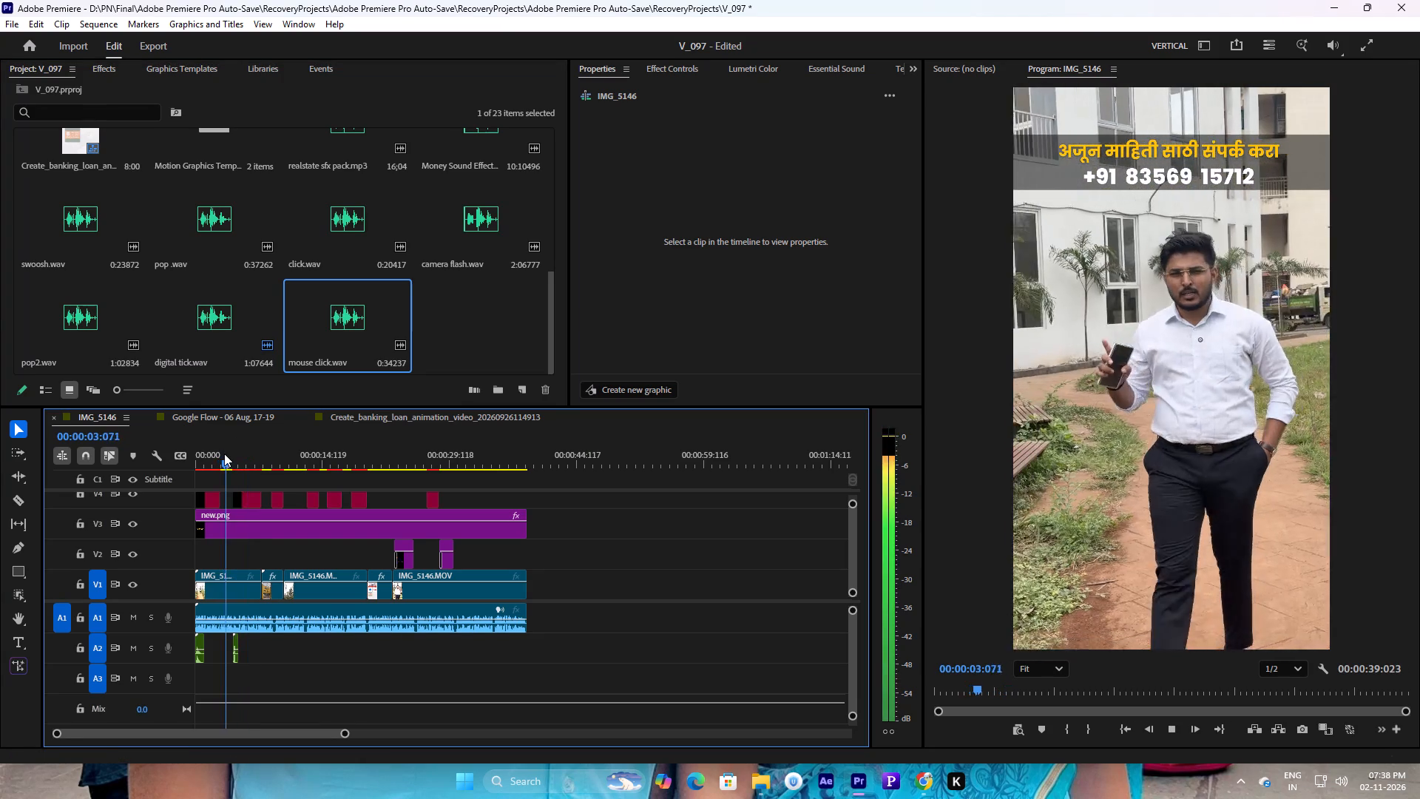
Shift mouse click.wav on A2 slightly earlier so it starts at 00:00:04:044, and play the section back.
key(space)
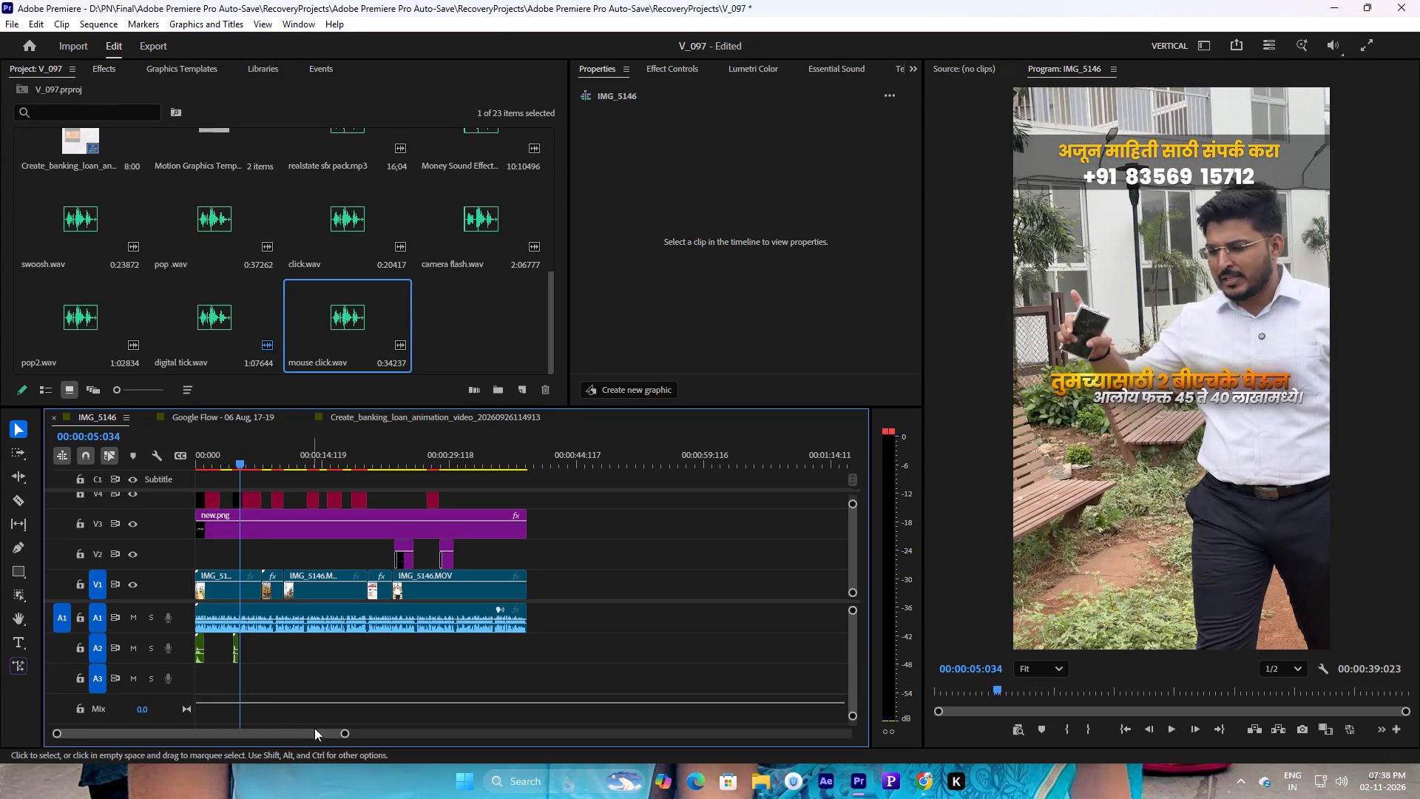
drag(345, 730, 230, 715)
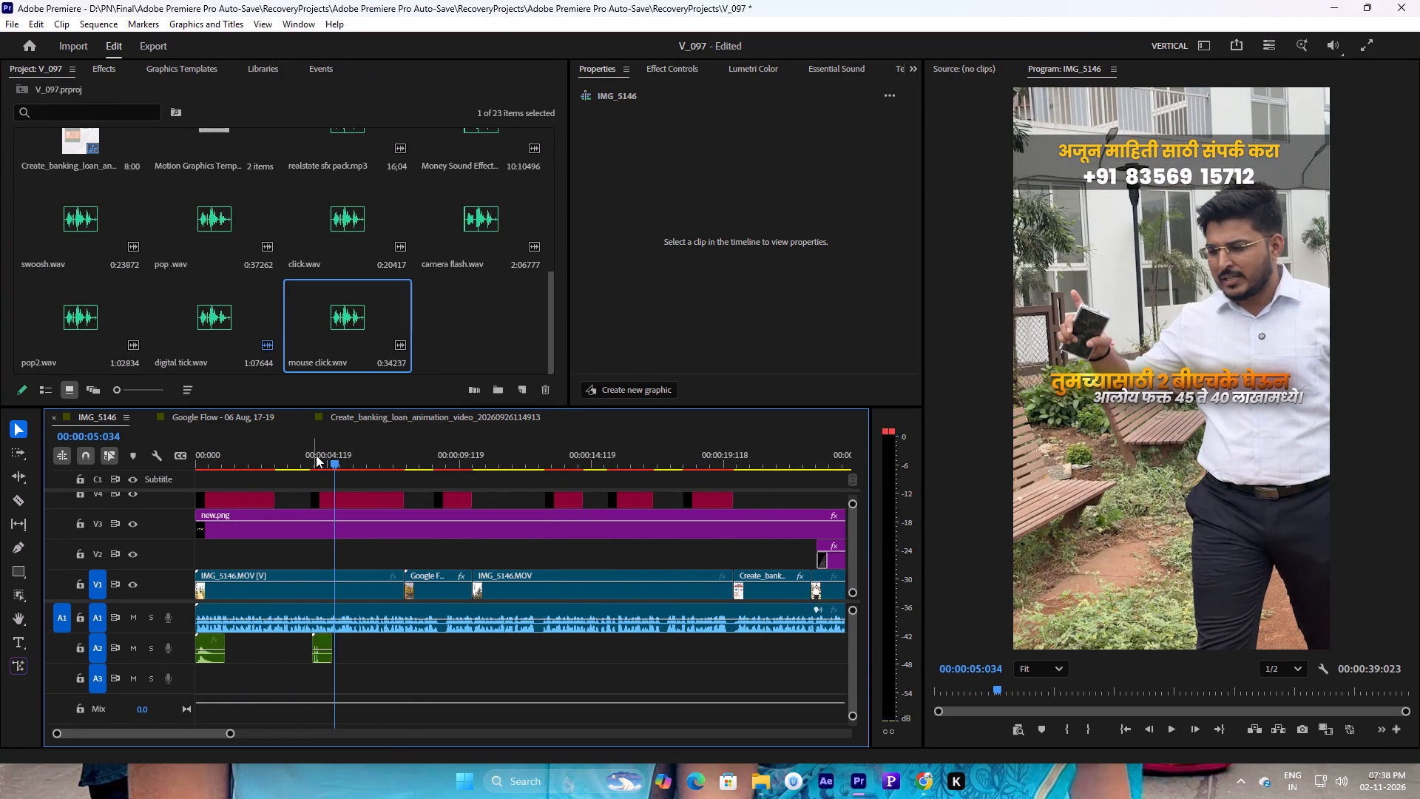
click(316, 455)
click(326, 640)
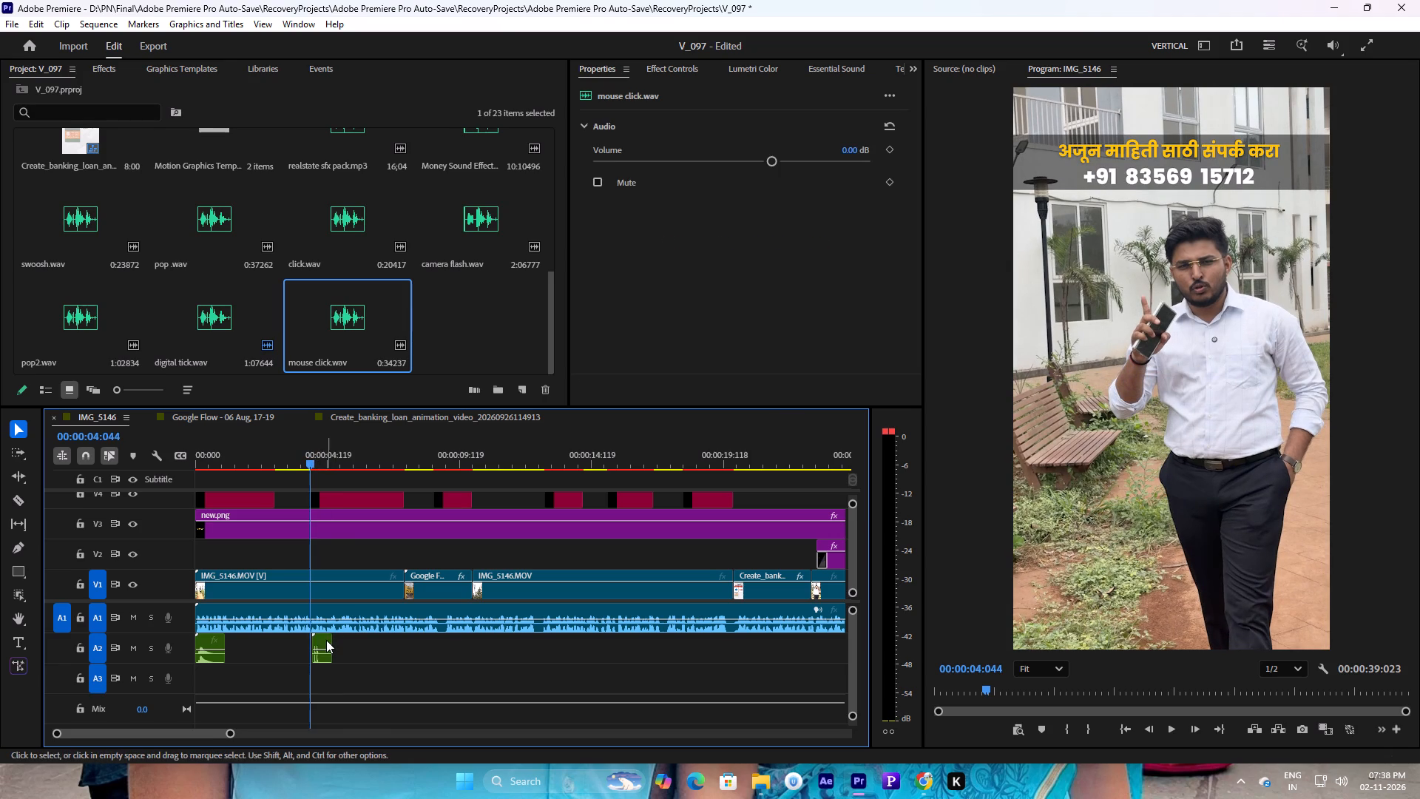
key(space)
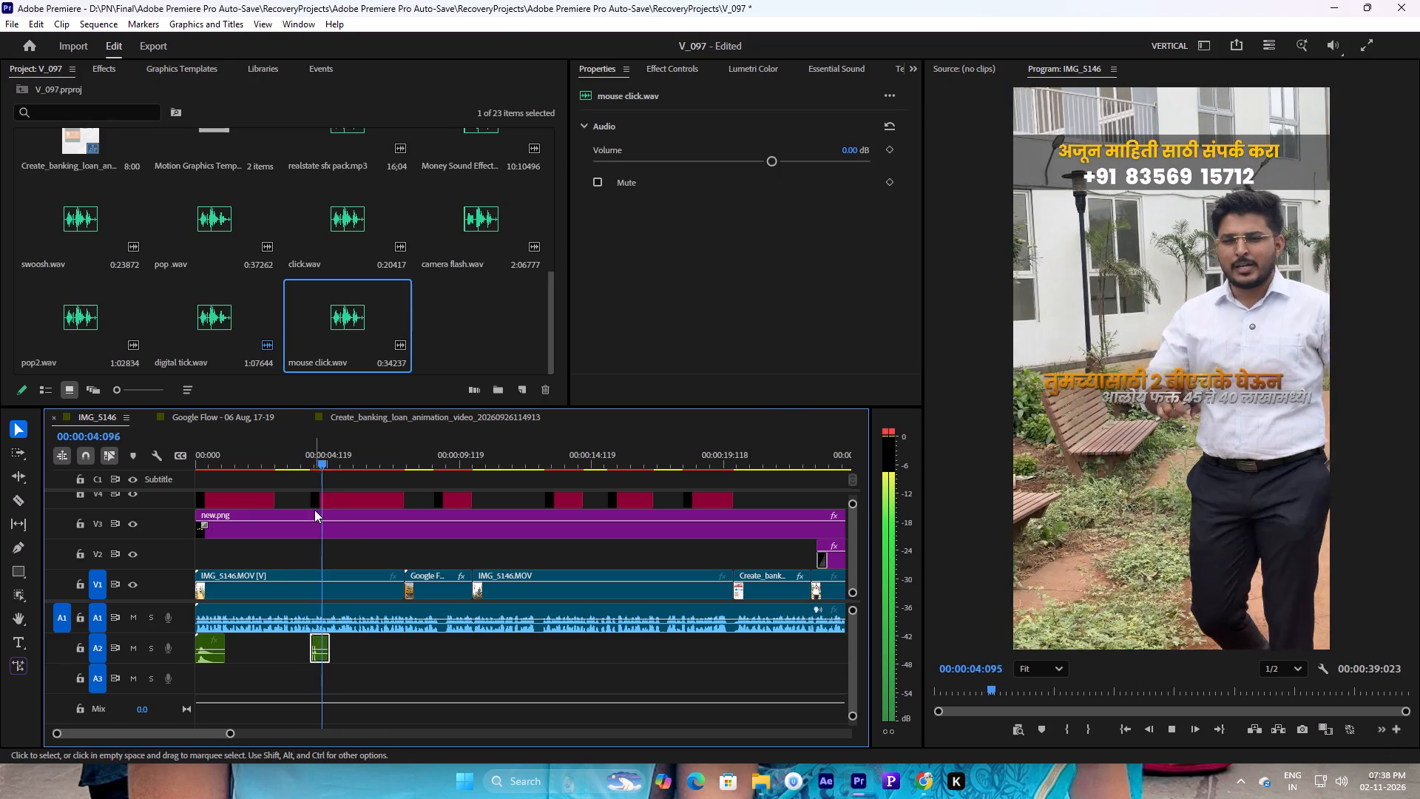
click(226, 732)
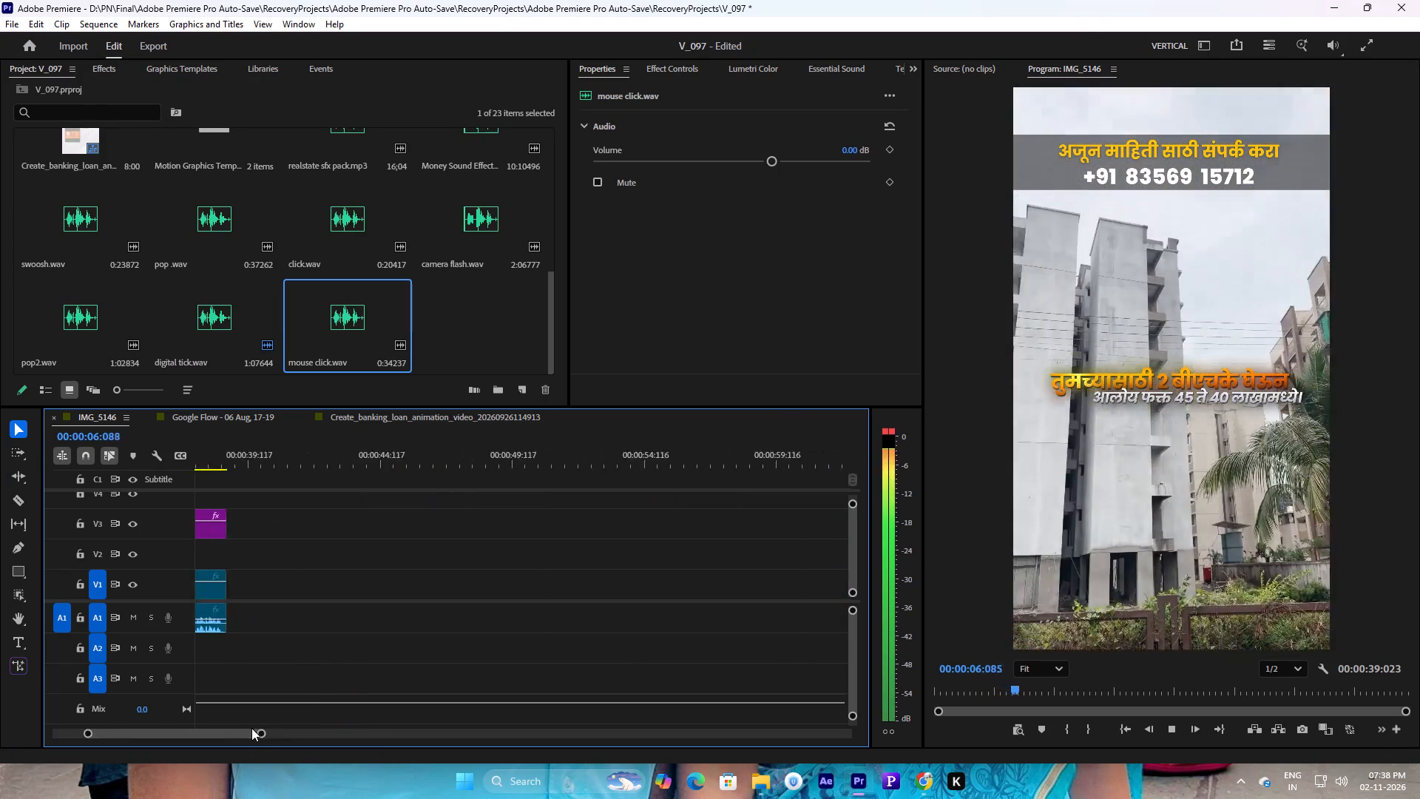
drag(230, 732, 280, 707)
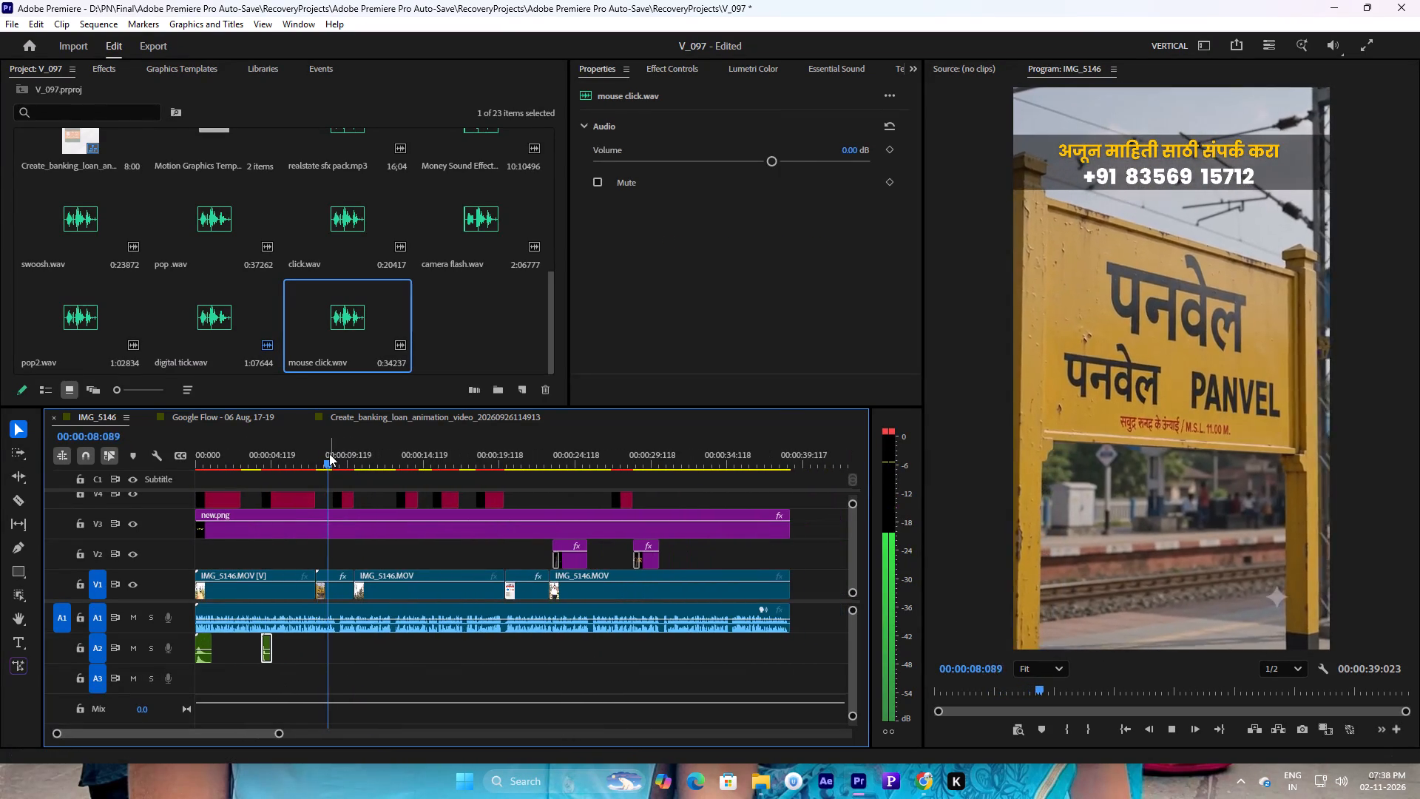
drag(321, 456, 268, 463)
key(space)
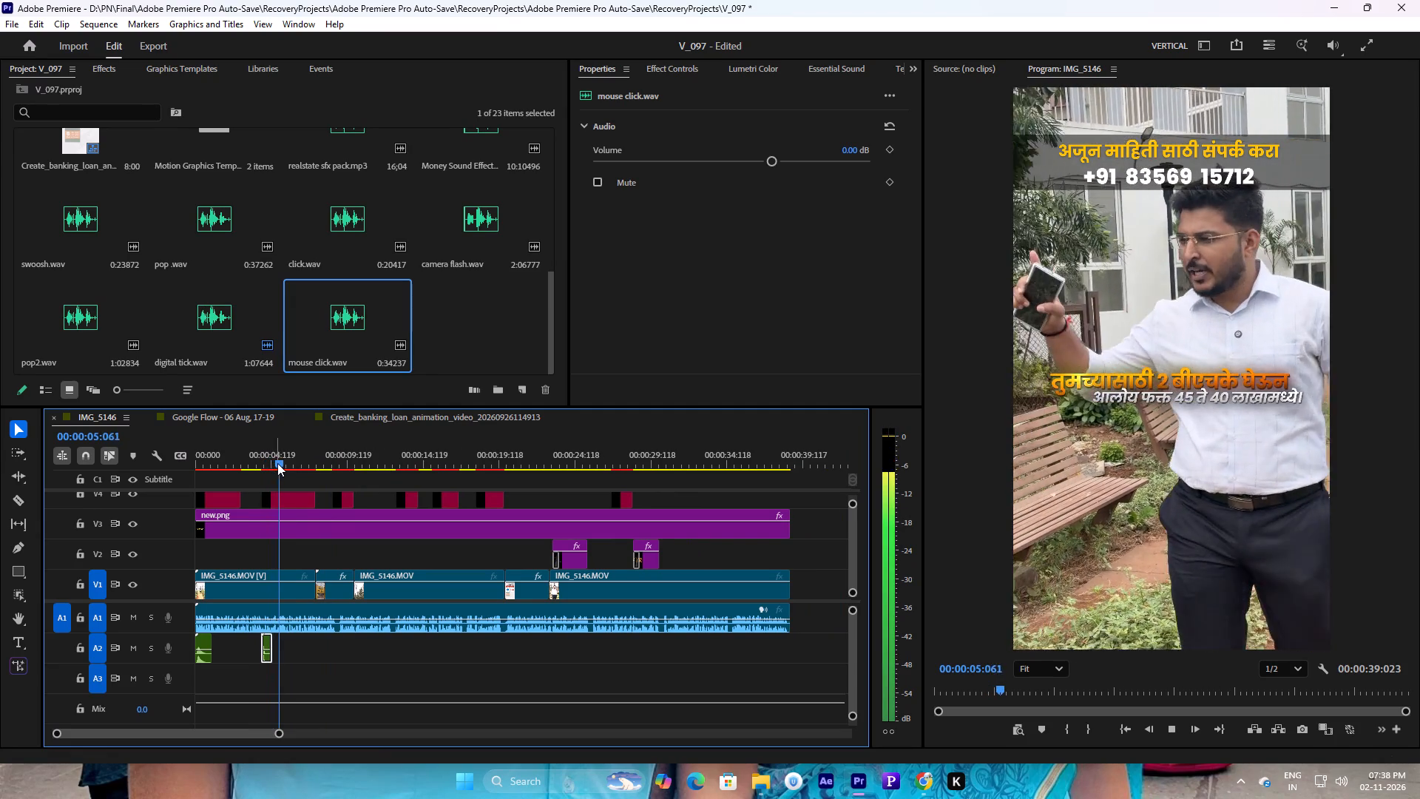
key(space)
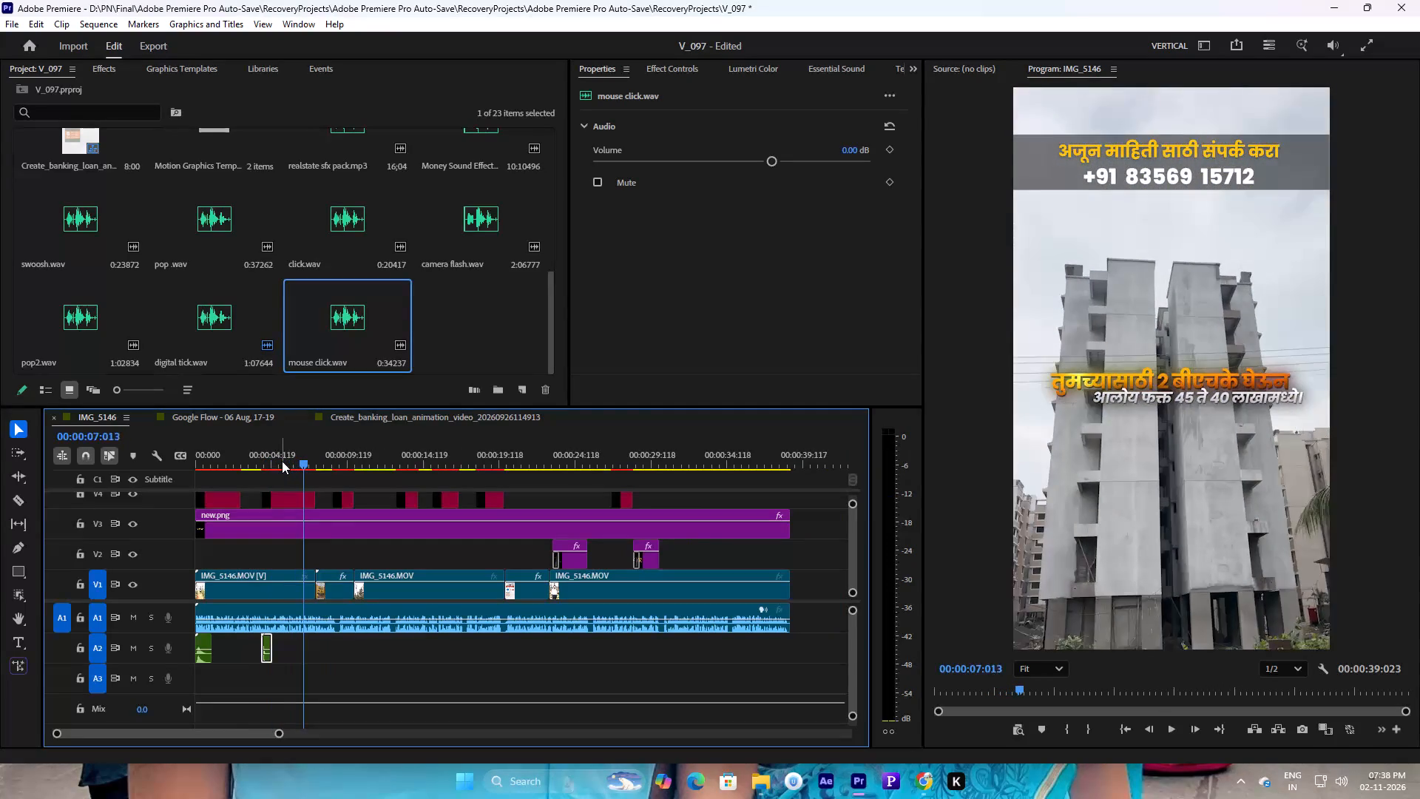
Place Money Sound Effect on A3 at 00:00:07:064, just before the Panvel station cutaway, and play it back.
key(space)
key(space)
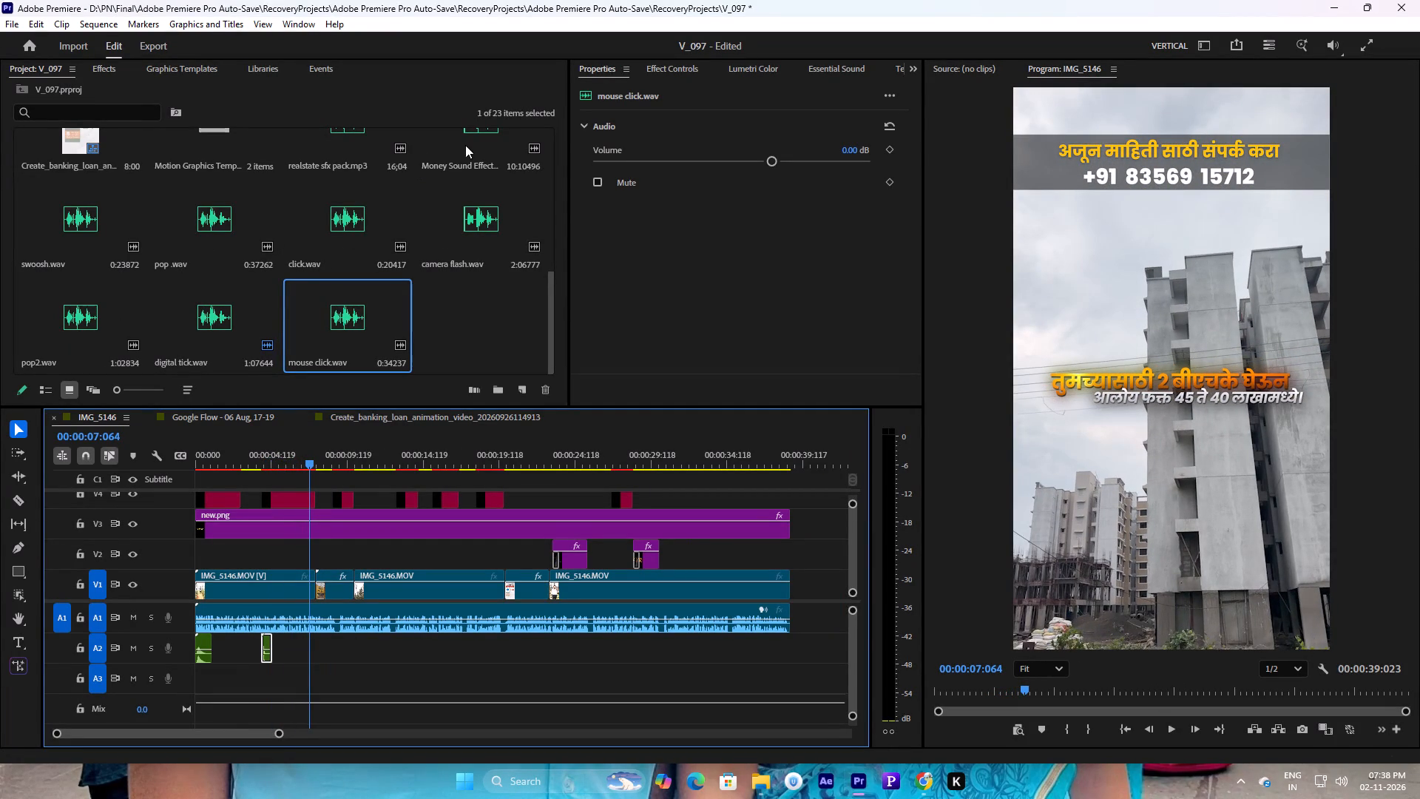
drag(473, 138, 311, 688)
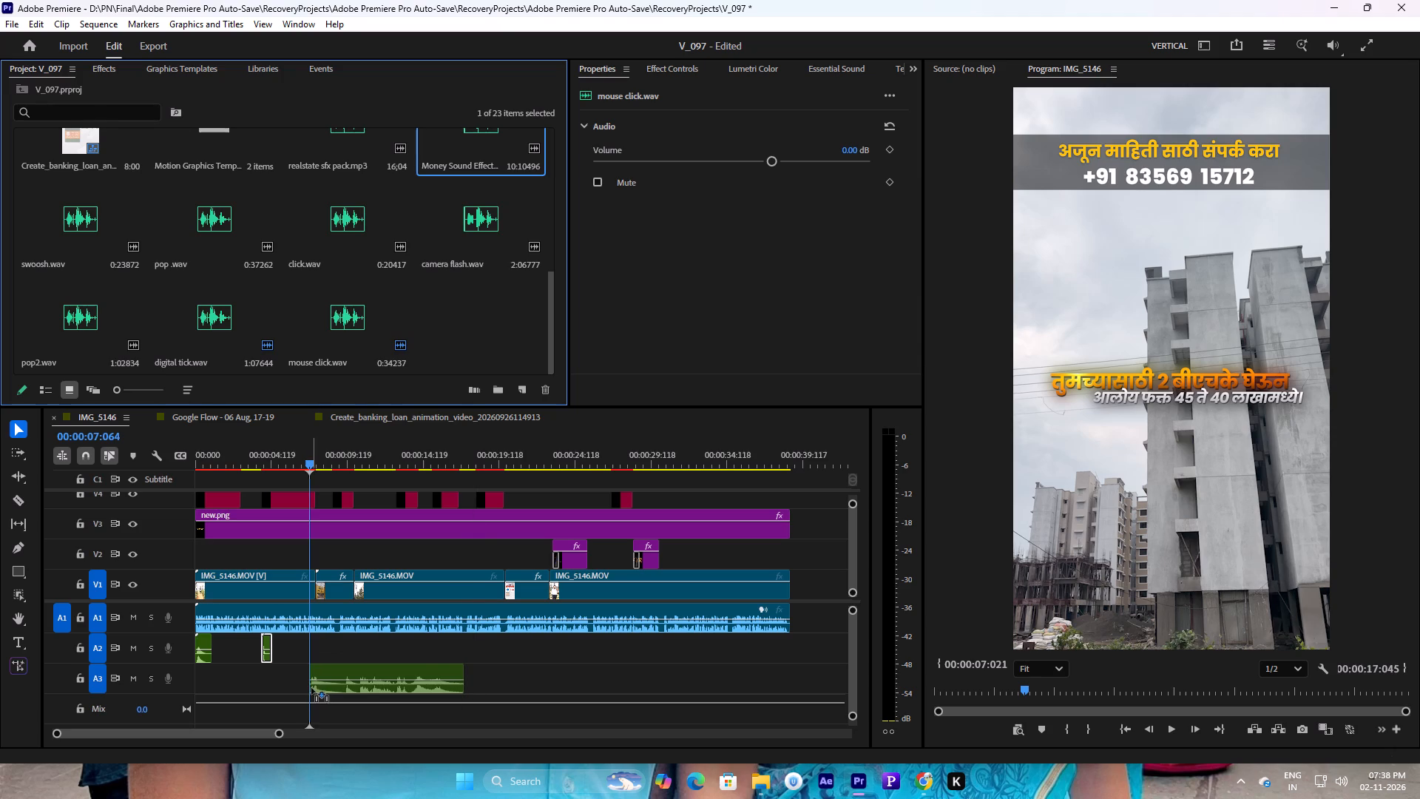
drag(311, 688, 310, 688)
key(space)
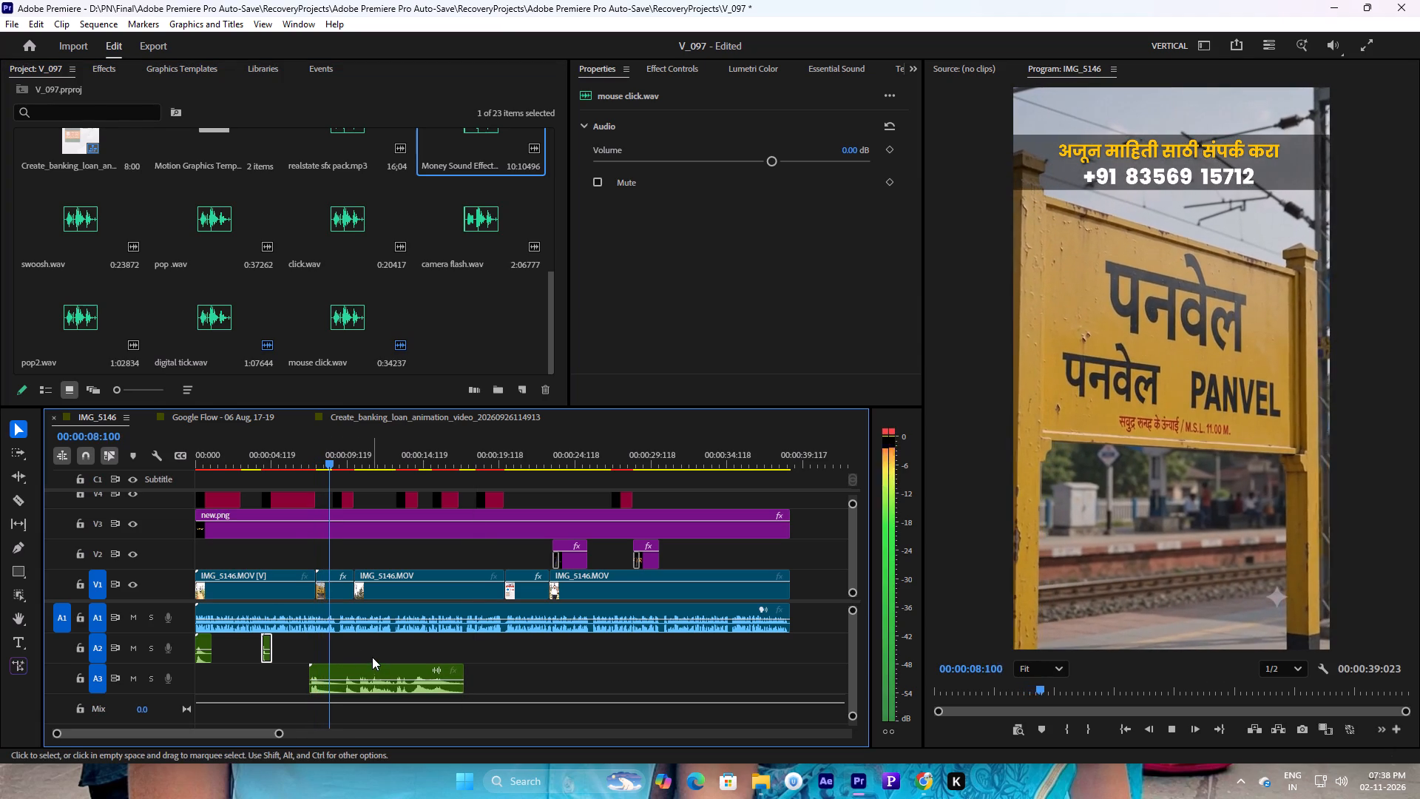
Cut Money Sound Effect on A3 at 00:00:09:021, delete the part after the cut, and play it back.
key(space)
key(space)
key(space)
key(c)
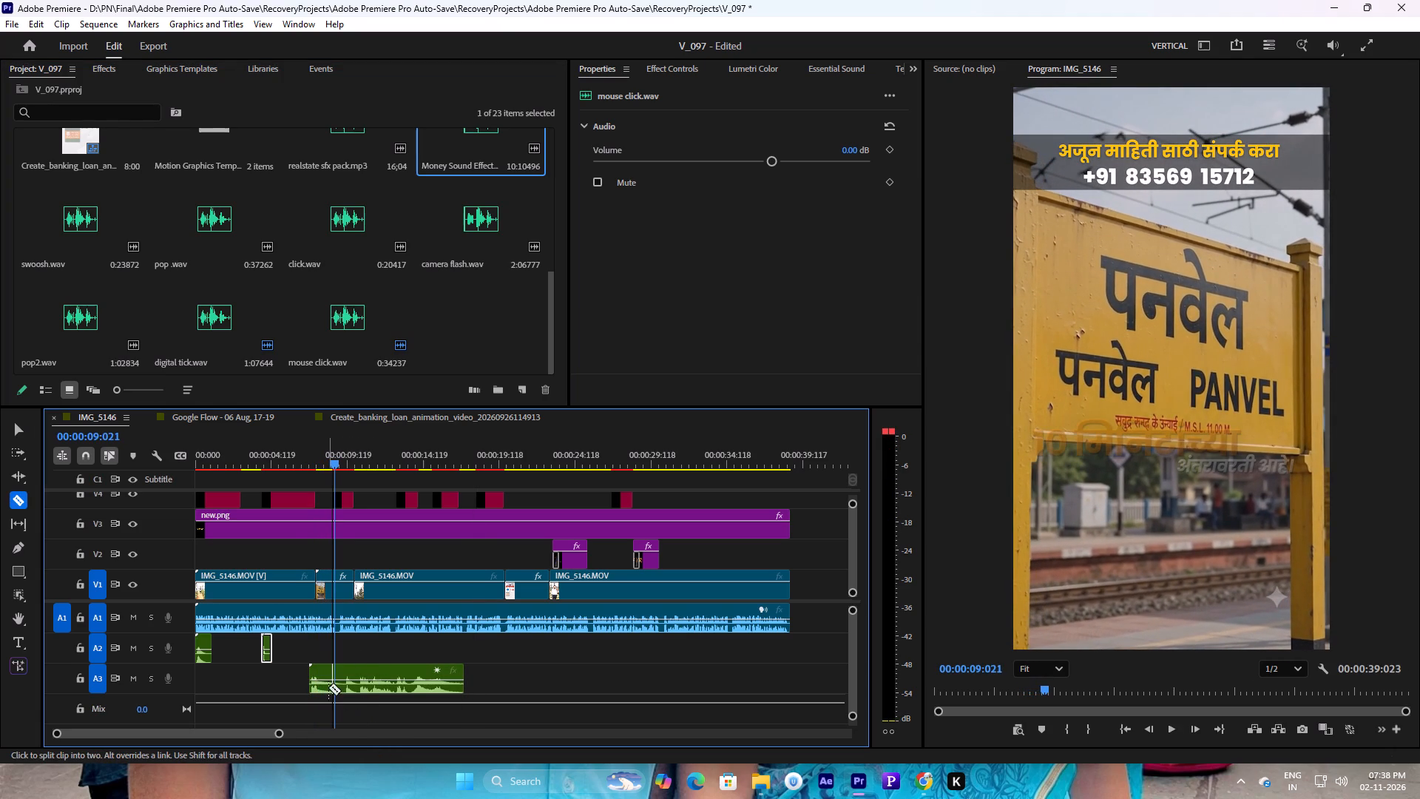
click(335, 684)
key(v)
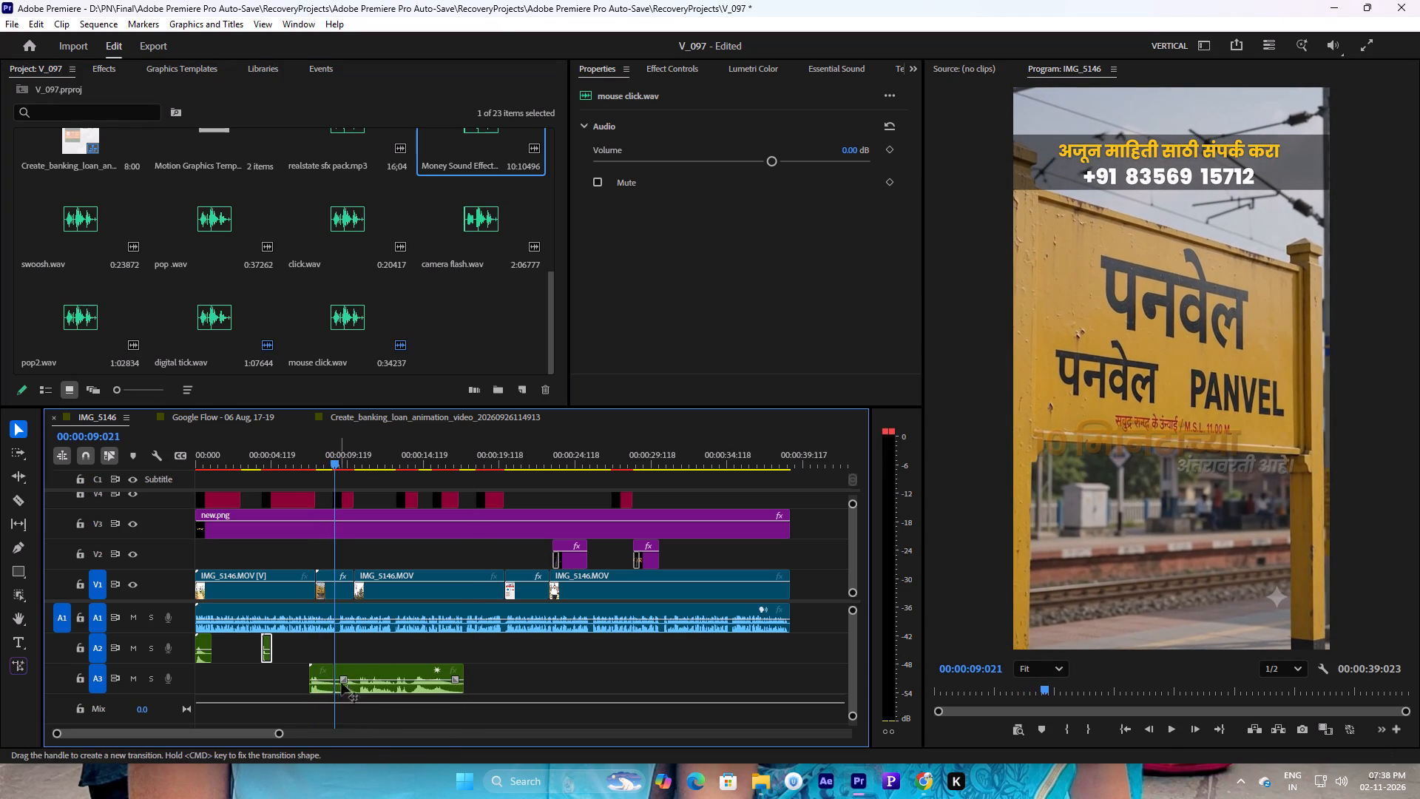
click(348, 679)
key(Delete)
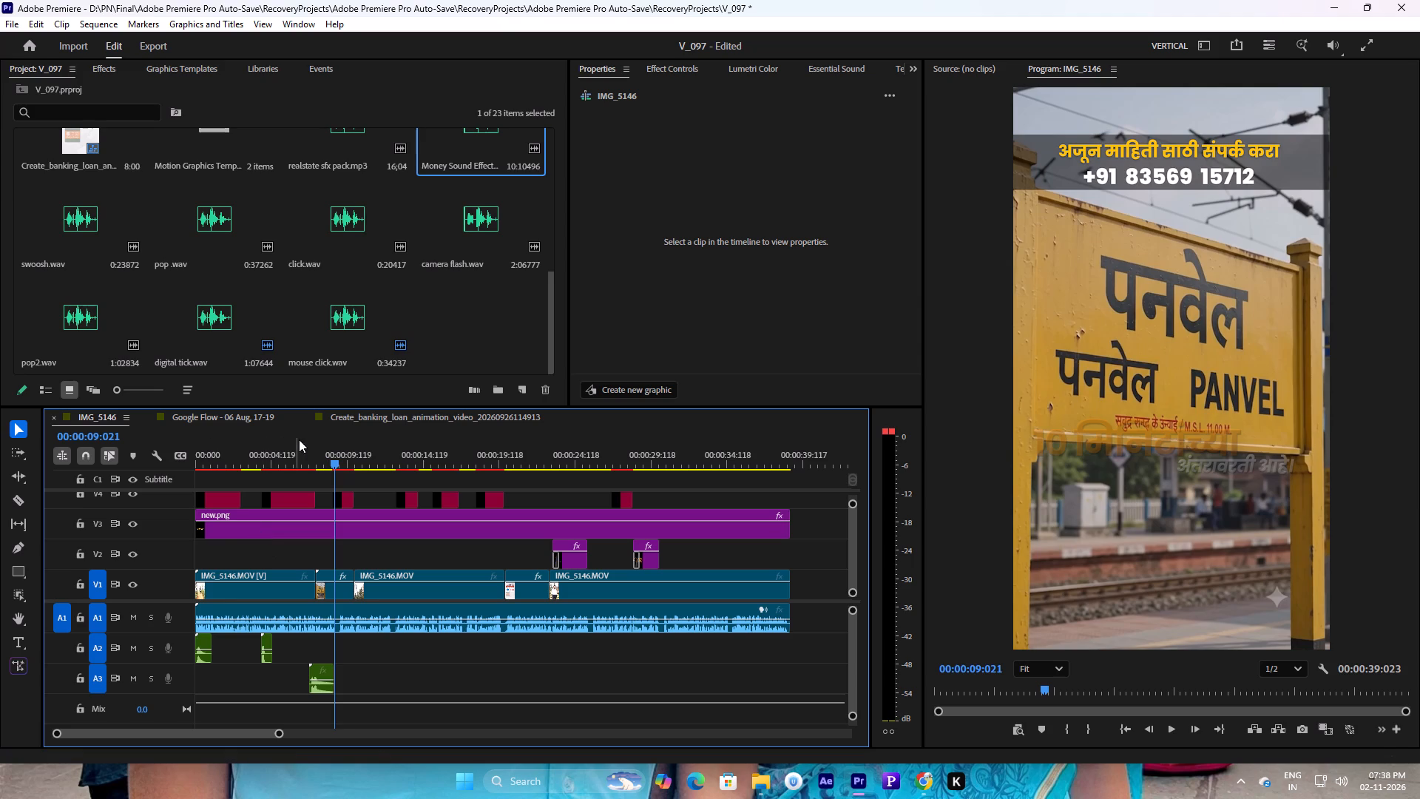
click(305, 466)
key(space)
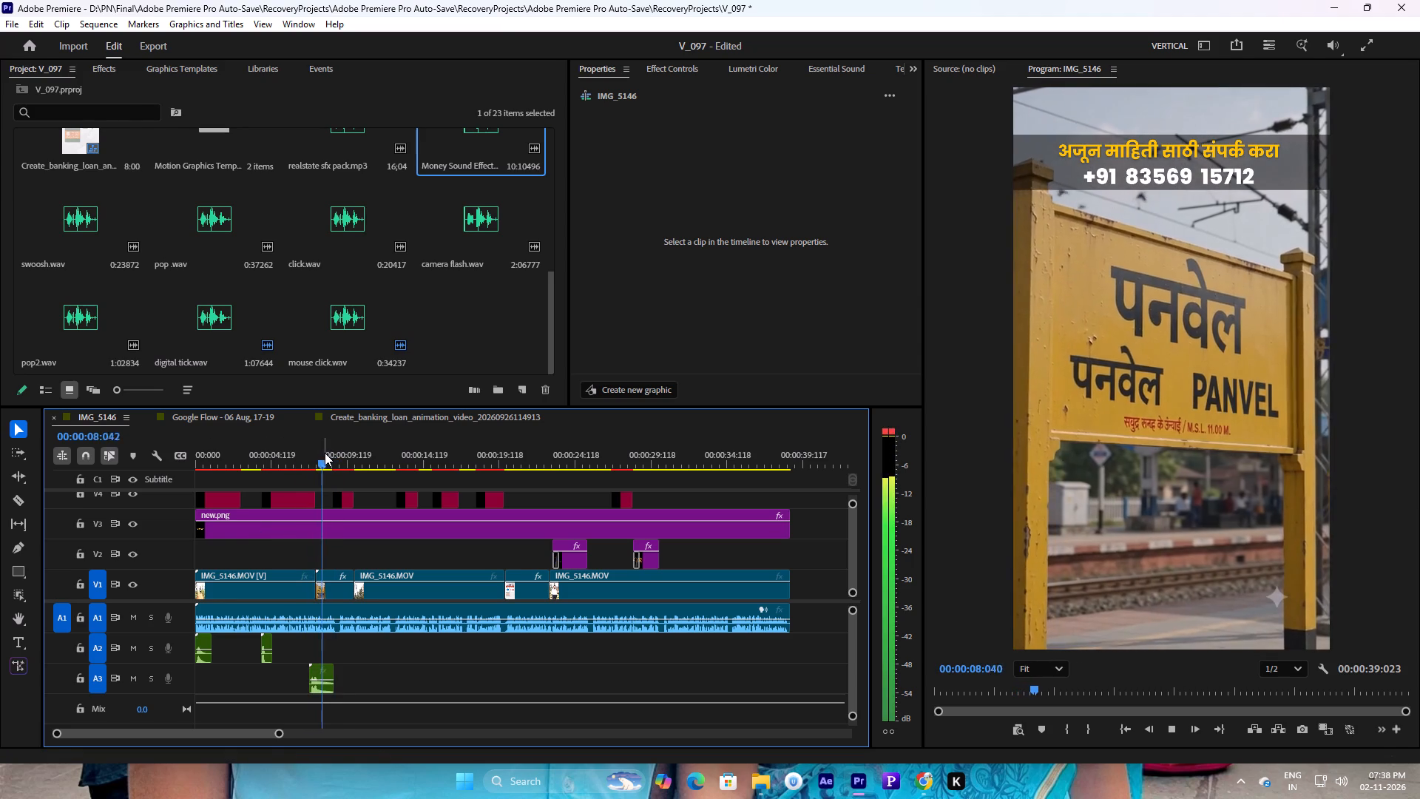
key(space)
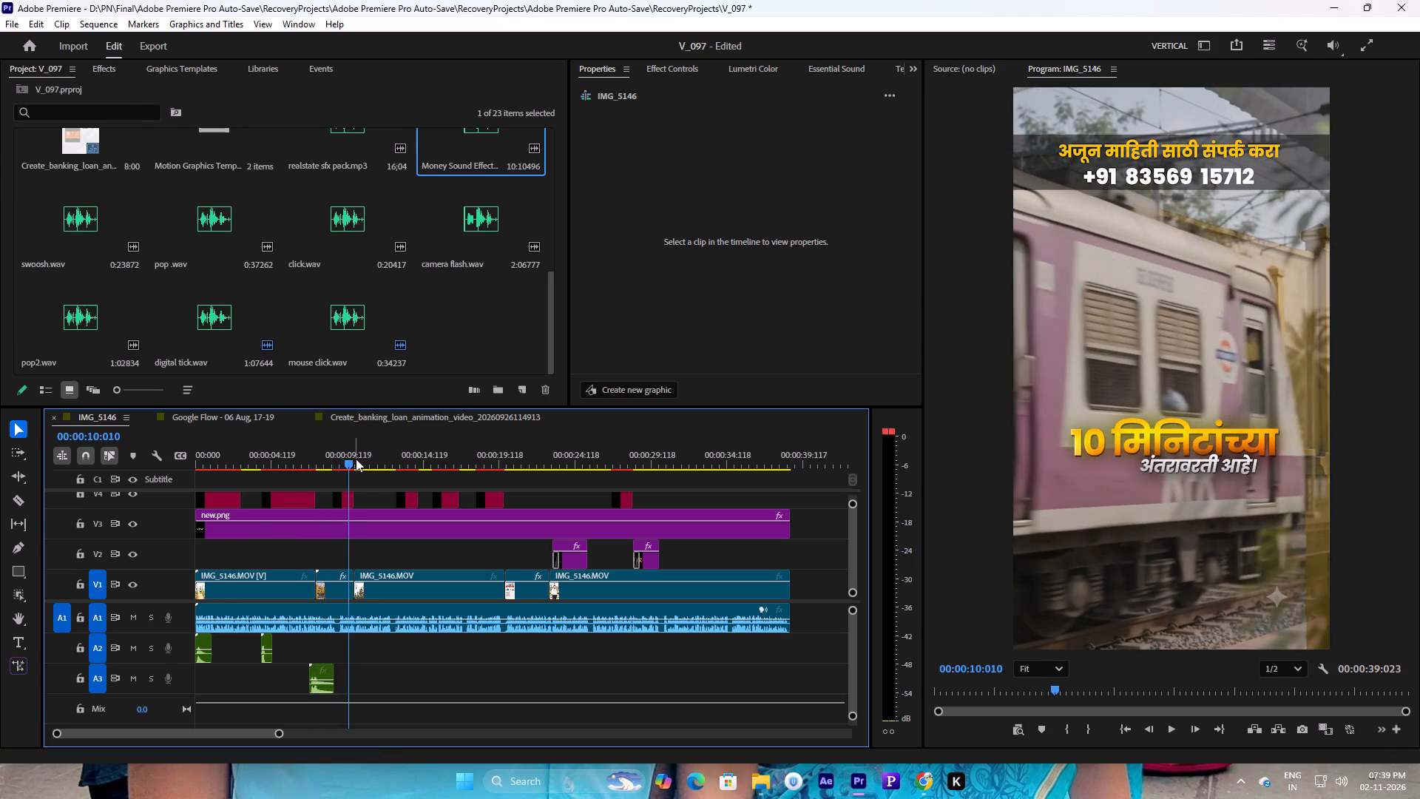
Place swoosh.wav on A2 at 00:00:09:018, where the "10 मिनिटांच्या" title appears, and play it back.
drag(355, 459, 336, 465)
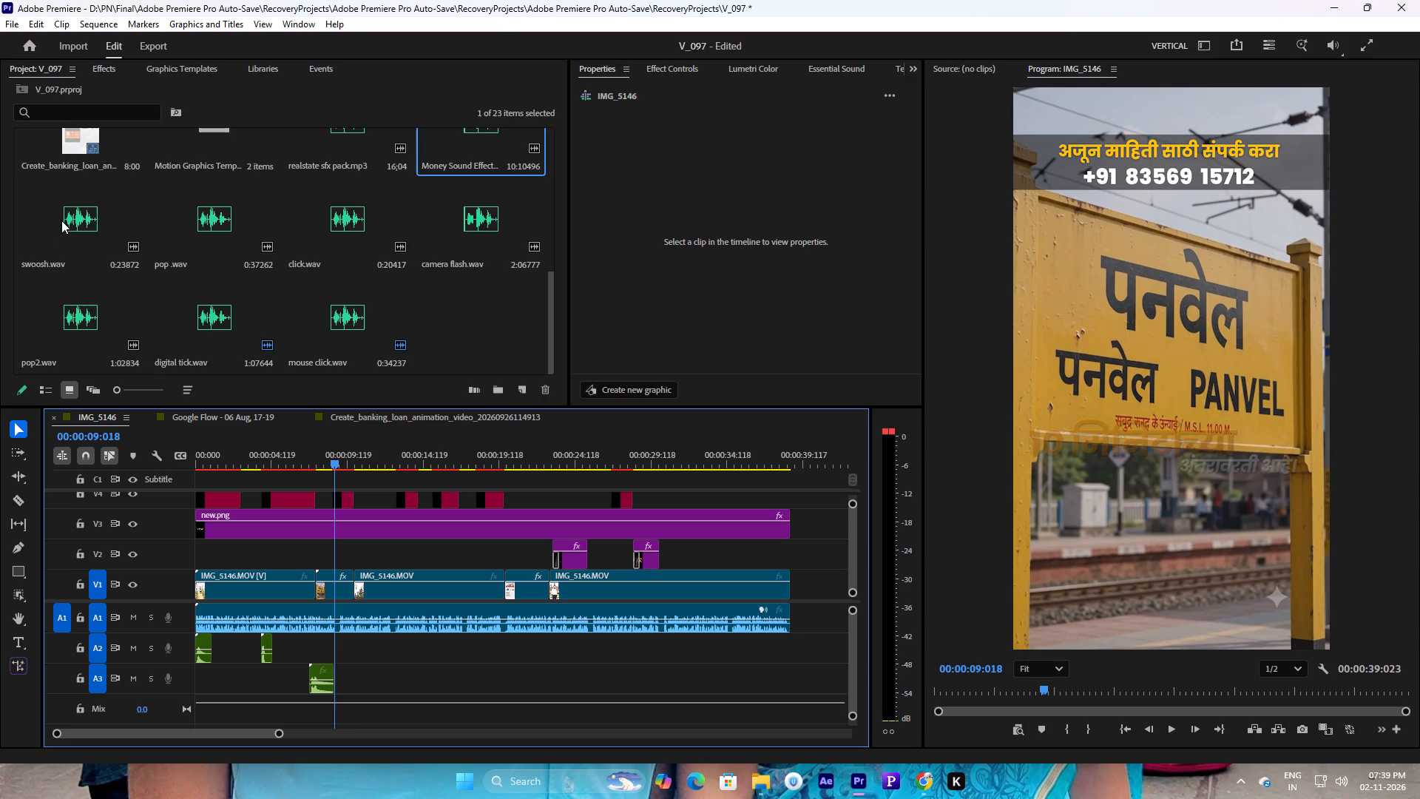
drag(61, 220, 334, 637)
key(space)
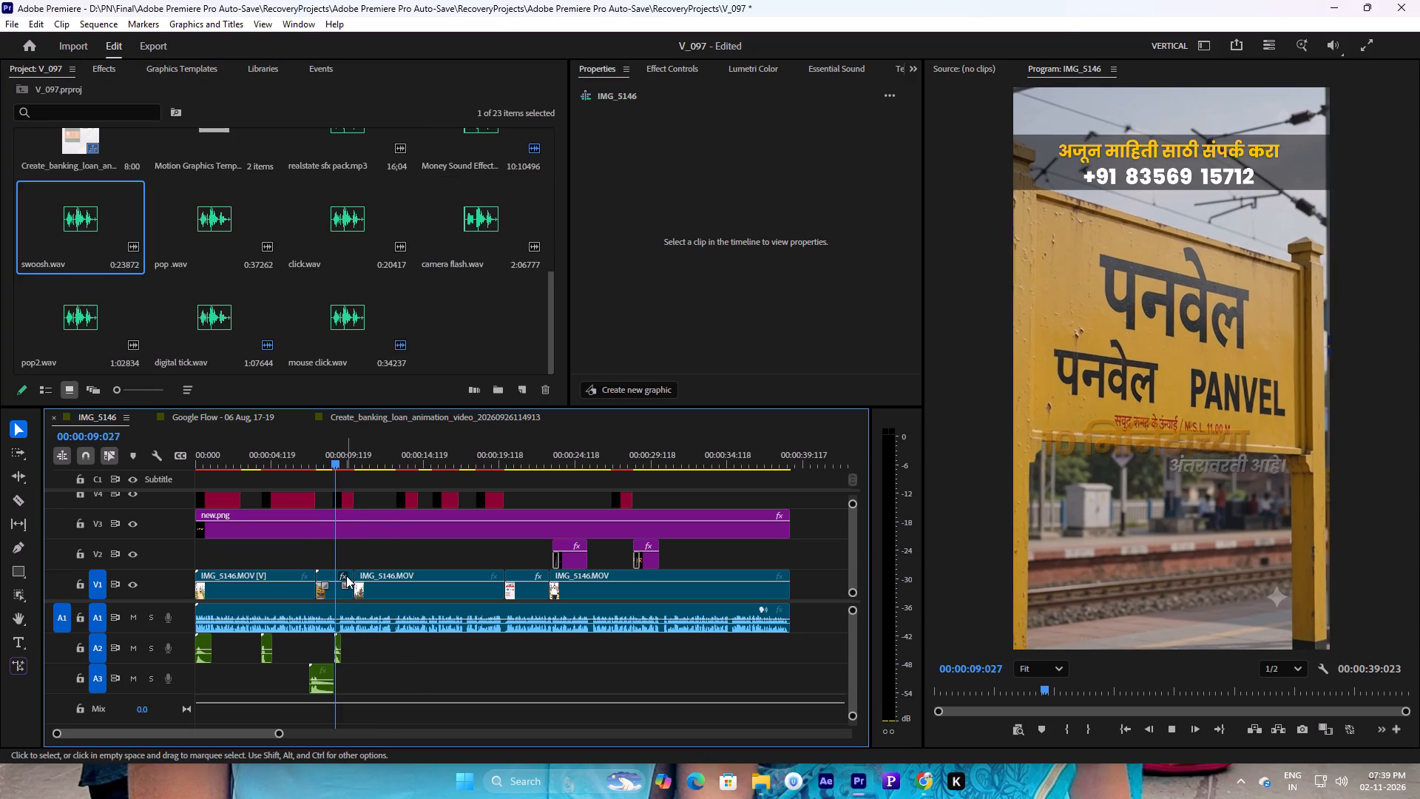
click(313, 454)
key(space)
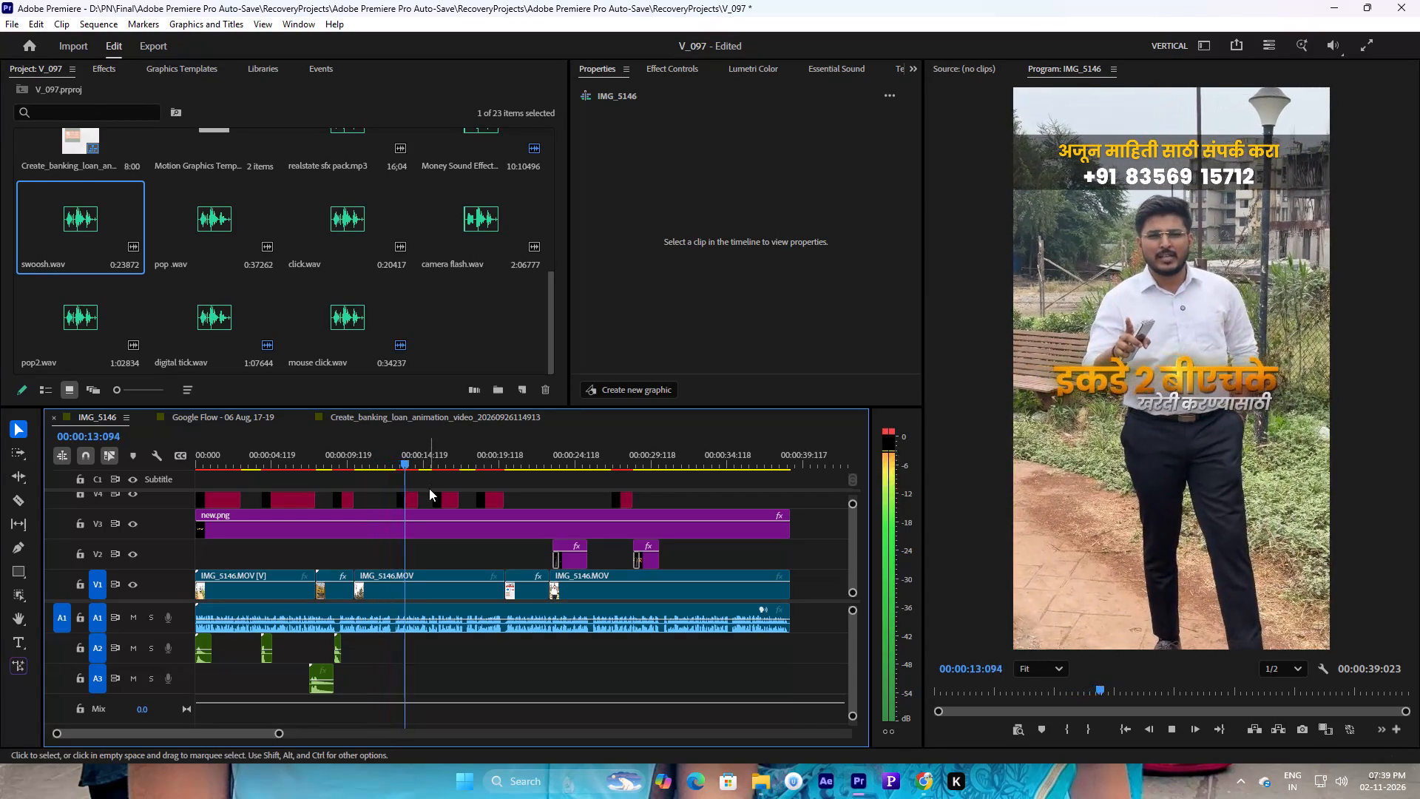
Copy the mouse click.wav clip on A2 to 00:00:13:028, before the "इकडे 2 बीएचके" title, and play it back.
key(space)
drag(408, 459, 398, 461)
click(268, 643)
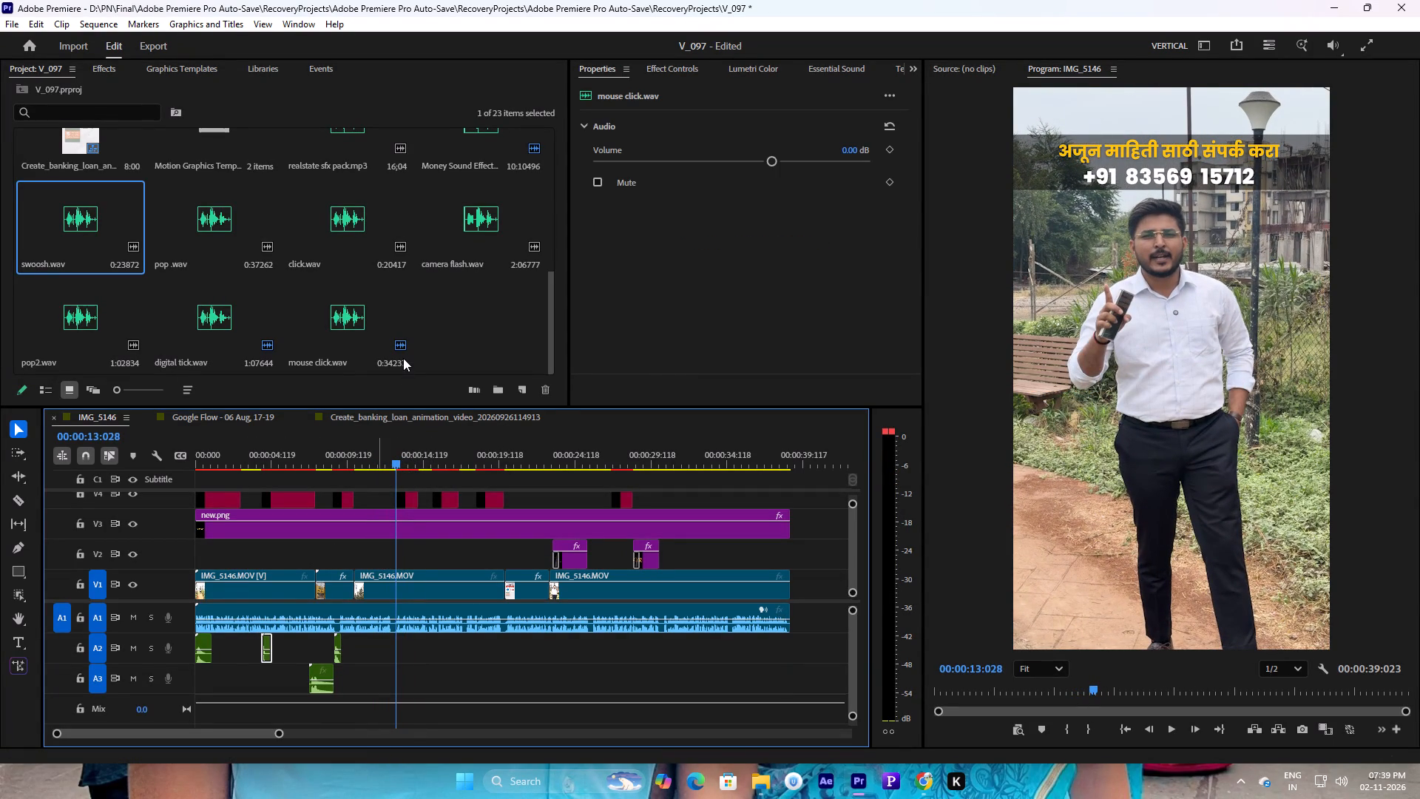
key(ctrl+c)
key(ctrl+v)
click(393, 456)
key(space)
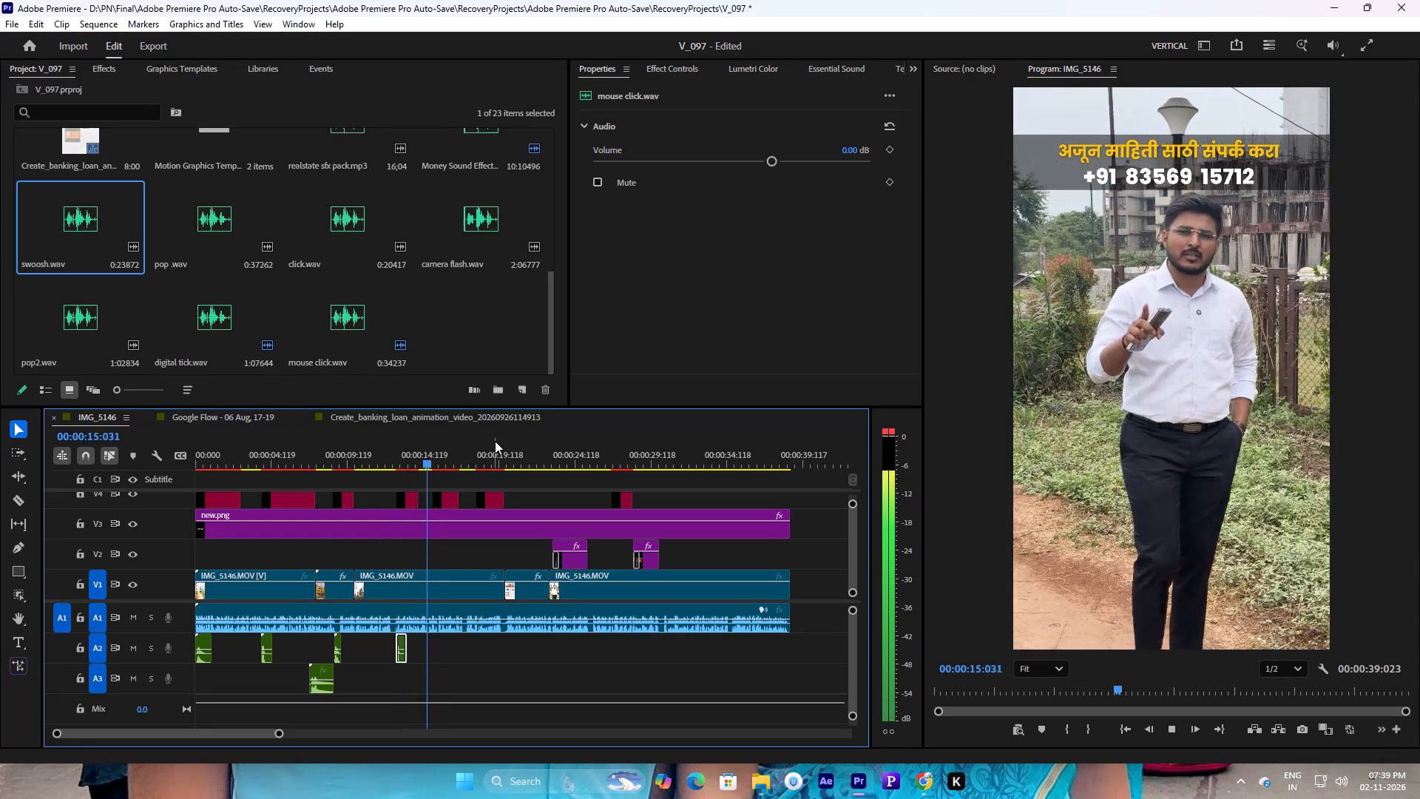
Place mouse click.wav on A2 where the "4 ते 5 लाख" title appears, and play it back.
key(space)
key(space)
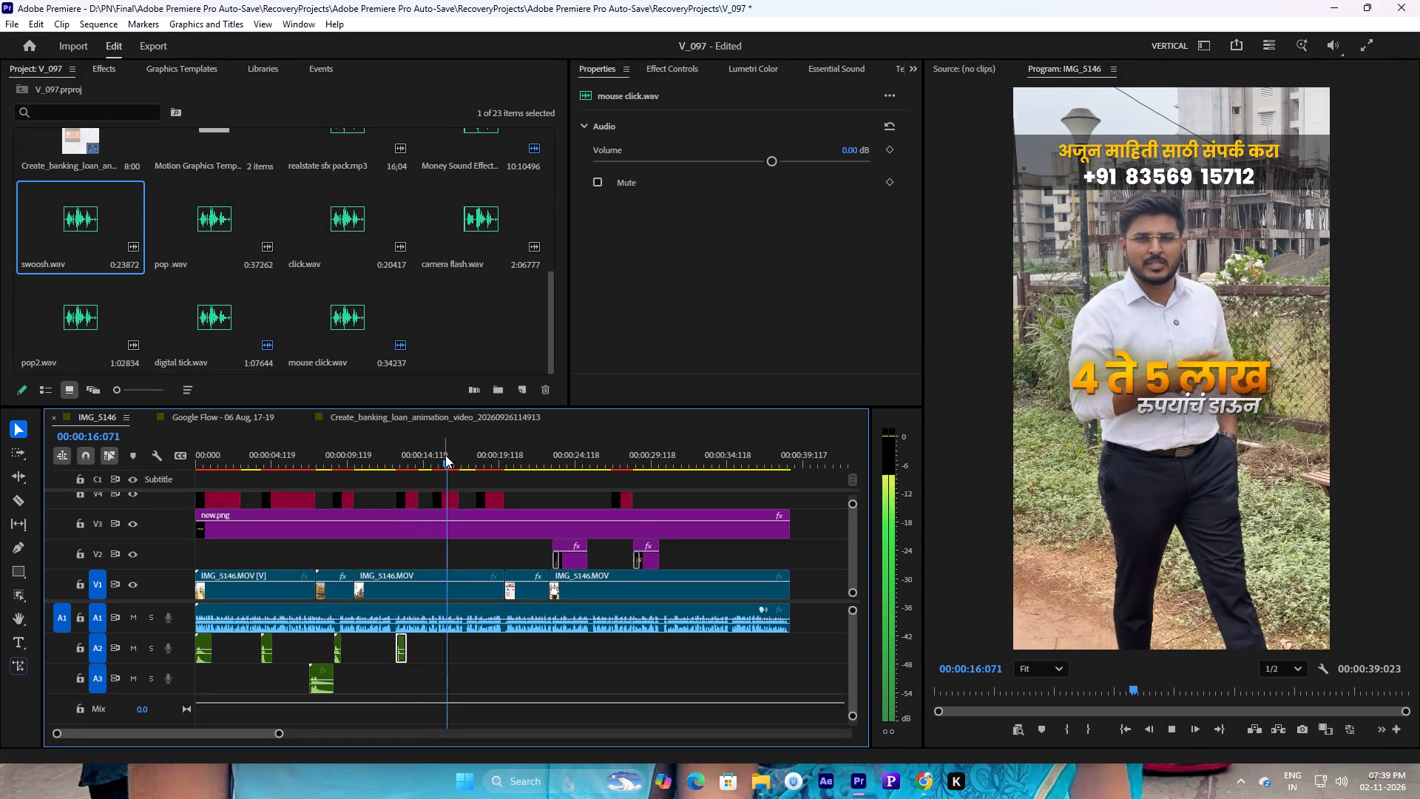
key(space)
drag(446, 459, 435, 462)
drag(329, 340, 433, 641)
key(space)
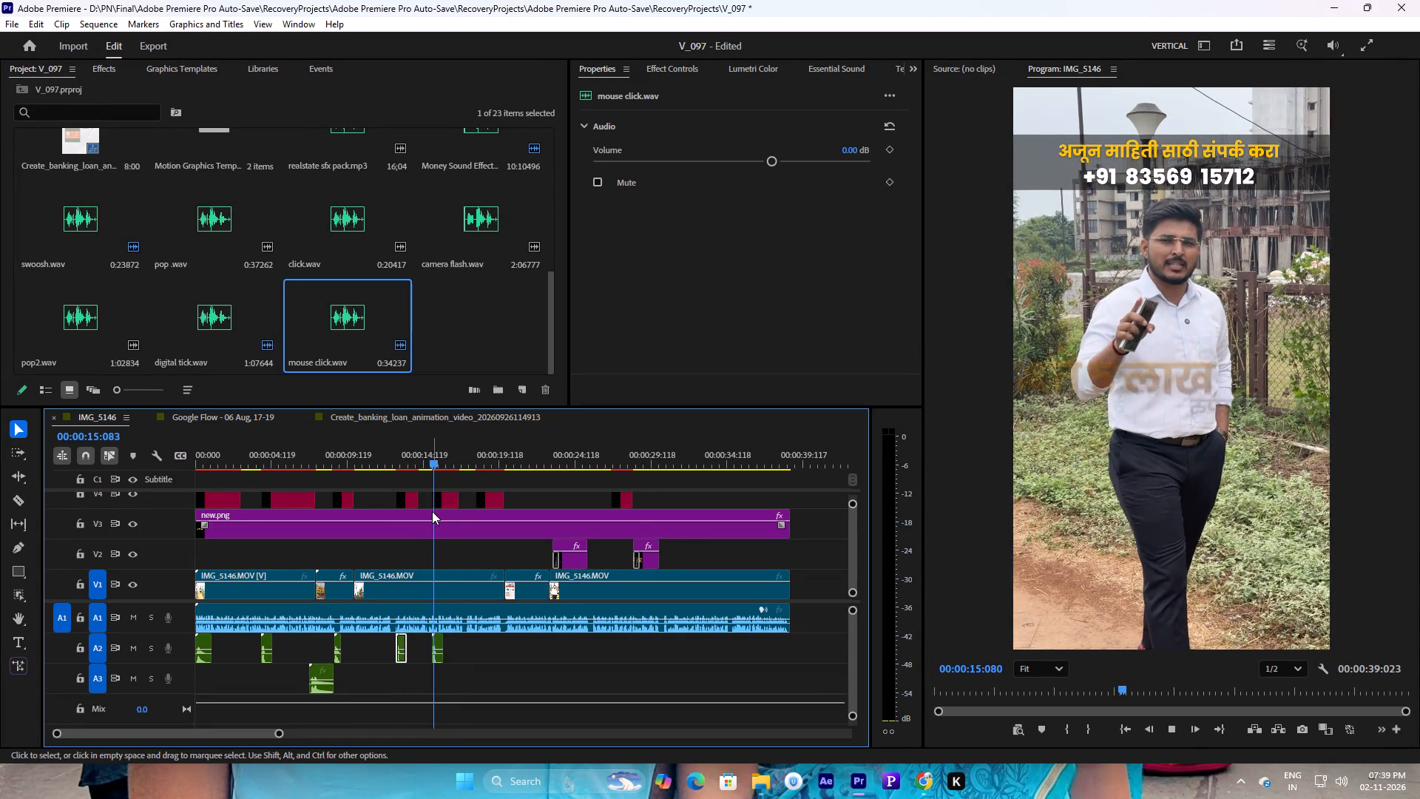
key(space)
Copy the trimmed Money Sound Effect clip to 00:00:16:100 on A3, under the "4 ते 5 लाख" title, and play it back.
drag(459, 459, 444, 461)
key(space)
key(space)
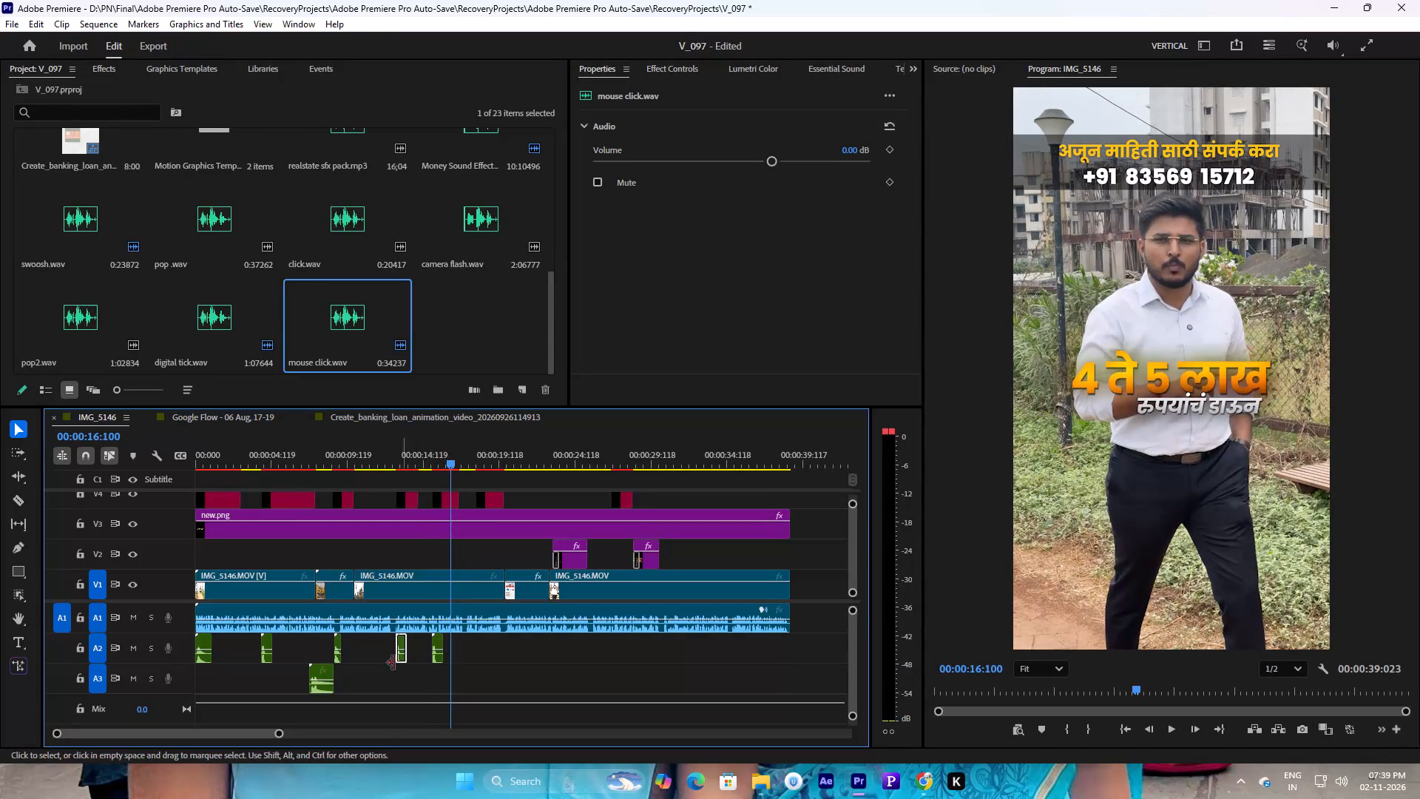
click(323, 681)
key(ctrl+c)
key(ctrl+v)
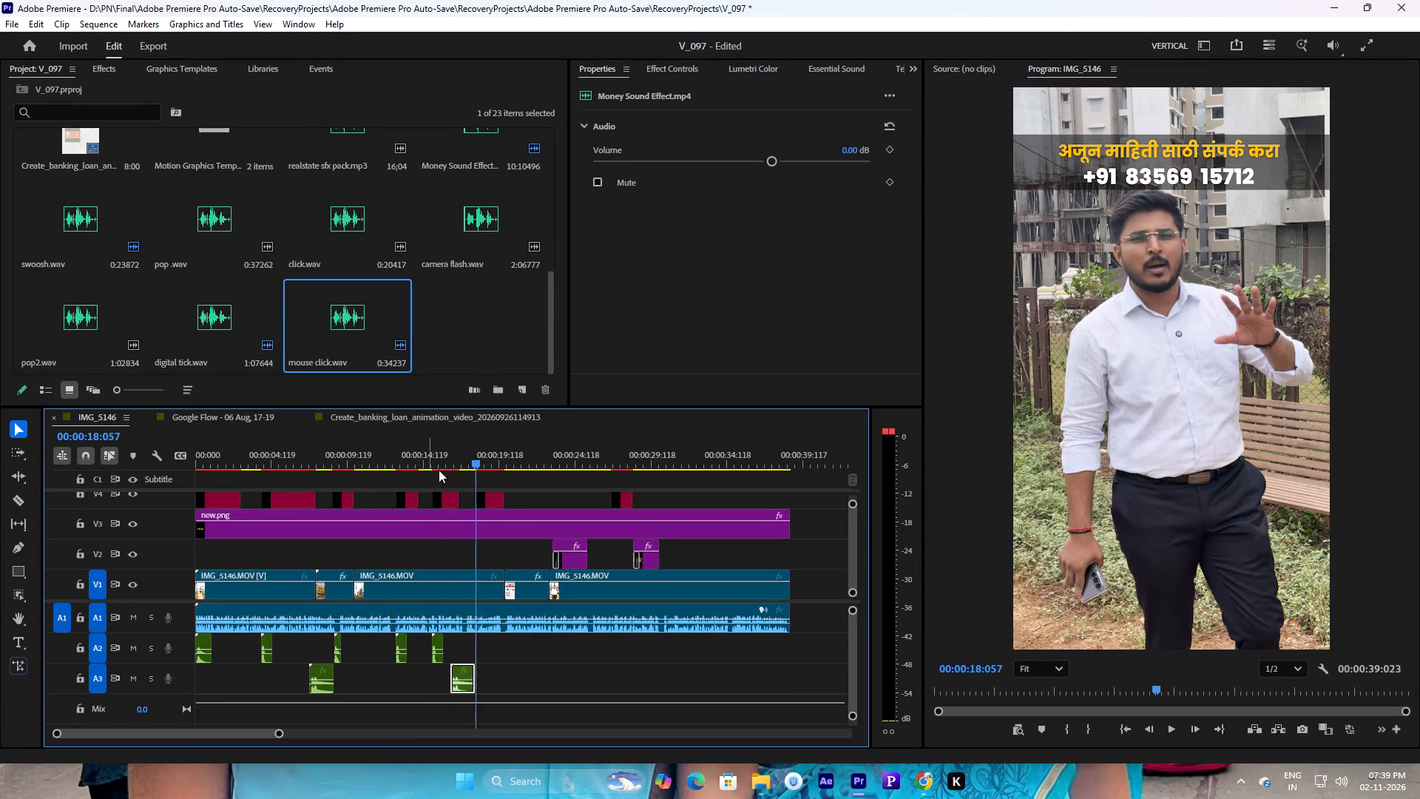
click(438, 456)
key(space)
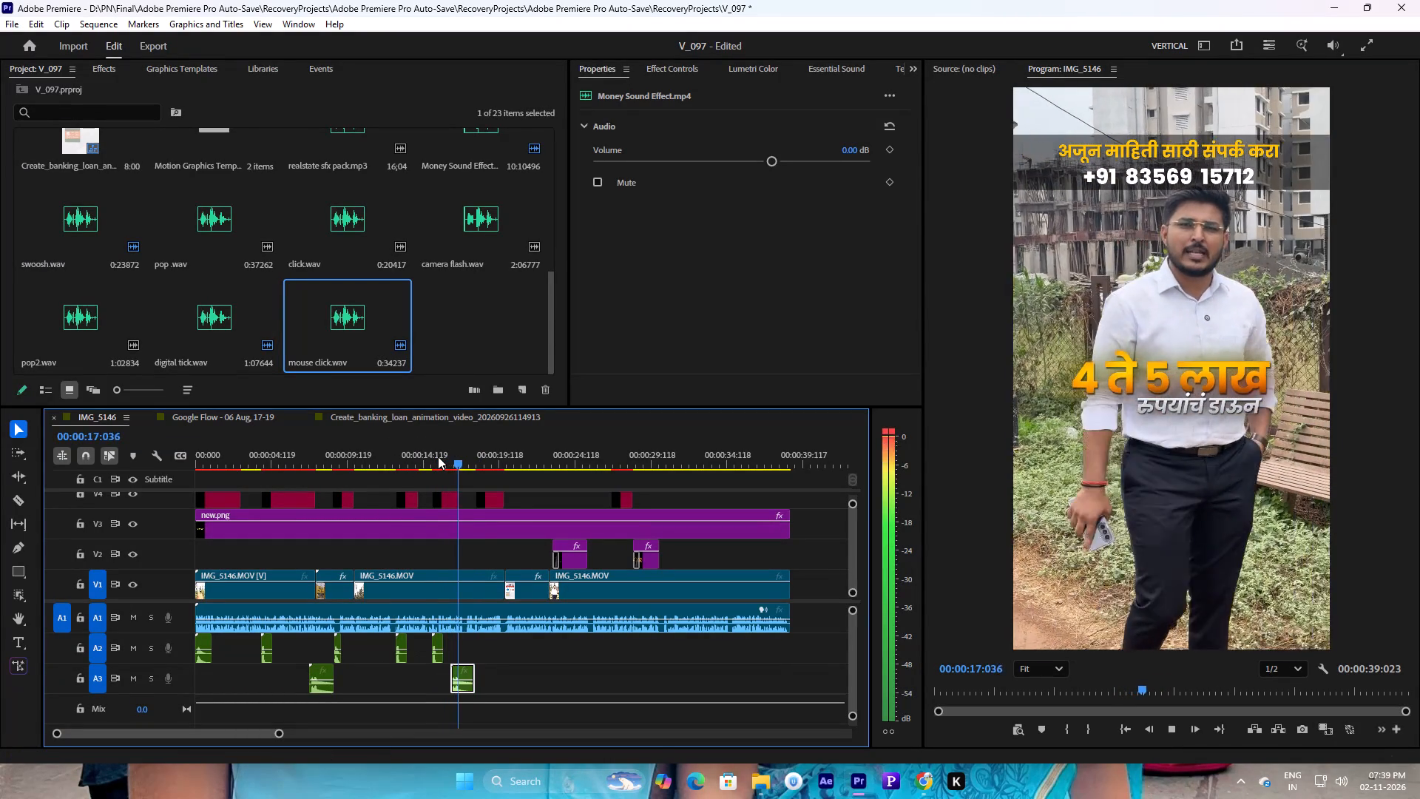
Move the second Money Sound Effect clip on A3 earlier to start at 00:00:16:078, and play it back.
drag(459, 456, 426, 460)
key(space)
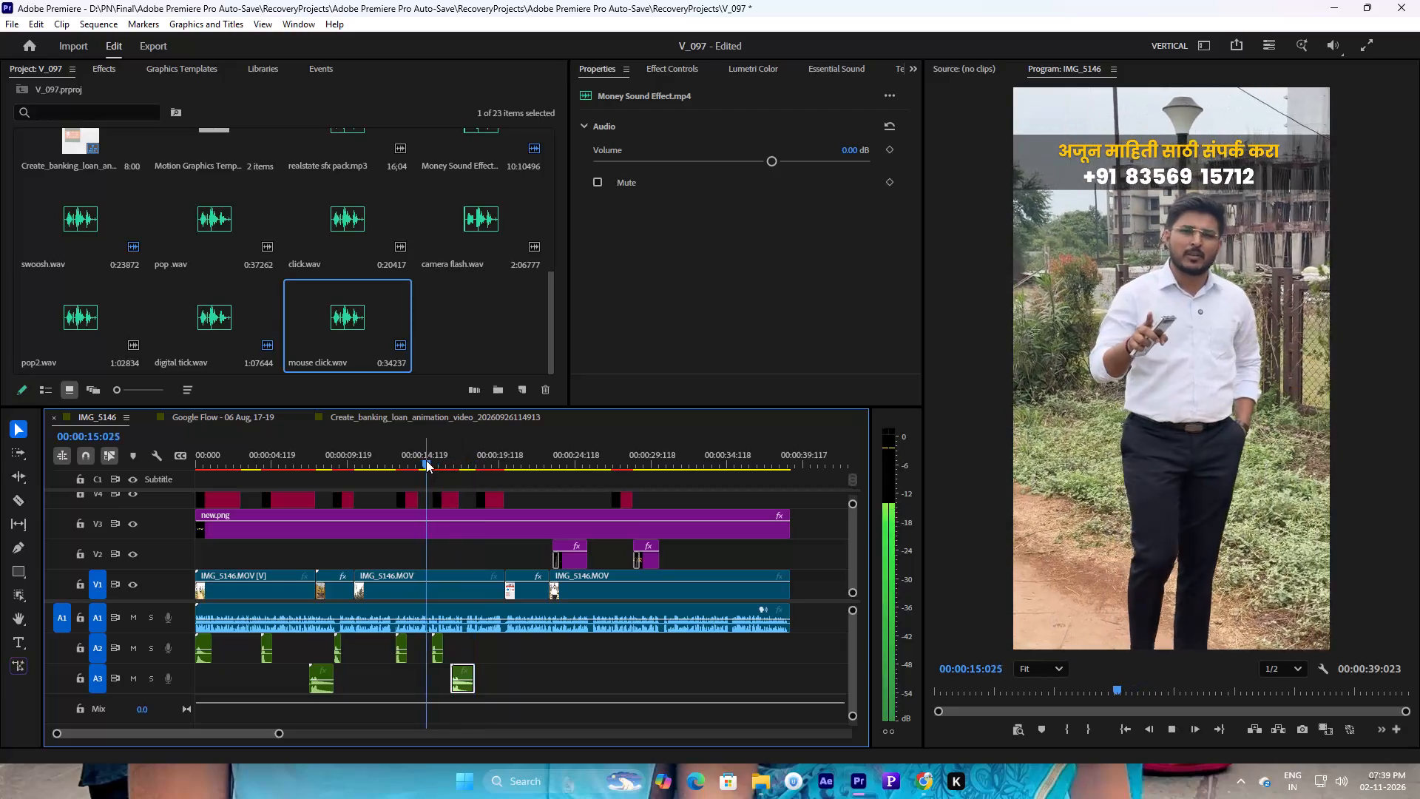
key(space)
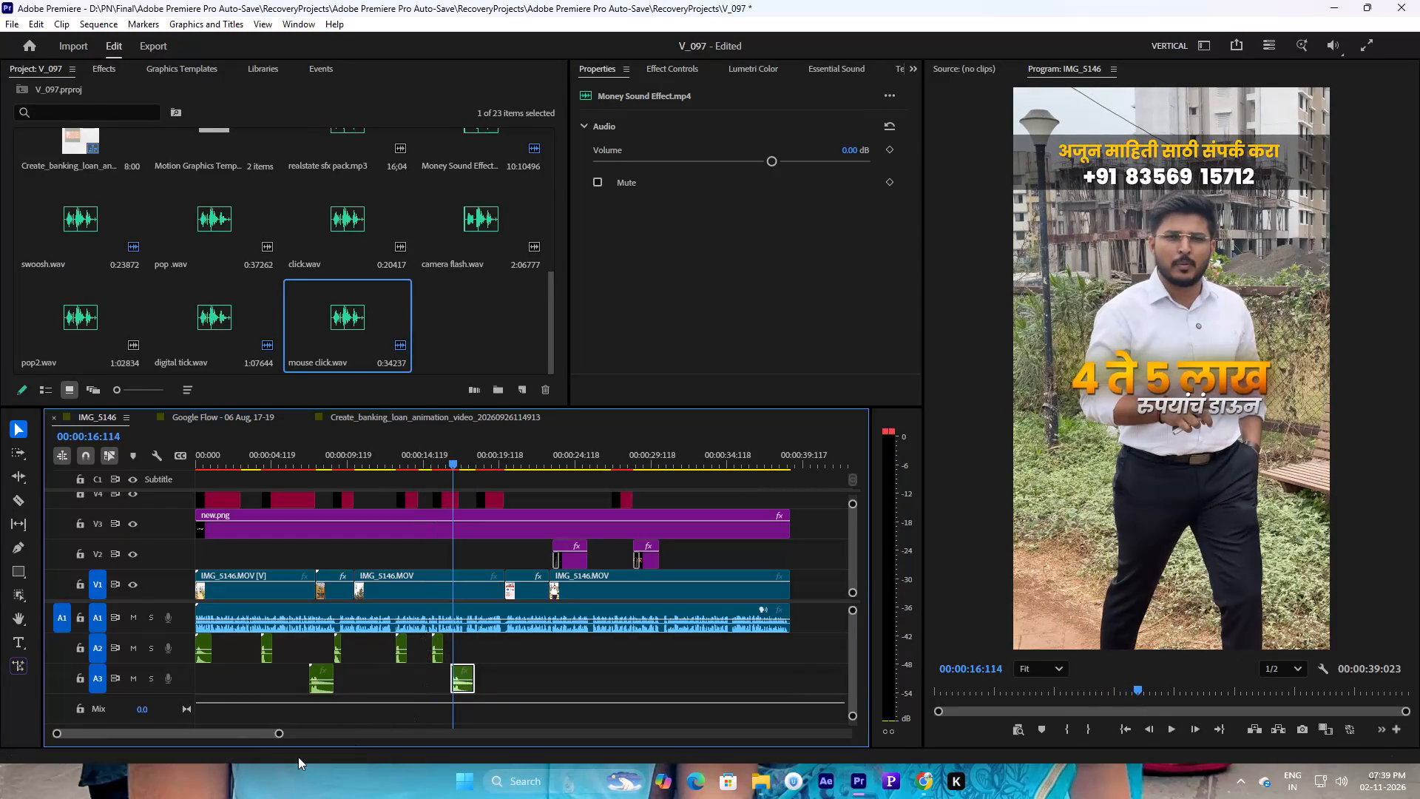
drag(277, 735, 206, 724)
click(465, 457)
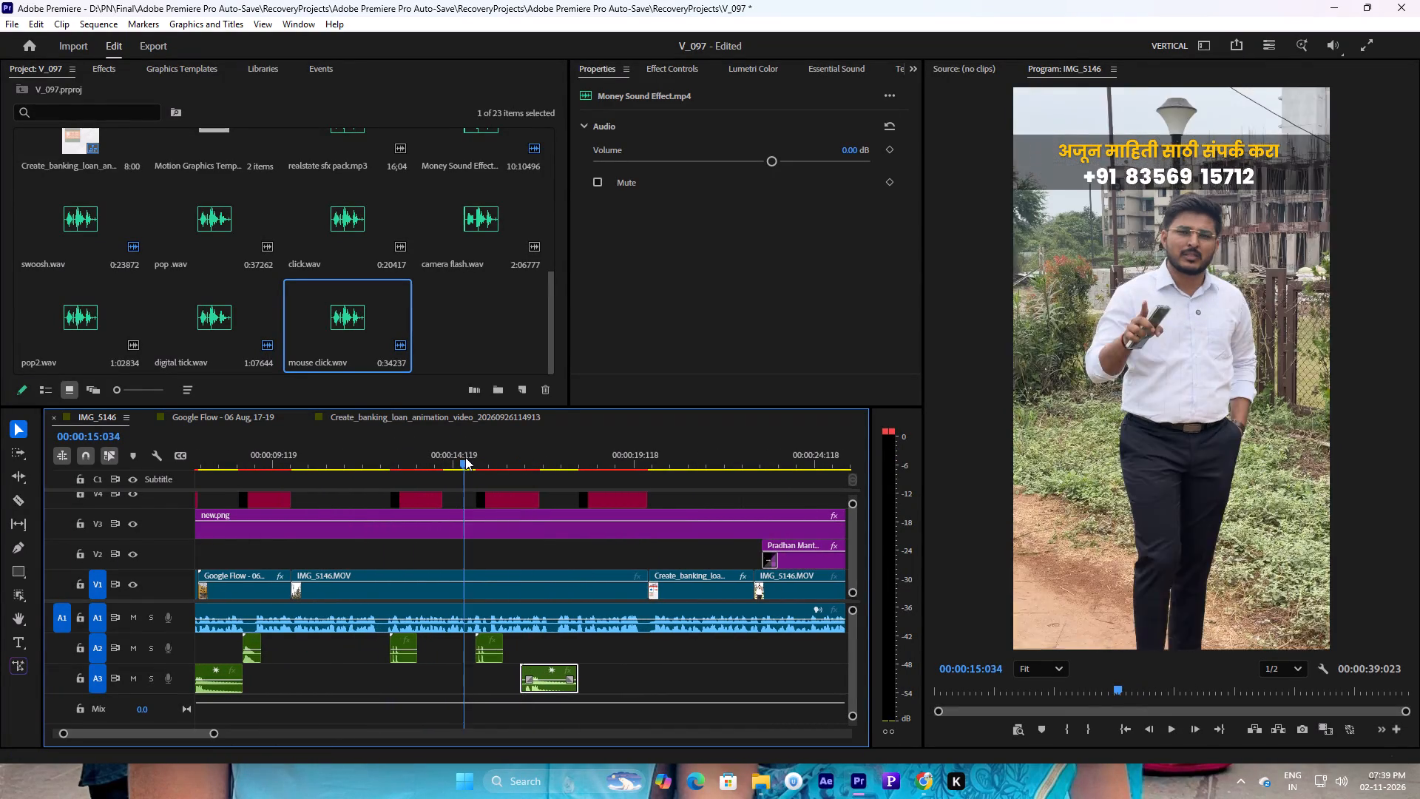
key(space)
key(space)
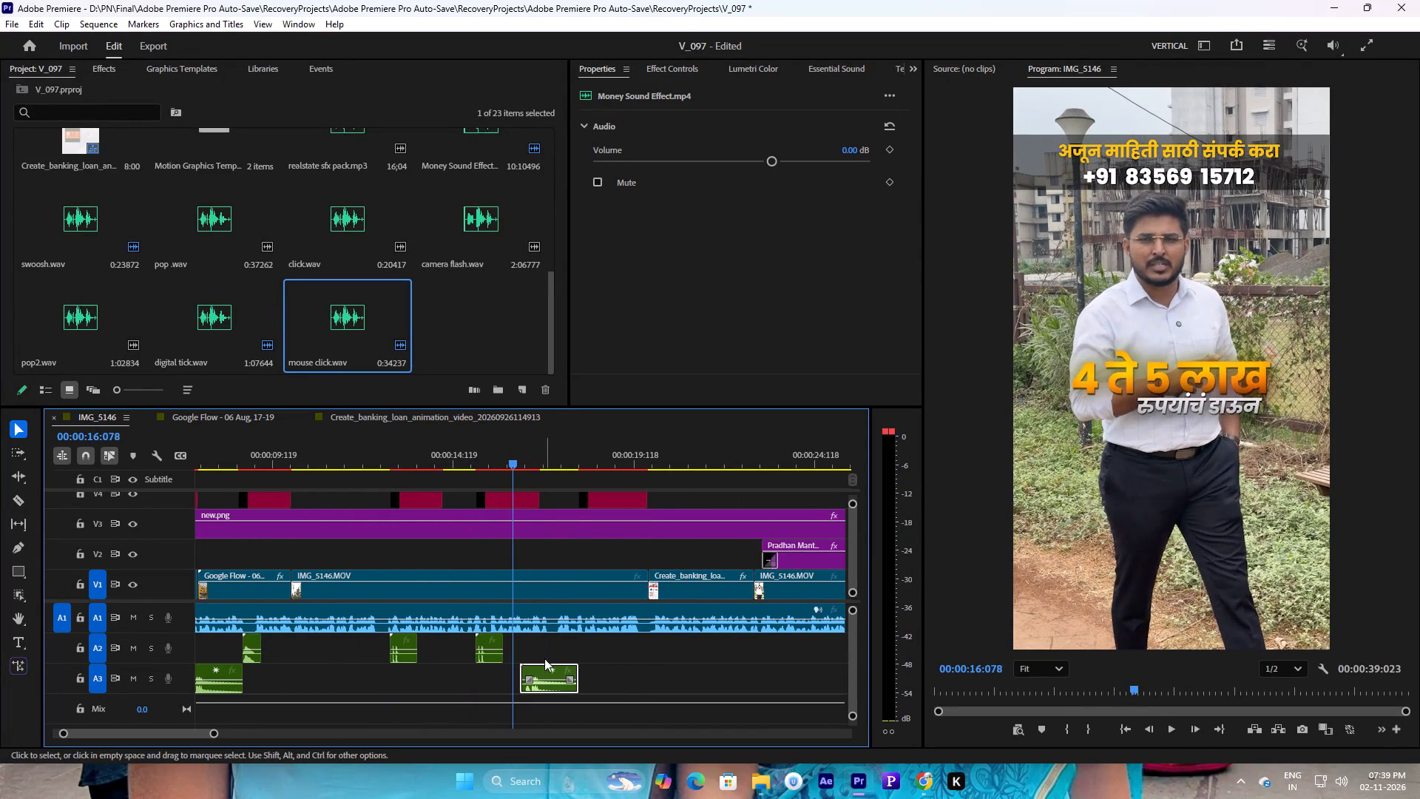
click(538, 669)
key(space)
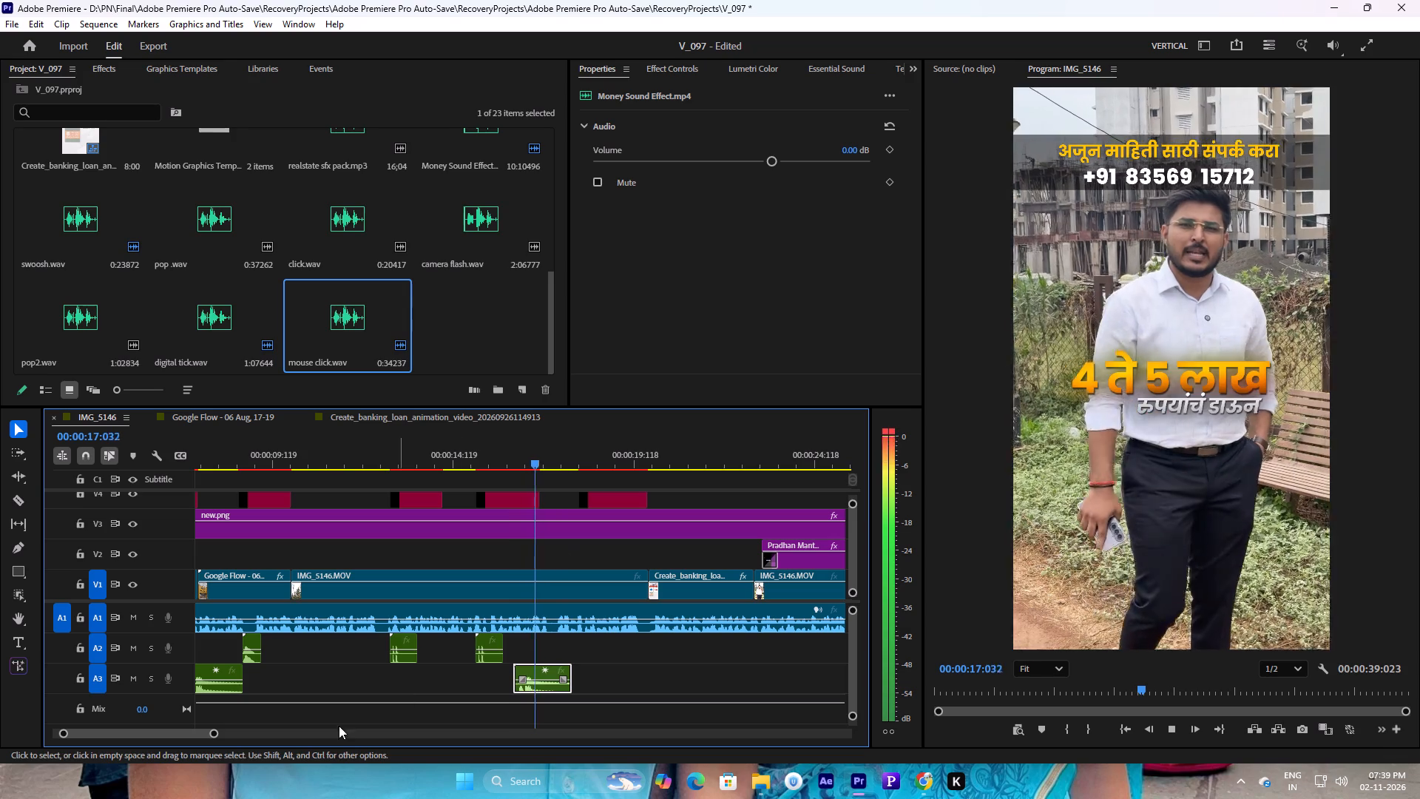
Place camera flash.wav on A2 just before 00:00:18:060, where the "EMI 15 ते 20 हजार रुपये" title appears, and play it back.
drag(214, 733, 254, 724)
key(space)
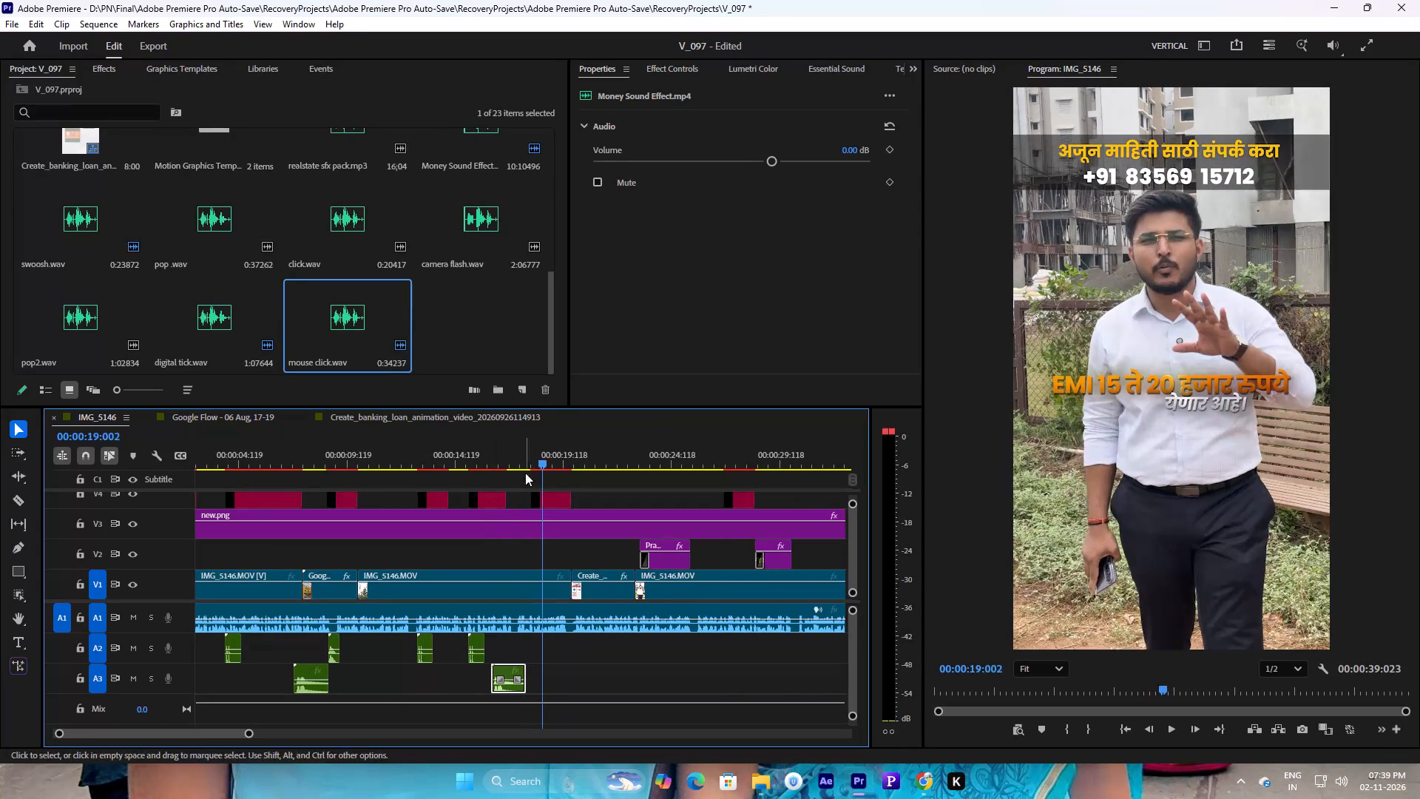
drag(540, 459, 529, 462)
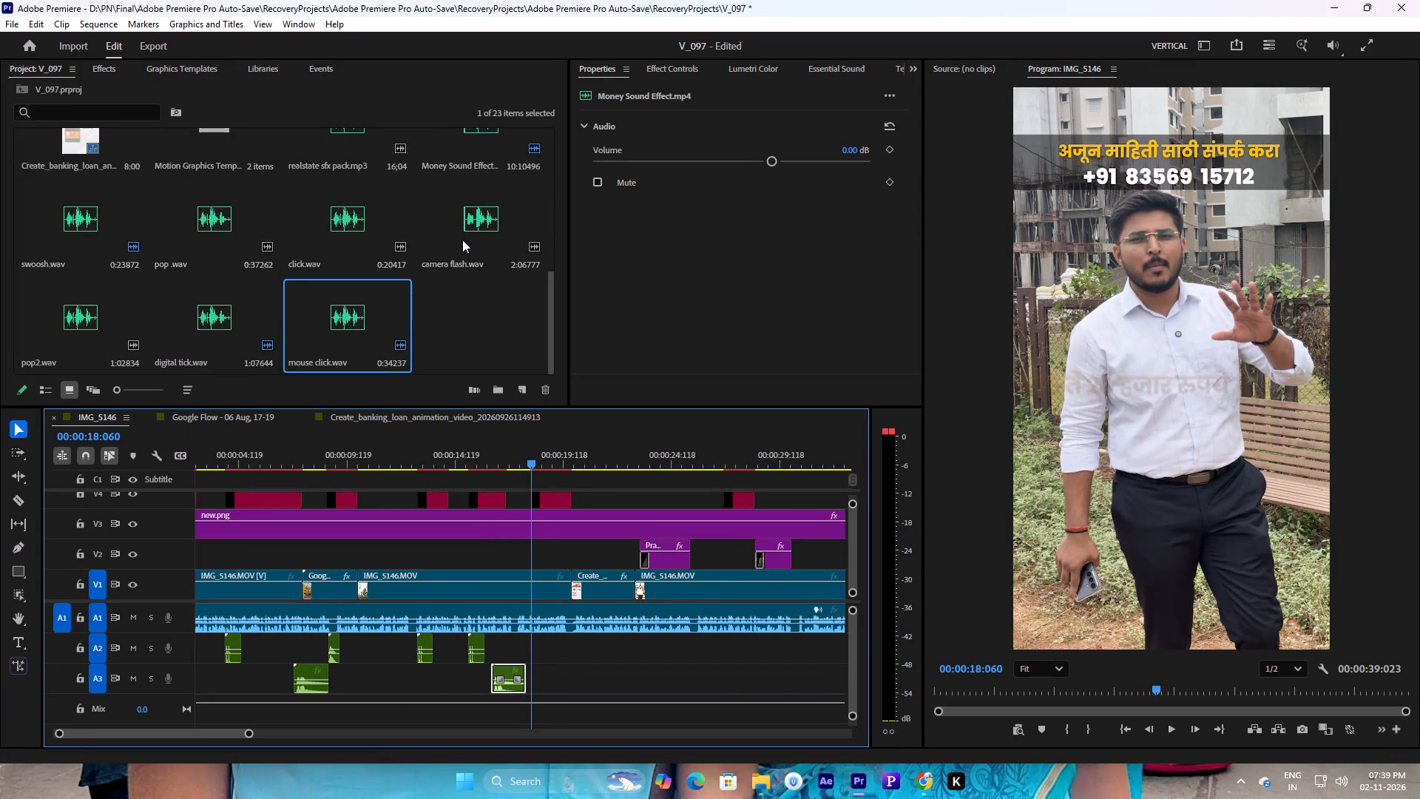
drag(462, 240, 529, 647)
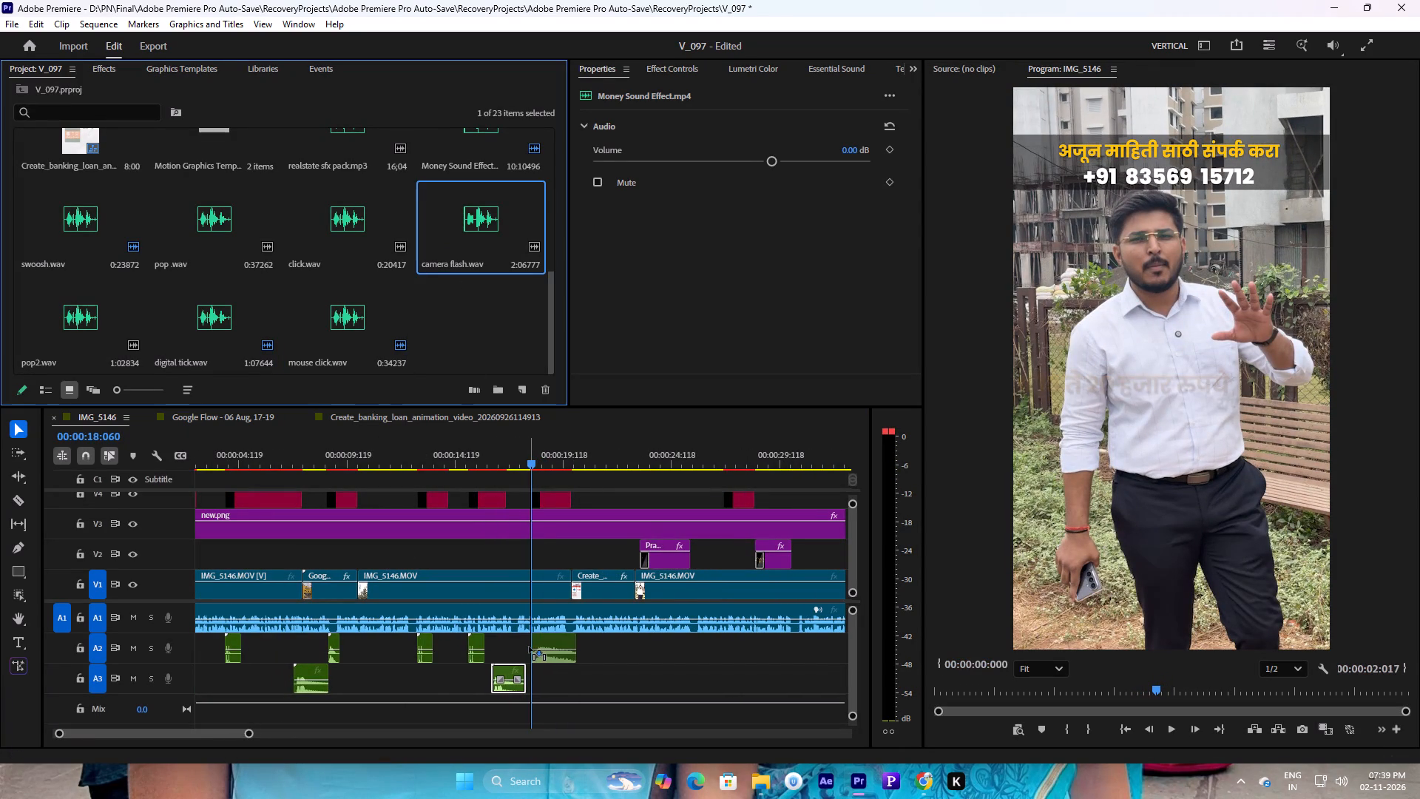
drag(529, 647, 522, 647)
key(space)
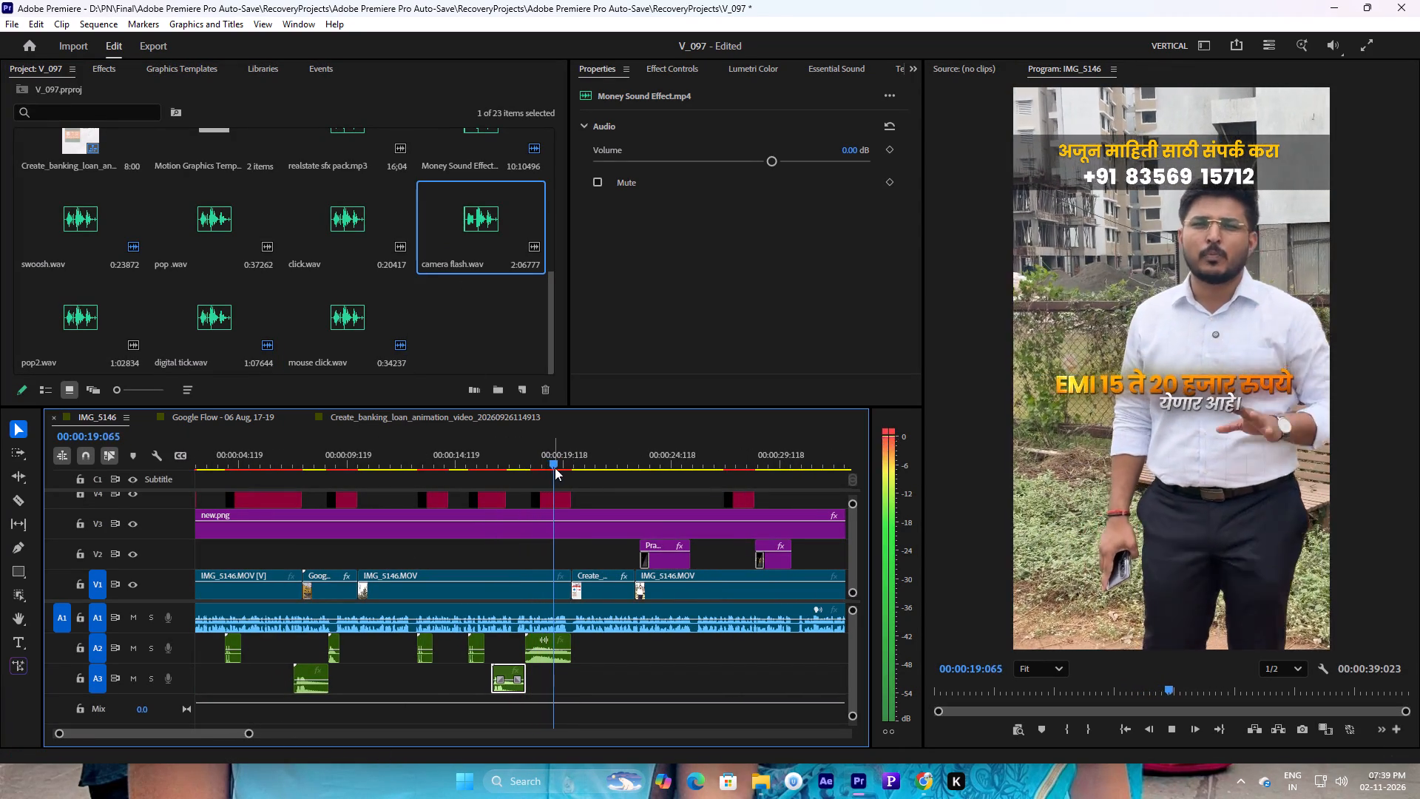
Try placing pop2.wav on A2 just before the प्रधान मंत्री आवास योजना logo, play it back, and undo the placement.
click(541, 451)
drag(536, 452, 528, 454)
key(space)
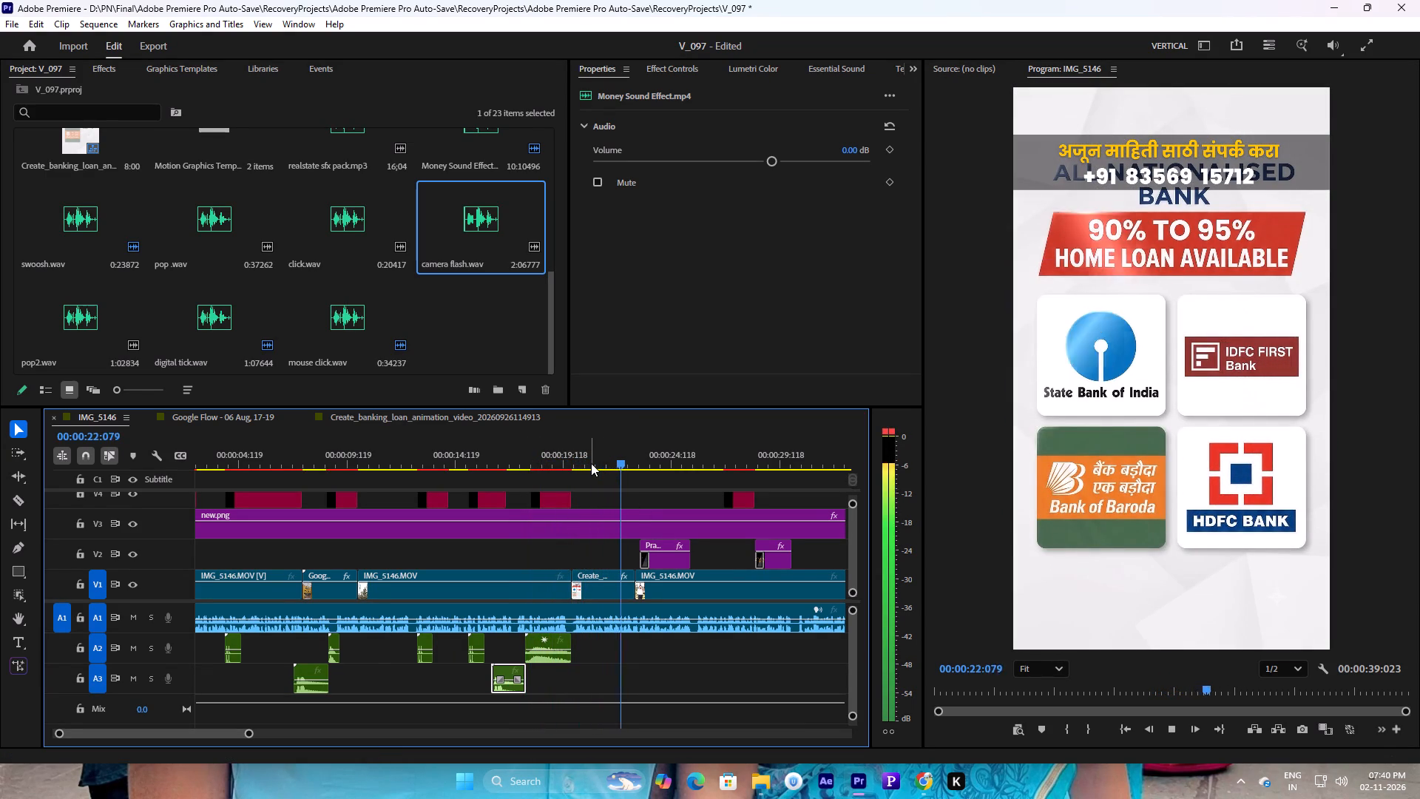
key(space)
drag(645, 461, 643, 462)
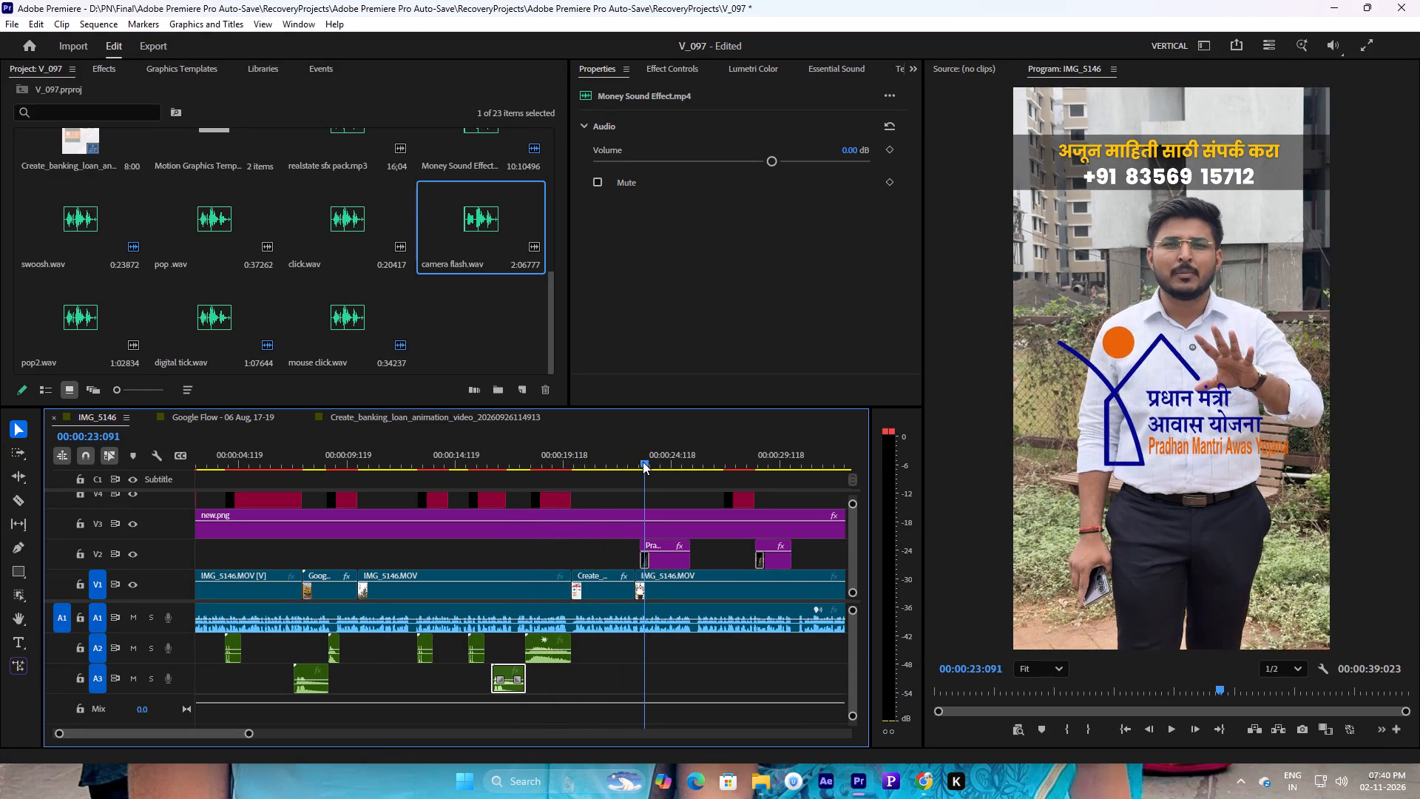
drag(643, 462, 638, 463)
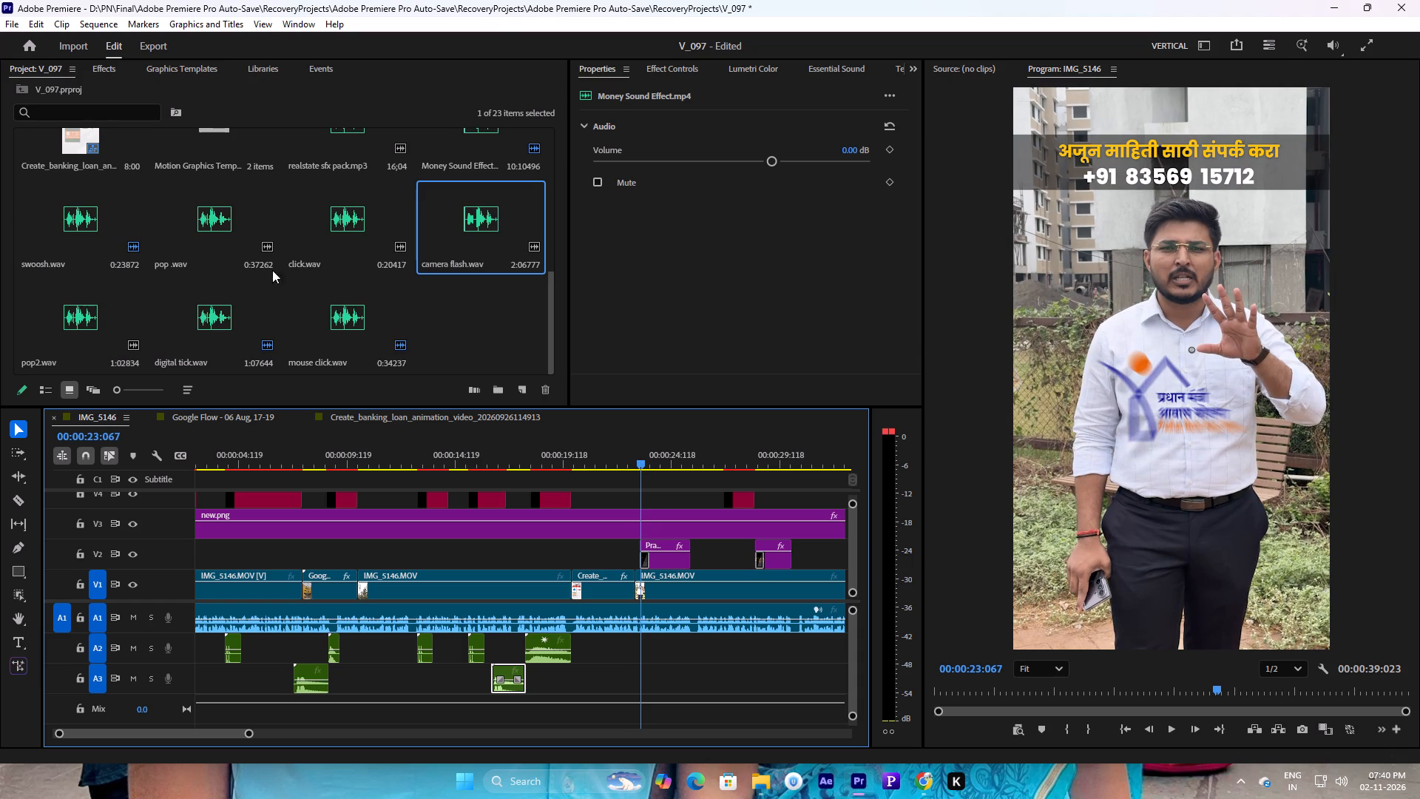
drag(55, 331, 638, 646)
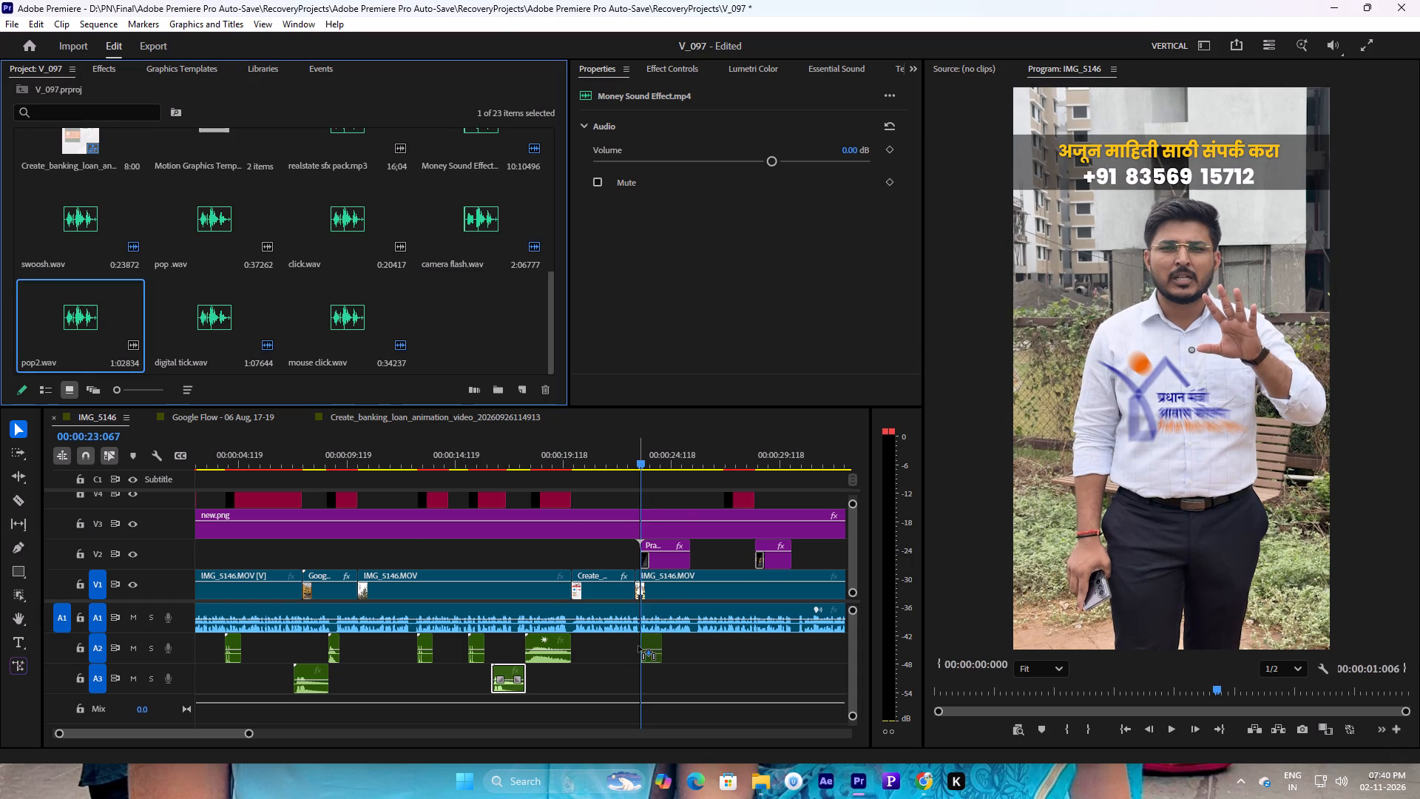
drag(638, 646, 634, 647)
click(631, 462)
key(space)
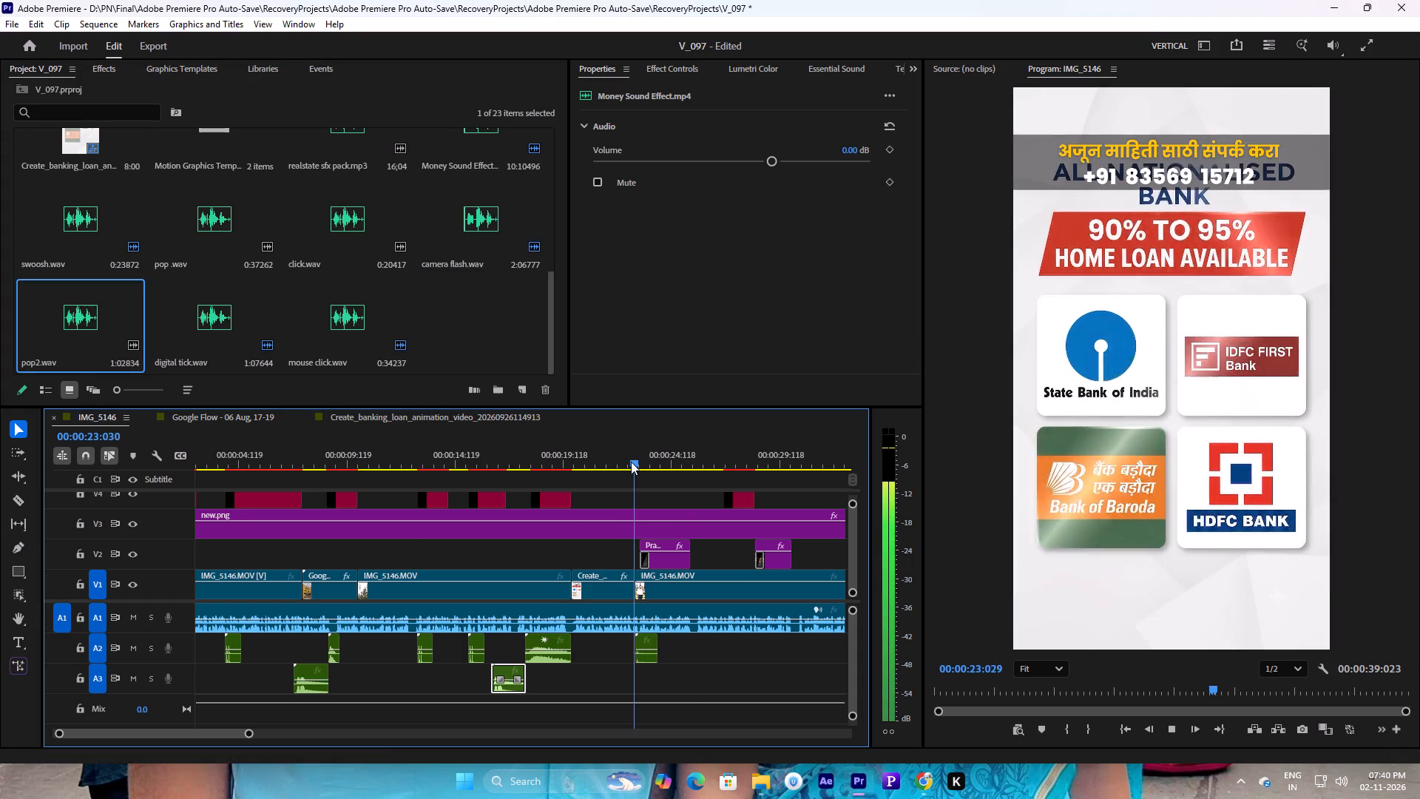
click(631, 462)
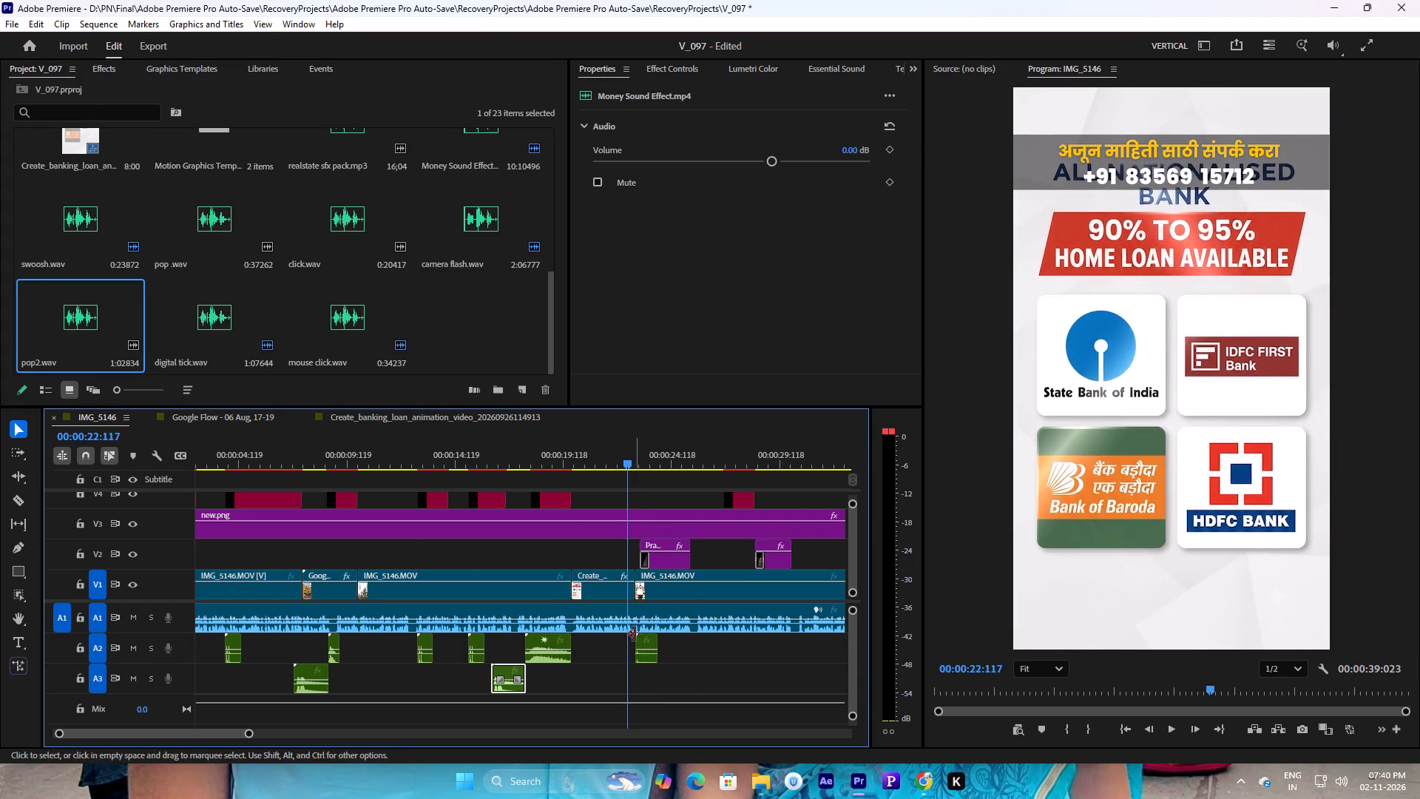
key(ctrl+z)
Place pop2.wav on A2 at the start of the प्रधान मंत्री आवास योजना logo, raise its volume to 15 dB, and play it back.
drag(102, 319, 669, 650)
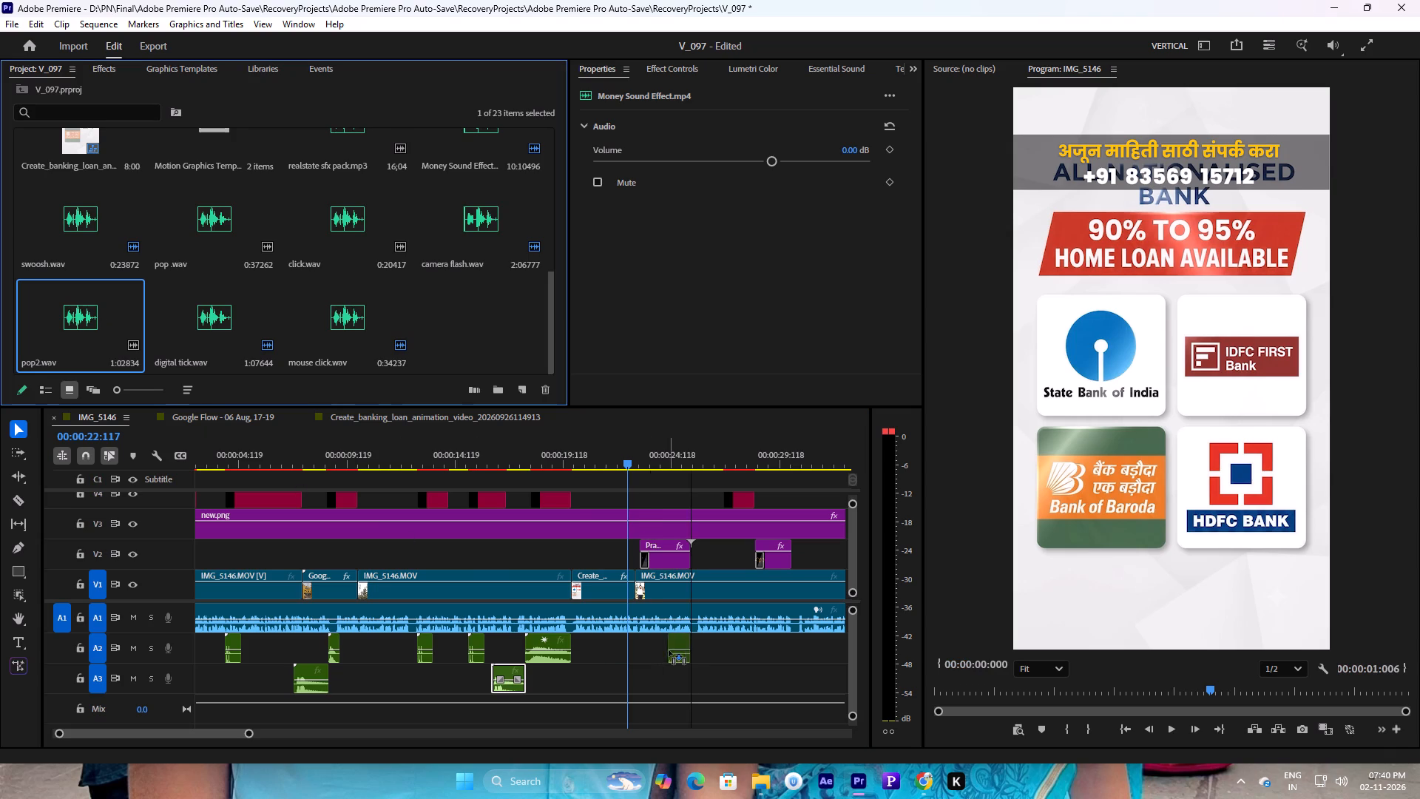
drag(669, 650, 640, 643)
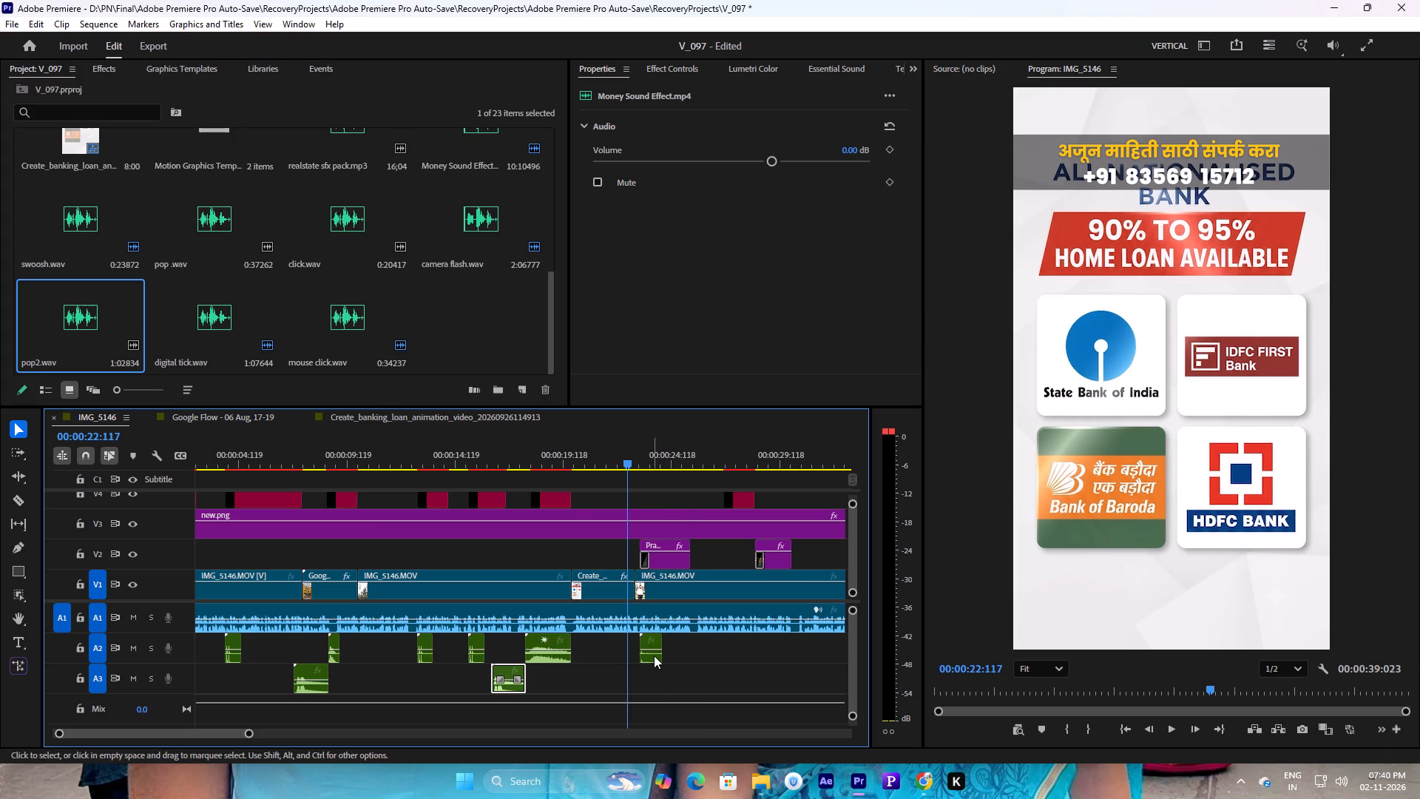
drag(654, 653, 653, 644)
key(space)
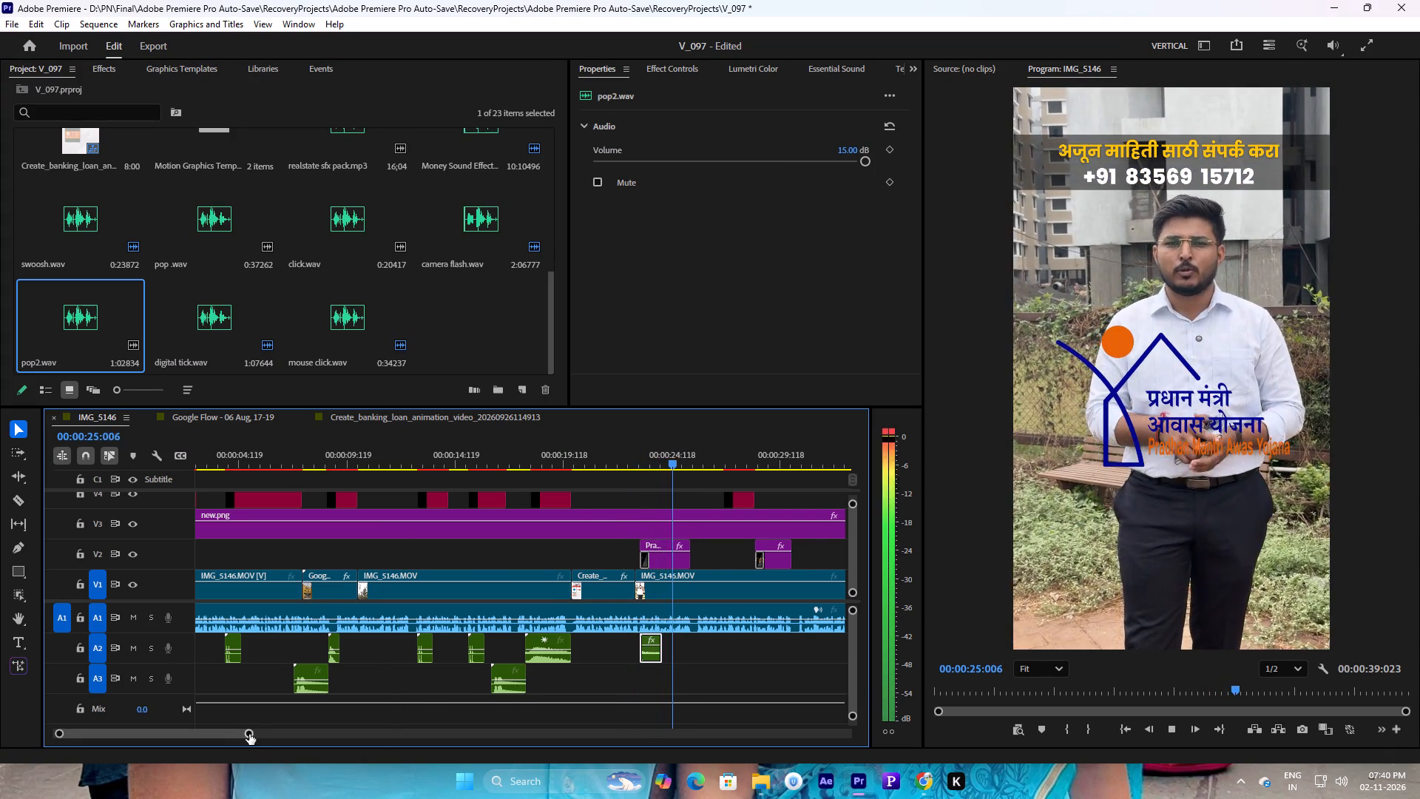
Place digital tick.wav on A2 at 00:00:27:045, where the "घरासोबत रेंट सुद्धा" title appears, and play it back.
drag(249, 734, 288, 727)
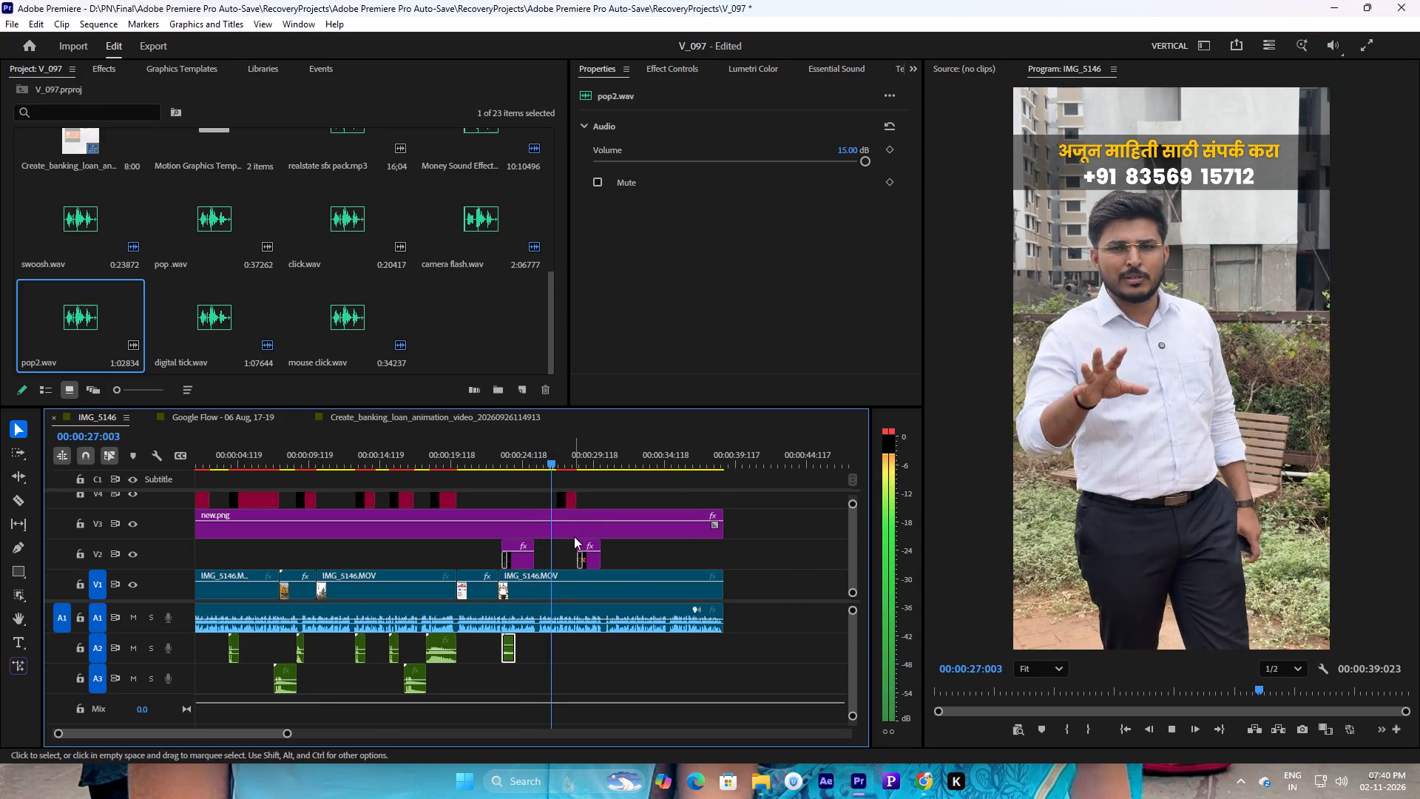
key(space)
drag(565, 461, 560, 462)
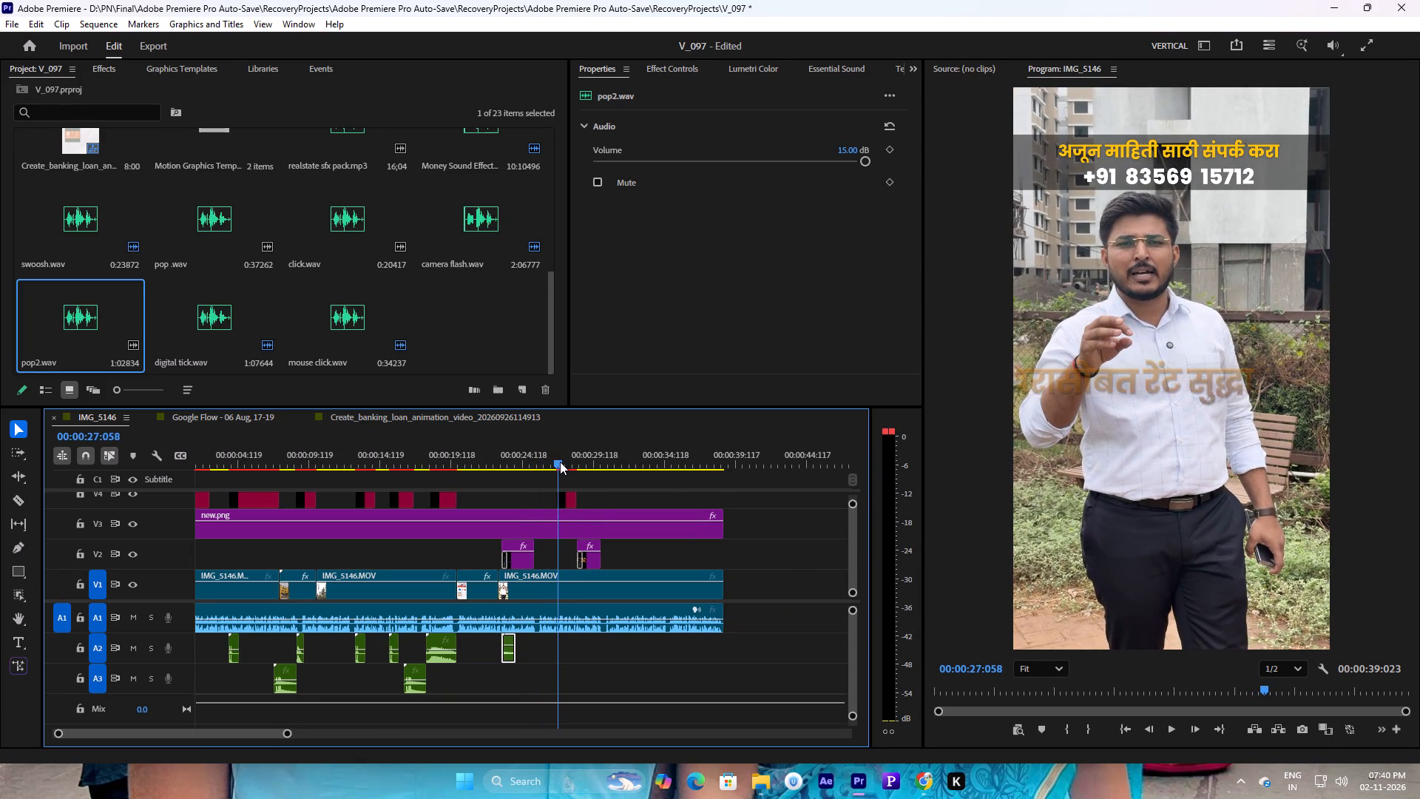
drag(560, 462, 558, 462)
drag(229, 316, 589, 702)
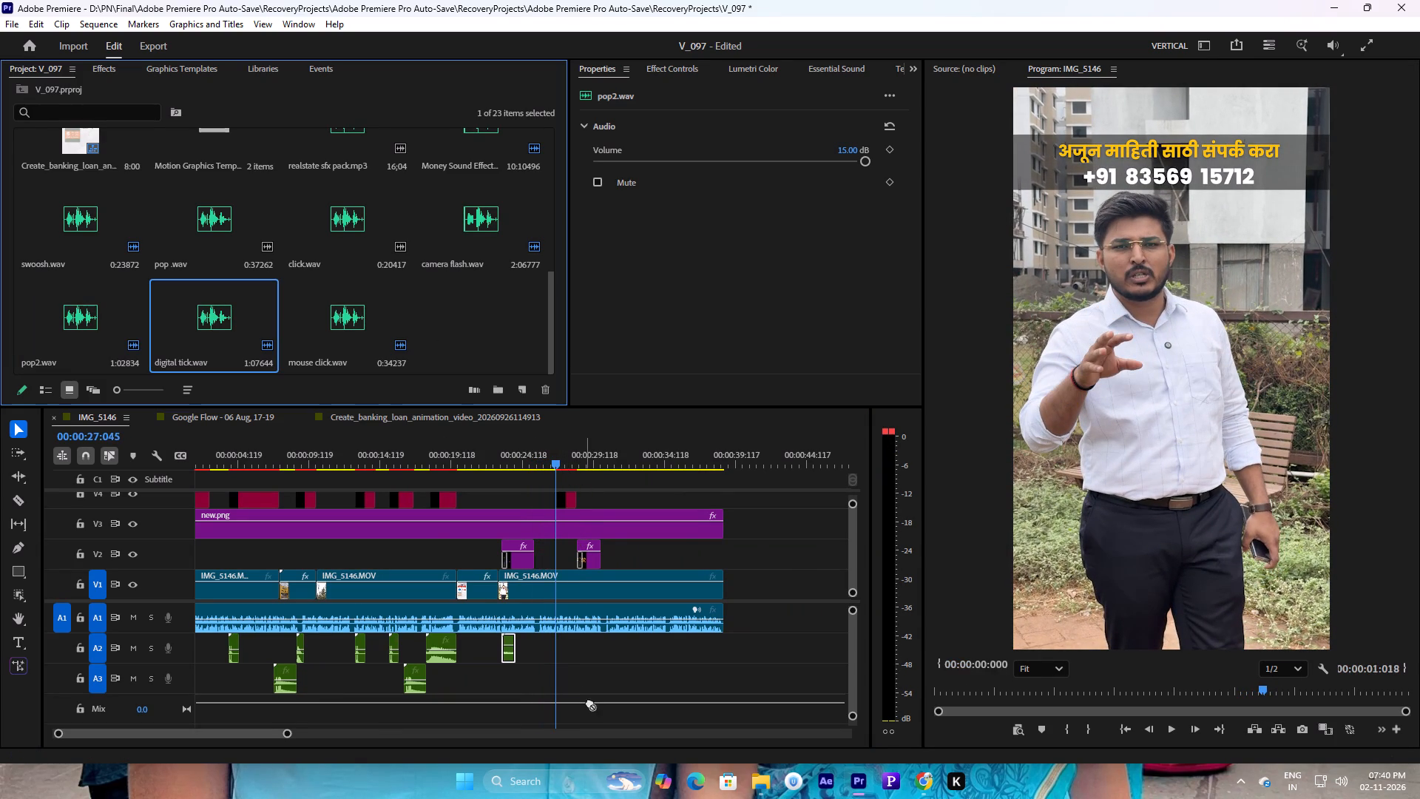
drag(589, 702, 555, 646)
key(space)
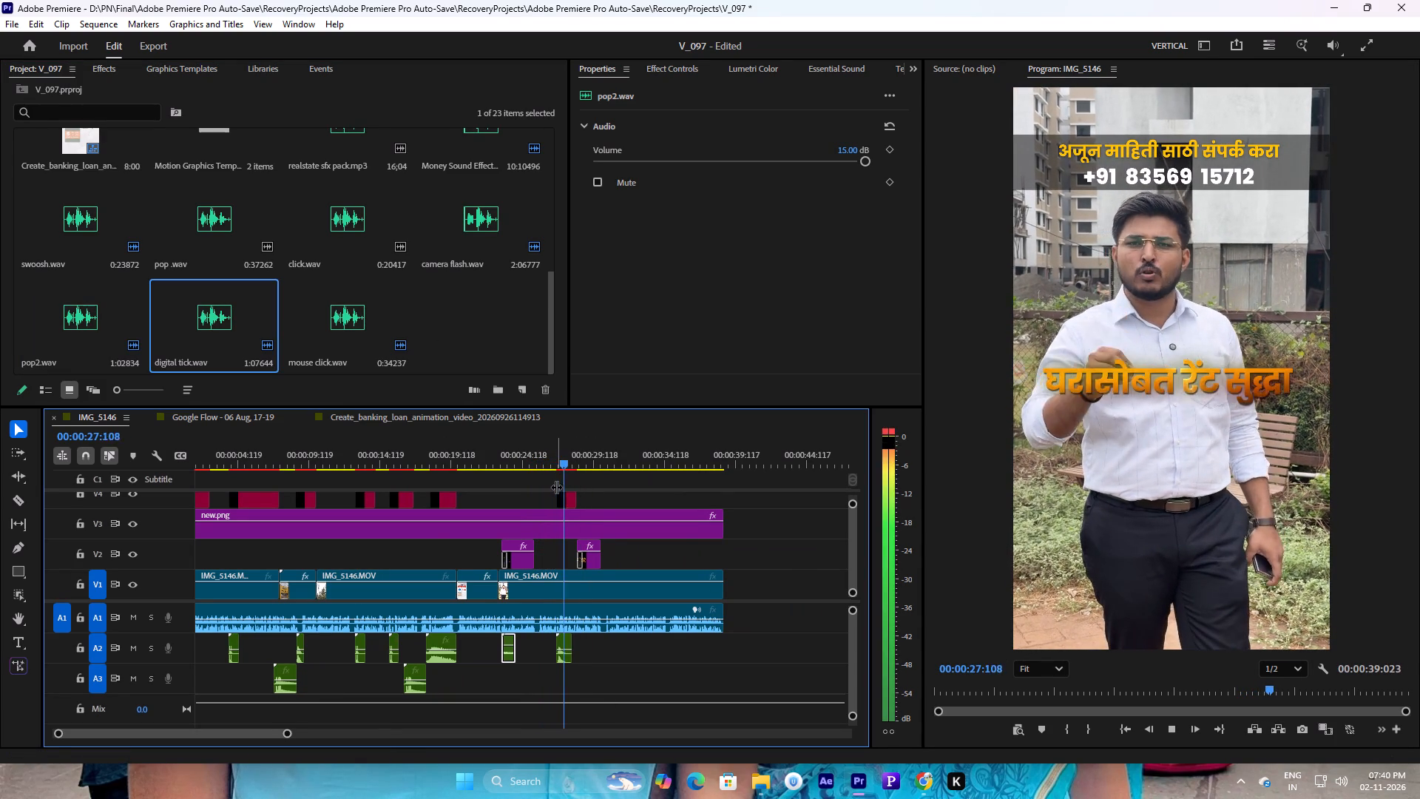
key(space)
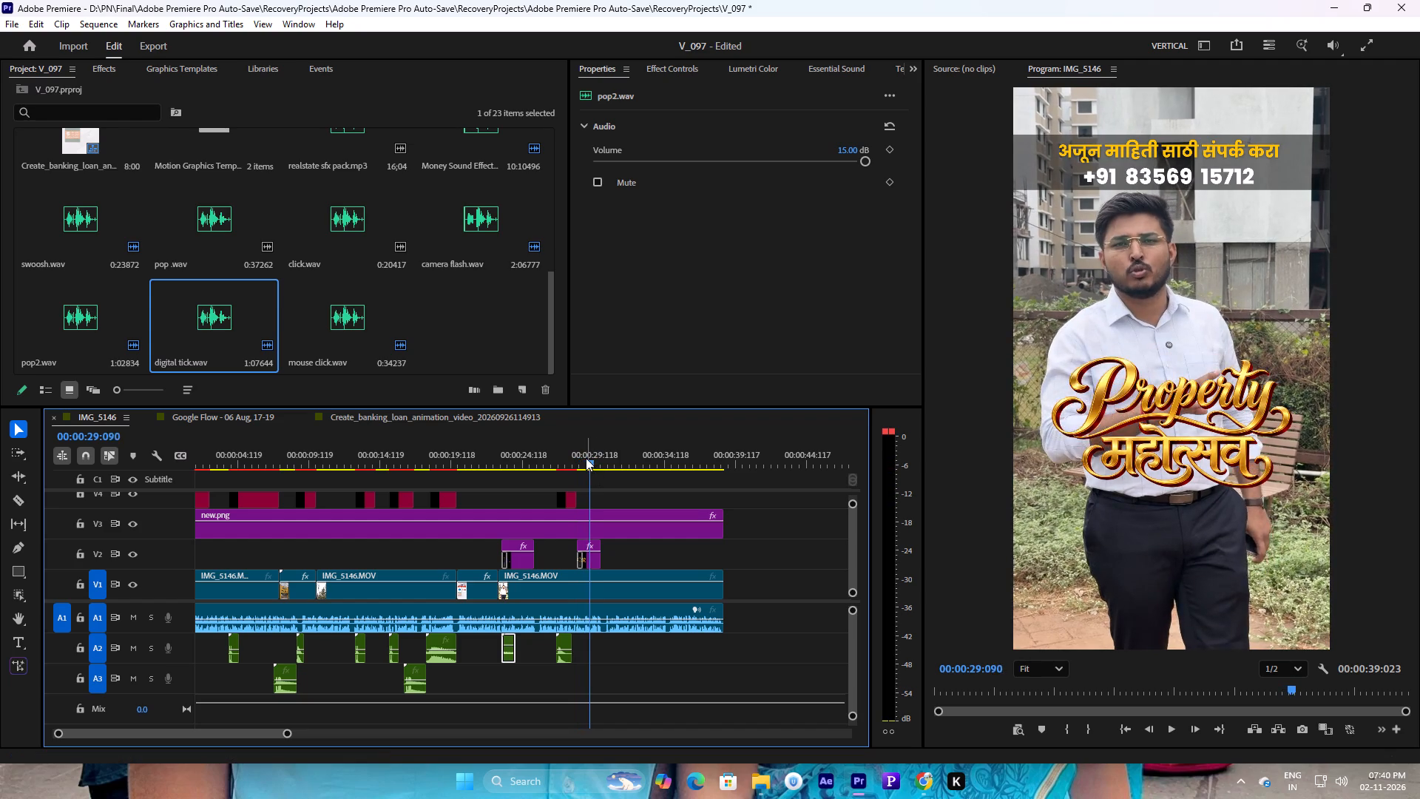
Place pop .wav on A2 at 00:00:28:106, where the "Property महोत्सव" logo appears.
click(586, 457)
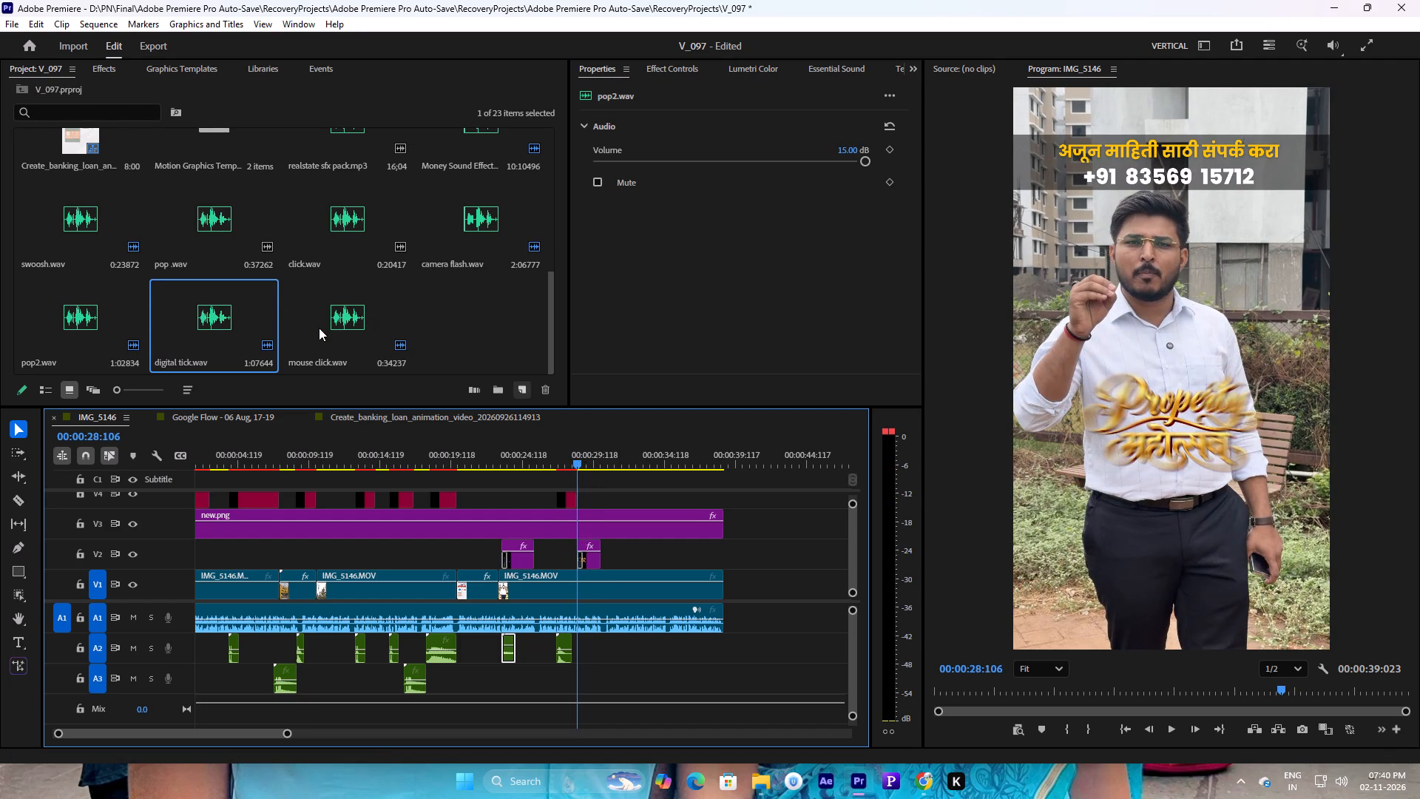
drag(86, 321, 98, 330)
drag(200, 237, 570, 644)
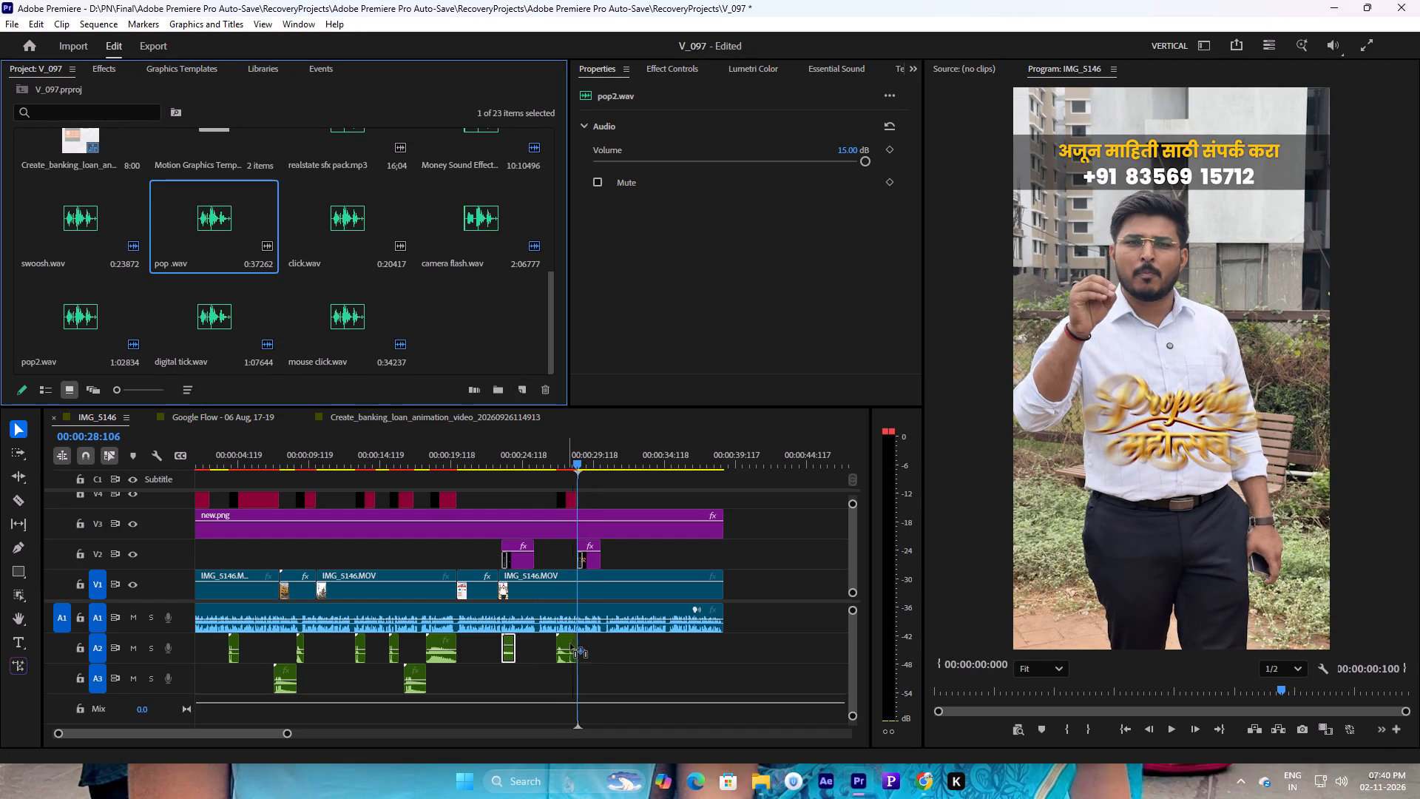
drag(570, 644, 575, 644)
Raise the volume of the pop .wav clip under the "Property महोत्सव" logo to 15 dB and play the section back.
drag(584, 653, 584, 652)
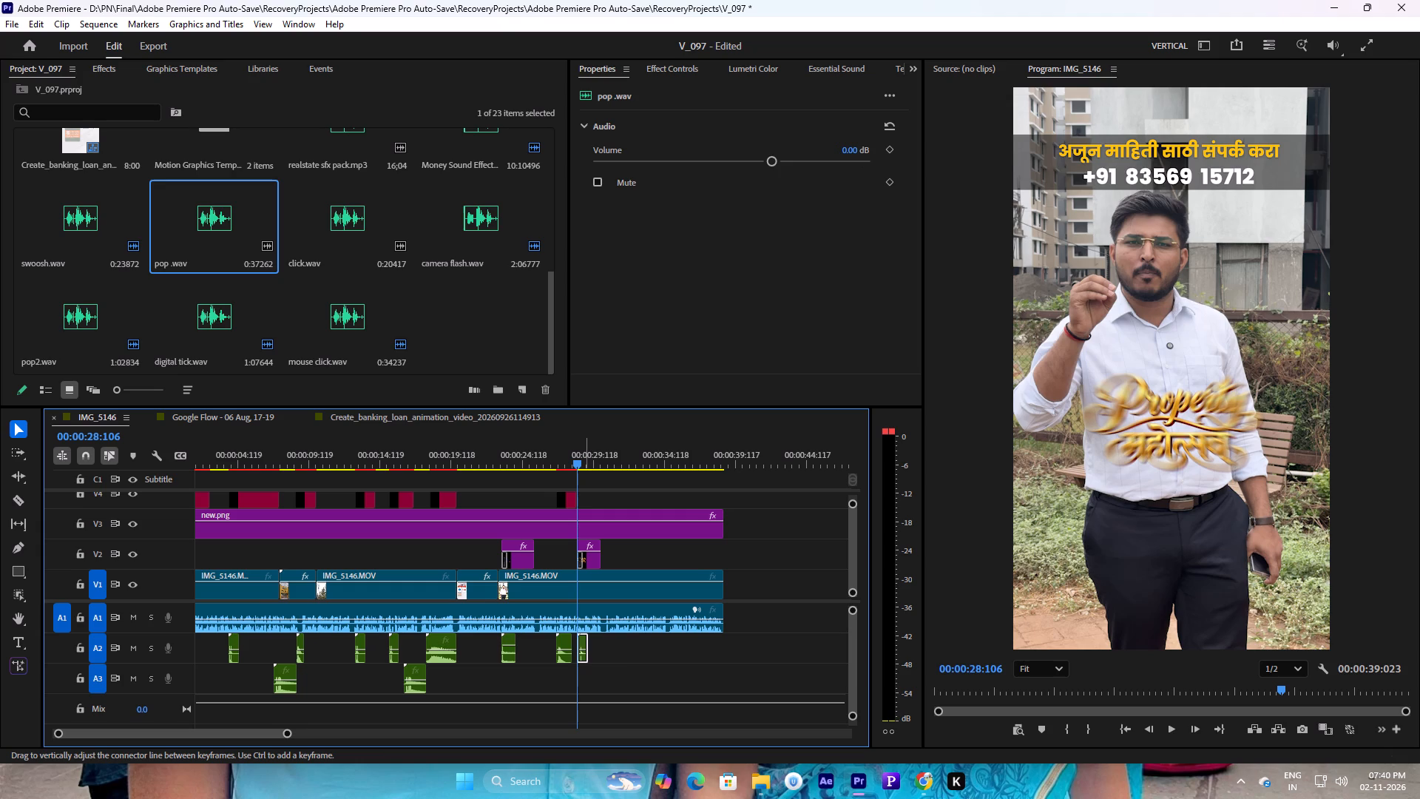
drag(584, 652, 586, 645)
key(space)
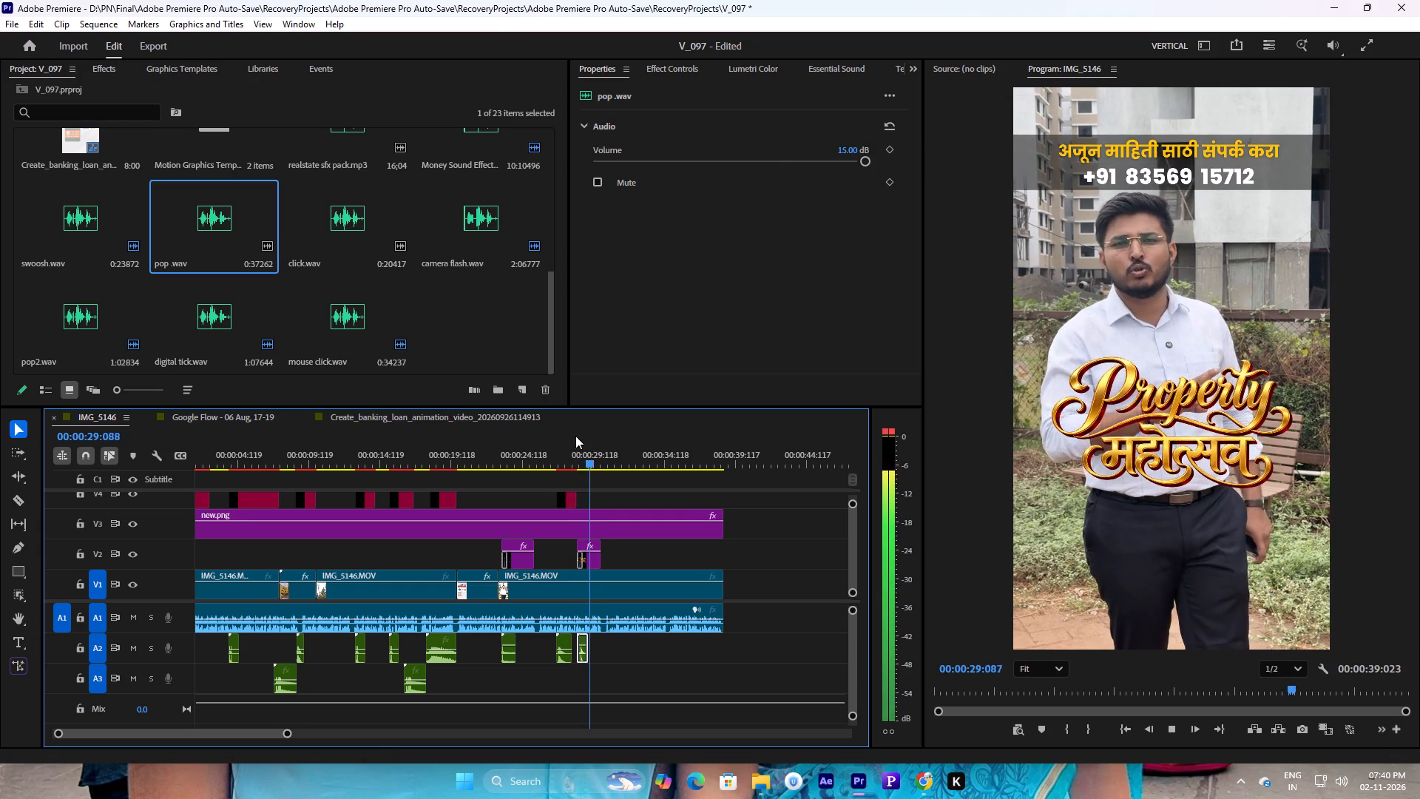
click(575, 453)
key(space)
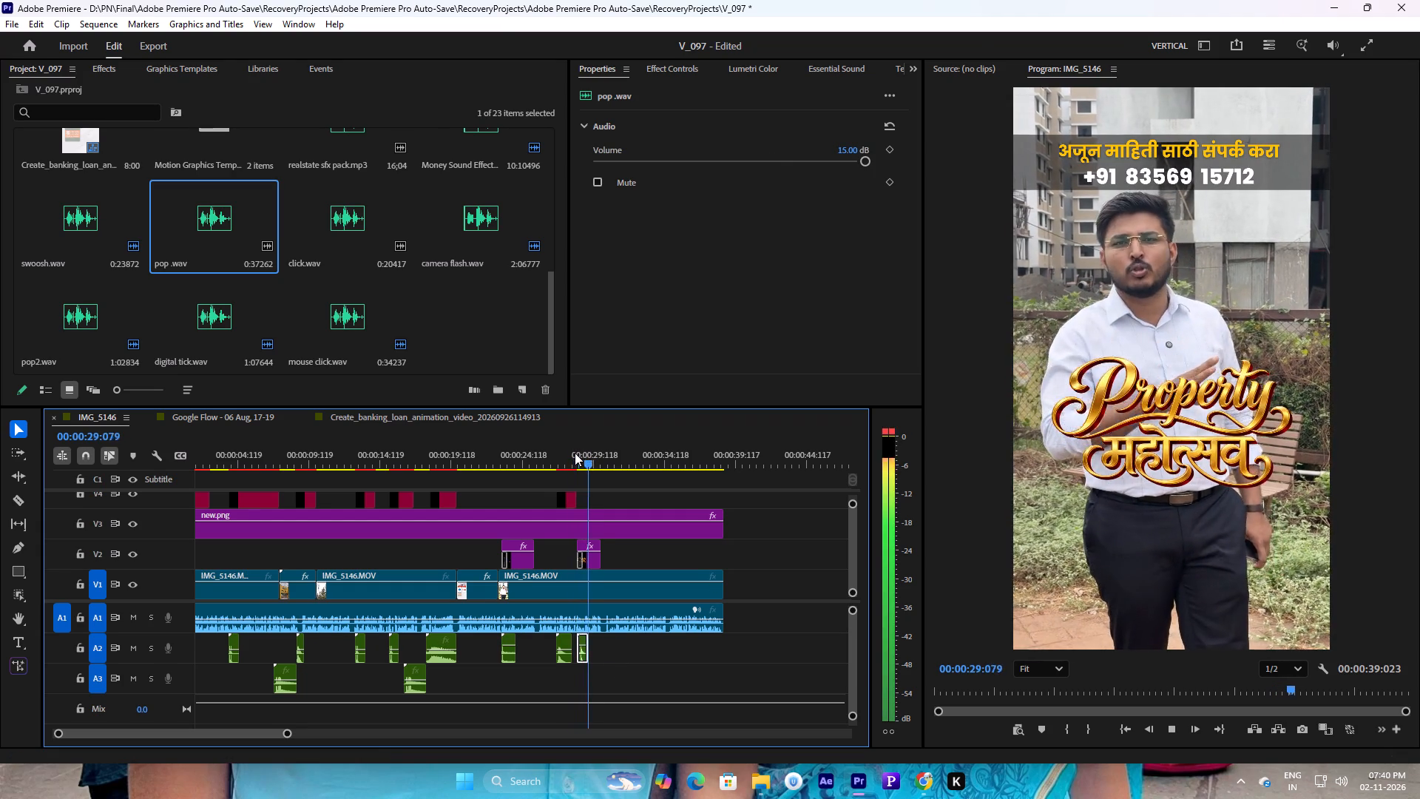
click(575, 453)
key(space)
drag(575, 453, 541, 457)
key(space)
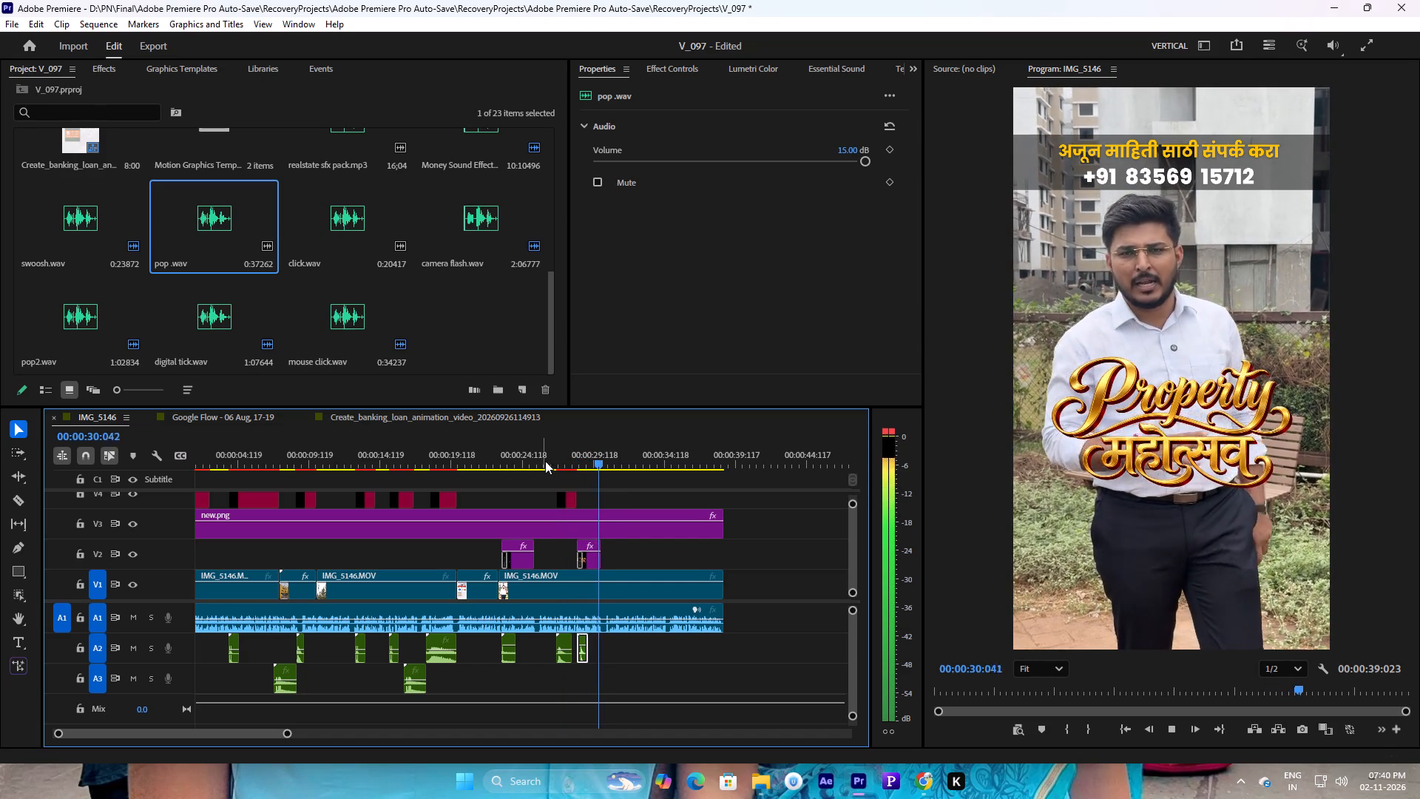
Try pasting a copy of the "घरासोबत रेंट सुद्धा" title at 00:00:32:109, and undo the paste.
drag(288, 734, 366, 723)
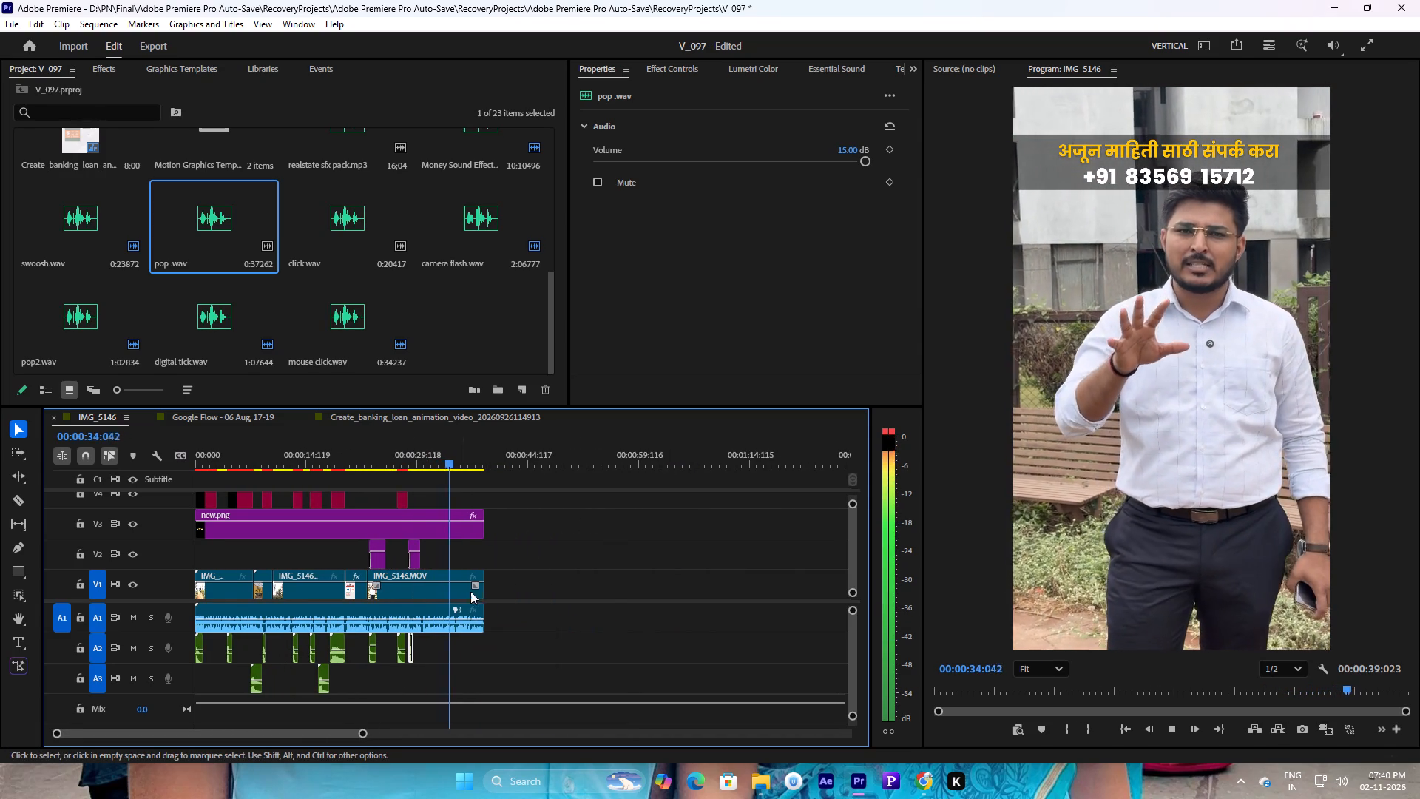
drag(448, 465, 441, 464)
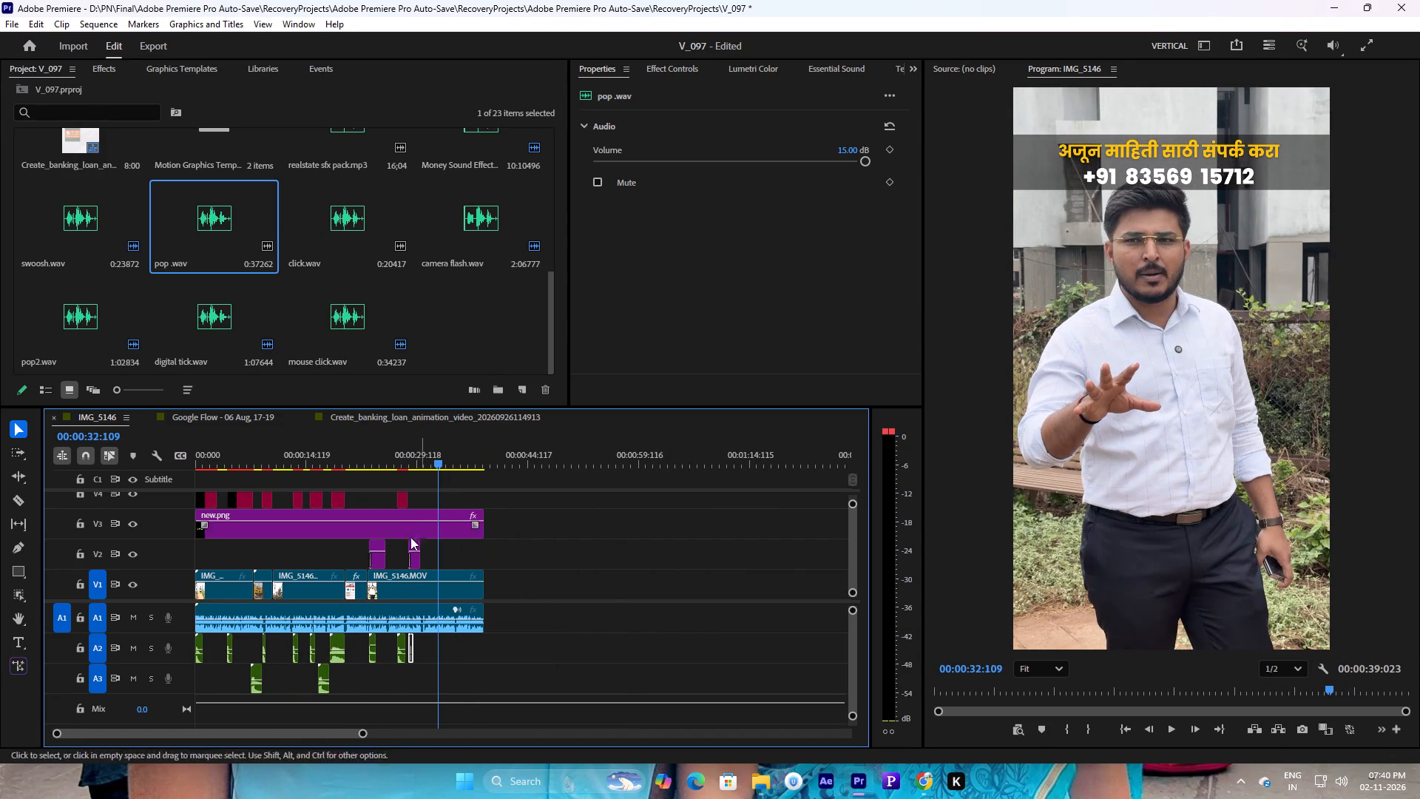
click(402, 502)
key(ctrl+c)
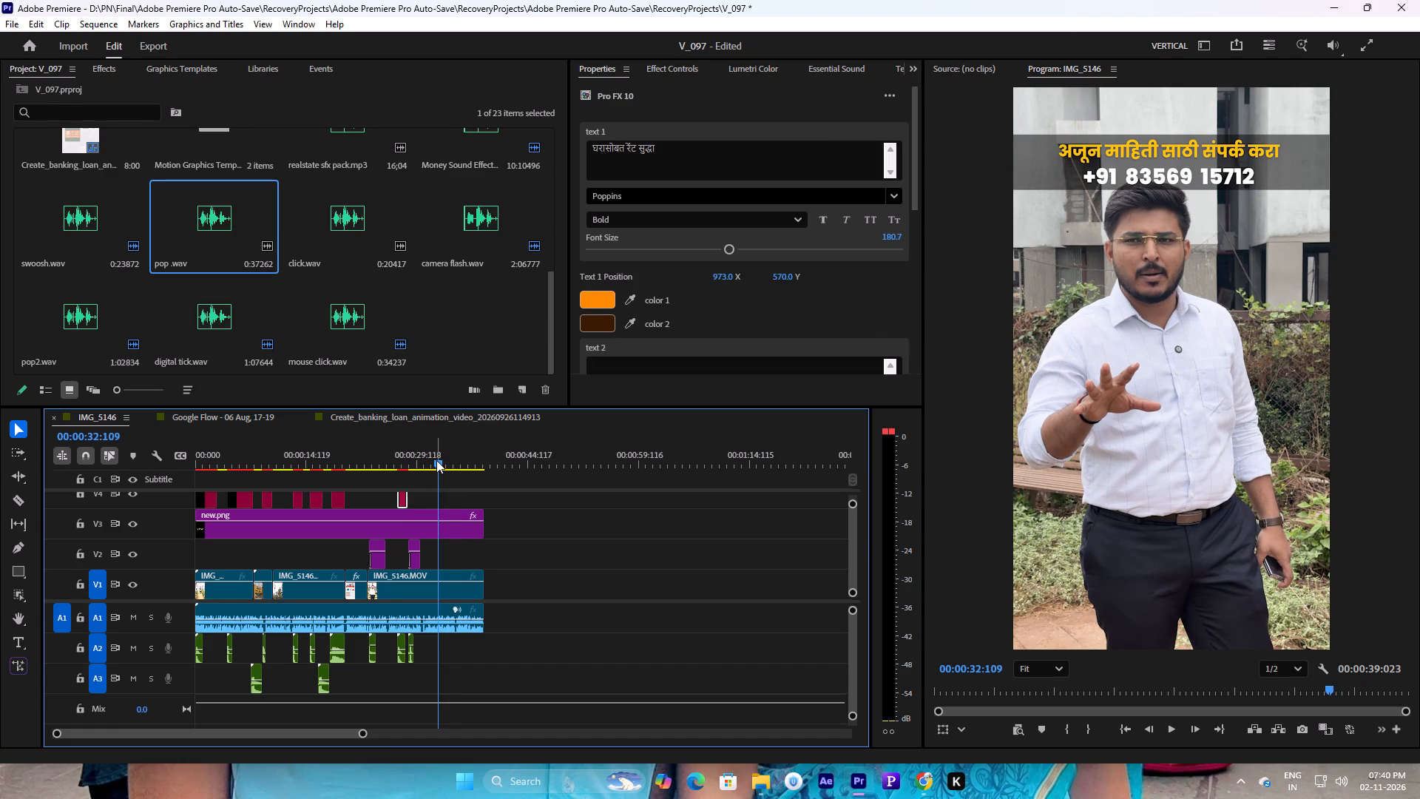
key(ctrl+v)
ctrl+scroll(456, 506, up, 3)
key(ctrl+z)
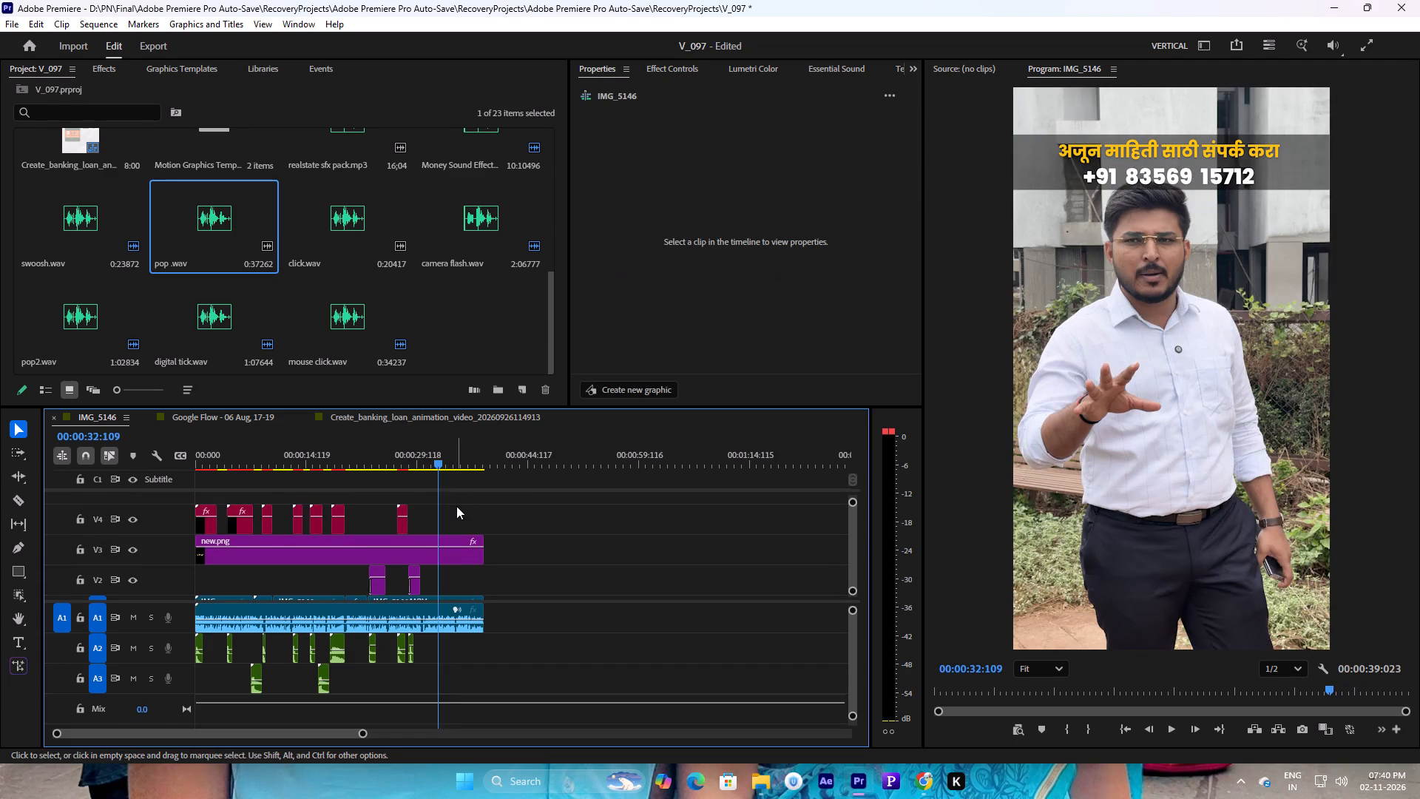
Play back the sequence around the seven-second mark and from about 00:00:33 to the end to check the edit.
key(space)
drag(400, 462, 343, 468)
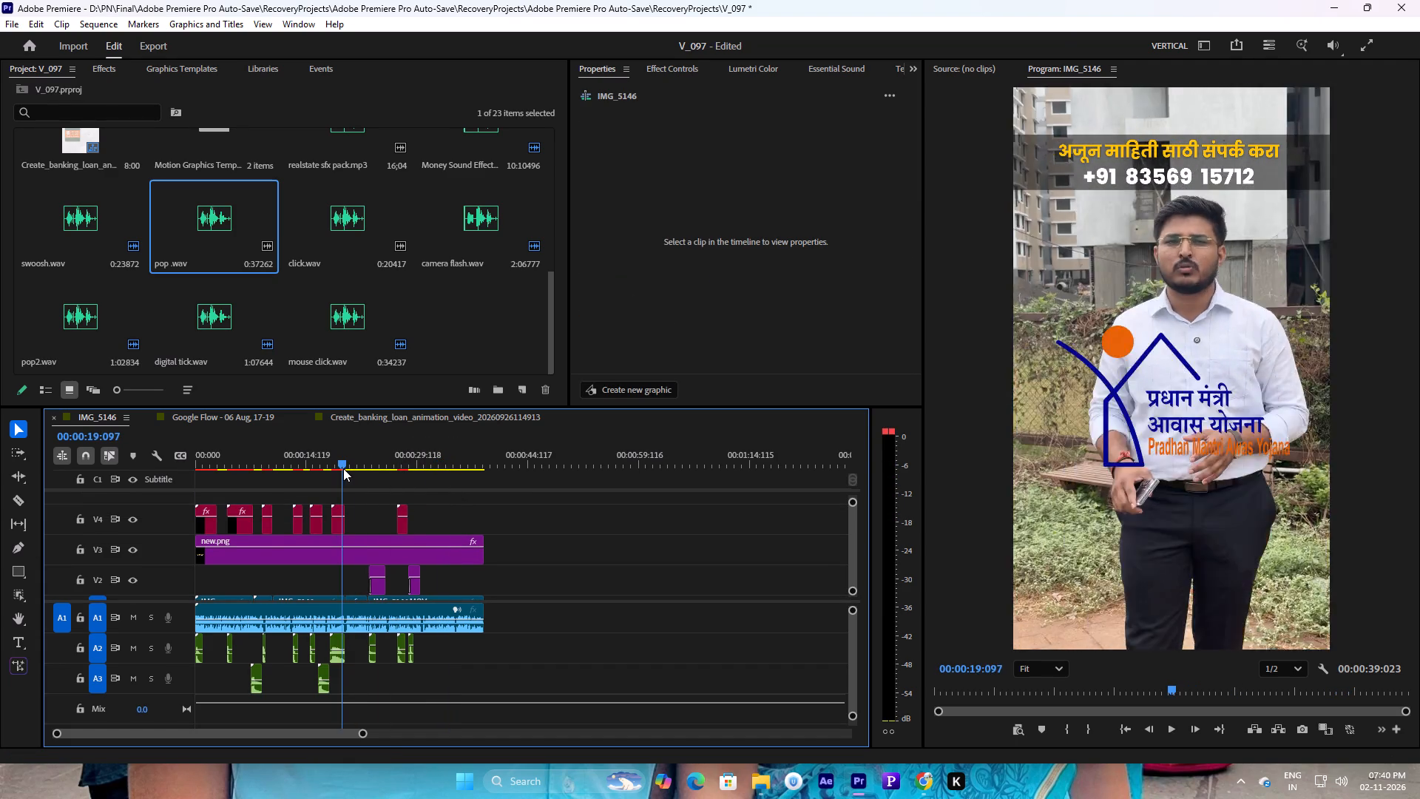
drag(343, 468, 245, 439)
key(space)
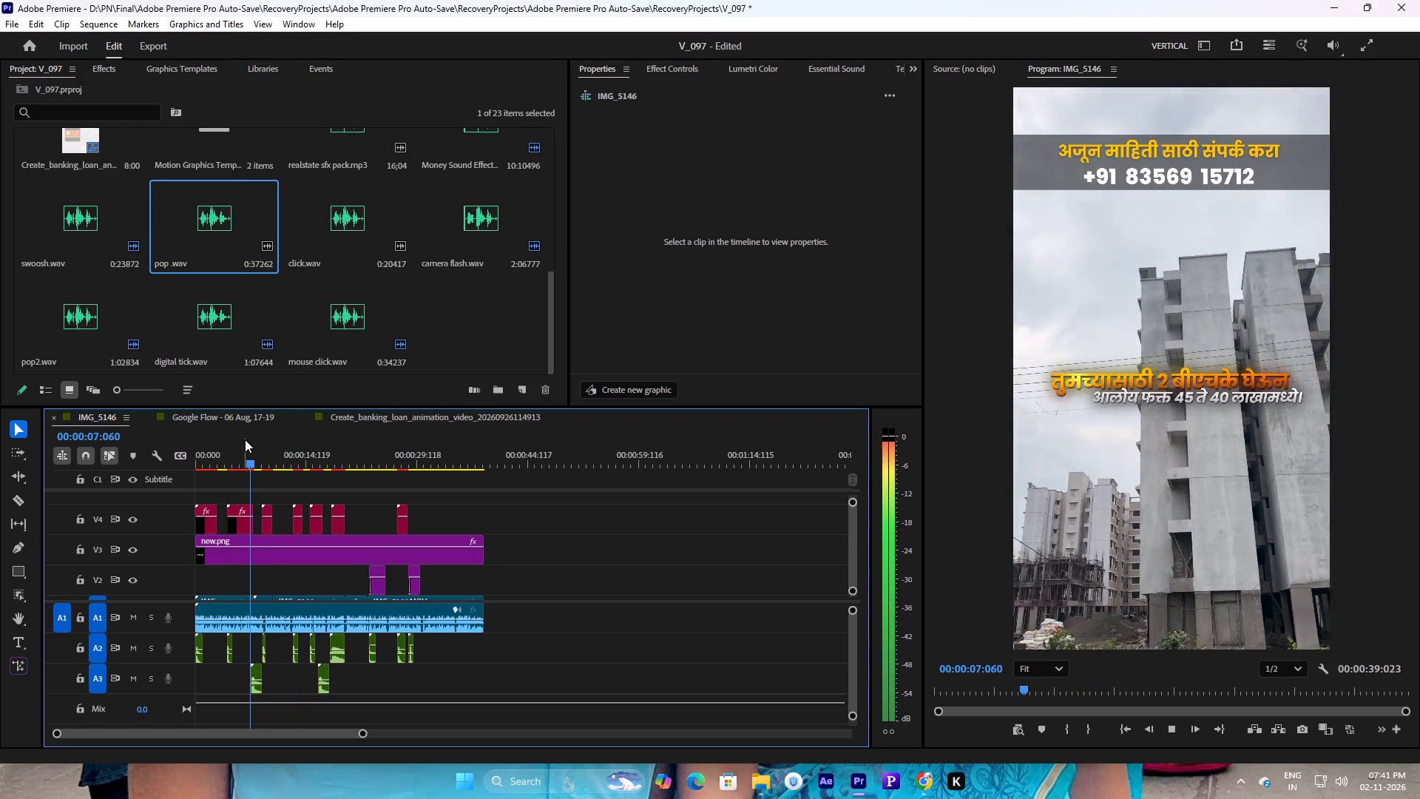
key(space)
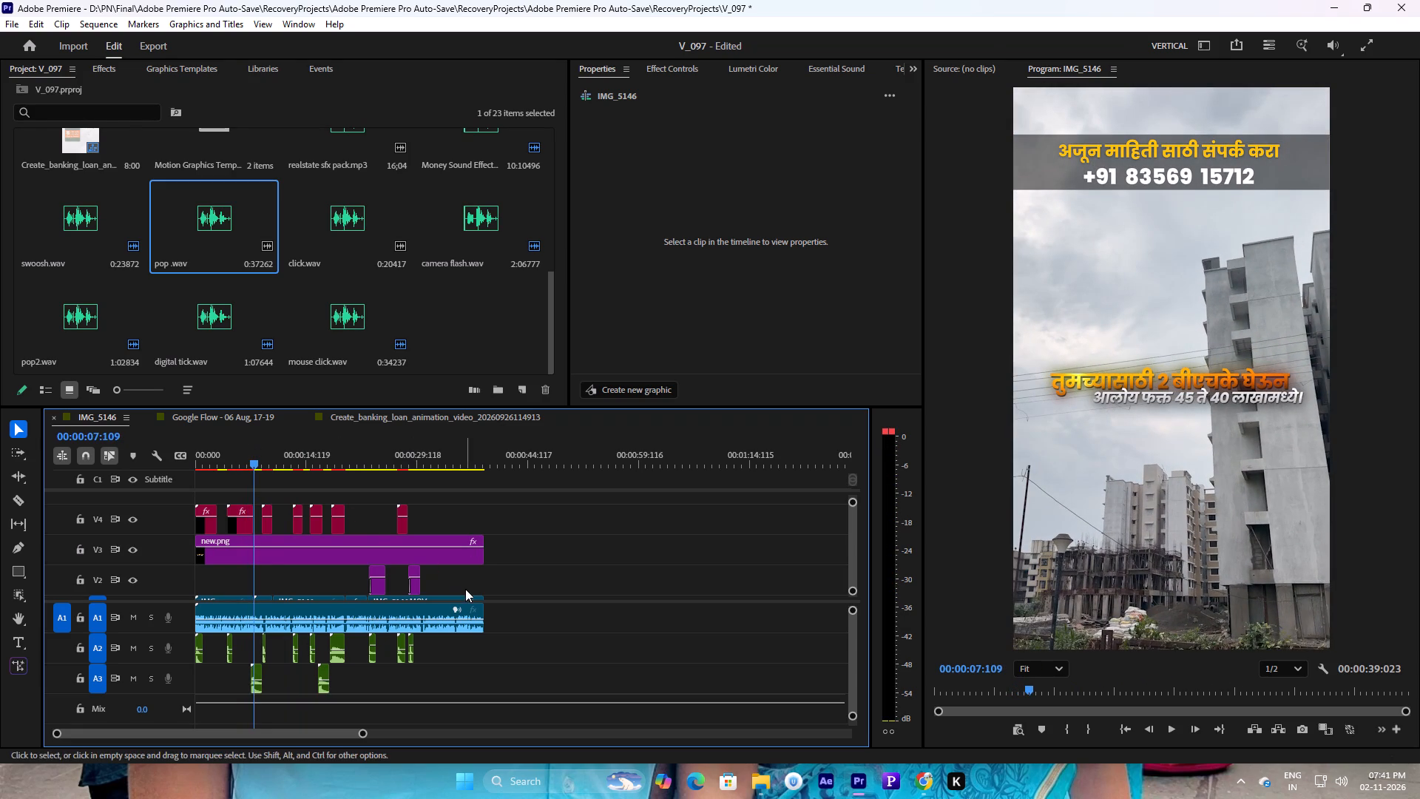
ctrl+scroll(476, 586, down, 4)
key(space)
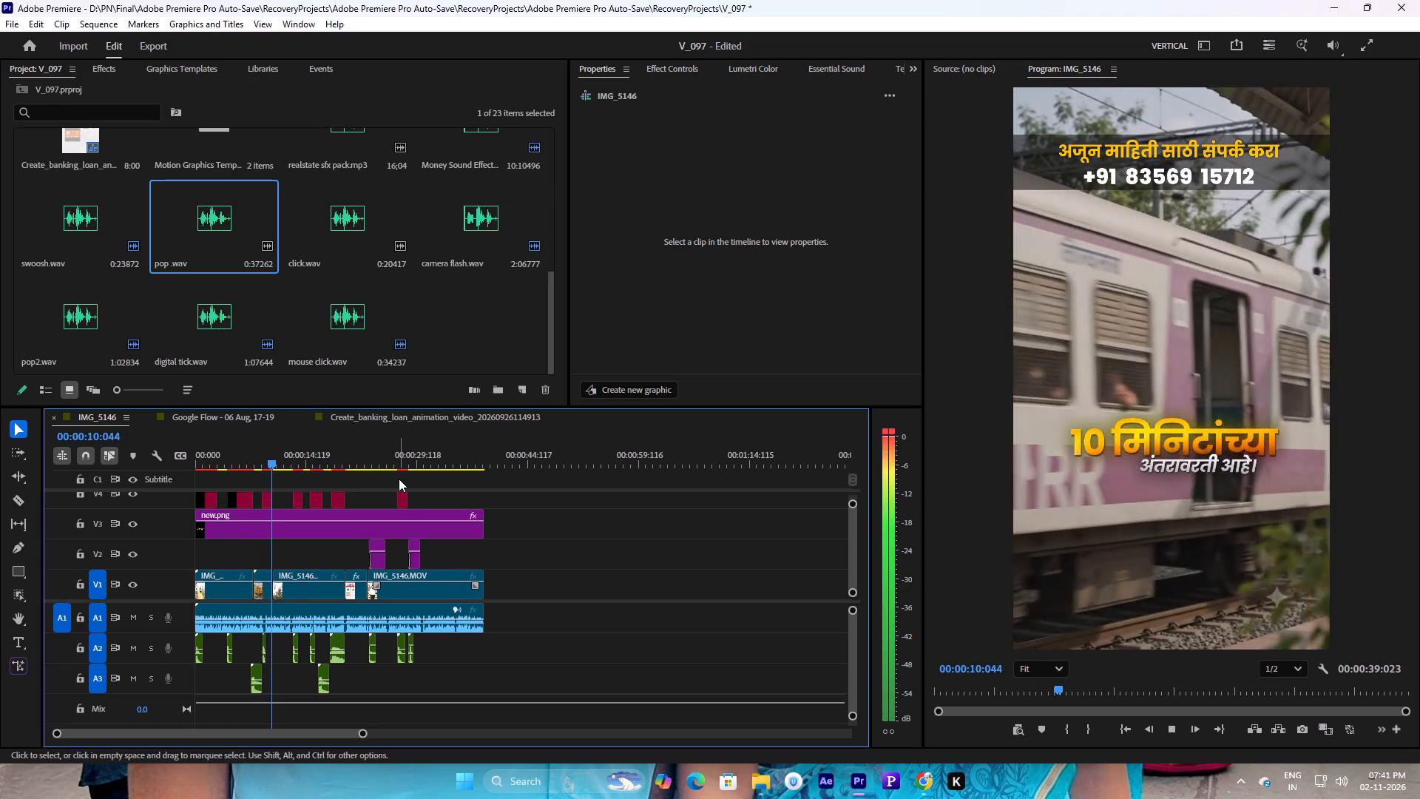
drag(431, 458, 446, 462)
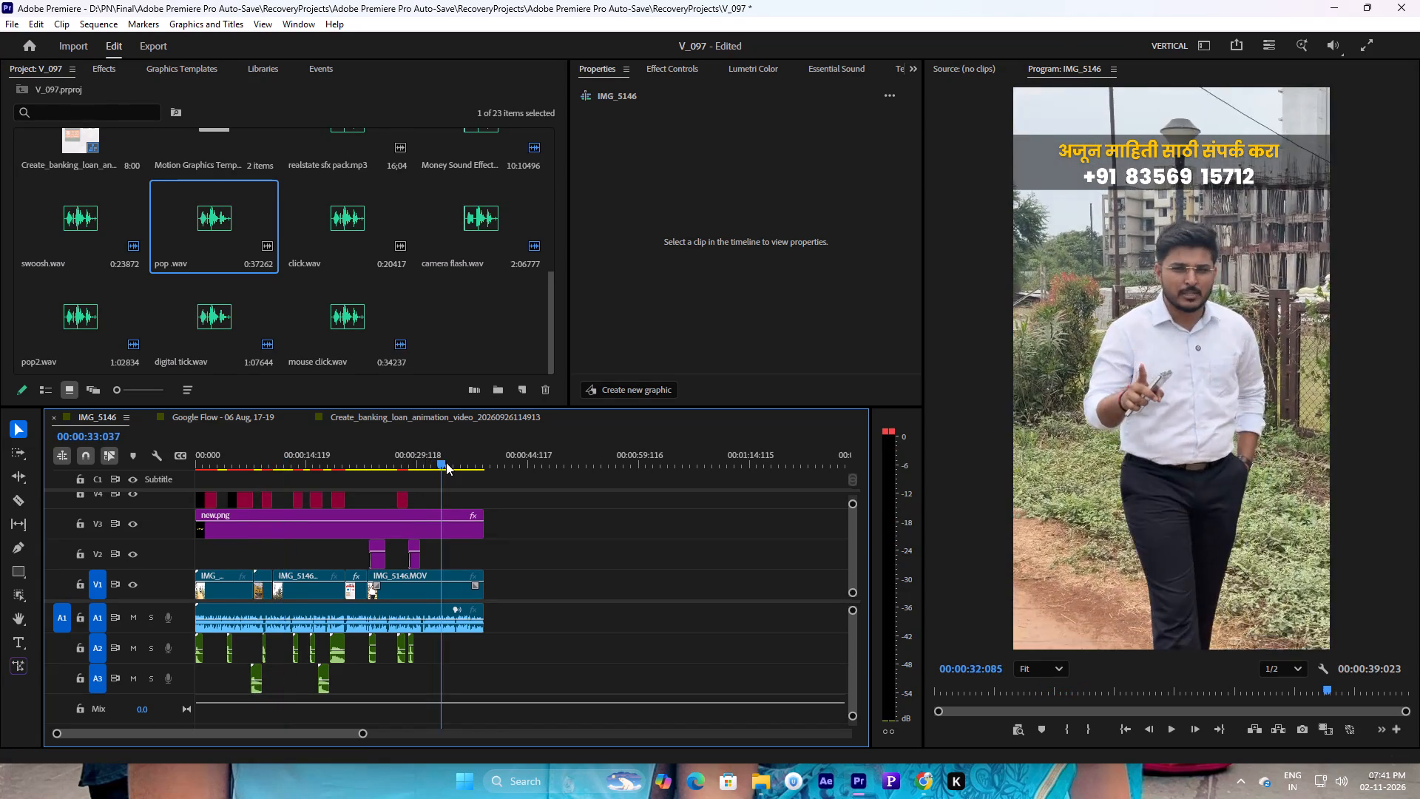
drag(446, 462, 447, 463)
key(space)
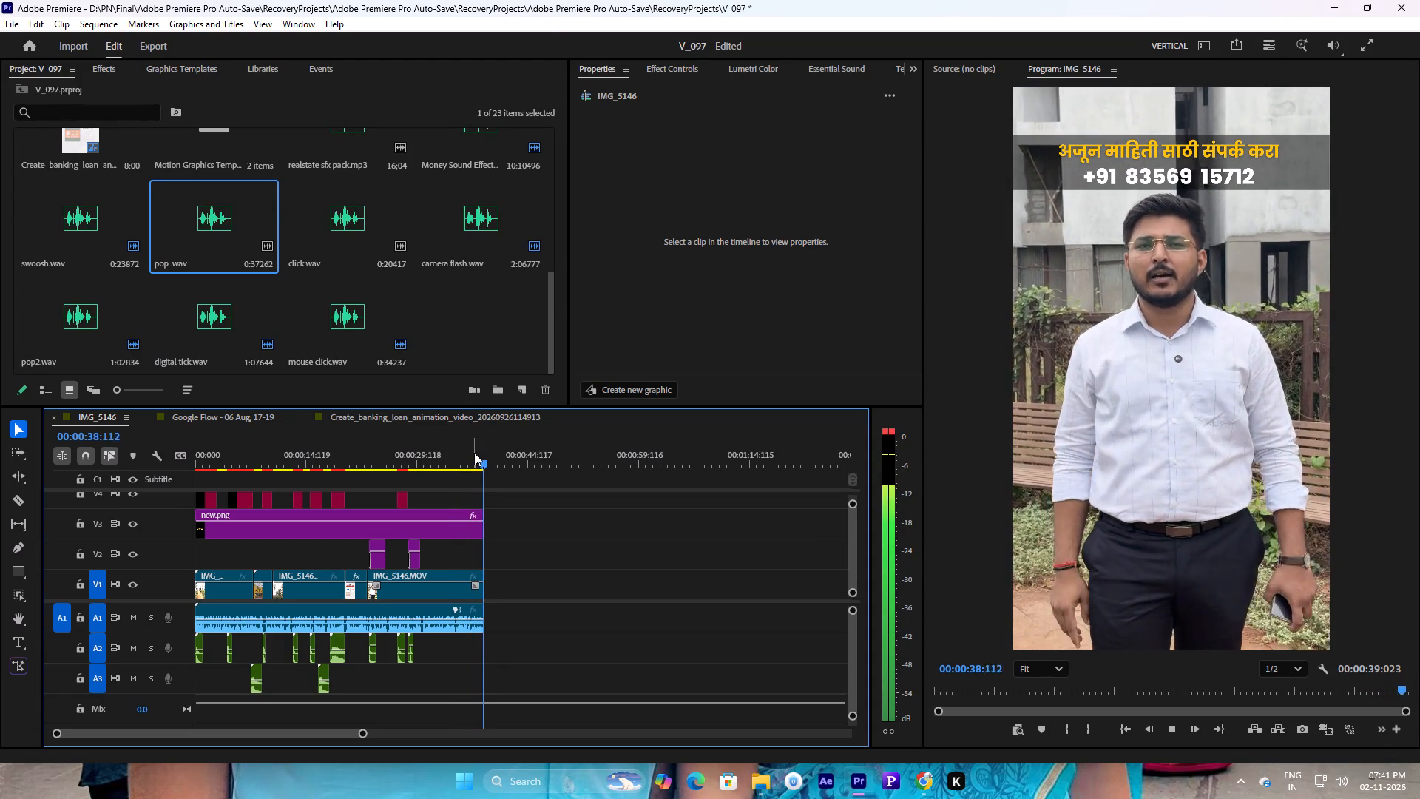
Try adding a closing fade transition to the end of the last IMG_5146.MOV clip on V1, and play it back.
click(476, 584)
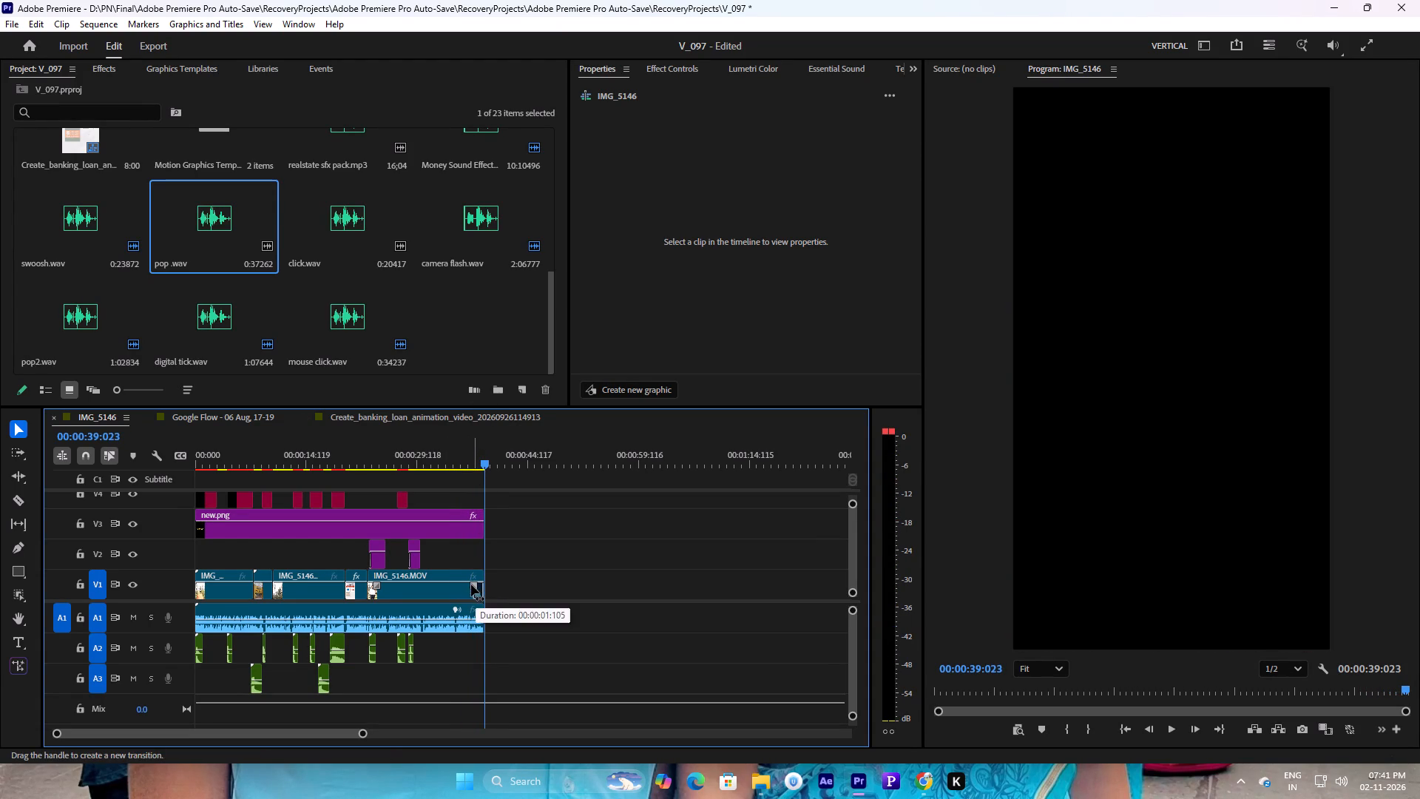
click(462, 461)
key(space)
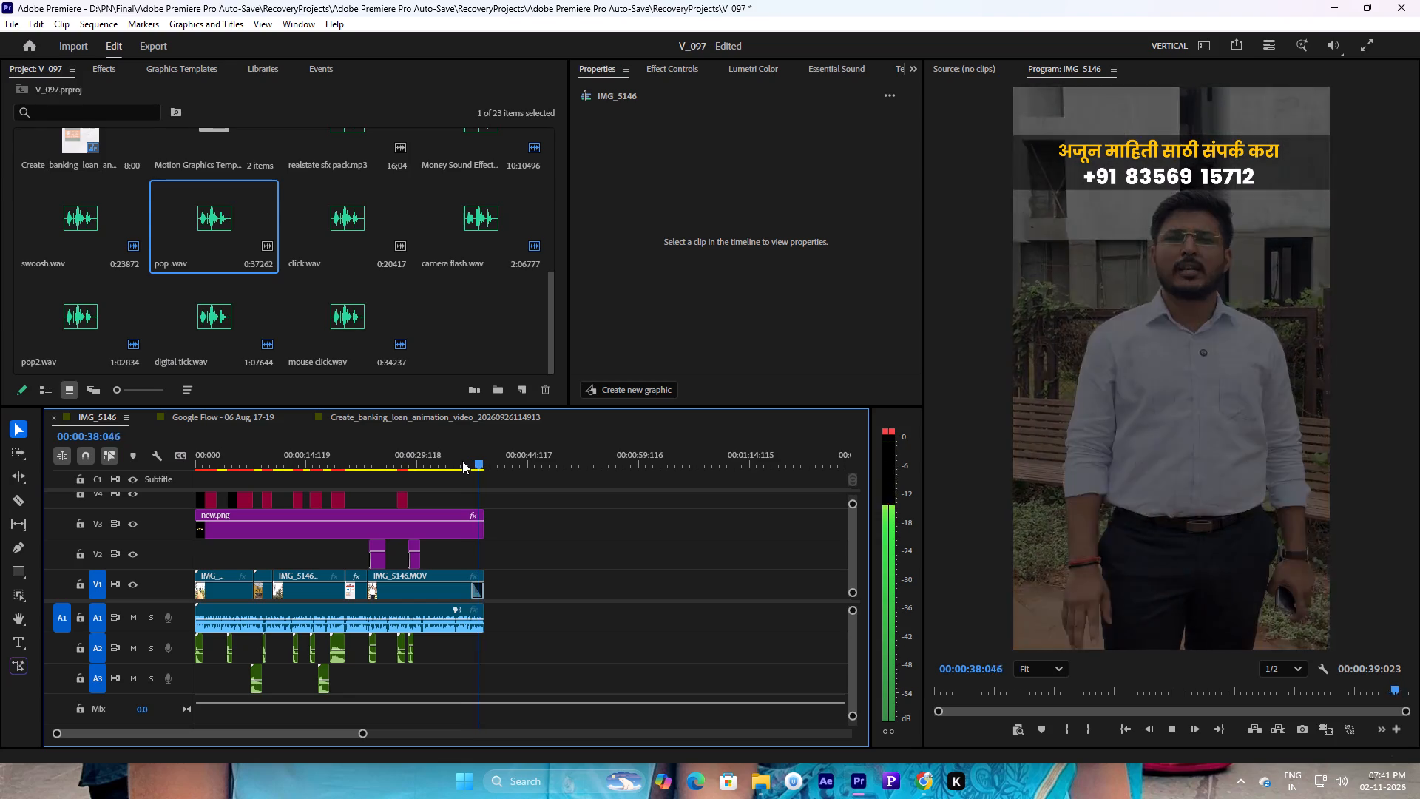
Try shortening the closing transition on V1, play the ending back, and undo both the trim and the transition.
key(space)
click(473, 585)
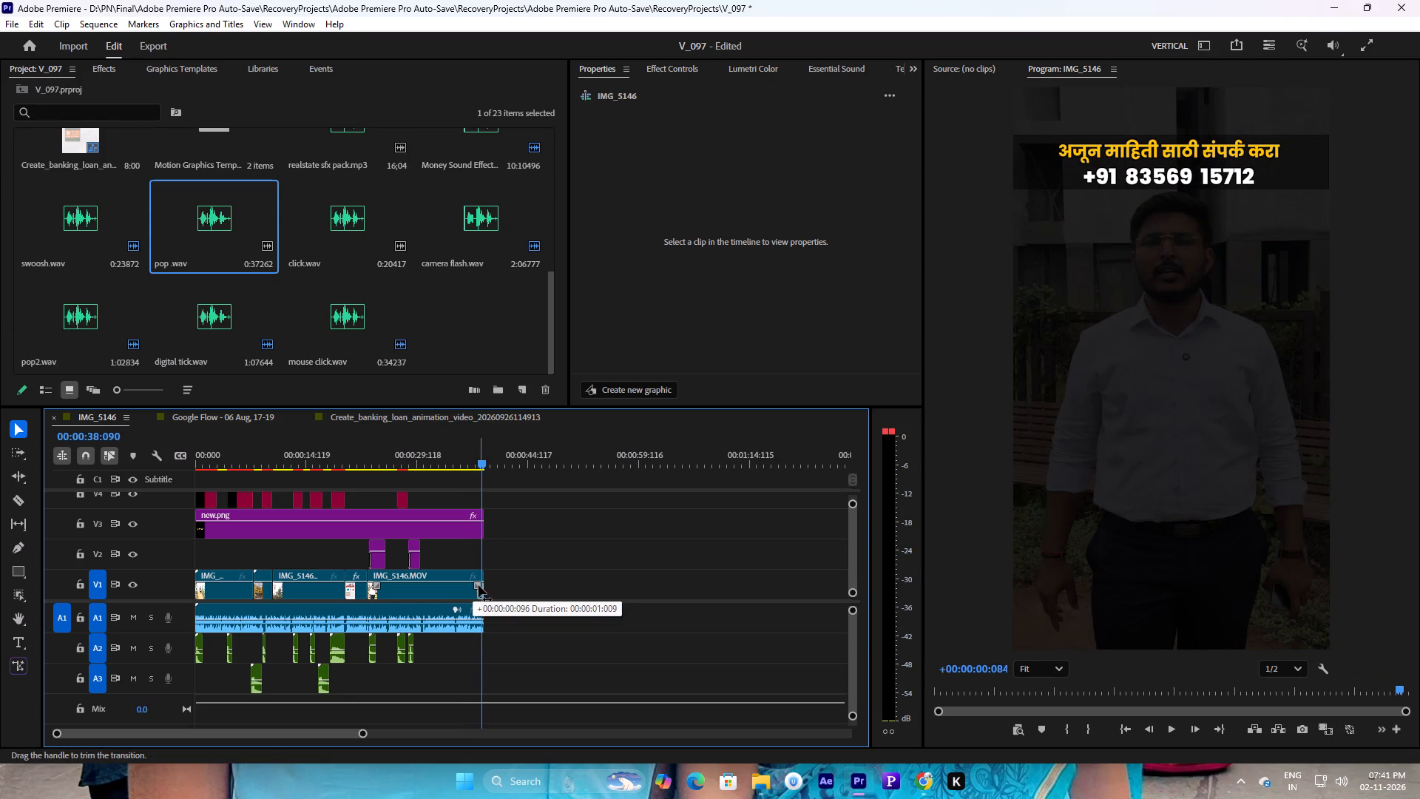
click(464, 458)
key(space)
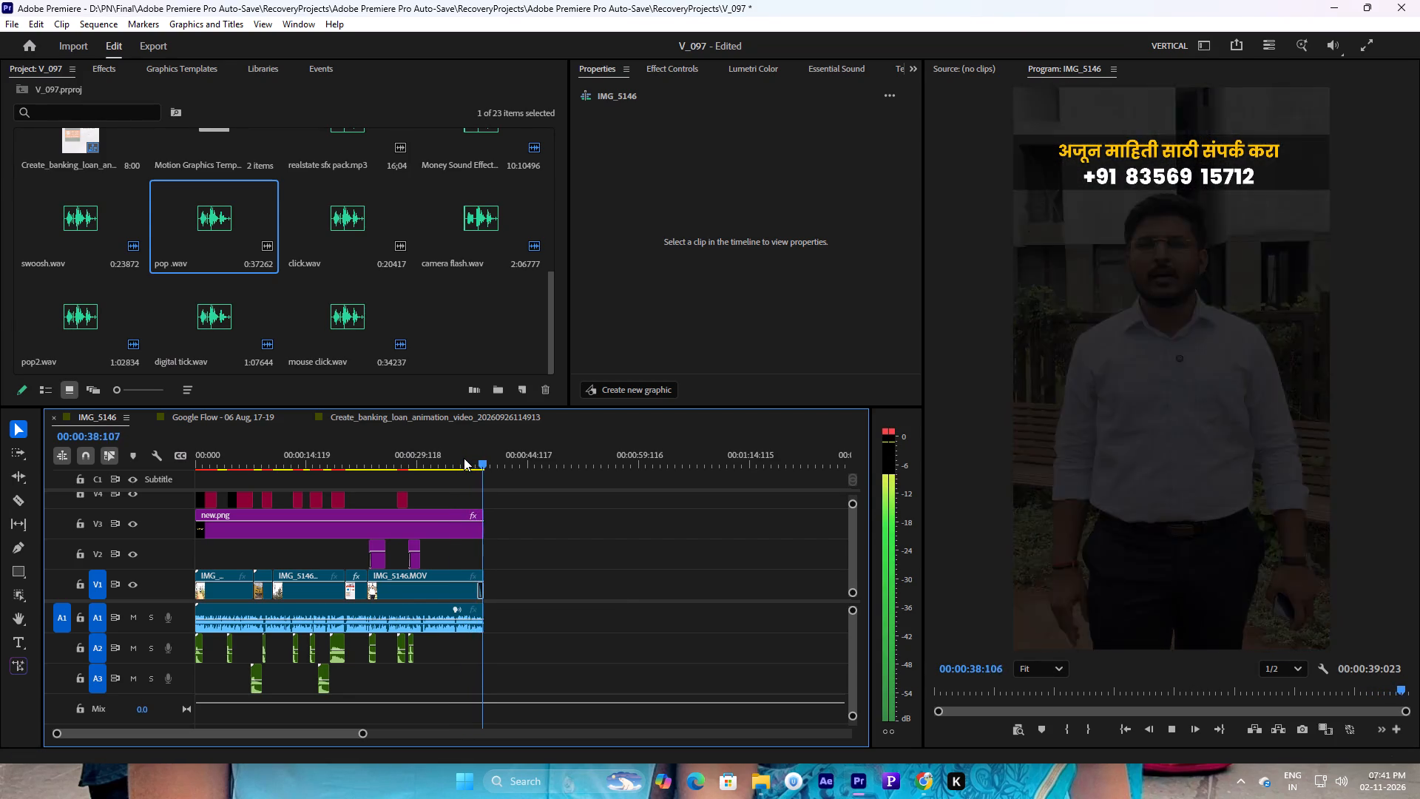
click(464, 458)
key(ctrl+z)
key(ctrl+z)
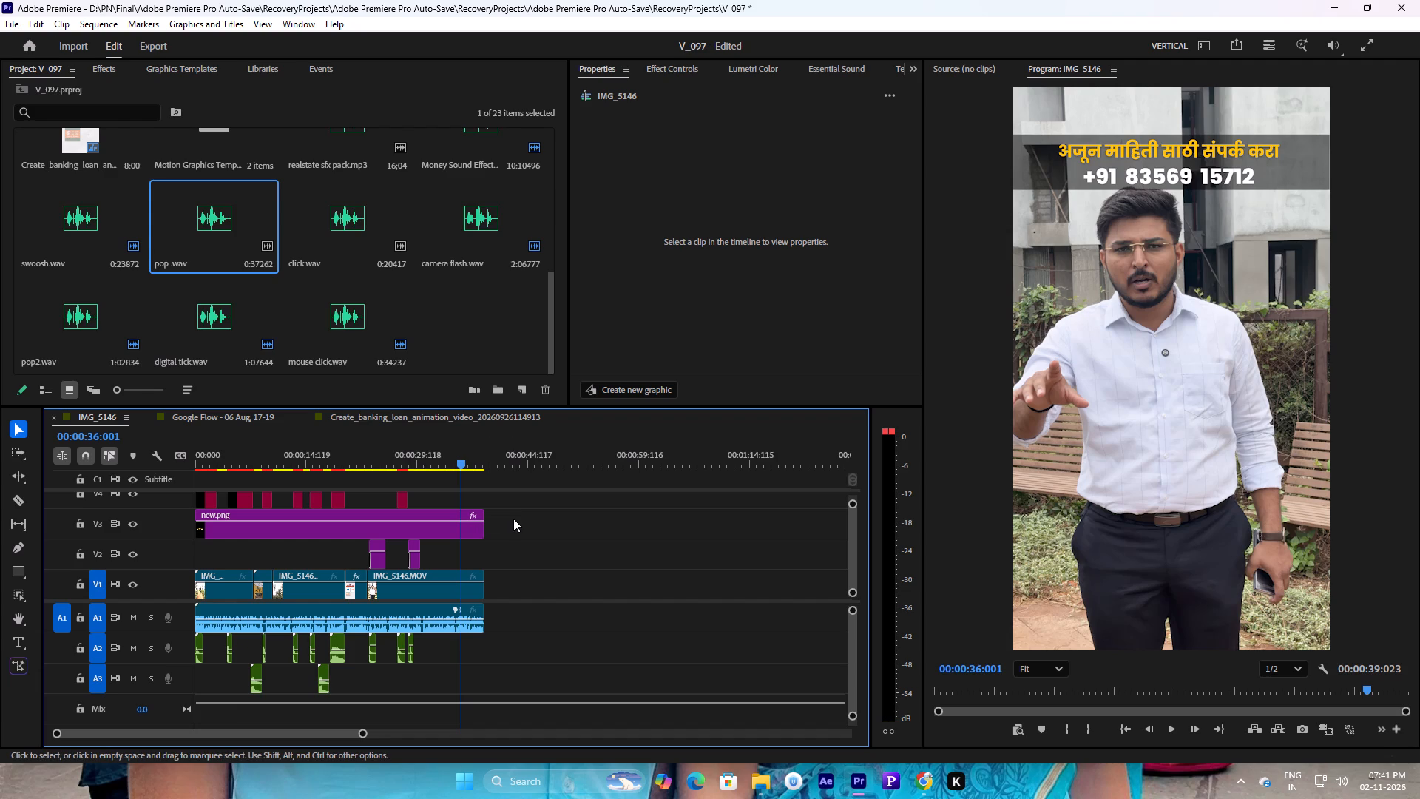
Close the Google Flow and Create_banking_loan_animation sequences in the timeline, leaving only IMG_5146 open.
click(308, 419)
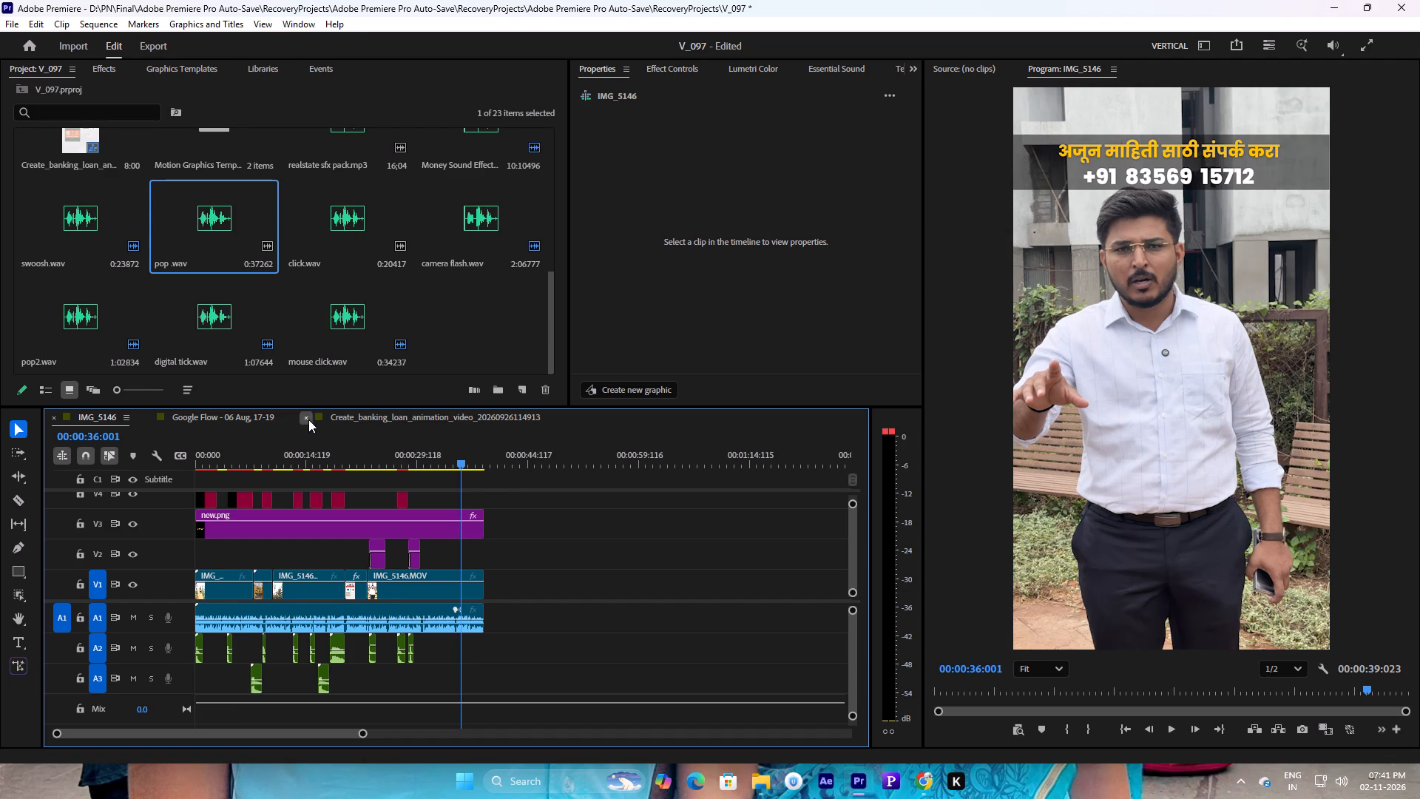
click(151, 417)
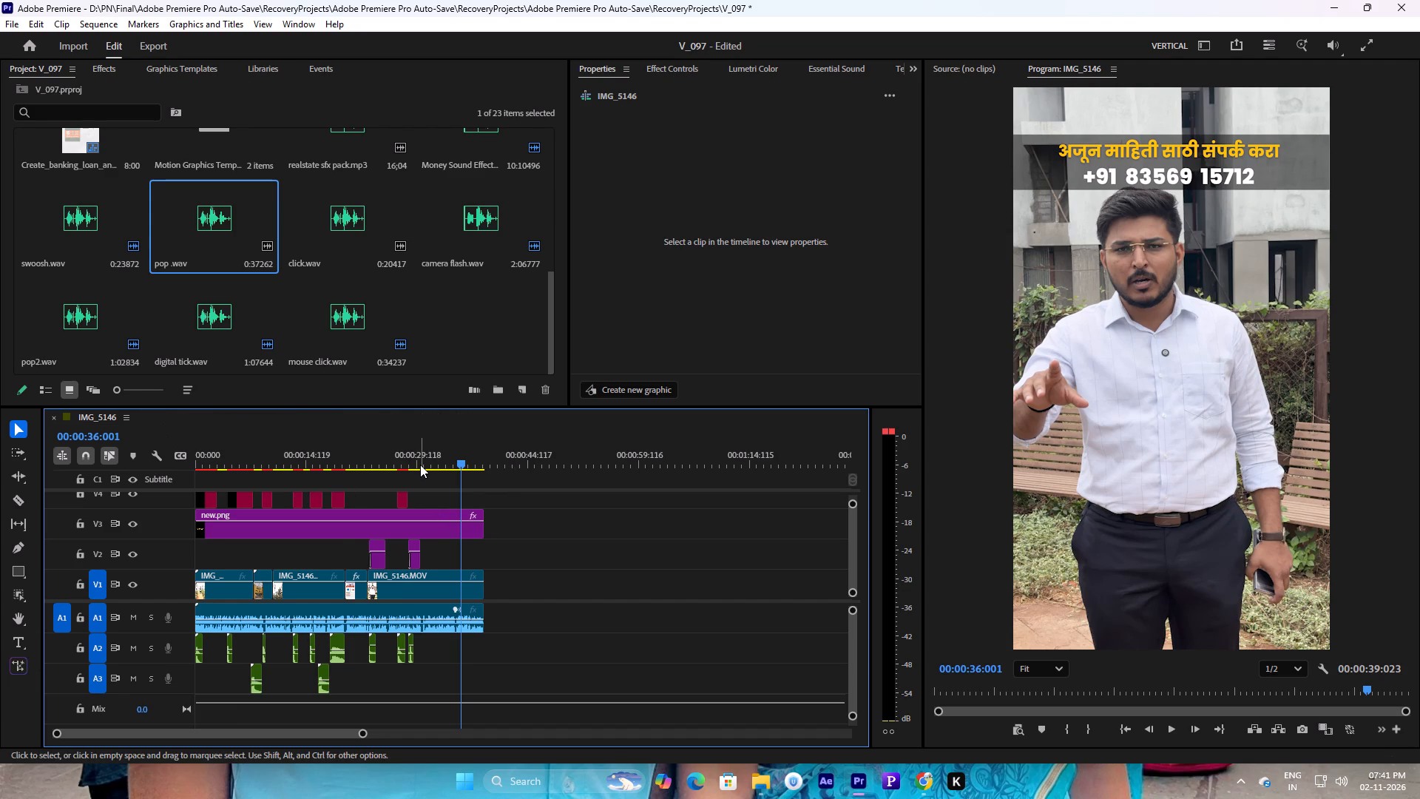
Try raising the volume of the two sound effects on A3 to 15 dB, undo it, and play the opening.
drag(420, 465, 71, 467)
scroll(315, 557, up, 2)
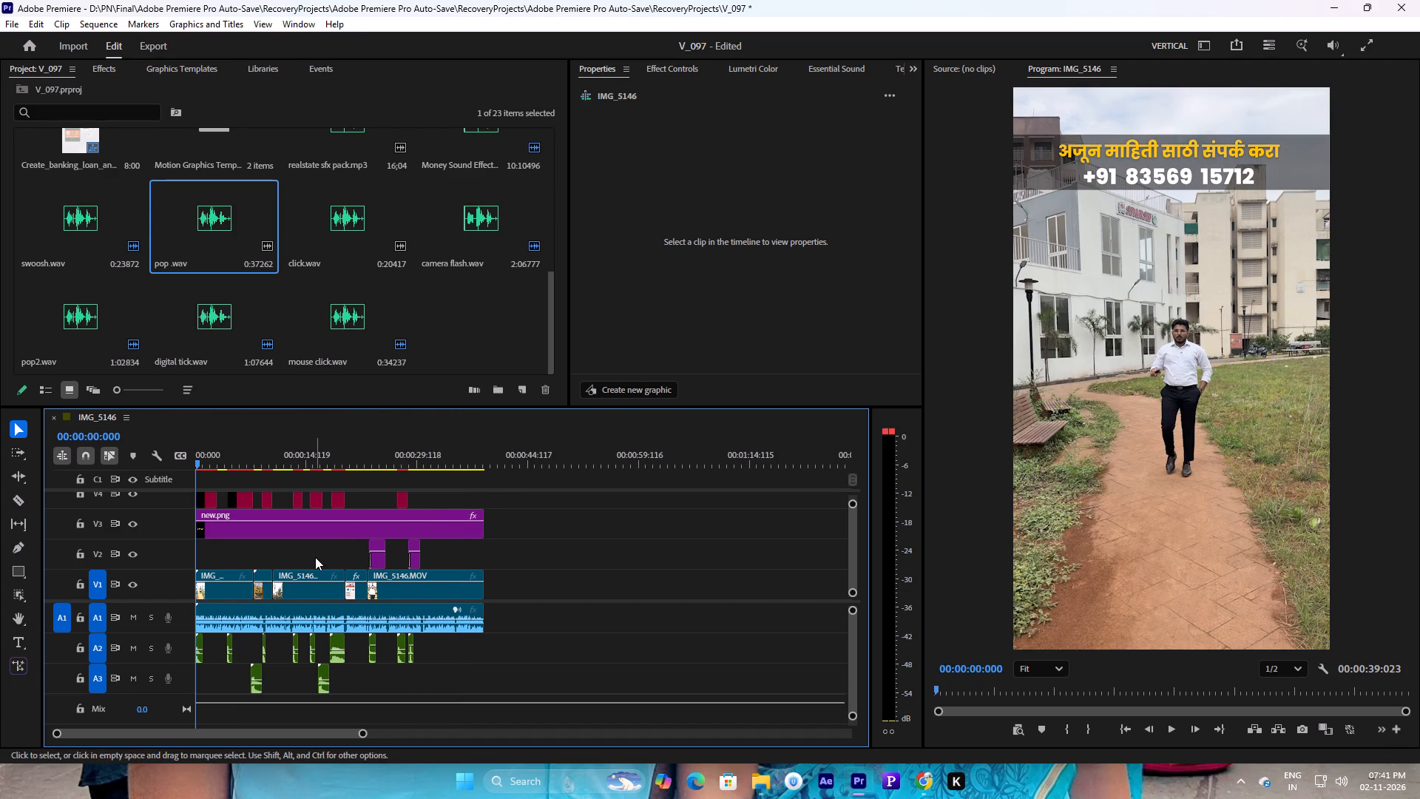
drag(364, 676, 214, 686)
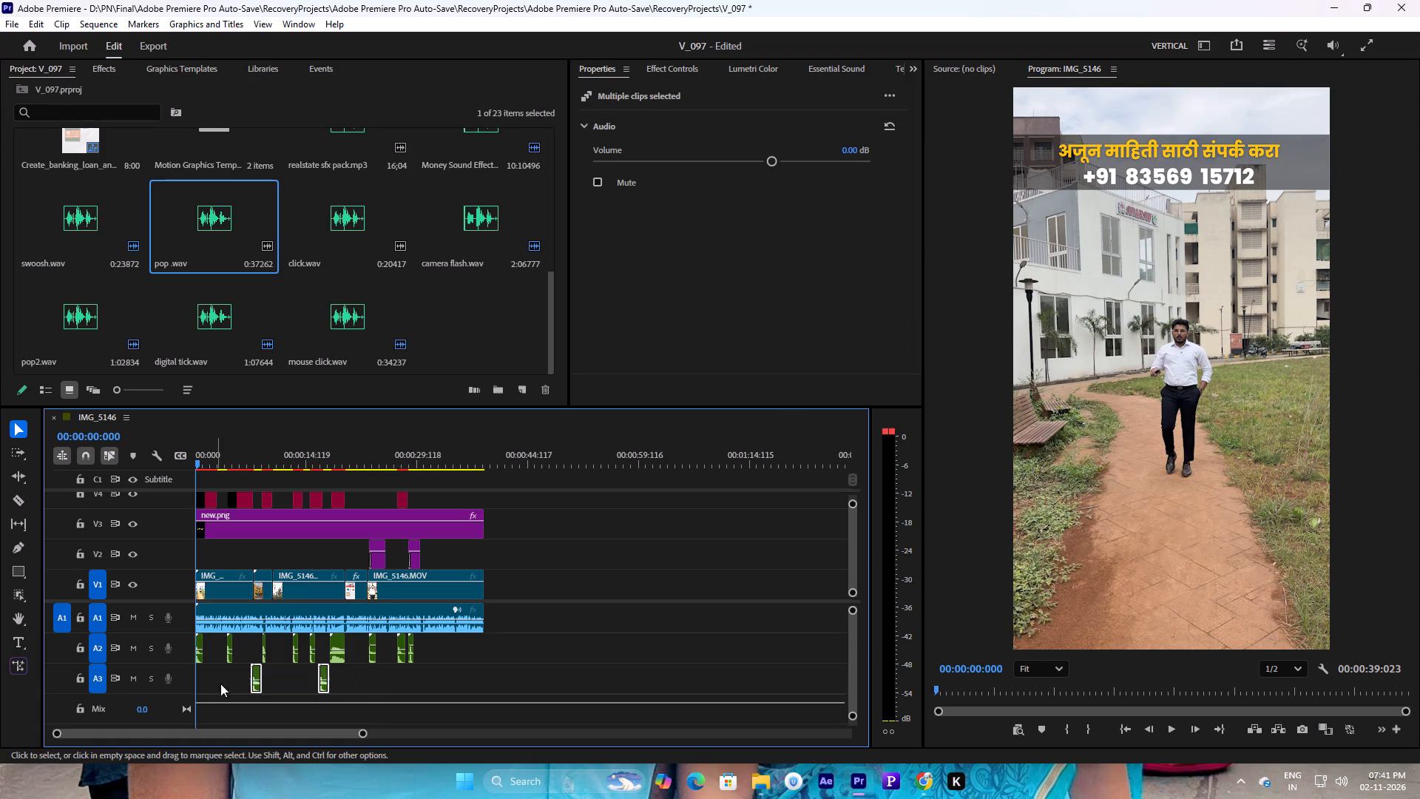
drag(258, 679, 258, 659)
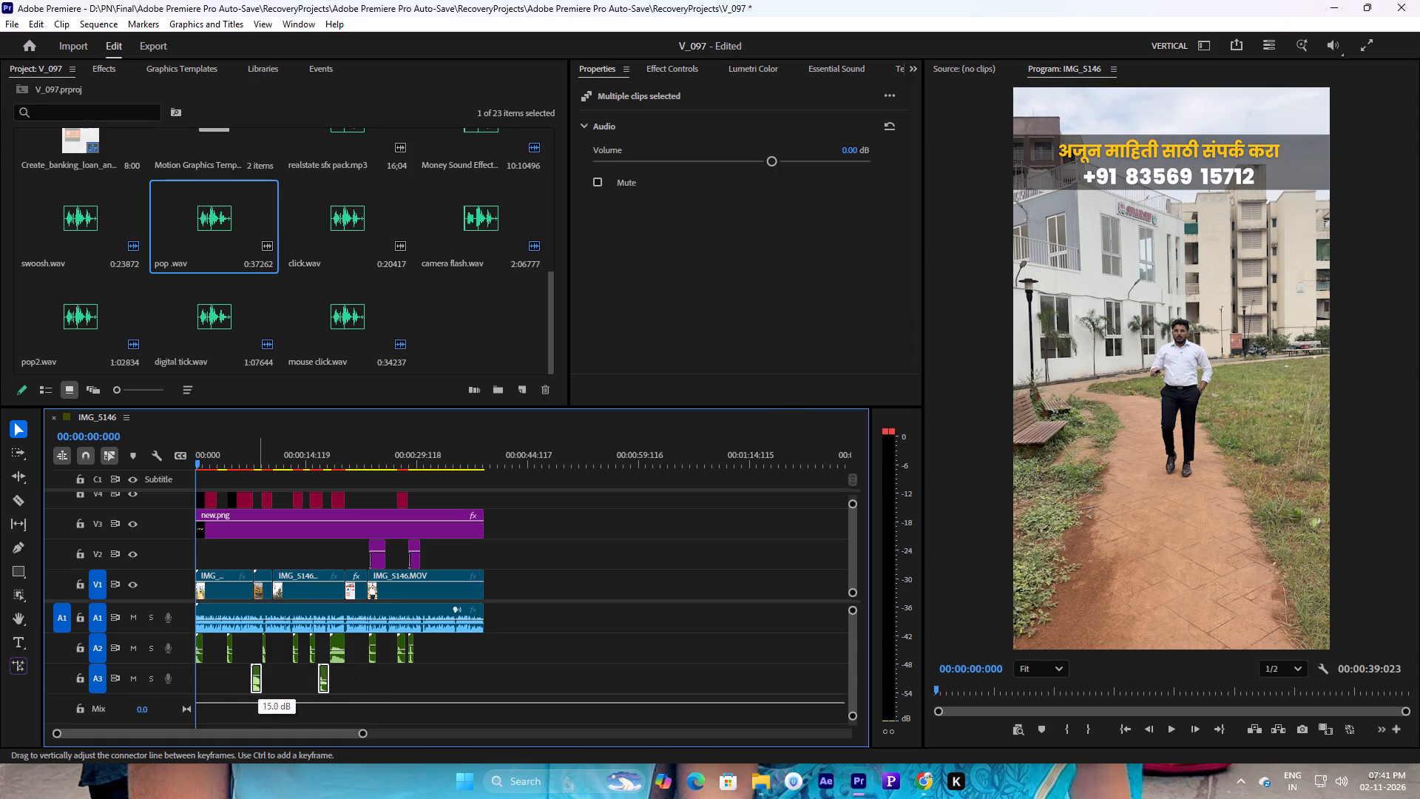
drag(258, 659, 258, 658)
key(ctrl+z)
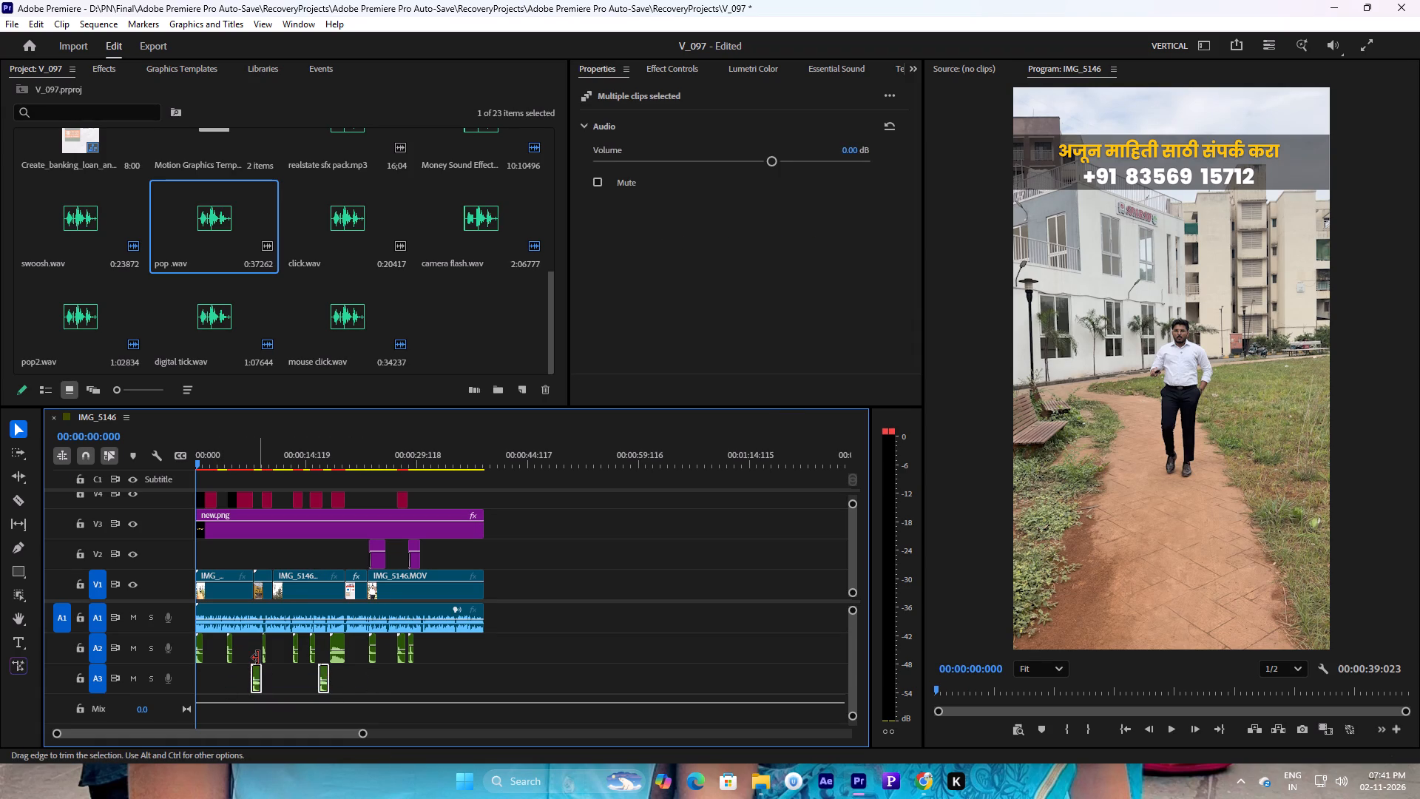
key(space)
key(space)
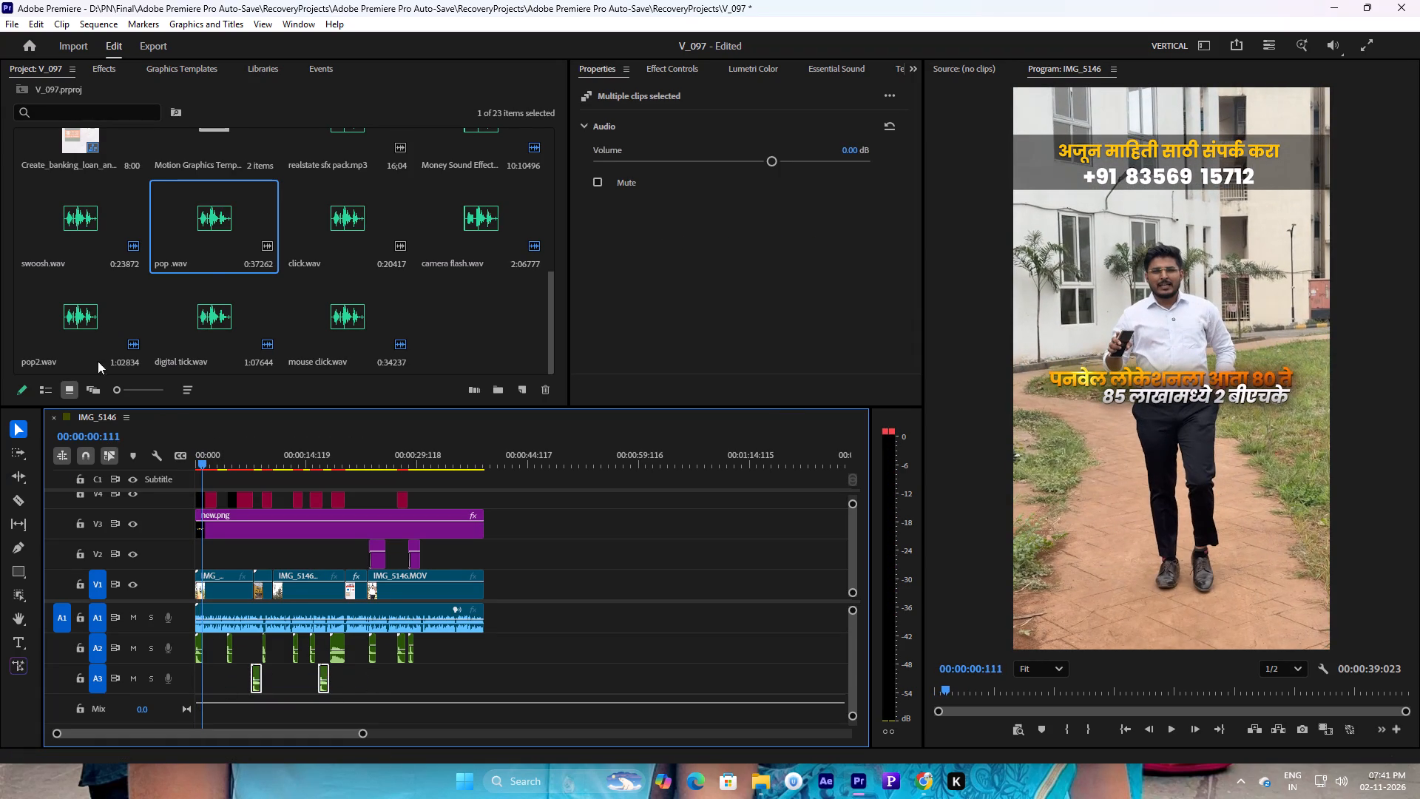
Name the export file V_097, copy that name, and choose the Match Source - Adaptive Low Bitrate preset.
click(164, 43)
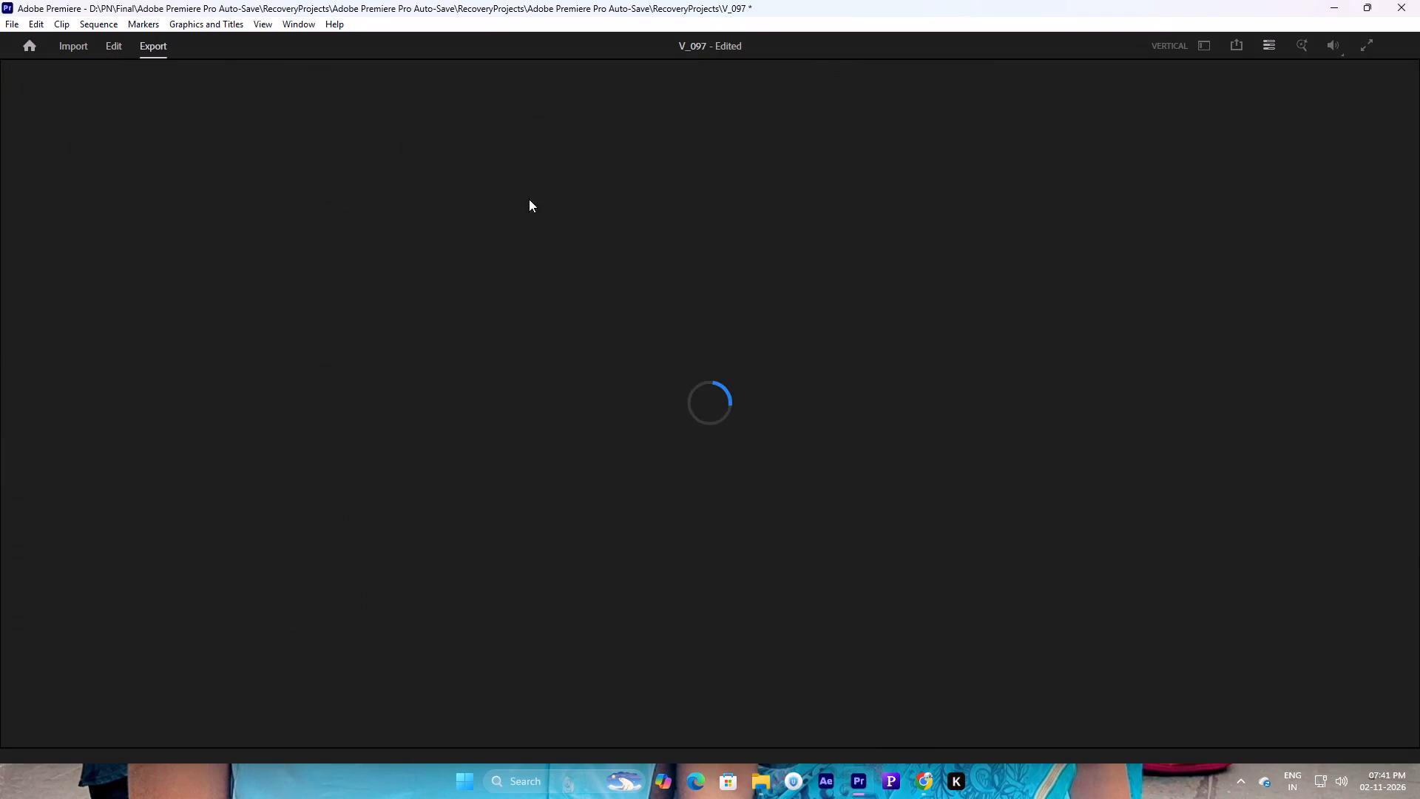
triple_click(366, 120)
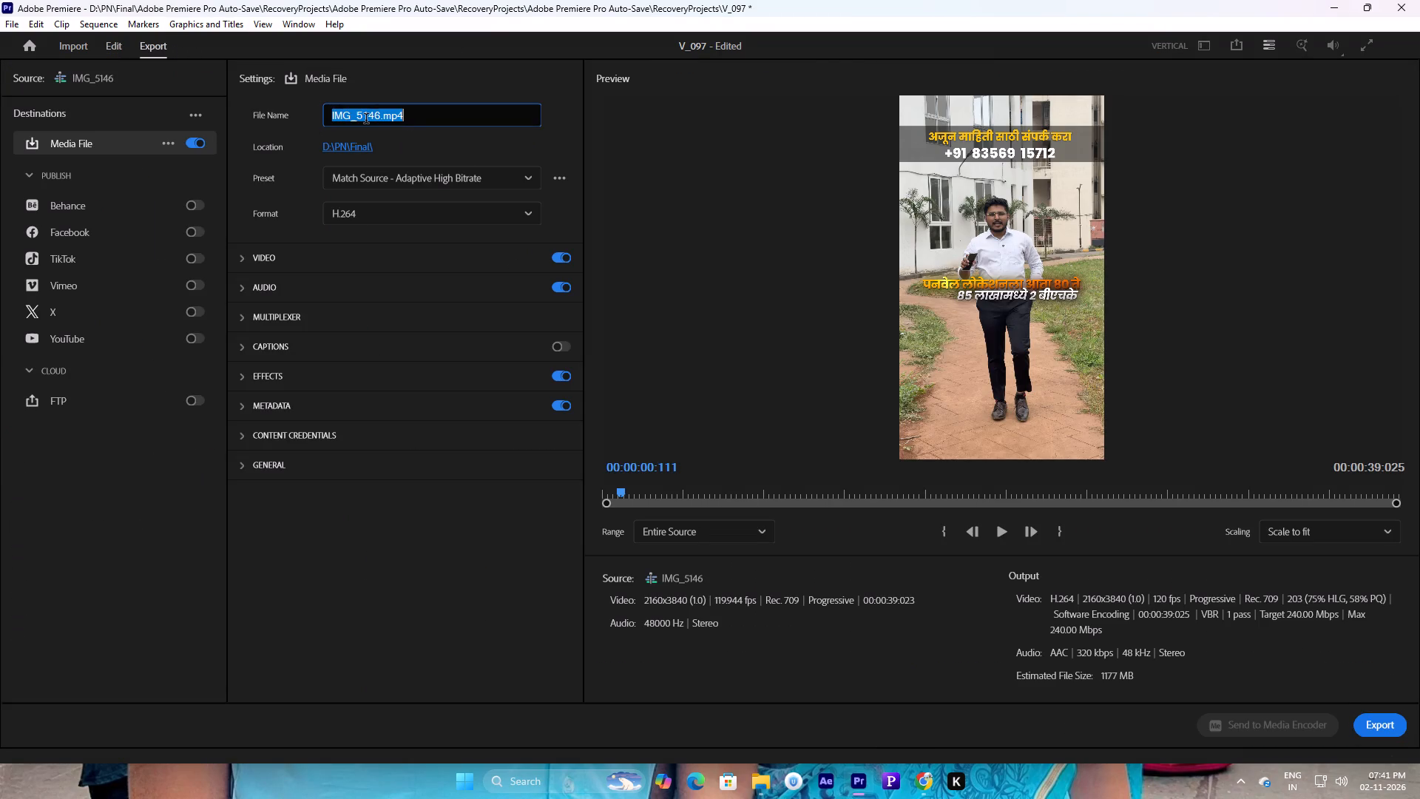
key(v)
text(_097)
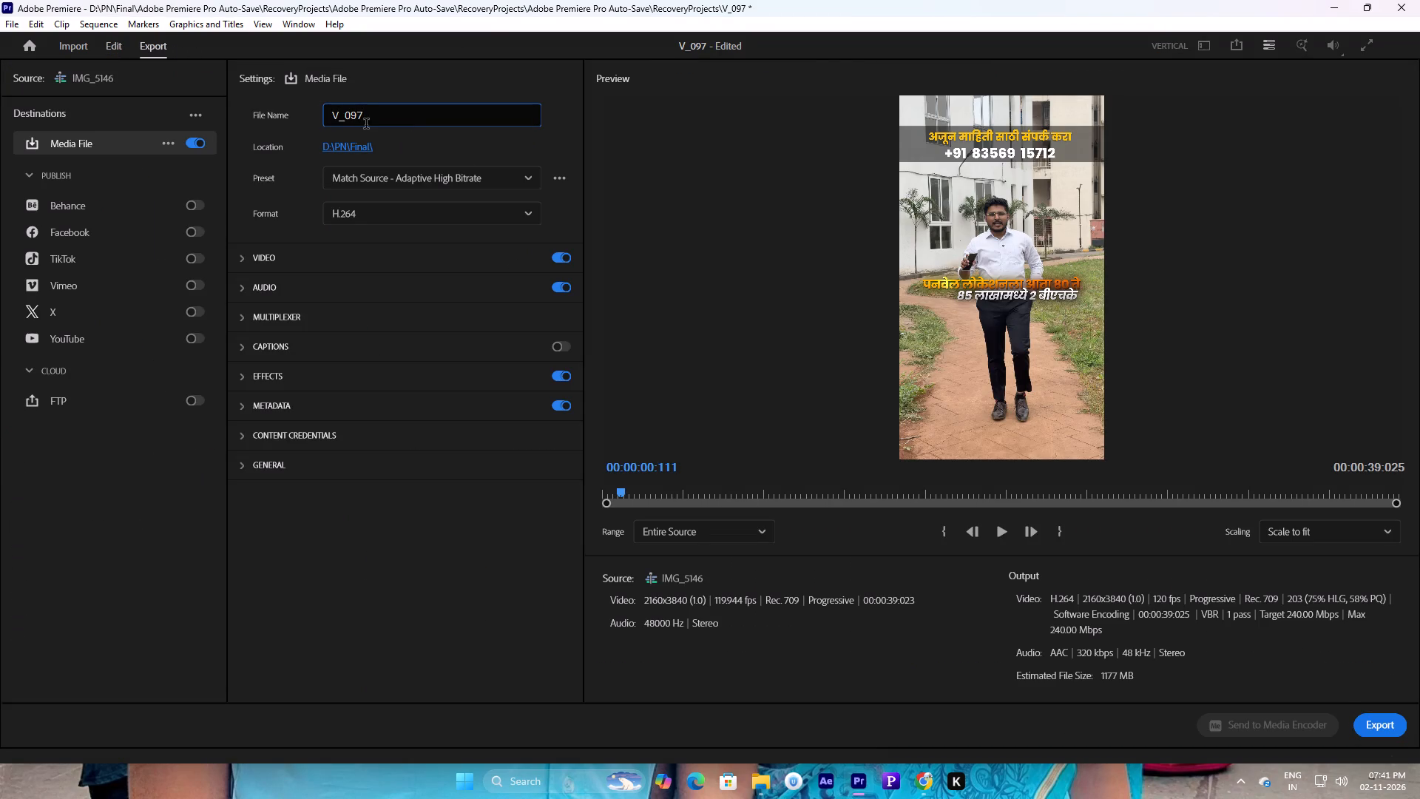
key(ctrl+a)
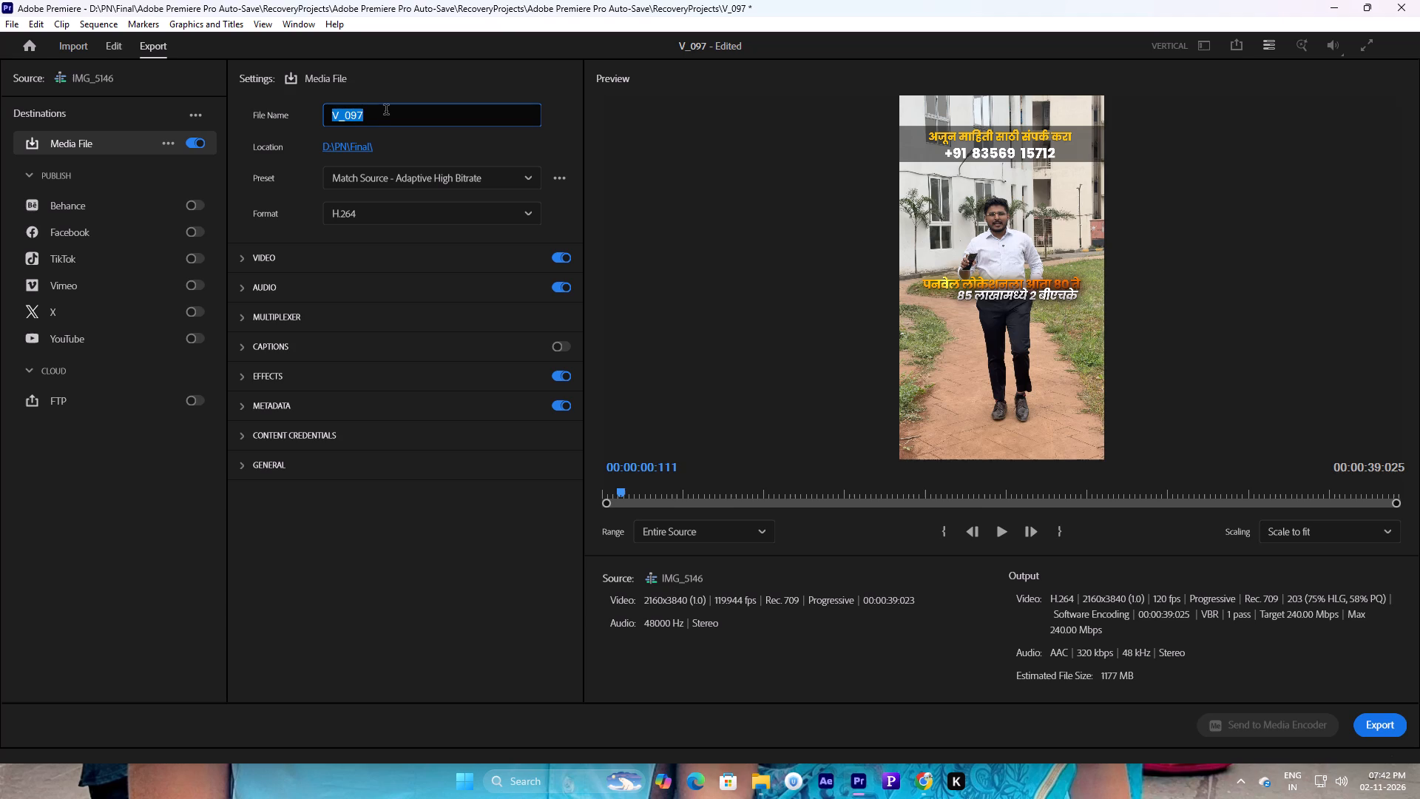
key(ctrl+c)
click(417, 183)
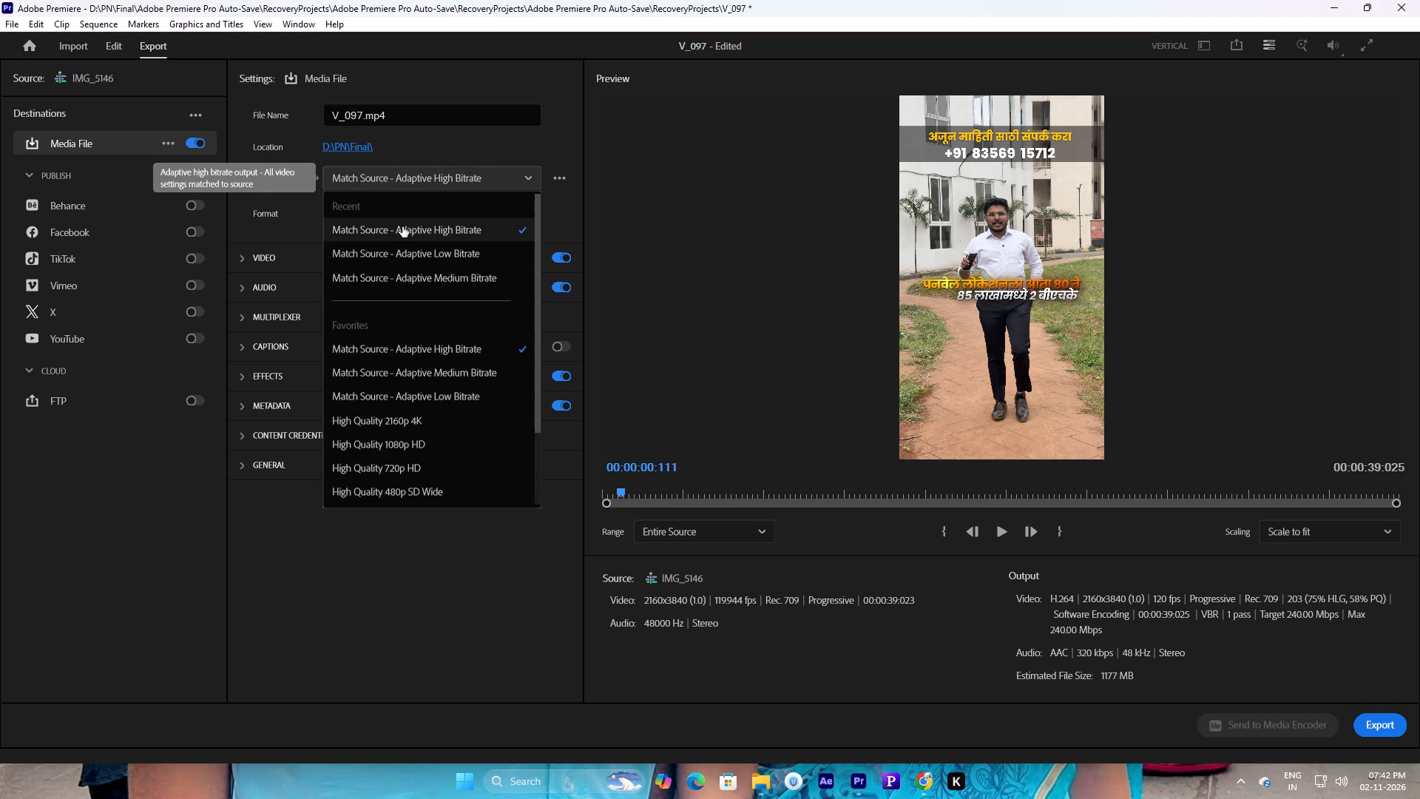
click(473, 392)
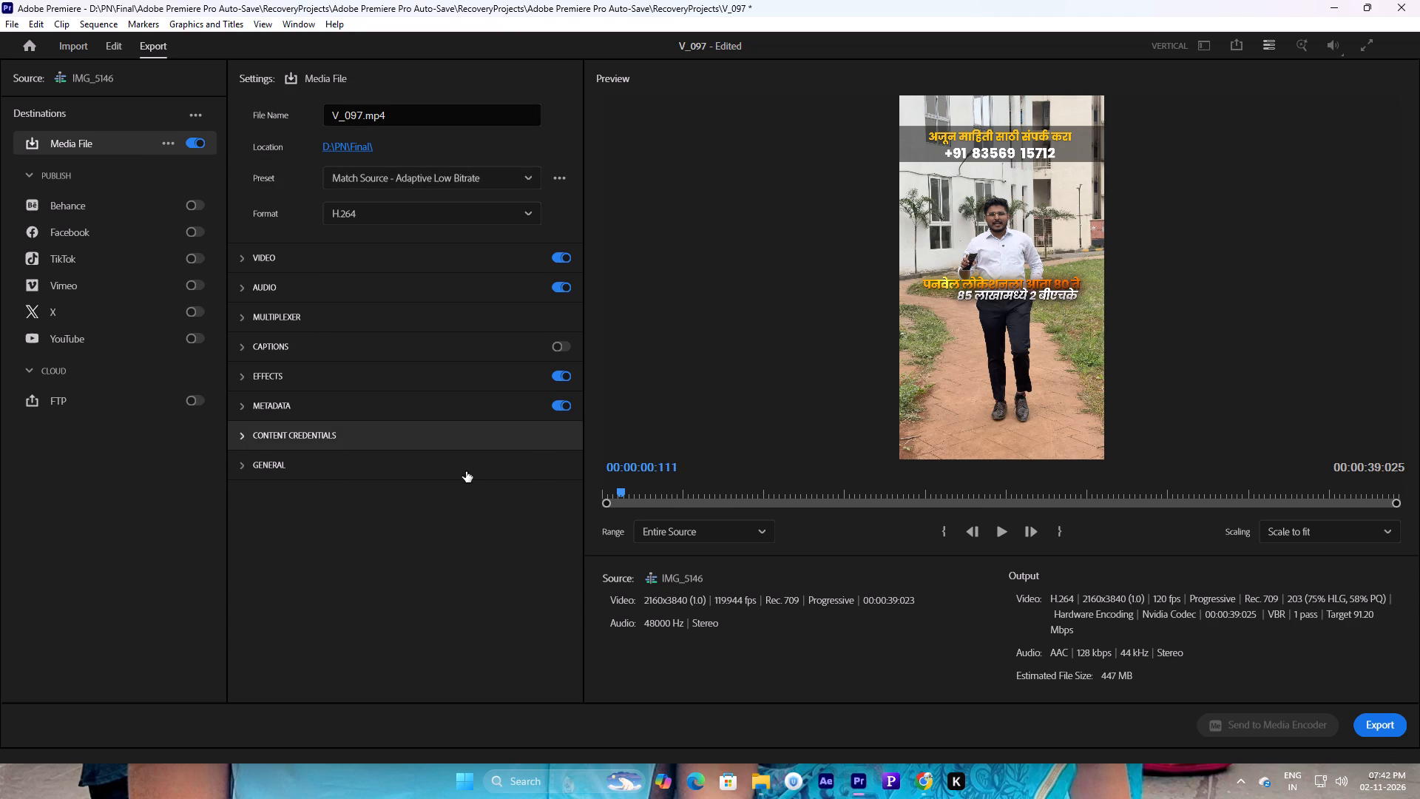
click(484, 556)
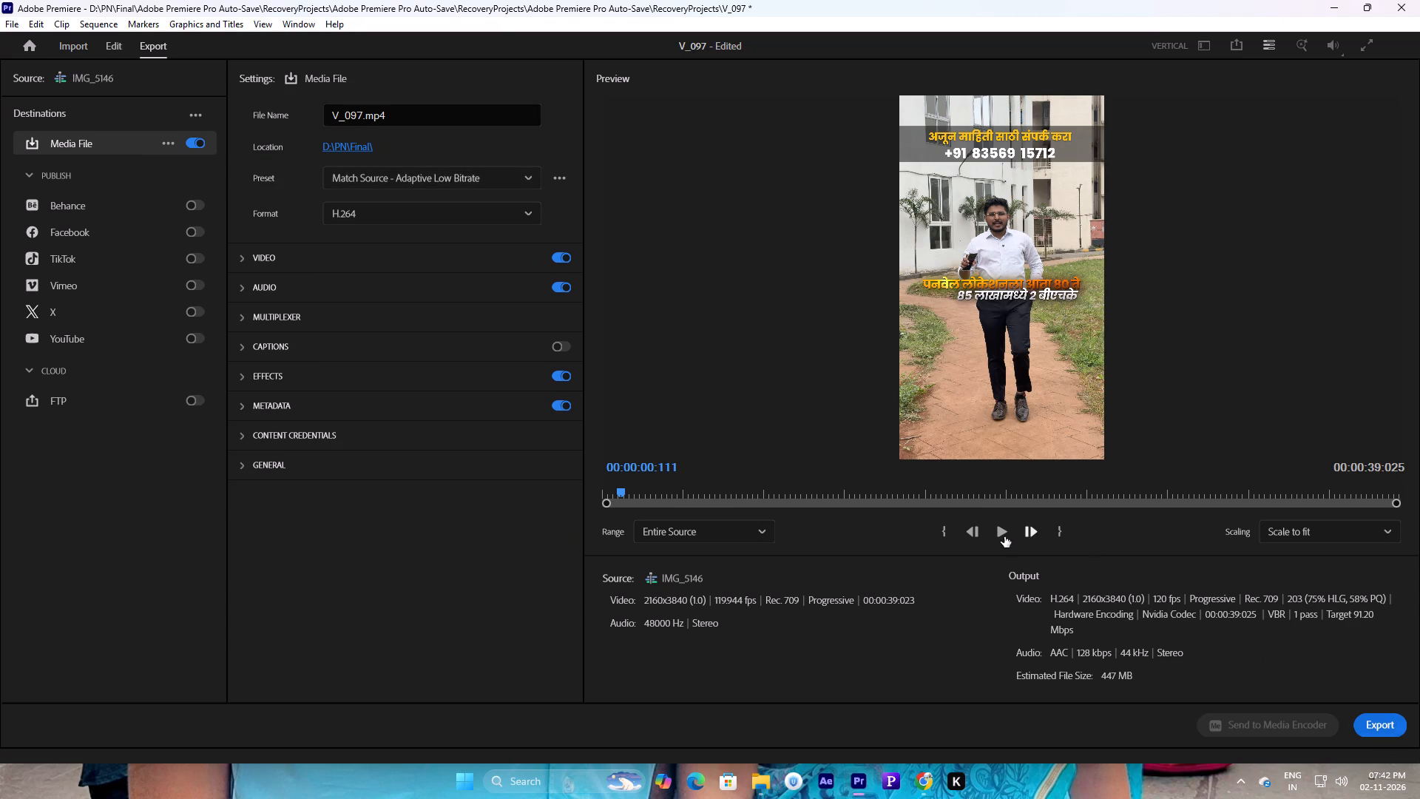
Preview the opening seconds of the export from the start, and export V_097.mp4 to D:\PN\Final.
click(996, 532)
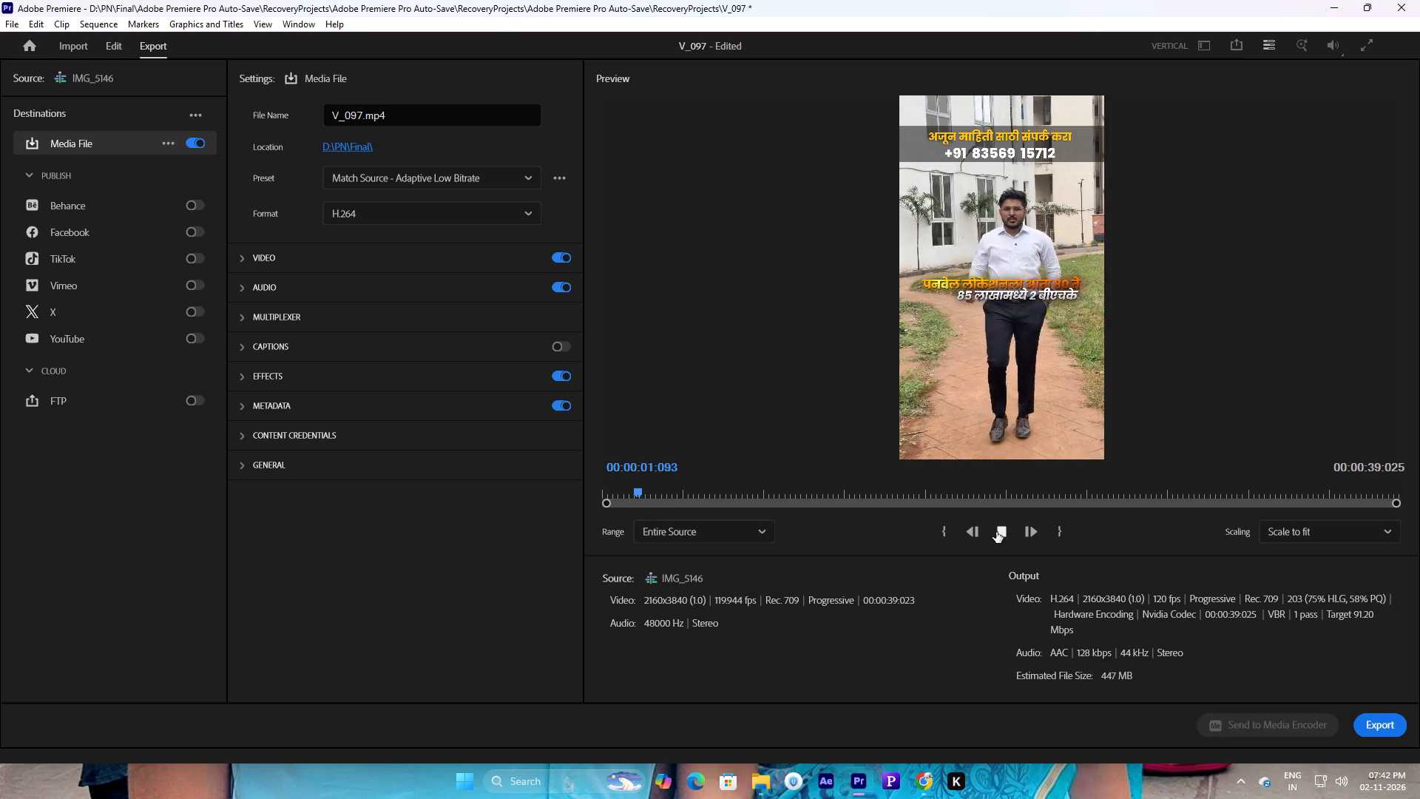
drag(657, 494, 581, 484)
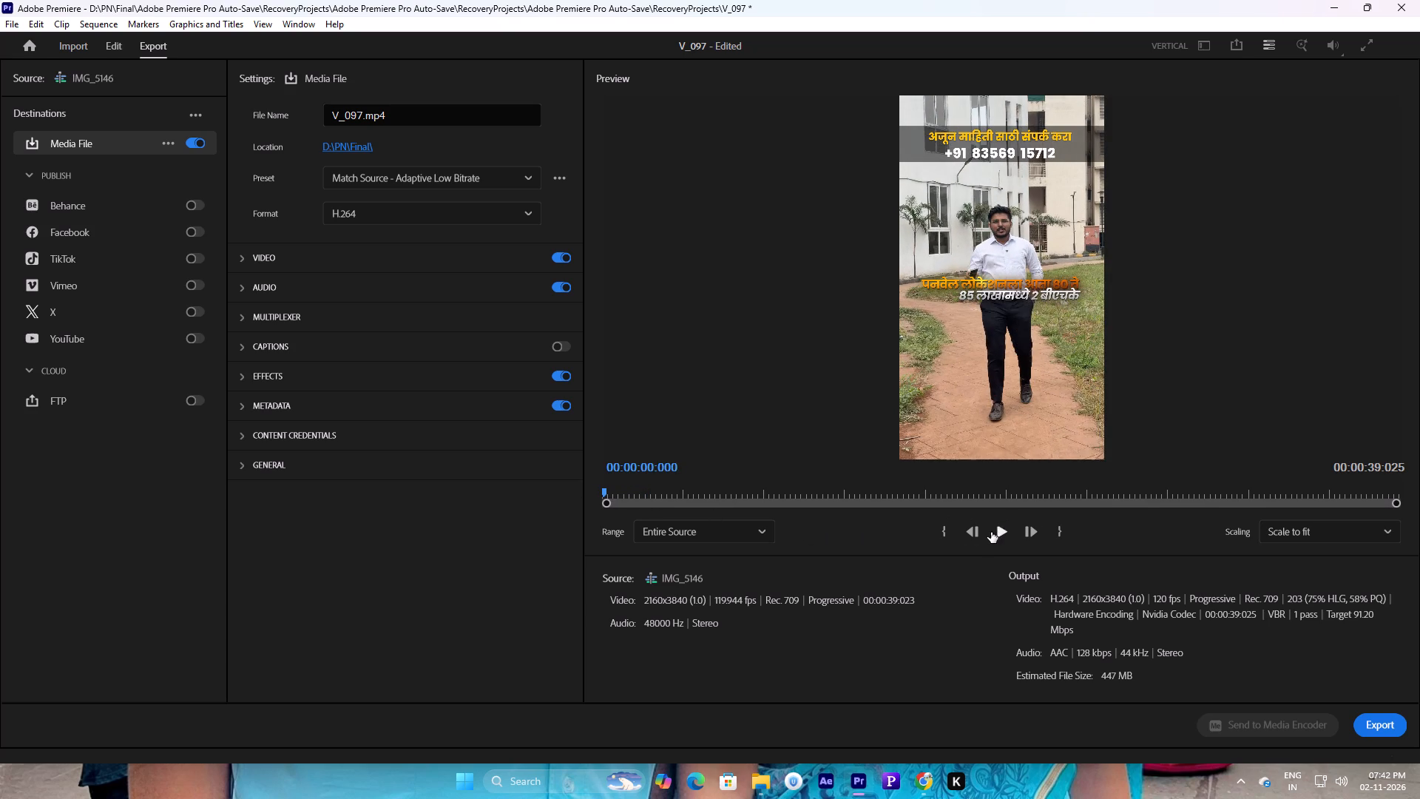
click(991, 532)
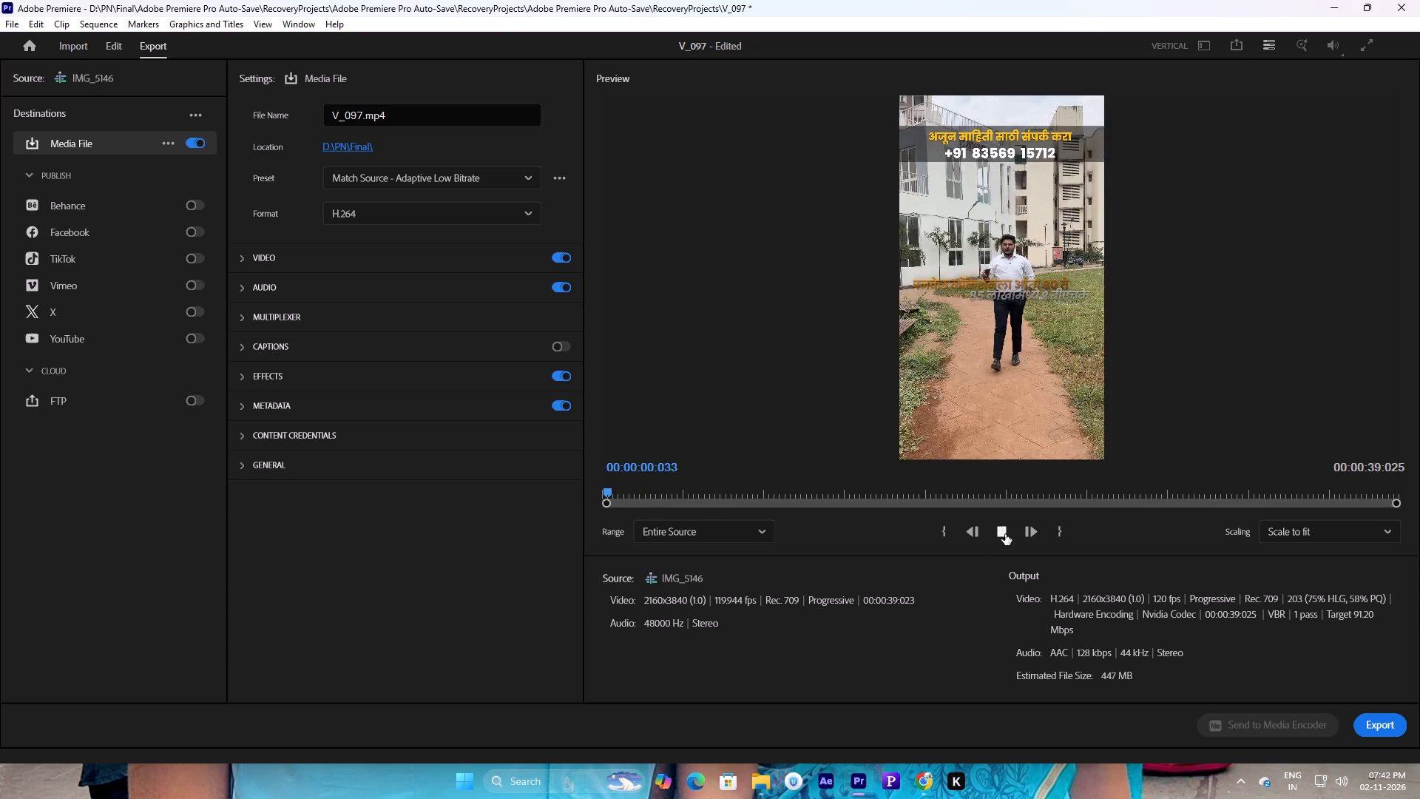
click(1005, 534)
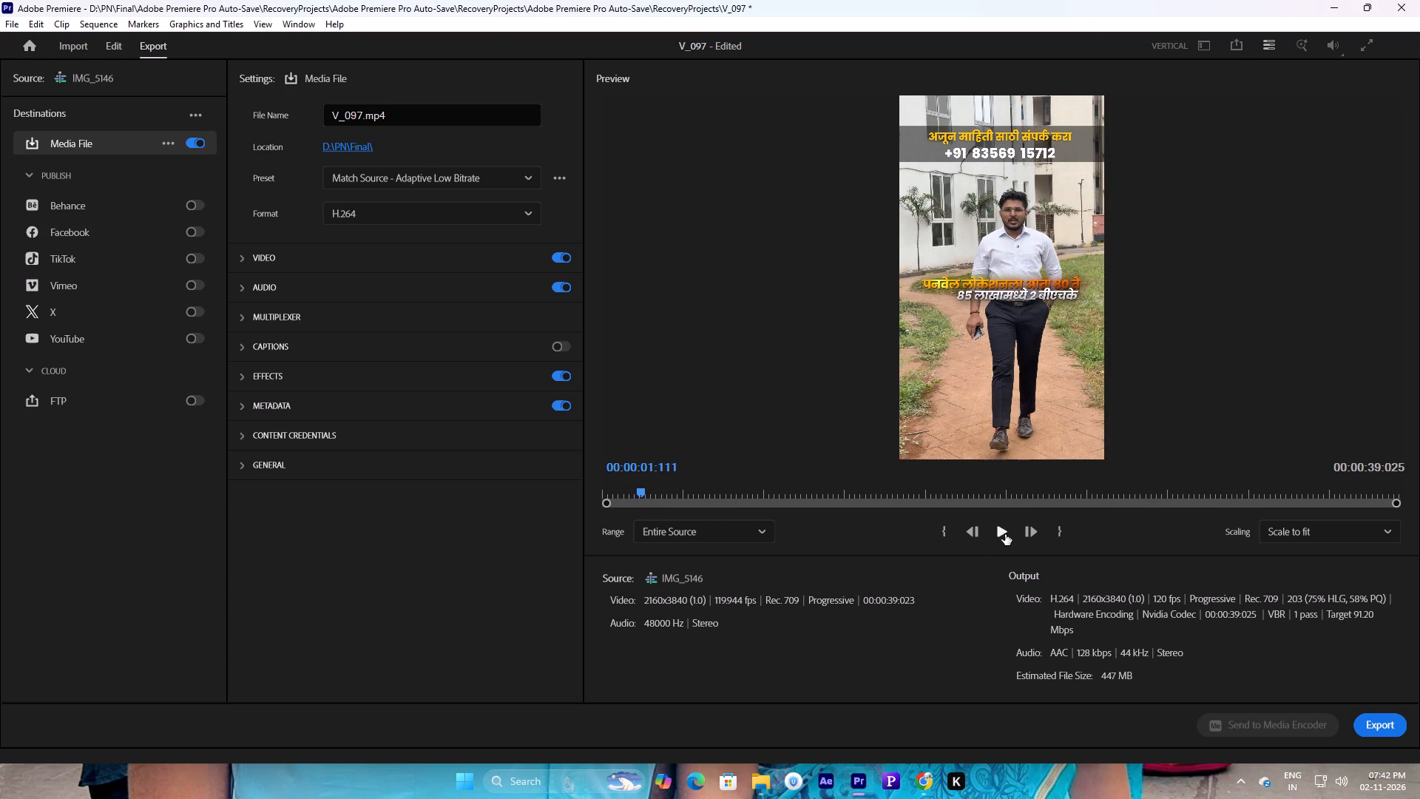
click(1389, 729)
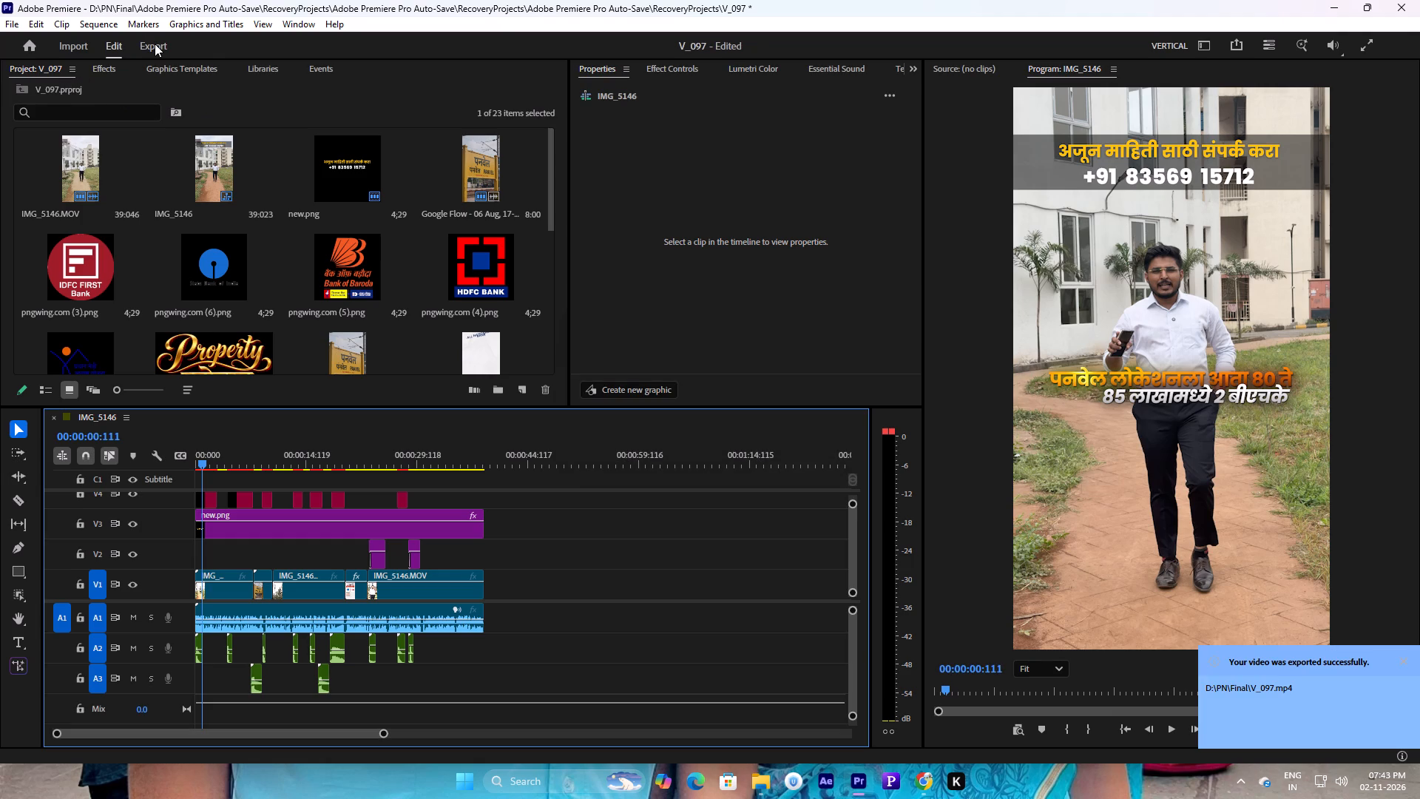
Hide the V3 track that holds the new.png contact banner.
click(128, 527)
Export the banner-free version as Without_No_V_097 with the Match Source - Adaptive Low Bitrate preset.
click(160, 42)
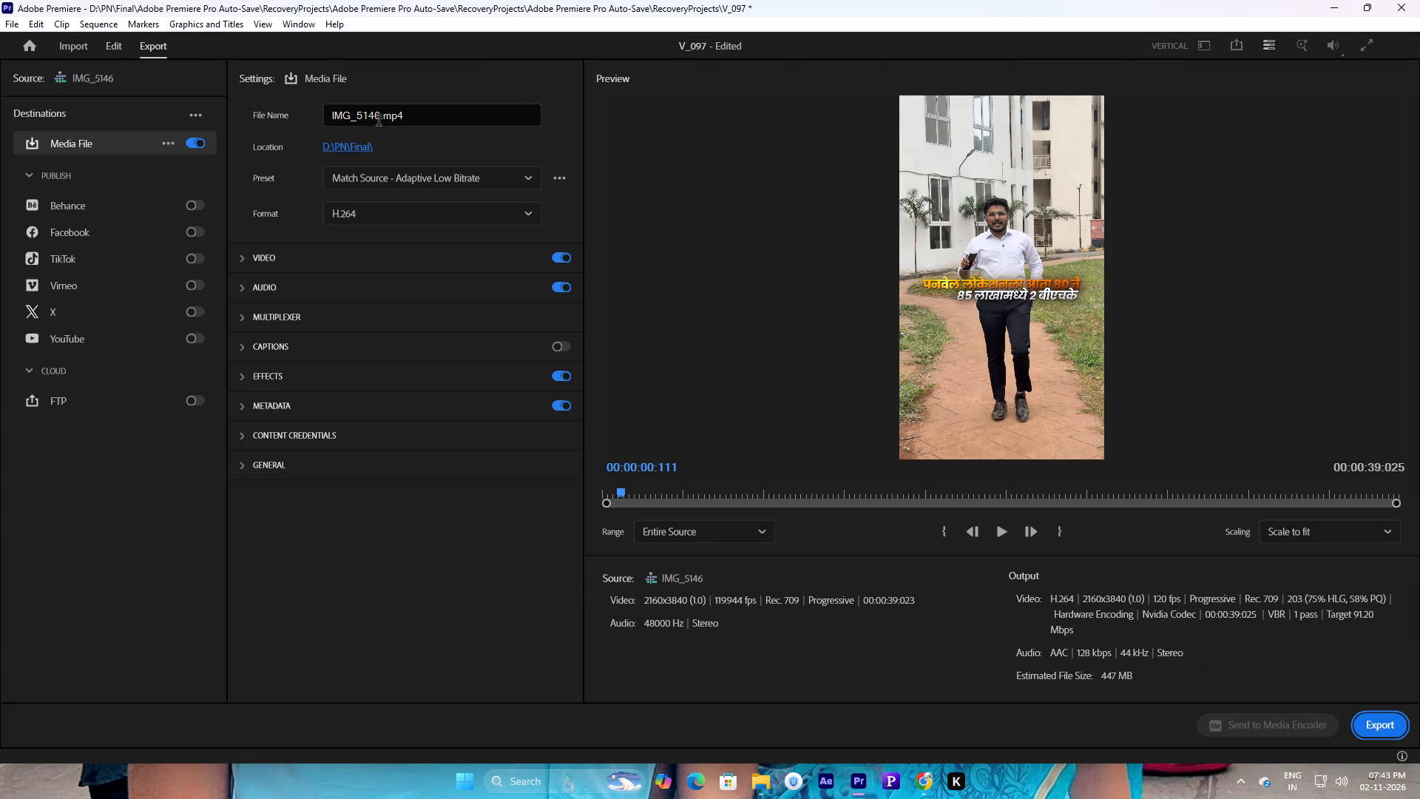
triple_click(373, 116)
key(BackSpace)
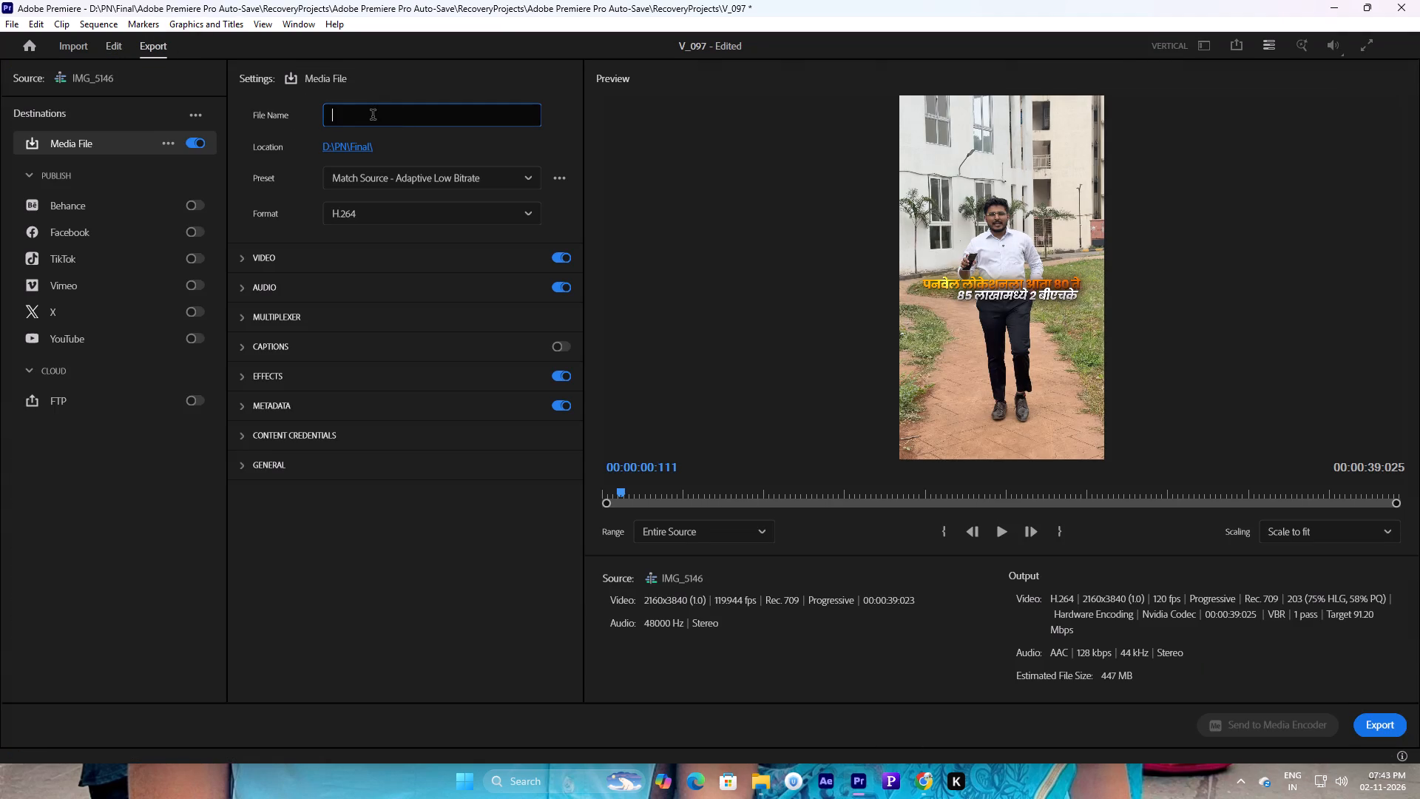
key(w)
text(ithout)
key(shift+underscore)
key(BackSpace)
key(n)
key(ctrl+v)
click(1378, 729)
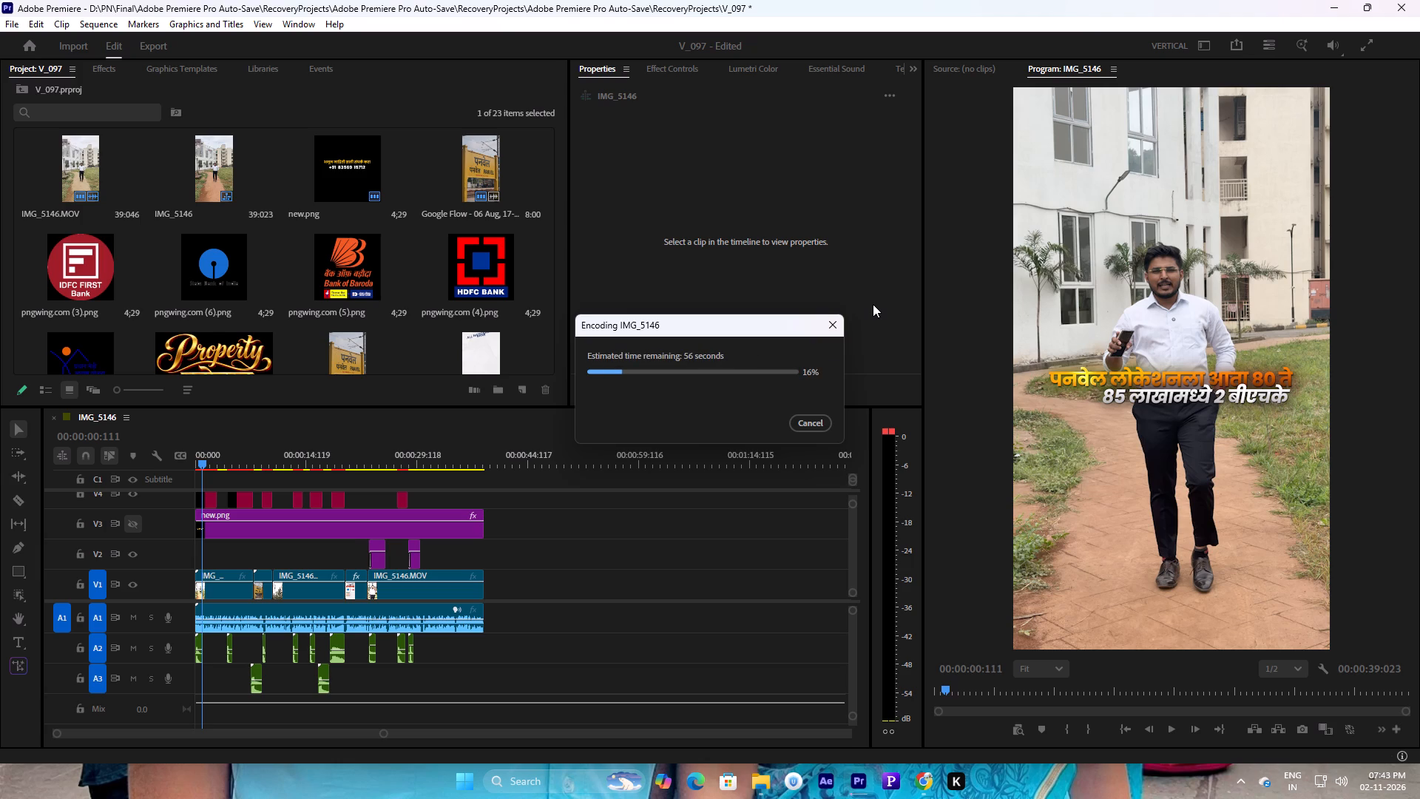
key(space)
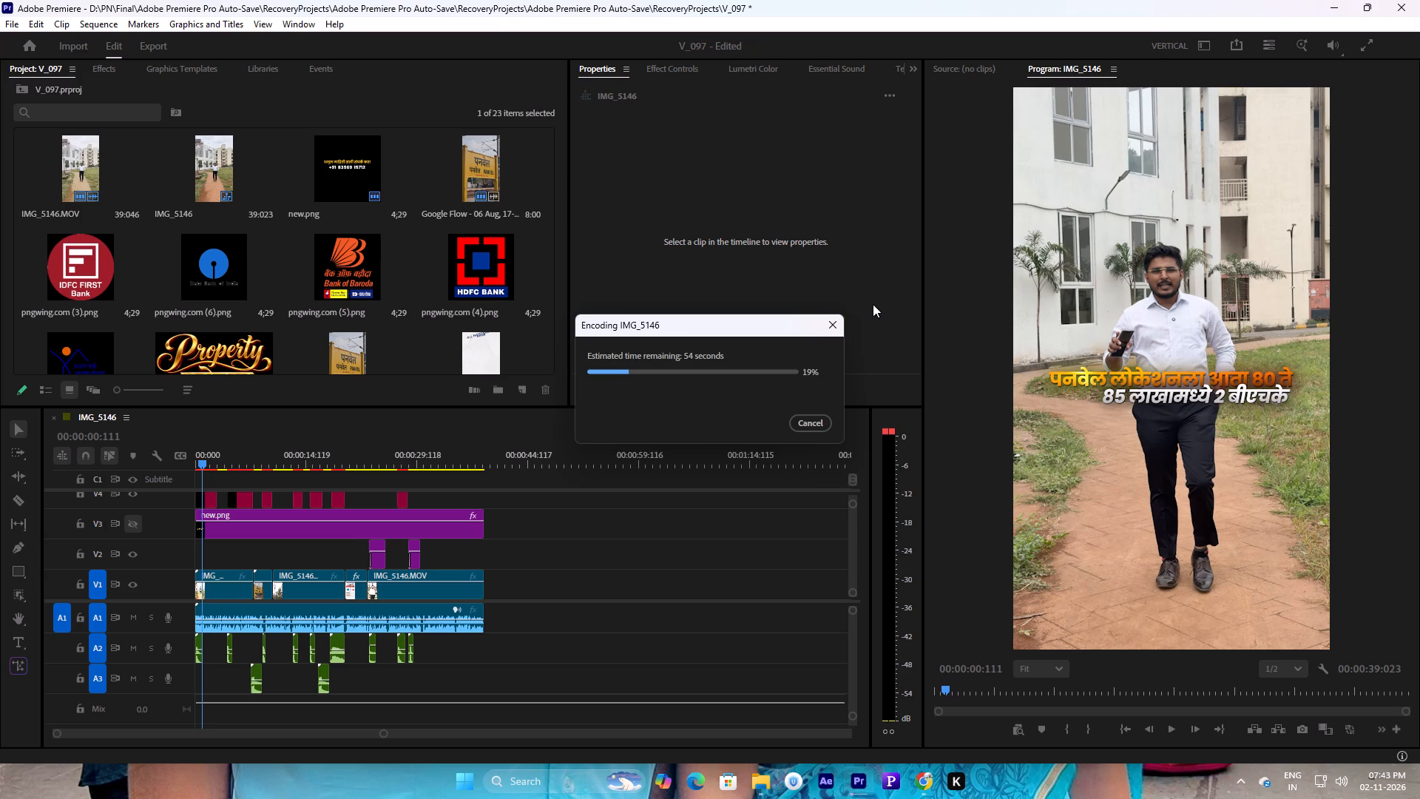